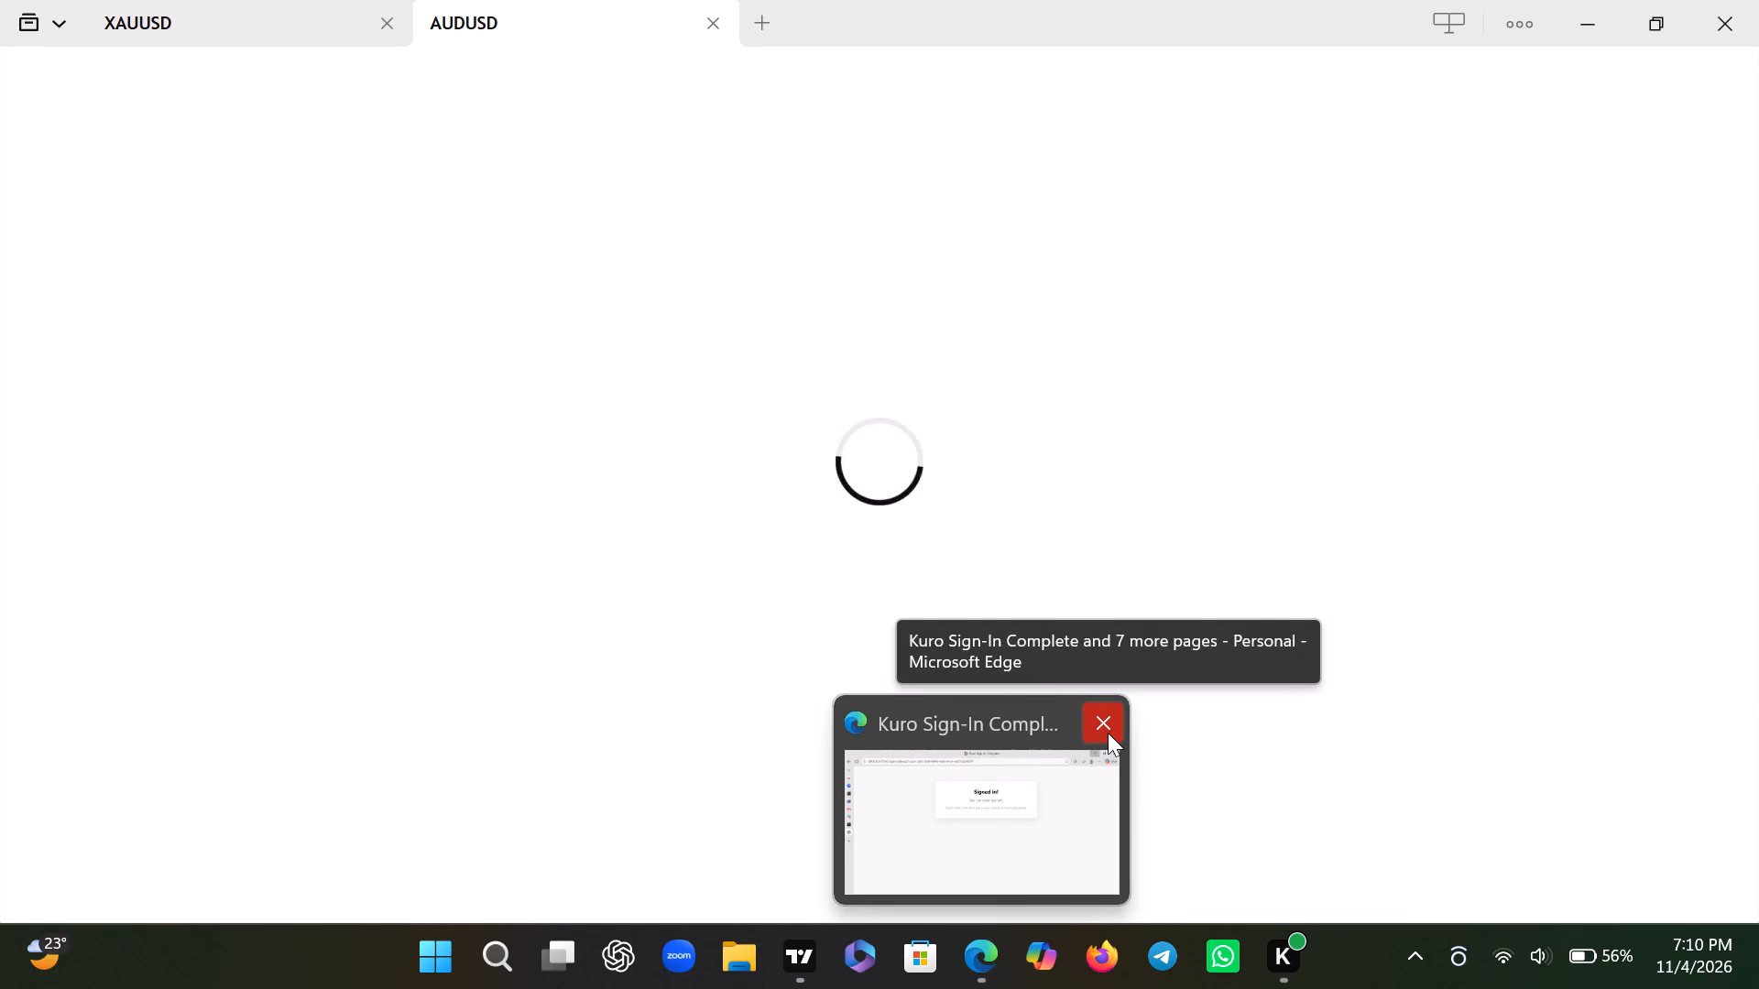
Bring up the XAUUSD chart and examine its marked-up recent price action on the 4-hour timeframe.
left_click(342, 21)
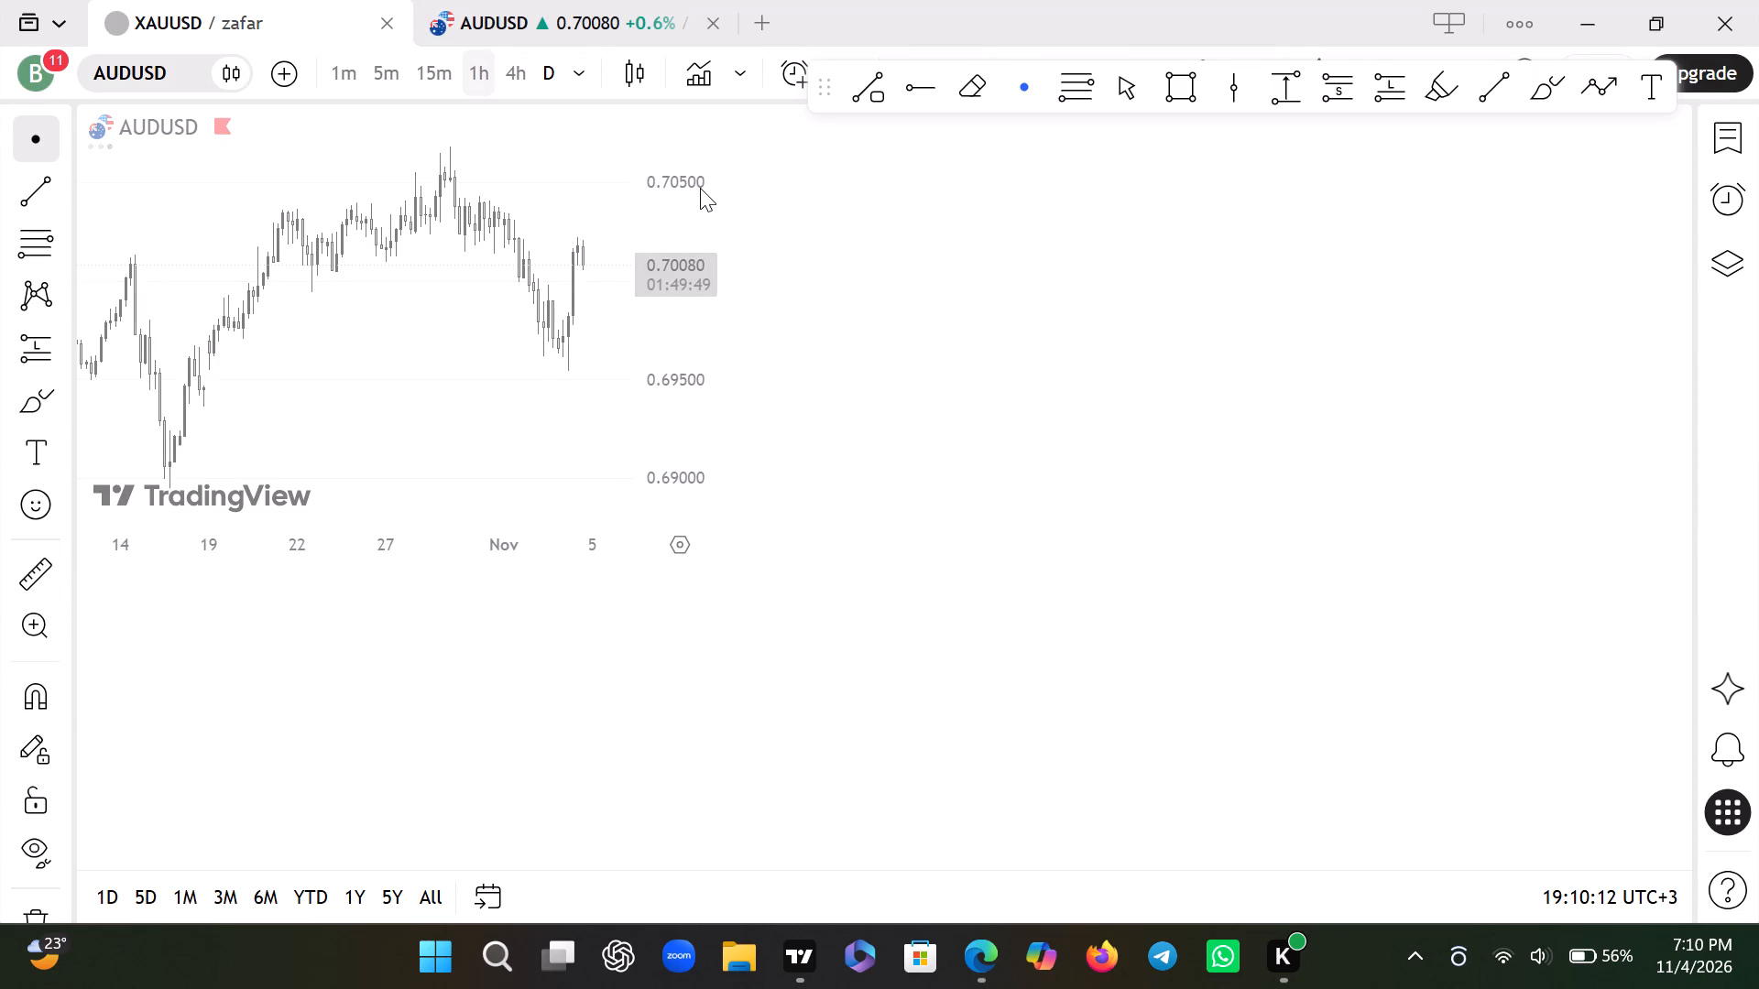
left_click_drag(977, 223, 890, 223)
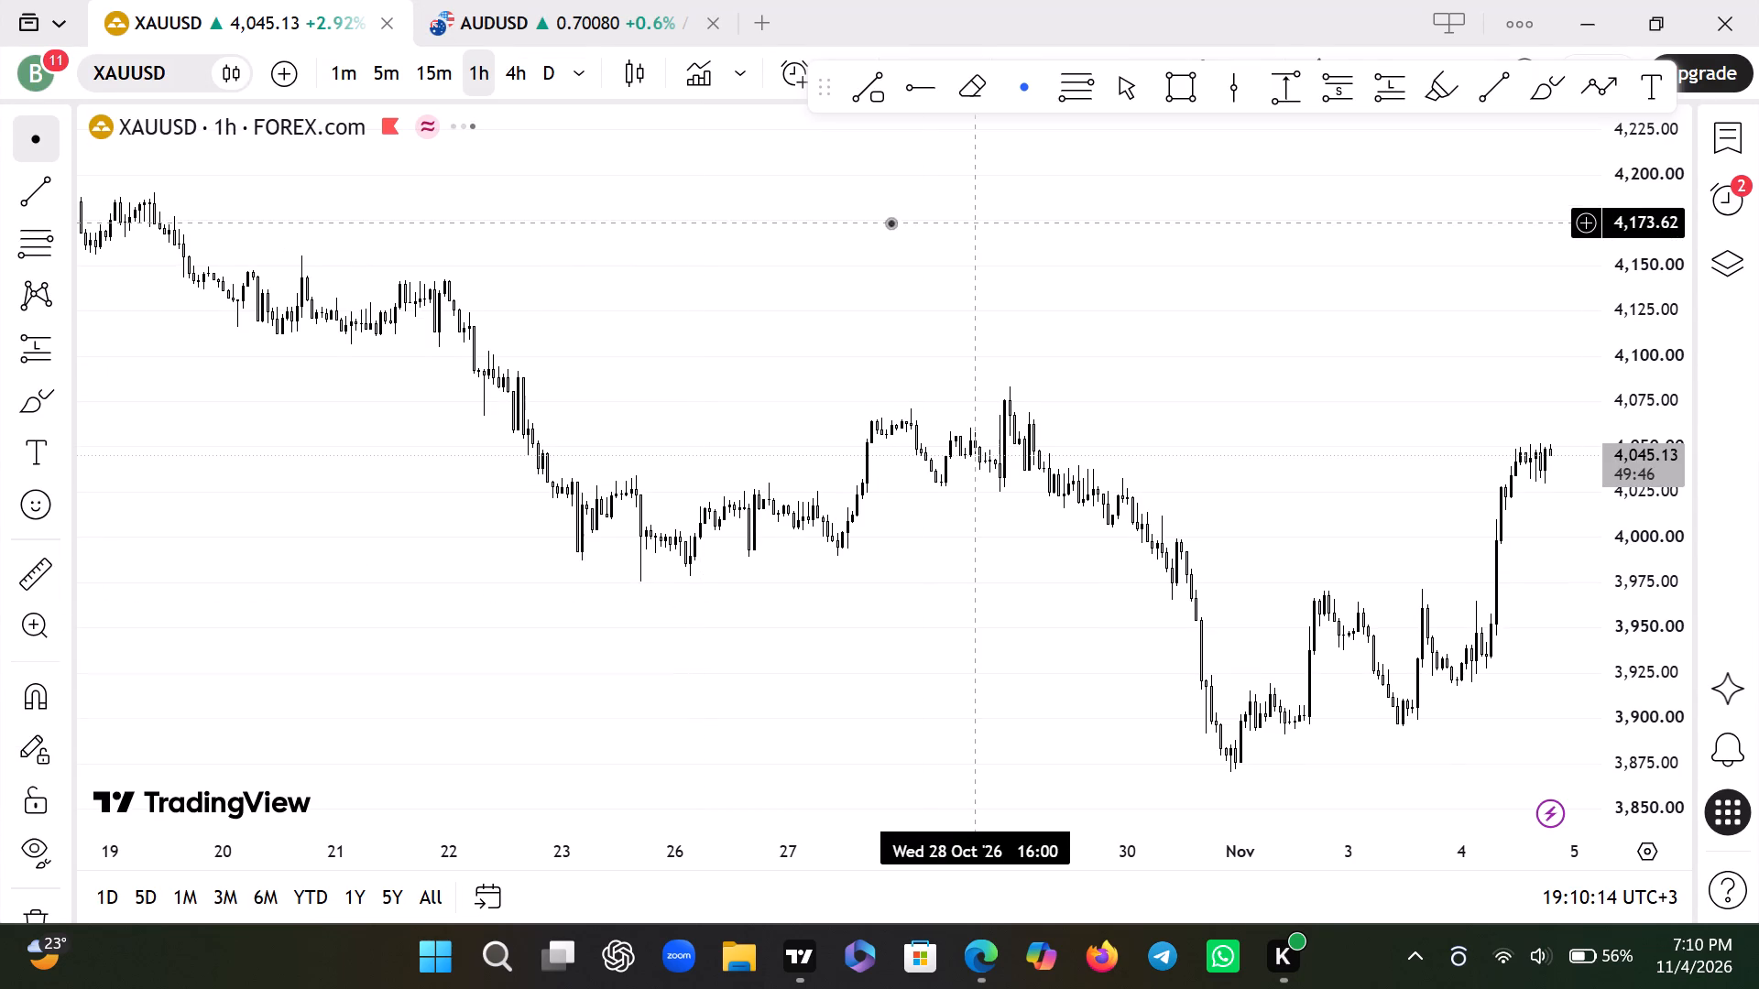
left_click_drag(890, 223, 595, 225)
left_click(513, 83)
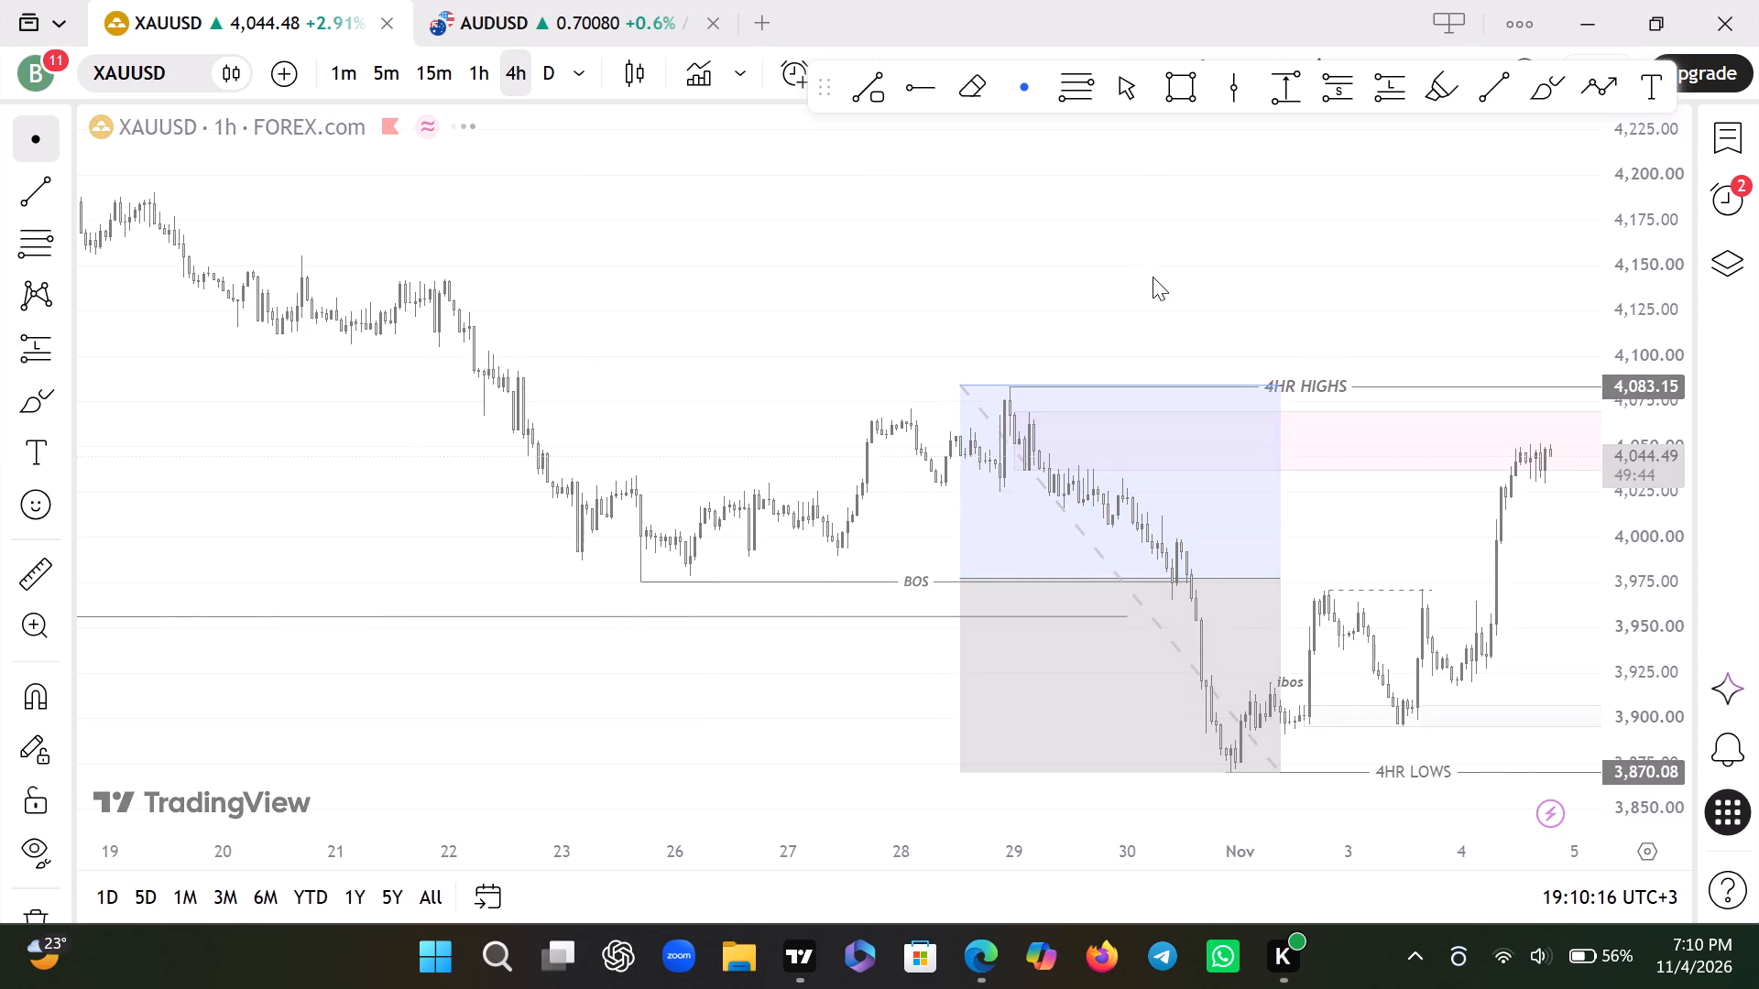
left_click_drag(1317, 410, 666, 377)
Return the XAUUSD chart to the 1-hour timeframe.
left_click(481, 89)
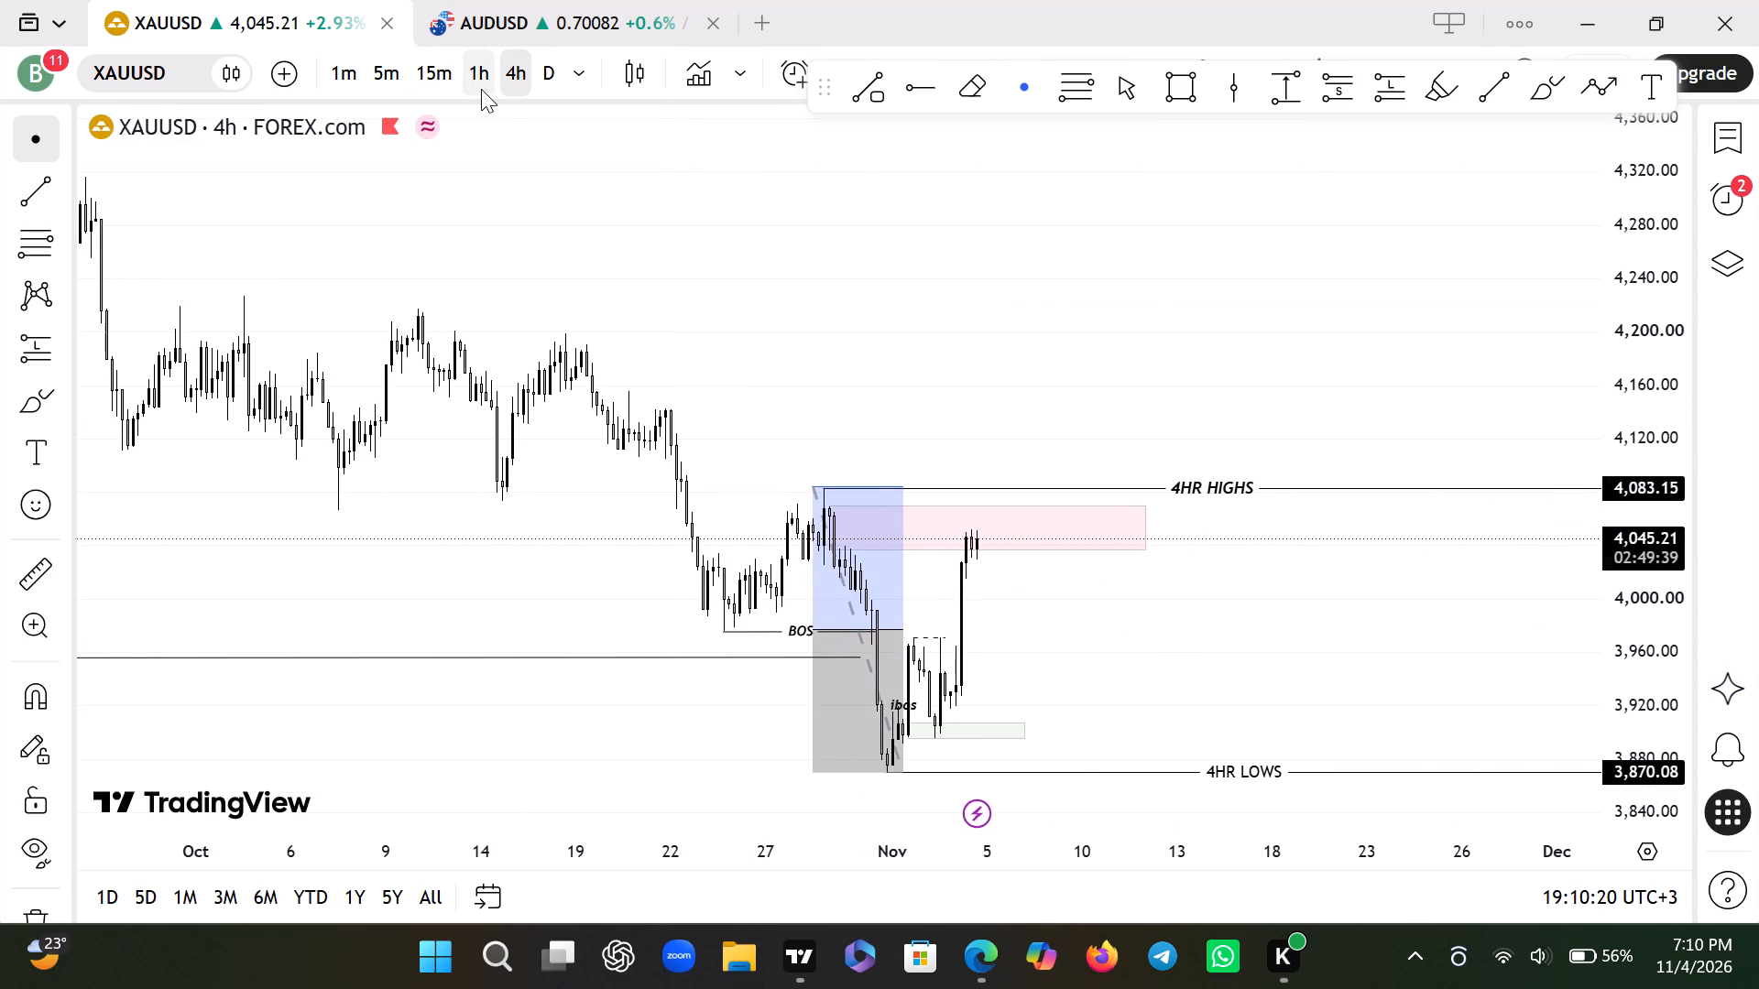
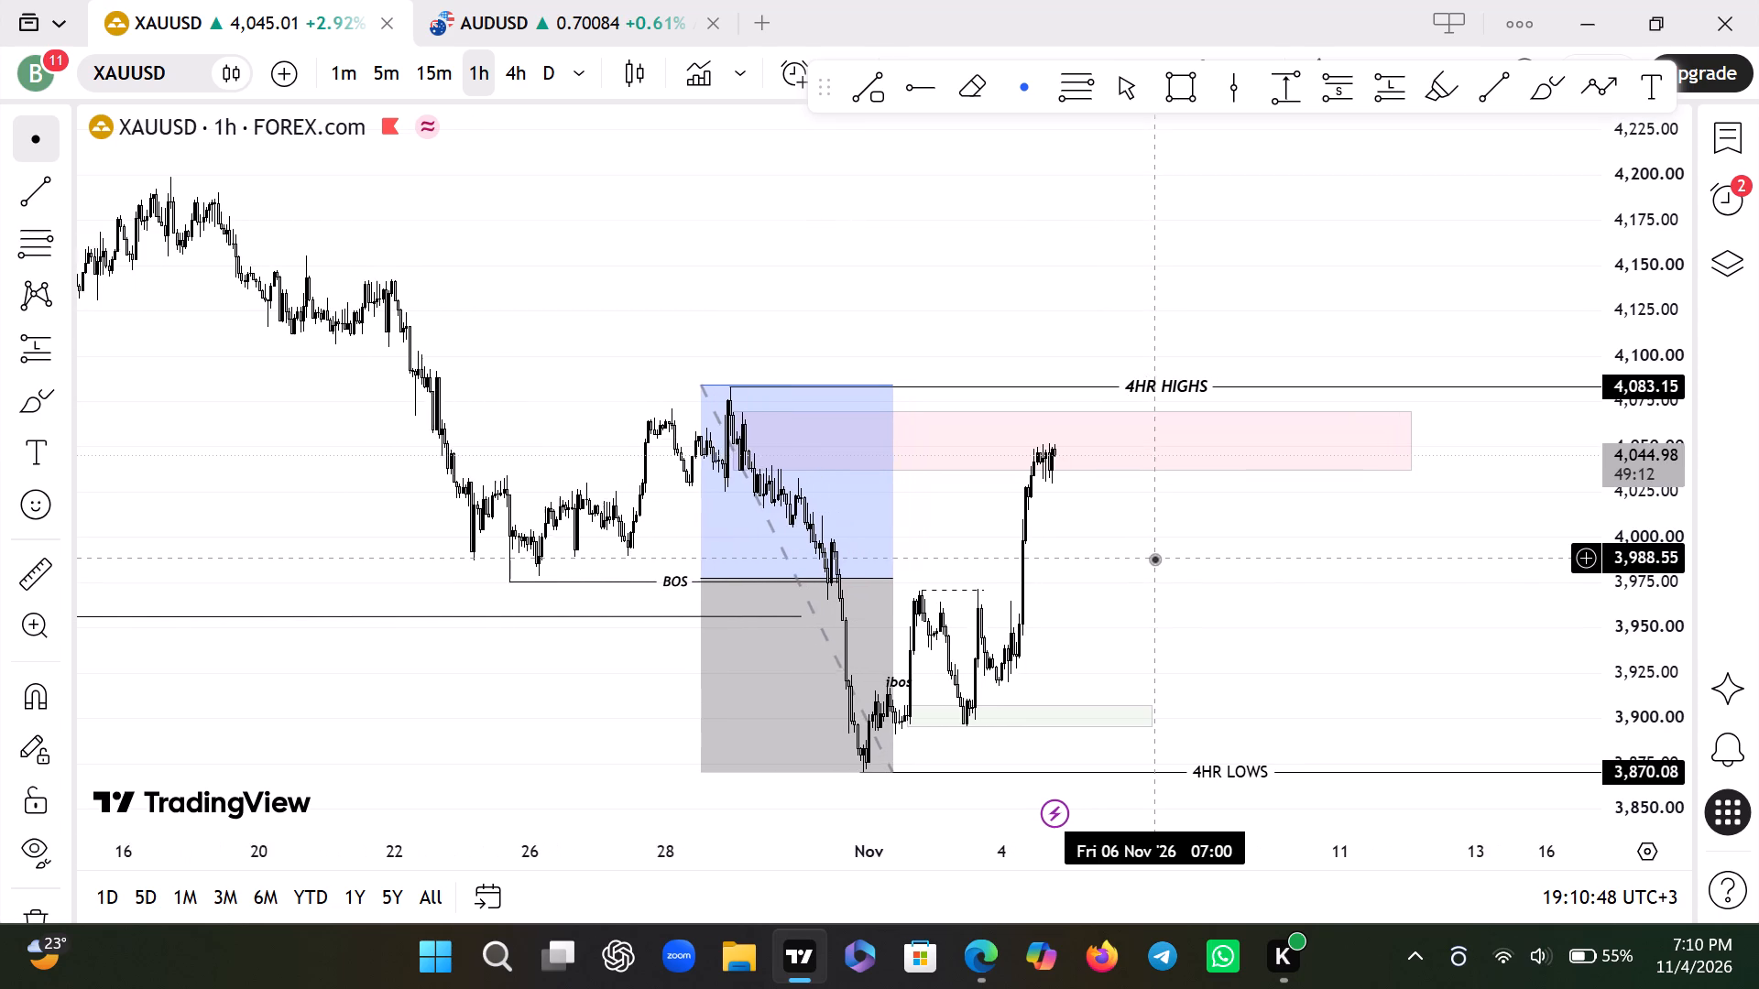
Switch XAUUSD to the 15-minute timeframe and delete the long position drawing that starts on 3 Nov.
left_click(441, 98)
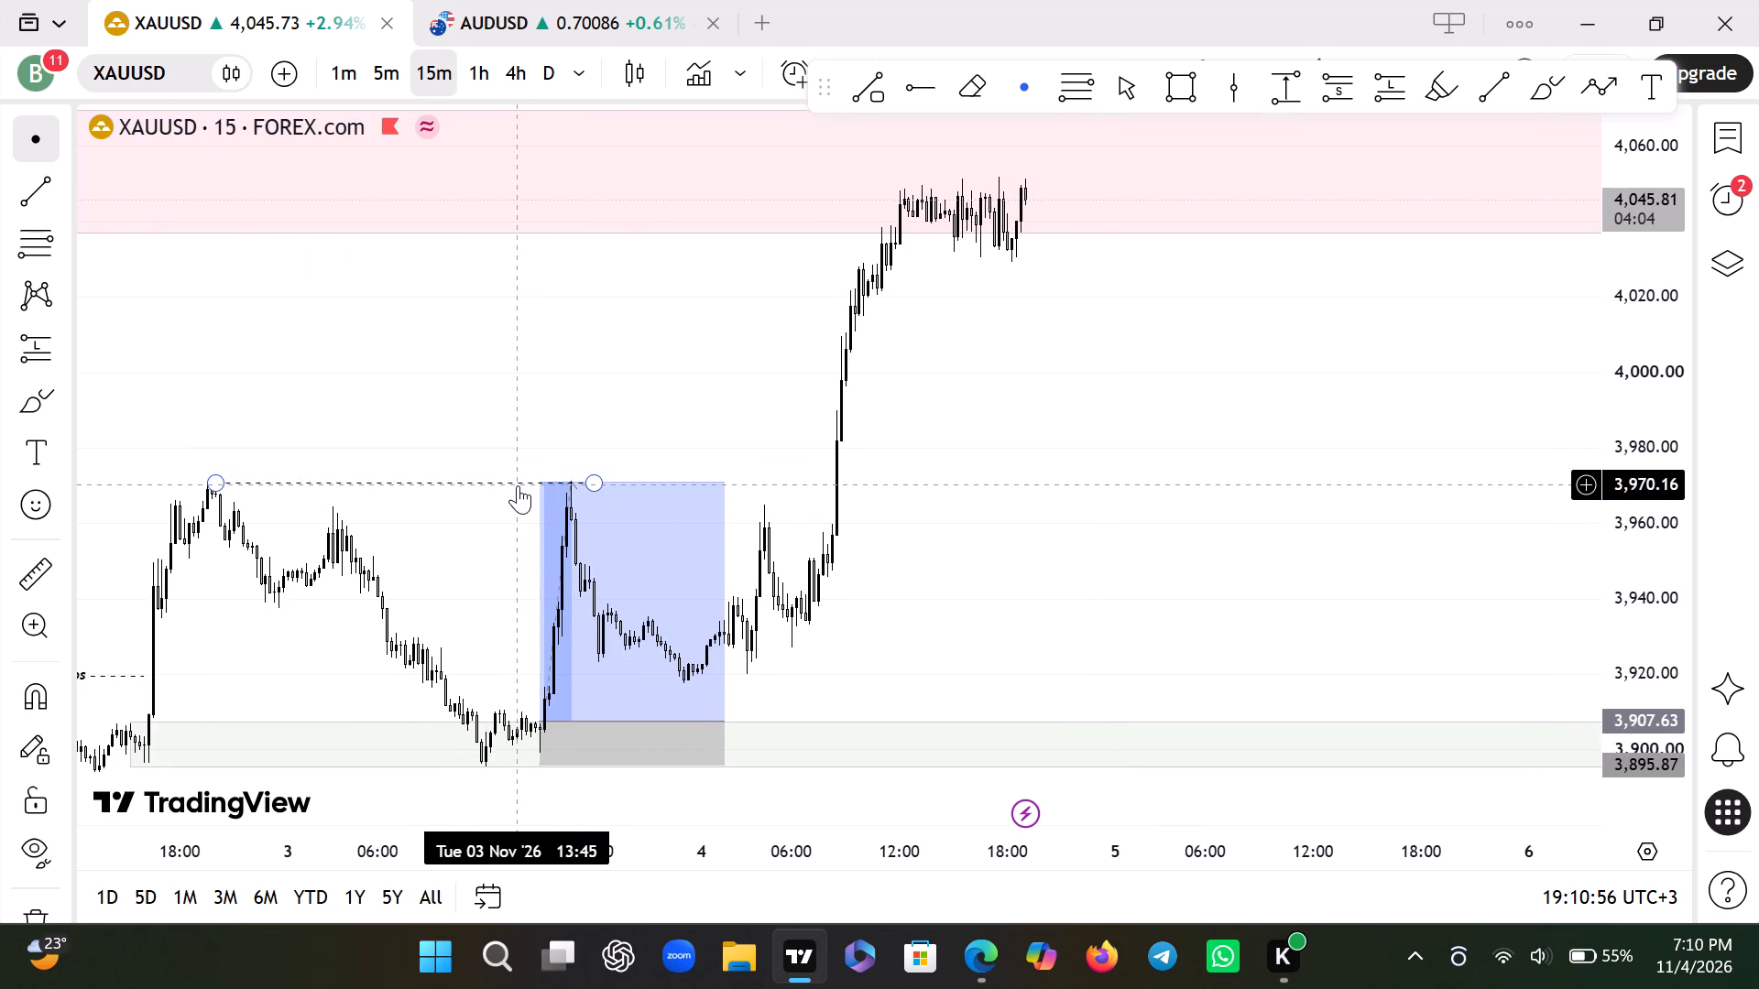
left_click(628, 527)
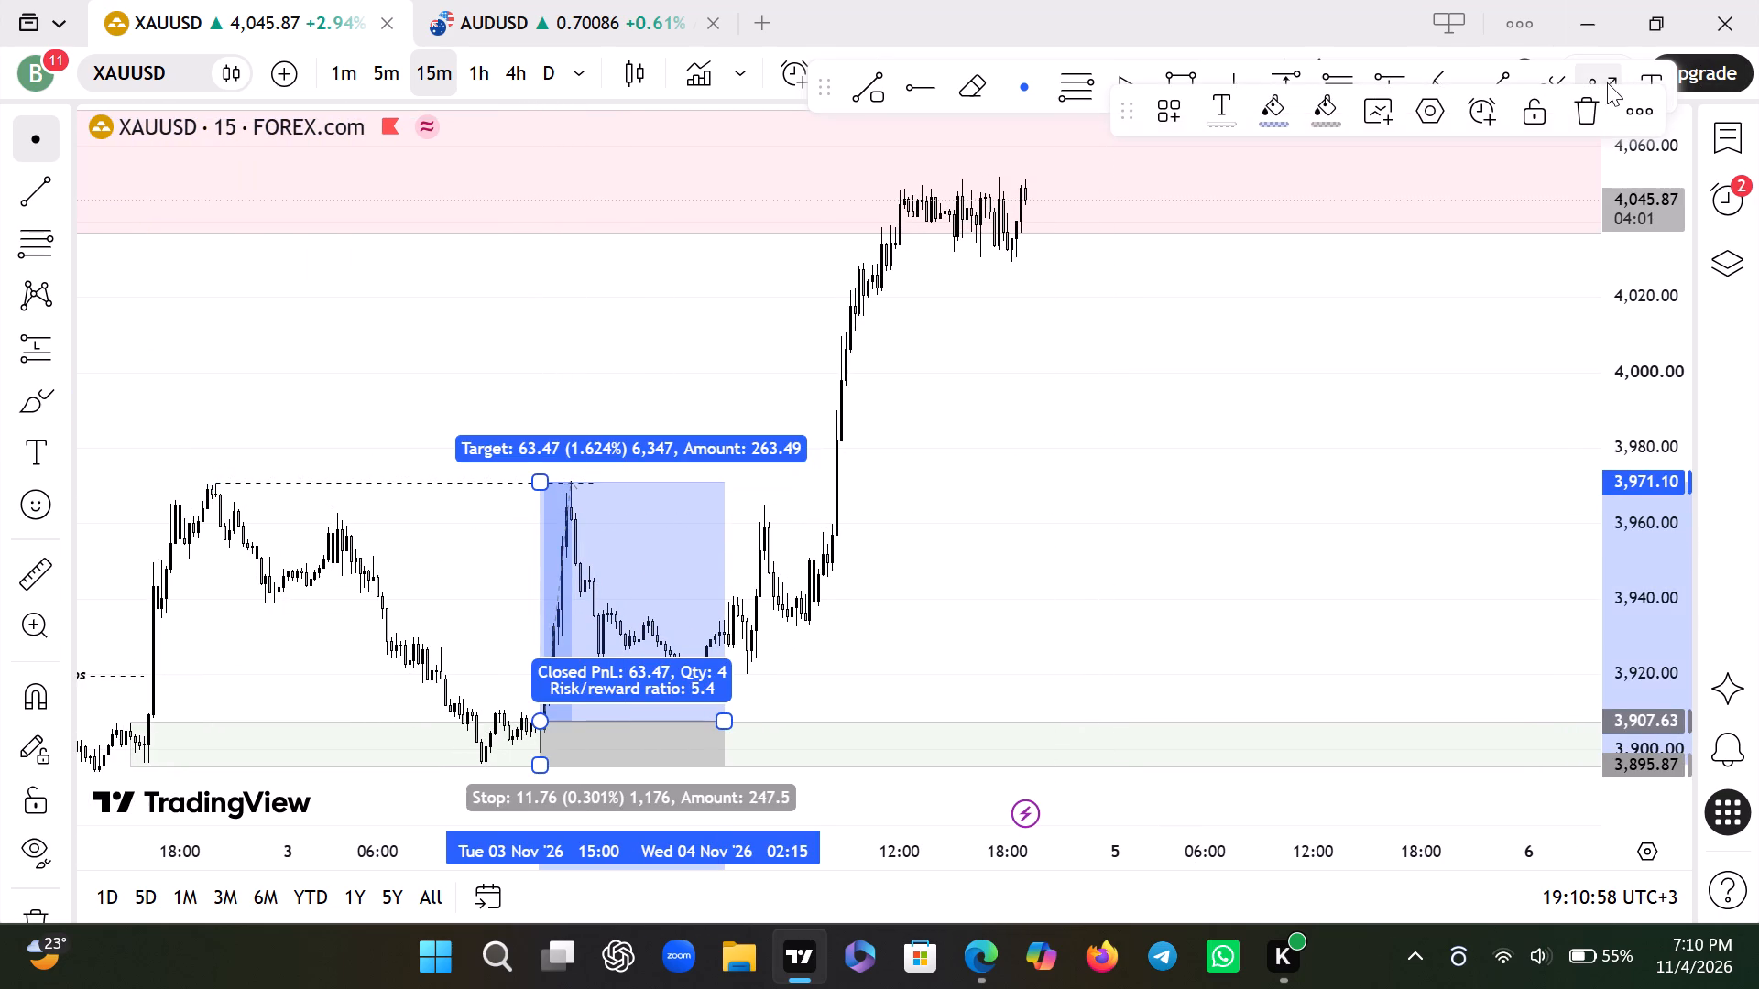
left_click(1595, 96)
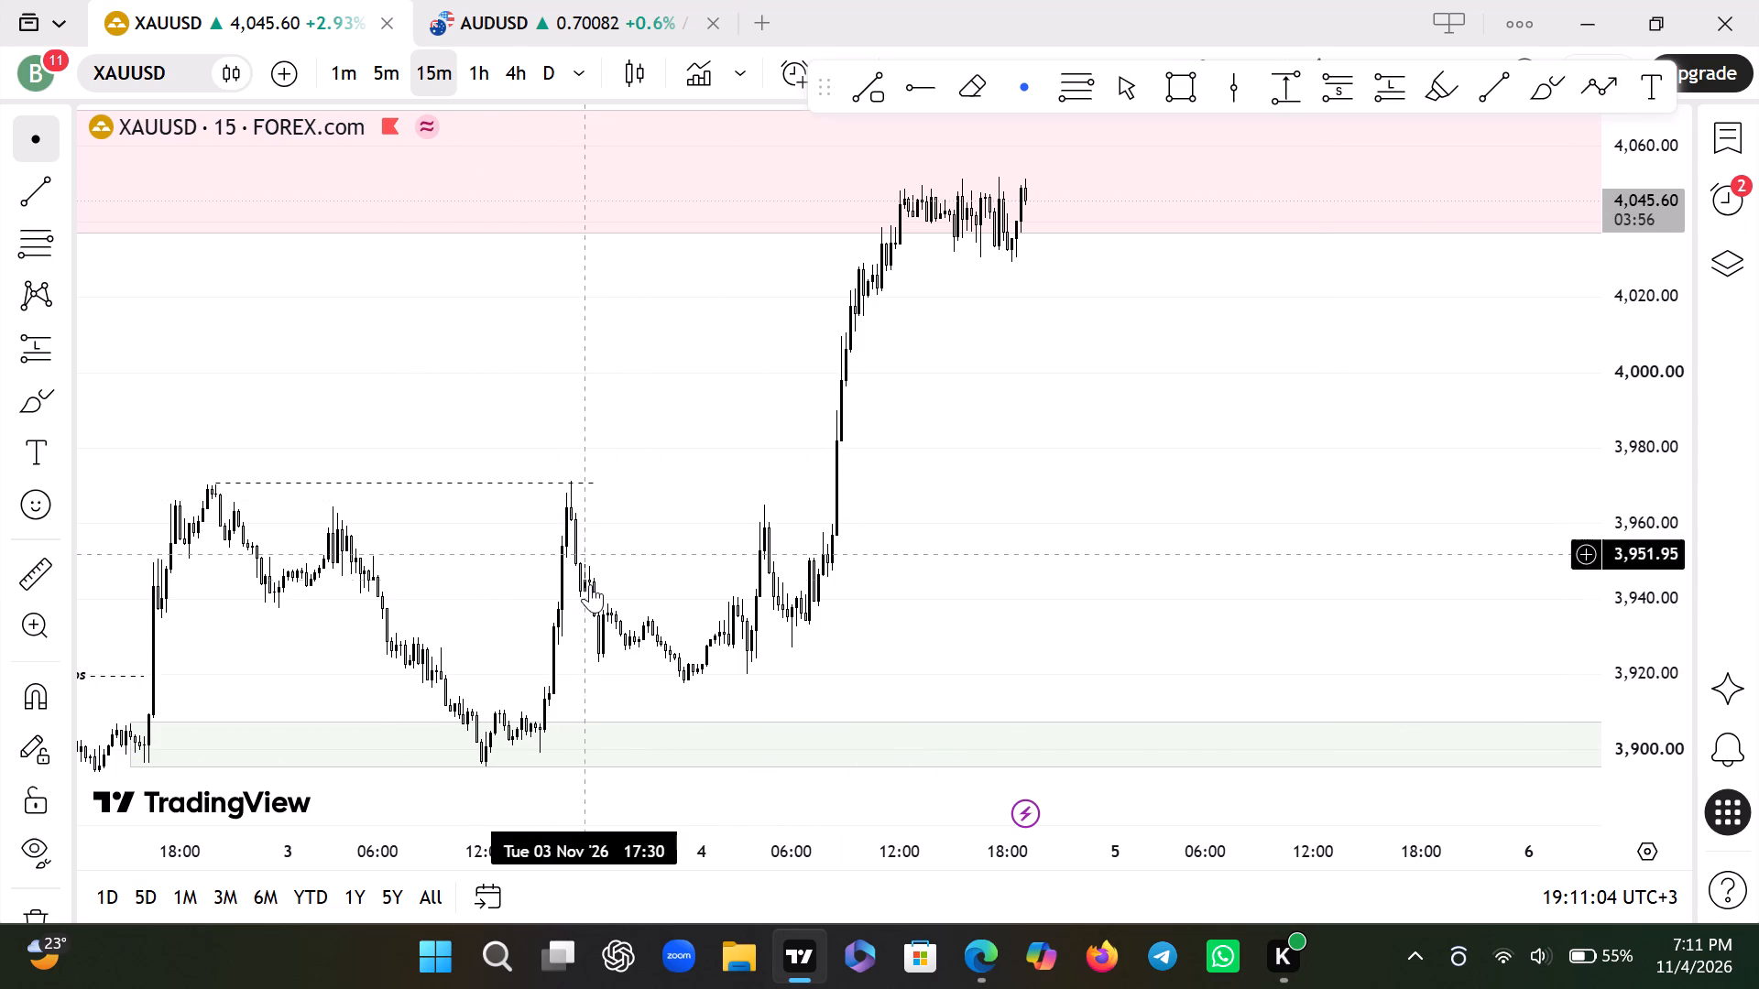
Move the dashed level line onto the second swing high of 3 Nov at 16:45, ending it at the 4 Nov 08:30 breakout near 3,971.
left_click_drag(512, 484, 883, 472)
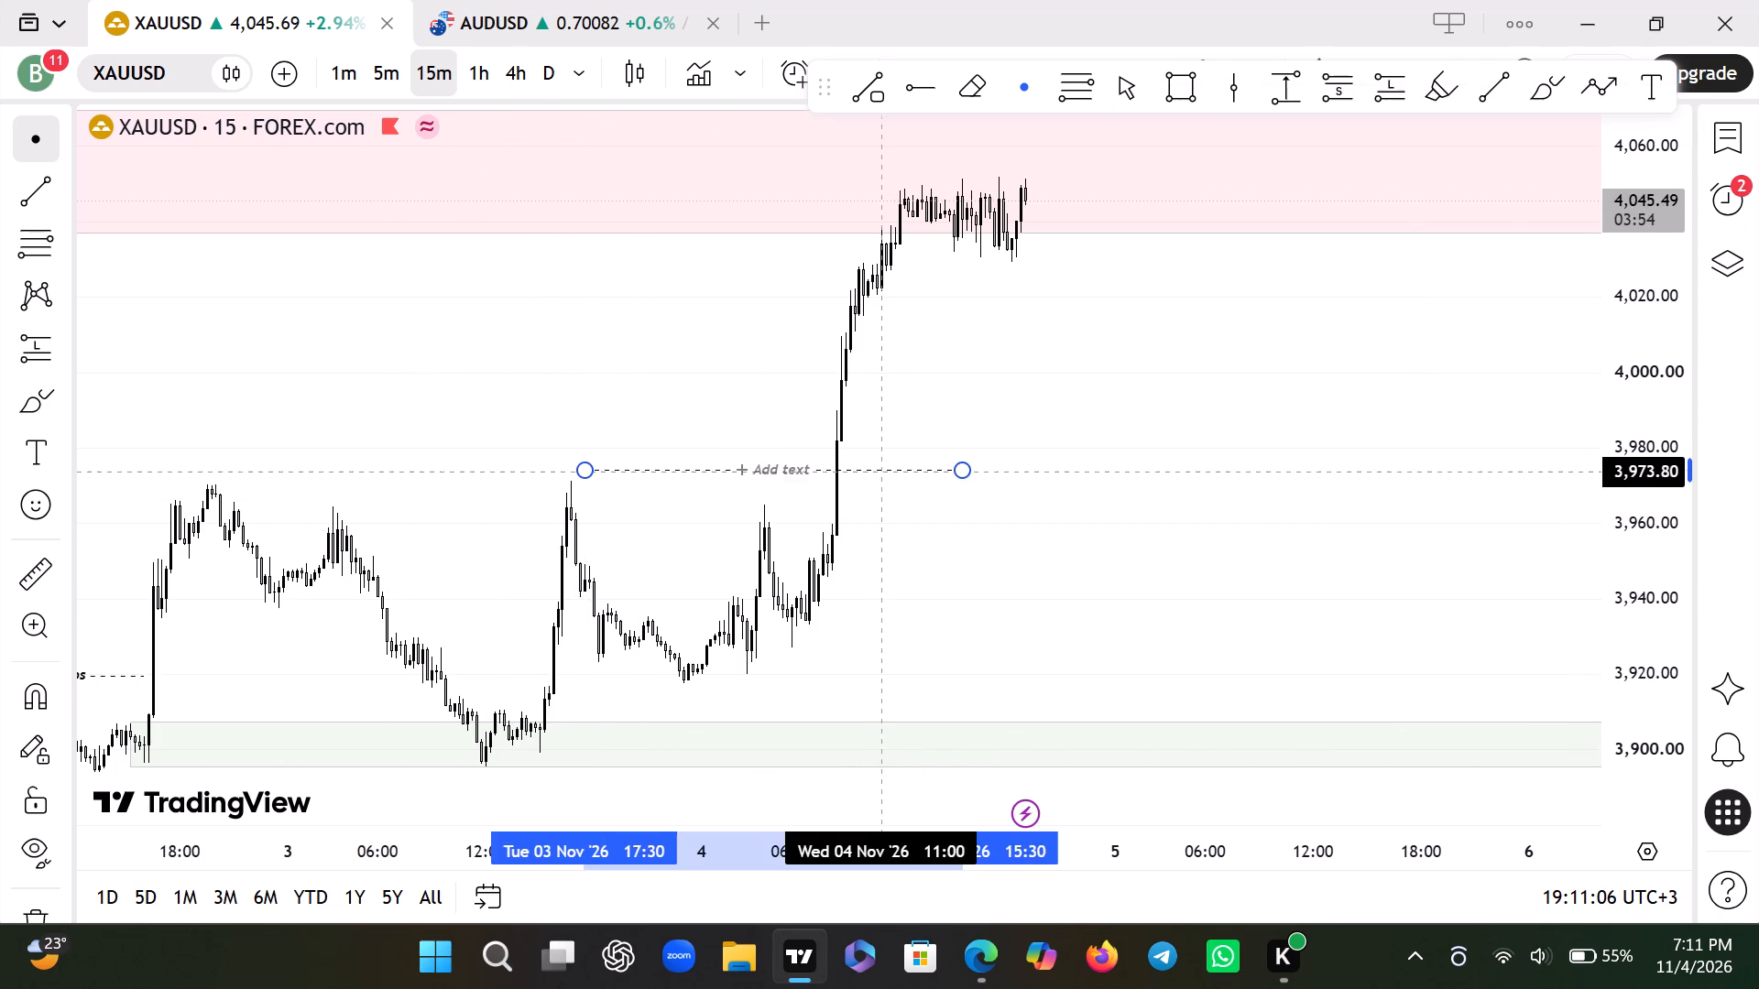
left_click_drag(883, 472, 868, 484)
left_click_drag(951, 490, 836, 480)
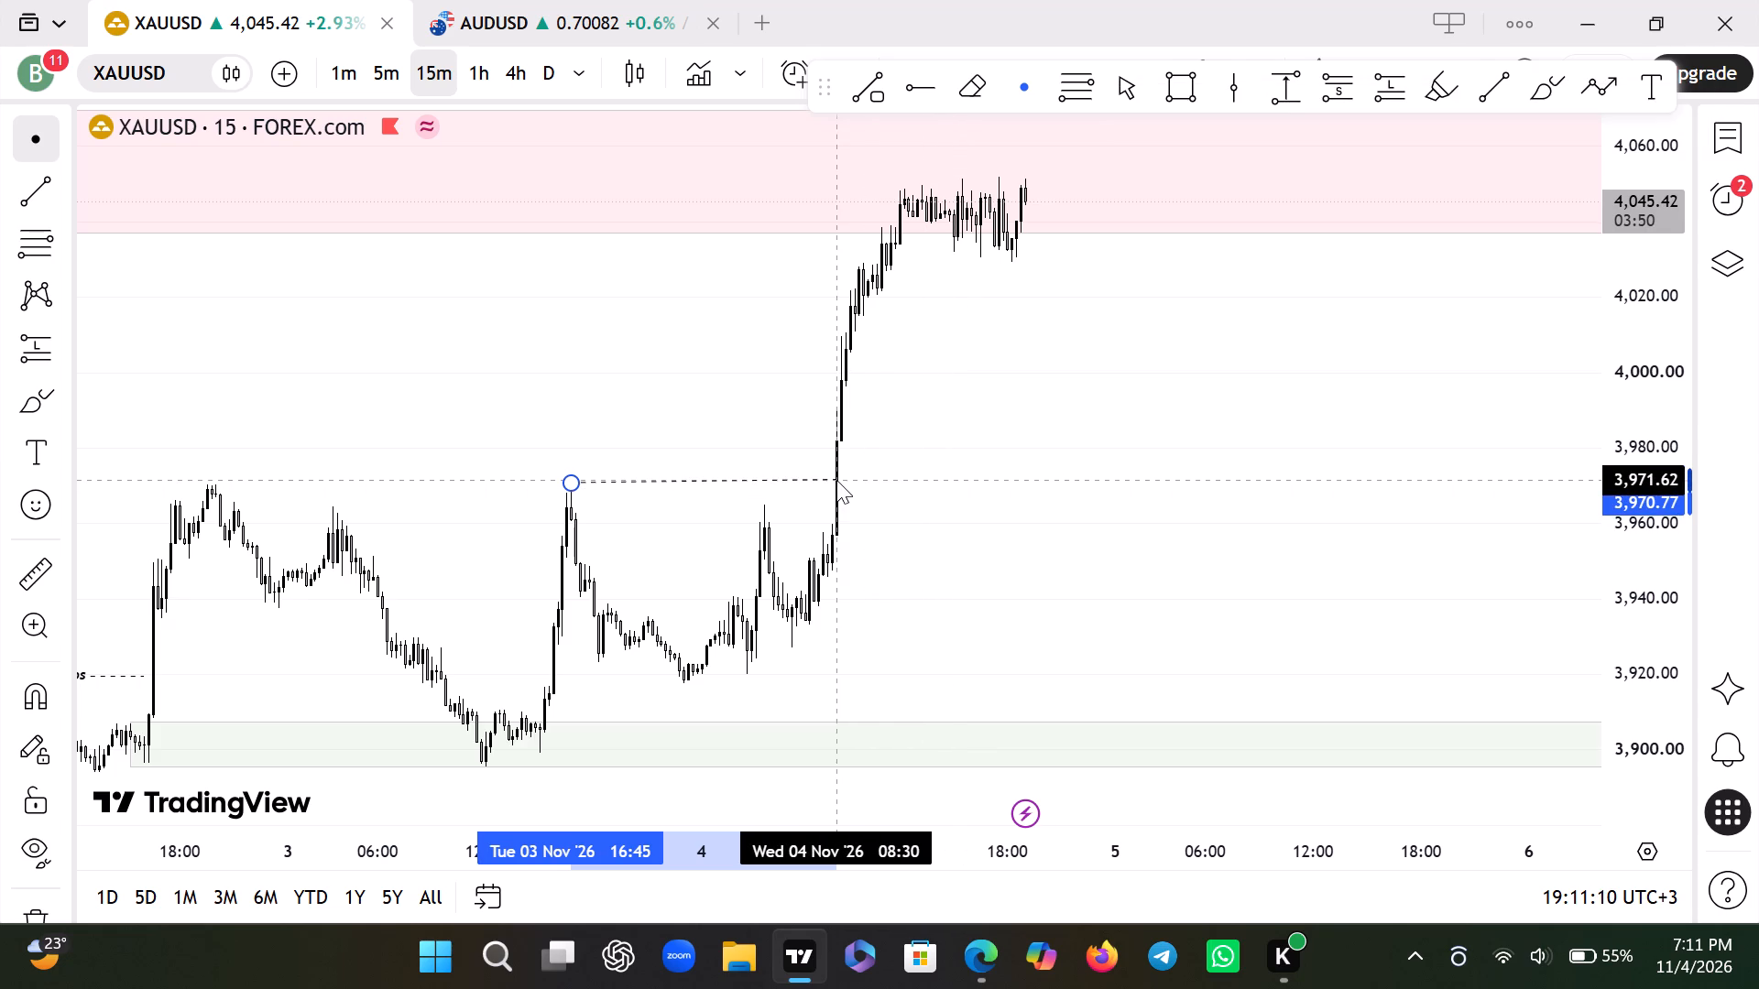
left_click_drag(836, 480, 837, 481)
left_click(912, 456)
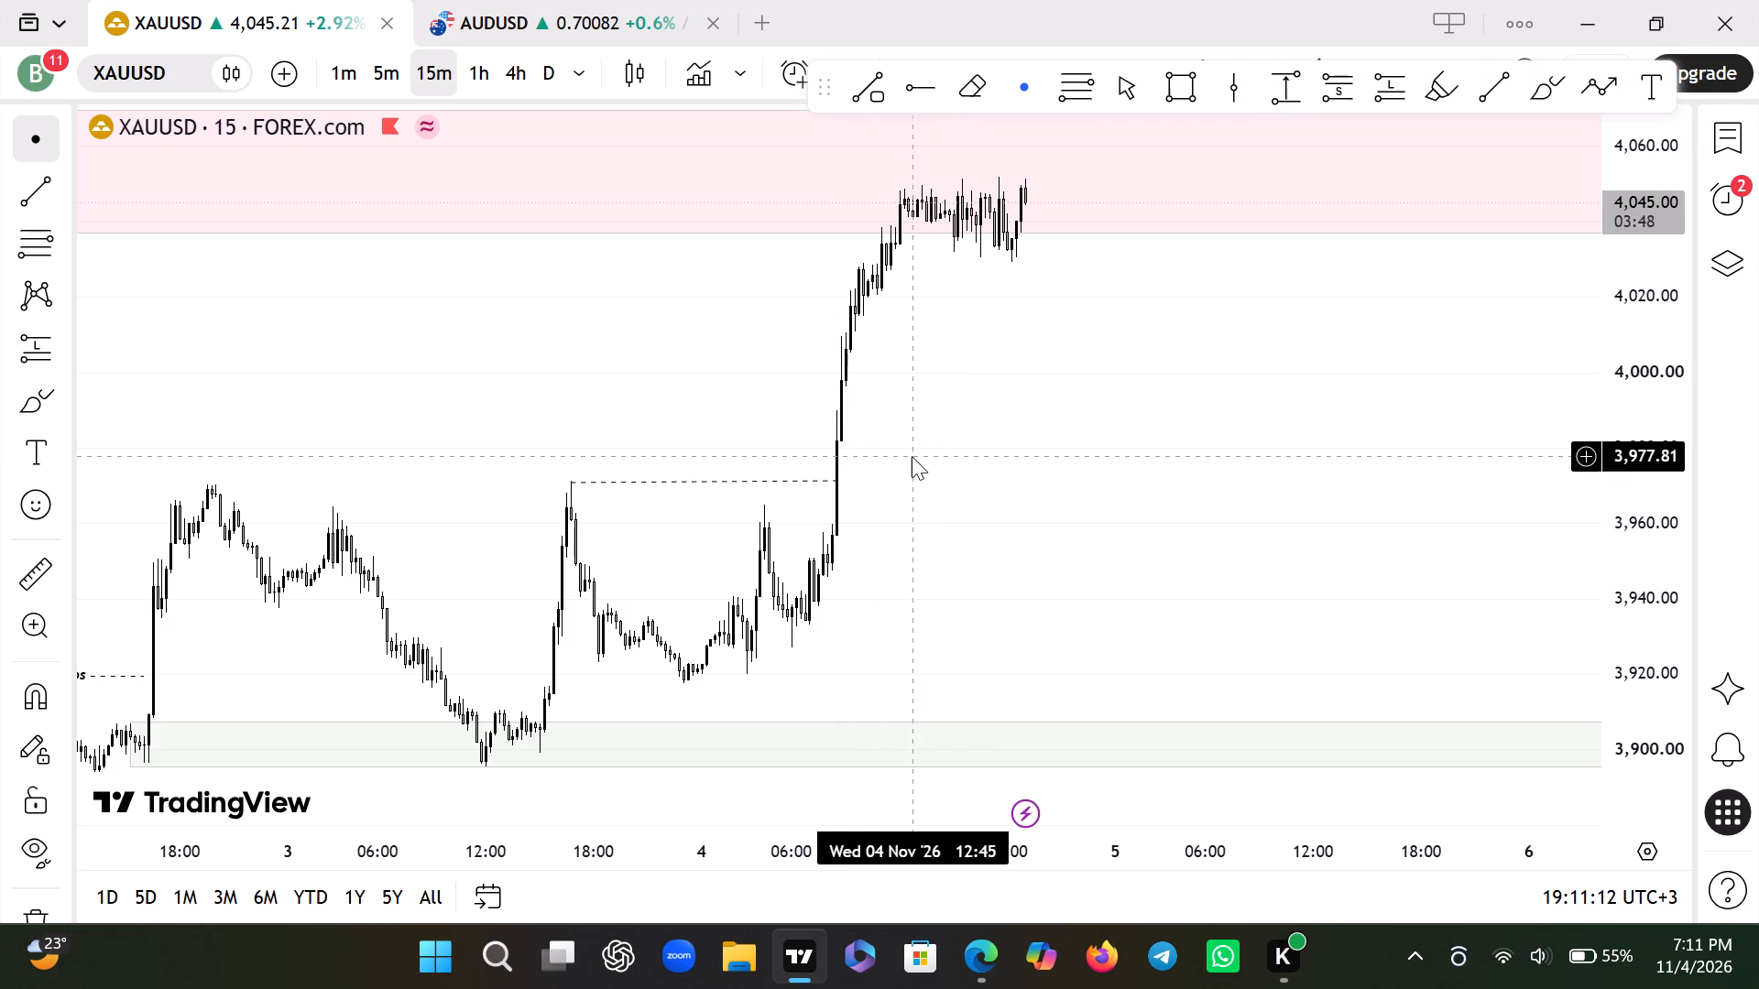
On the 1-hour timeframe, extend the solid line below the BOS level to the 30 Oct sell-off candles, at about 3,957.
scroll(912, 456, "left", 1)
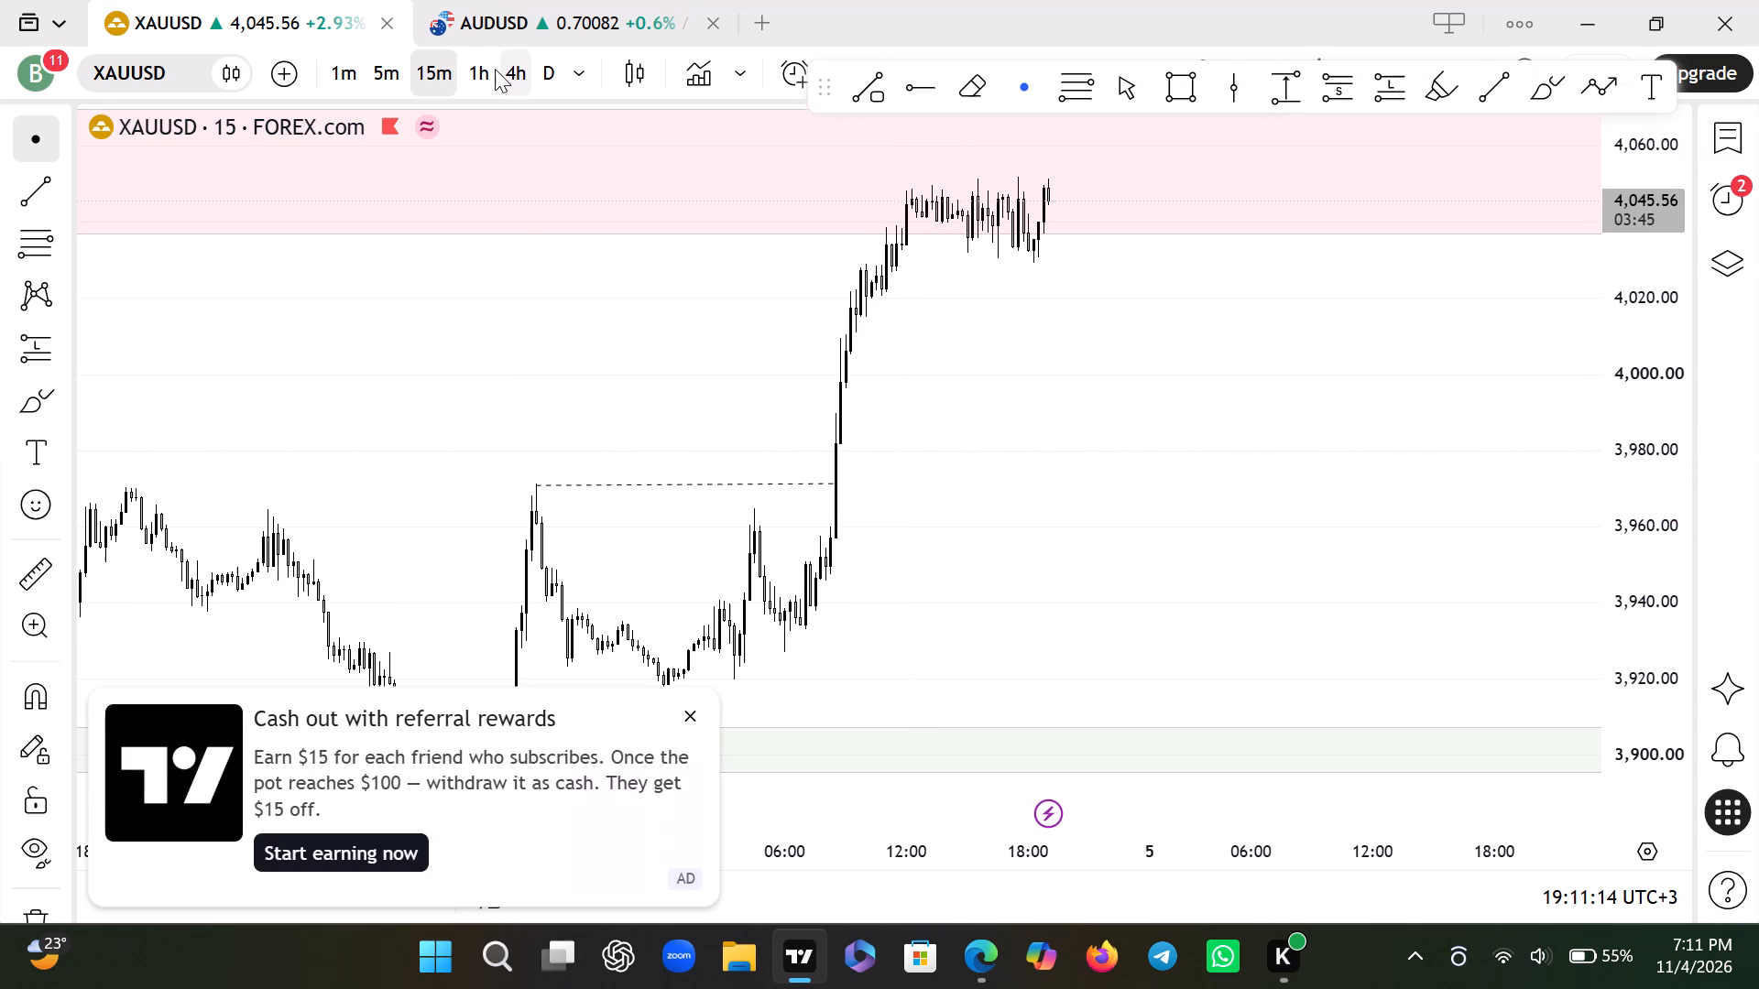
left_click(486, 74)
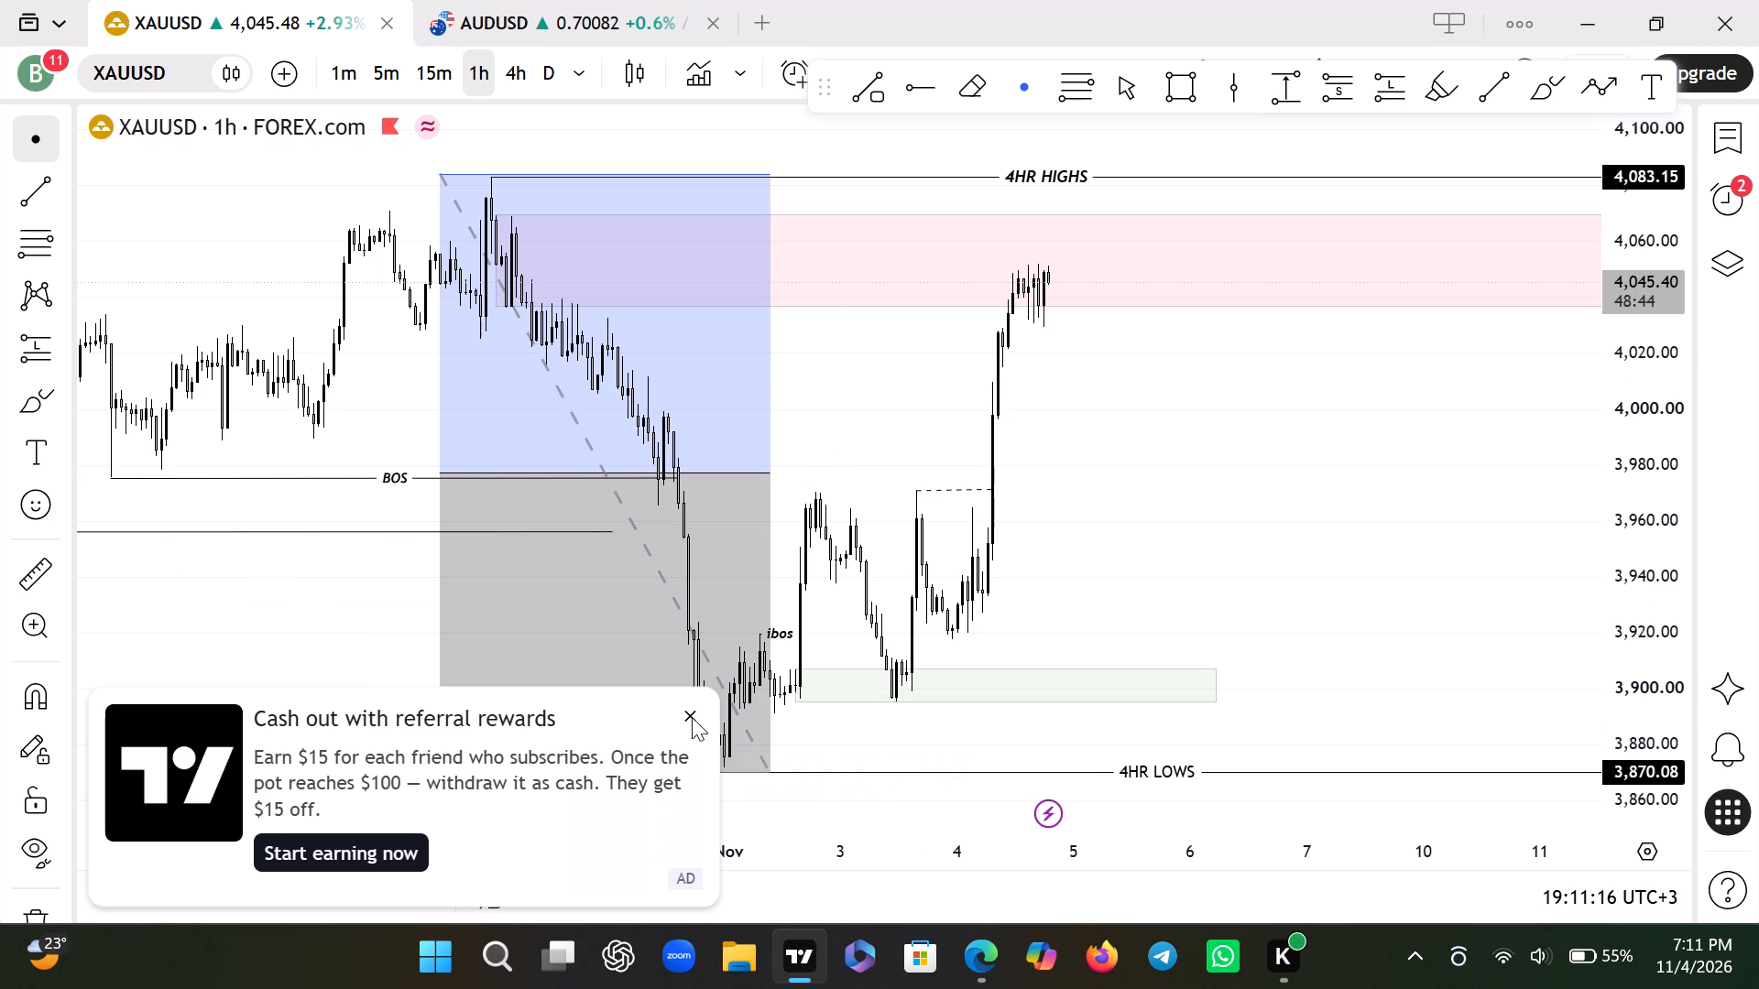
left_click(690, 719)
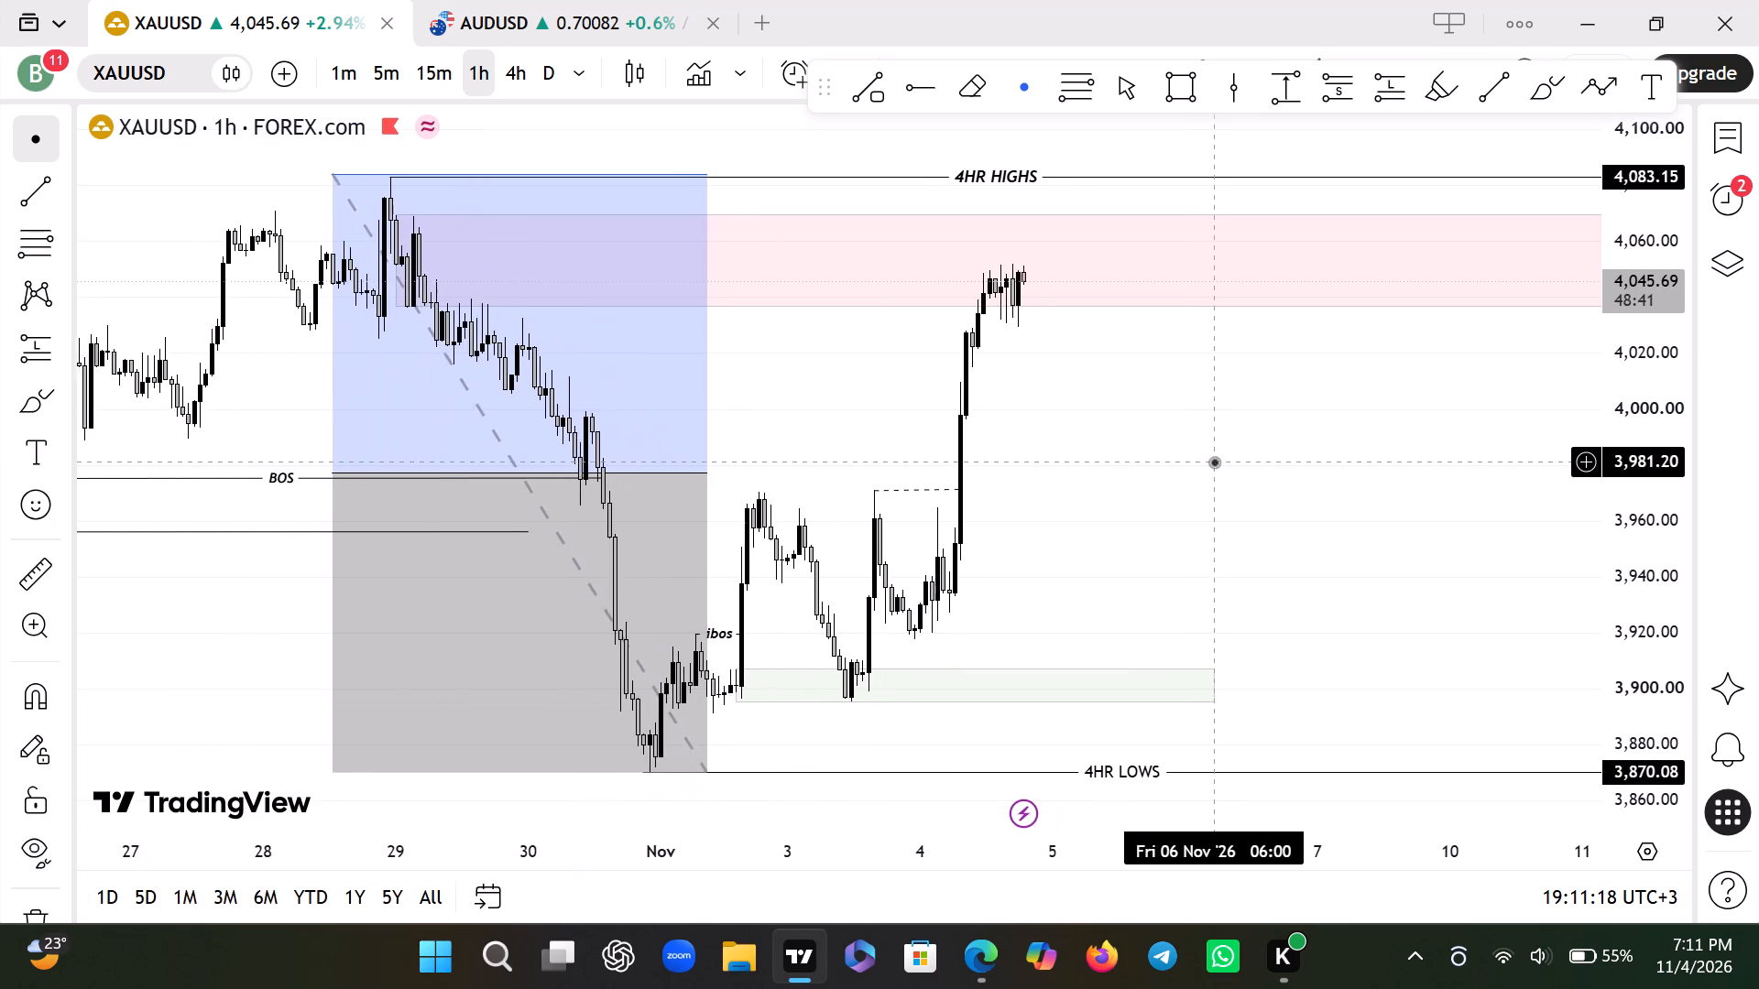
right_click(1214, 462)
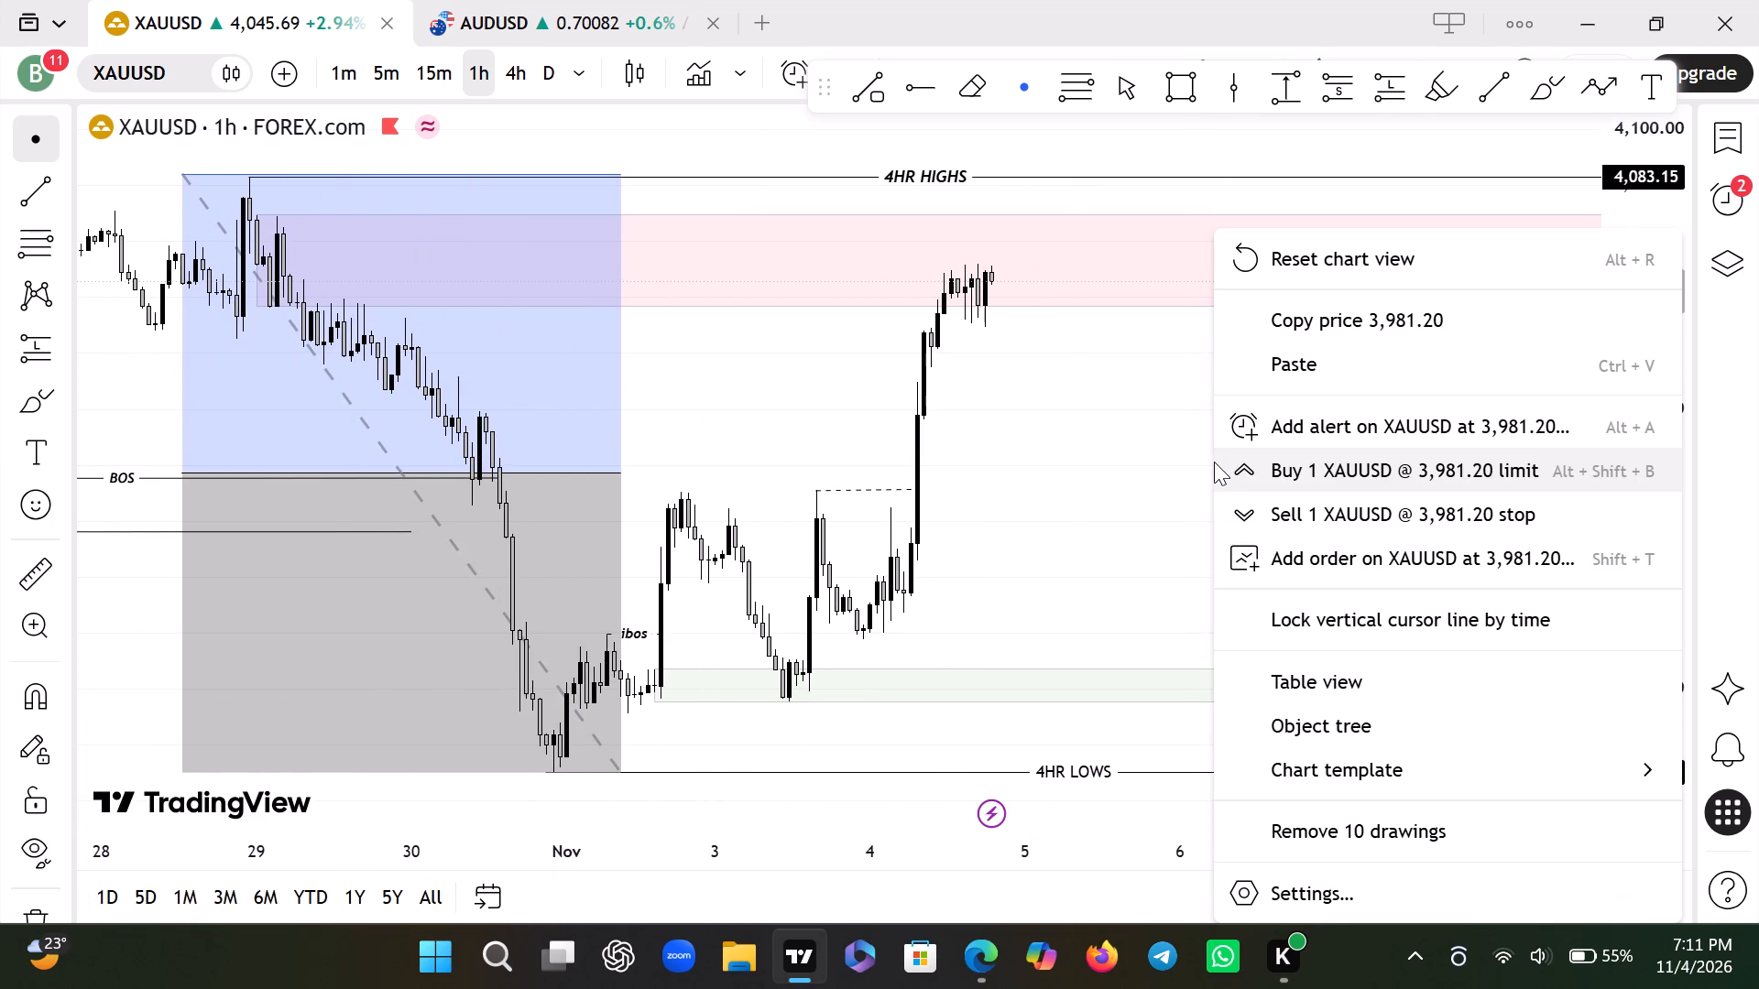
left_click(1058, 488)
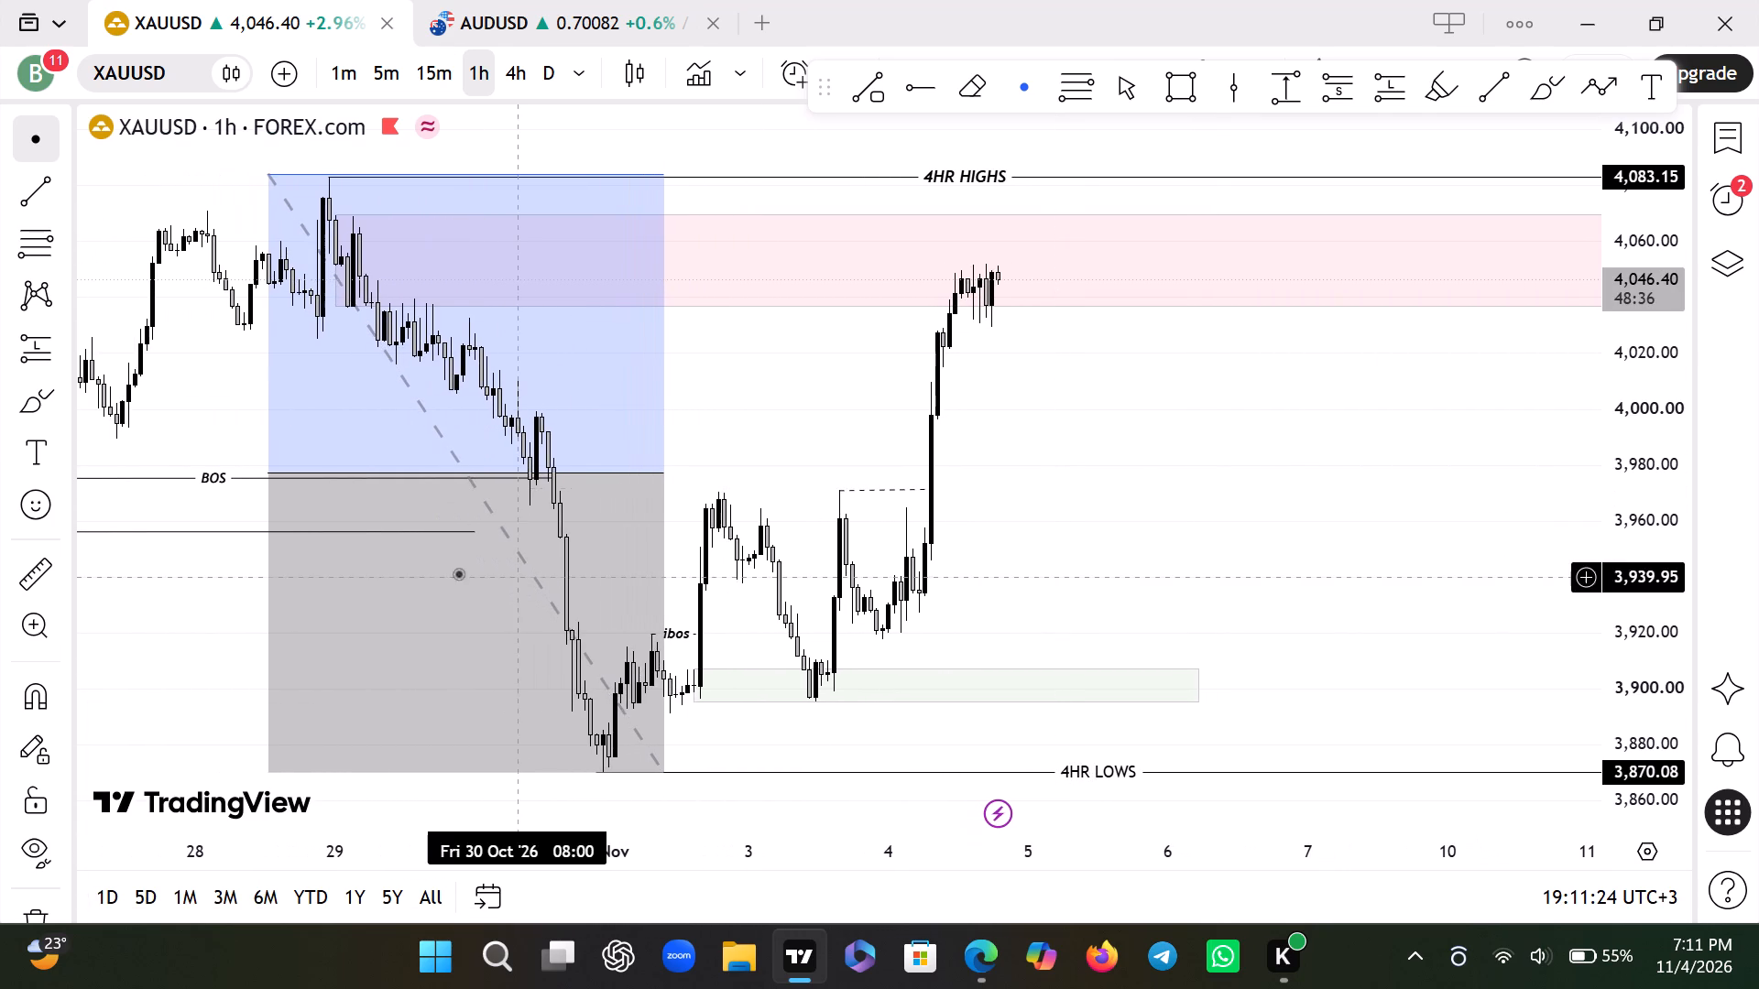
left_click_drag(349, 844, 1106, 712)
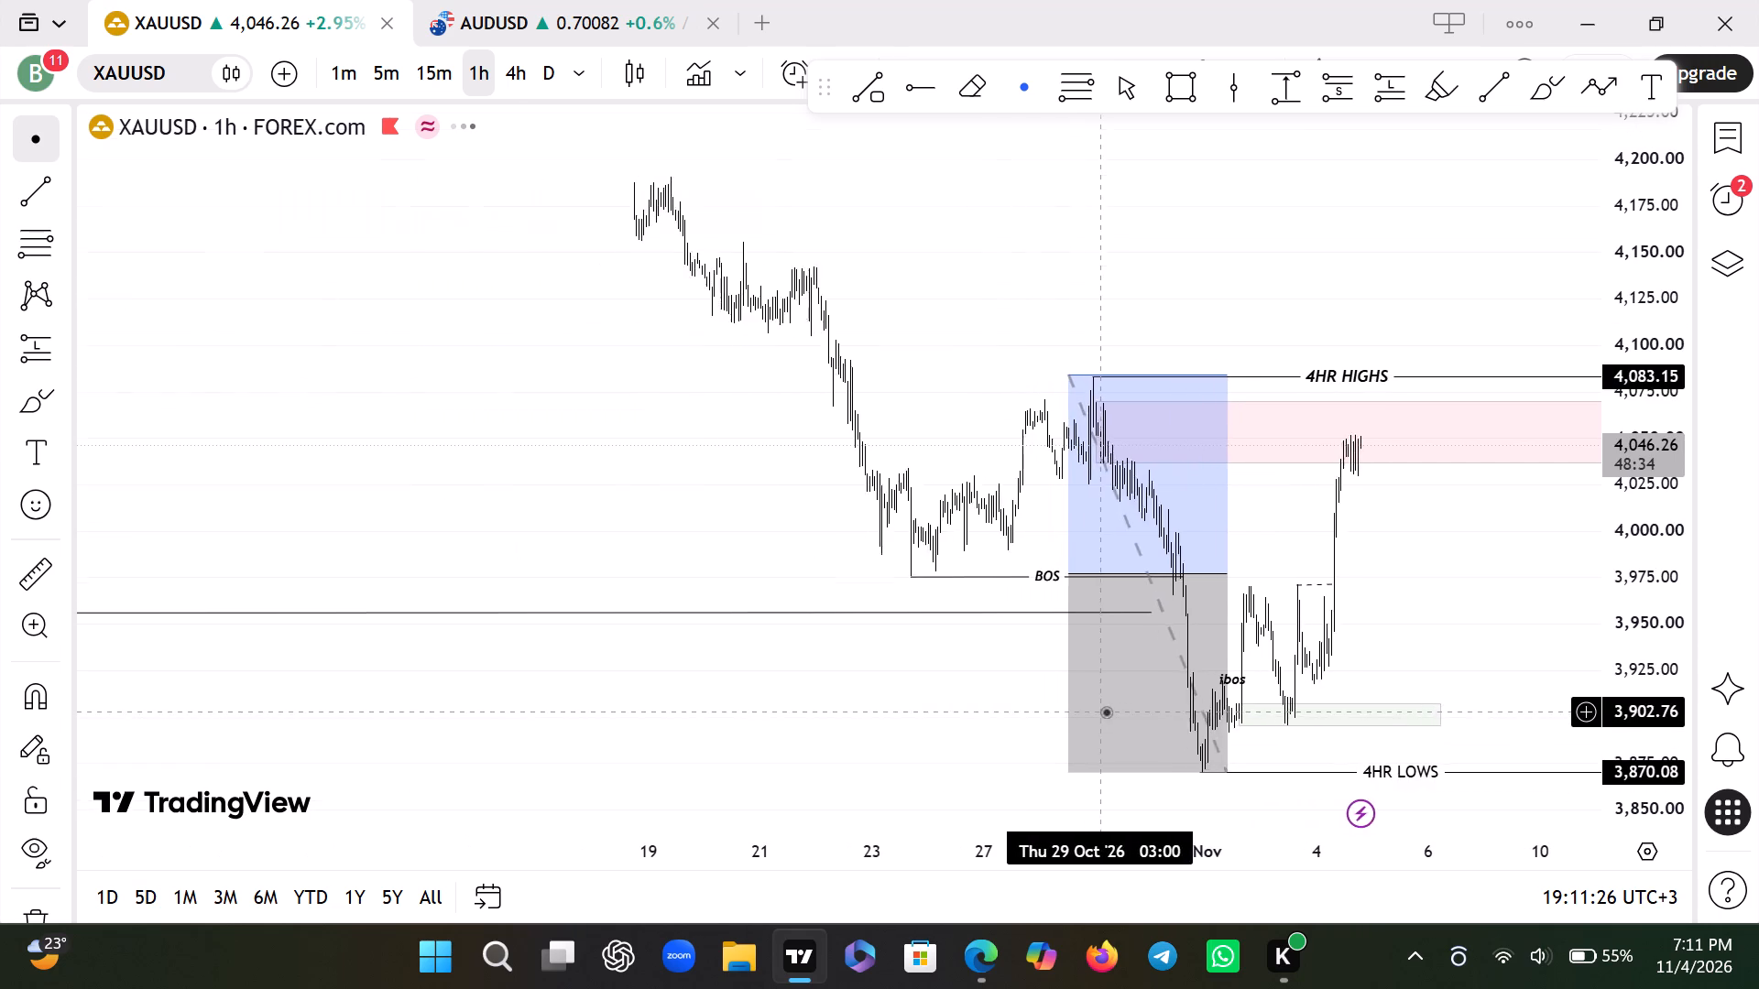
left_click_drag(1106, 712, 587, 729)
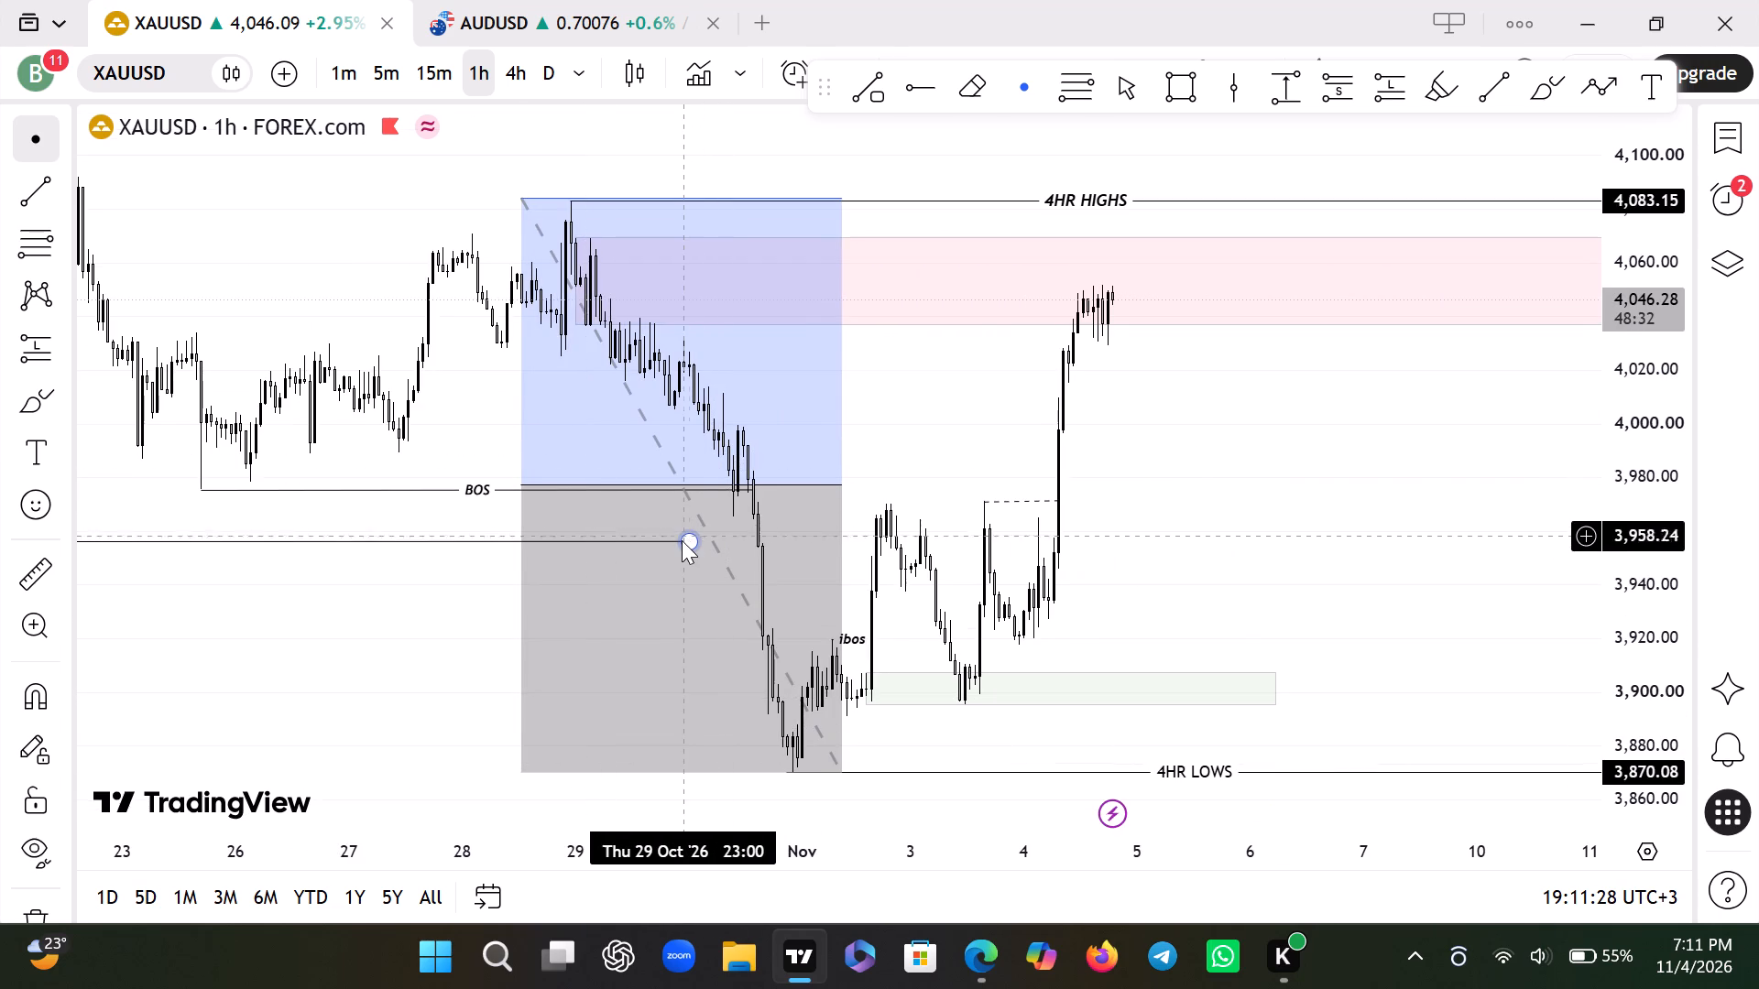
left_click_drag(682, 540, 749, 538)
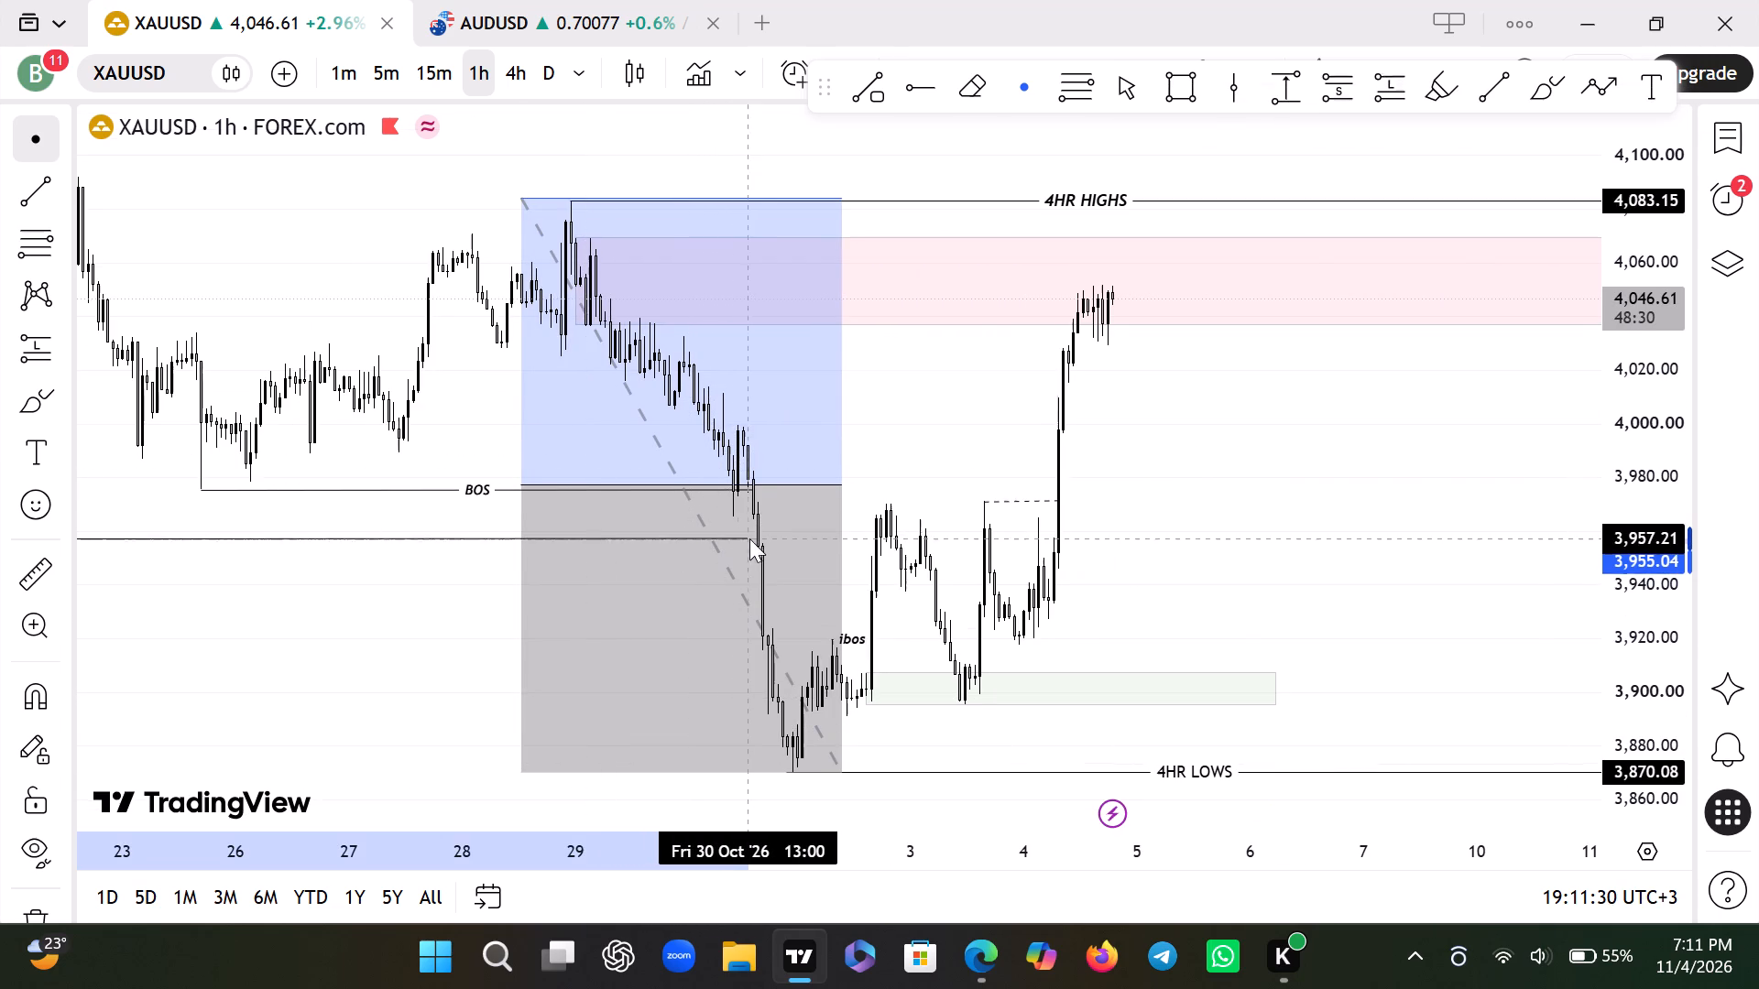
left_click_drag(749, 538, 753, 538)
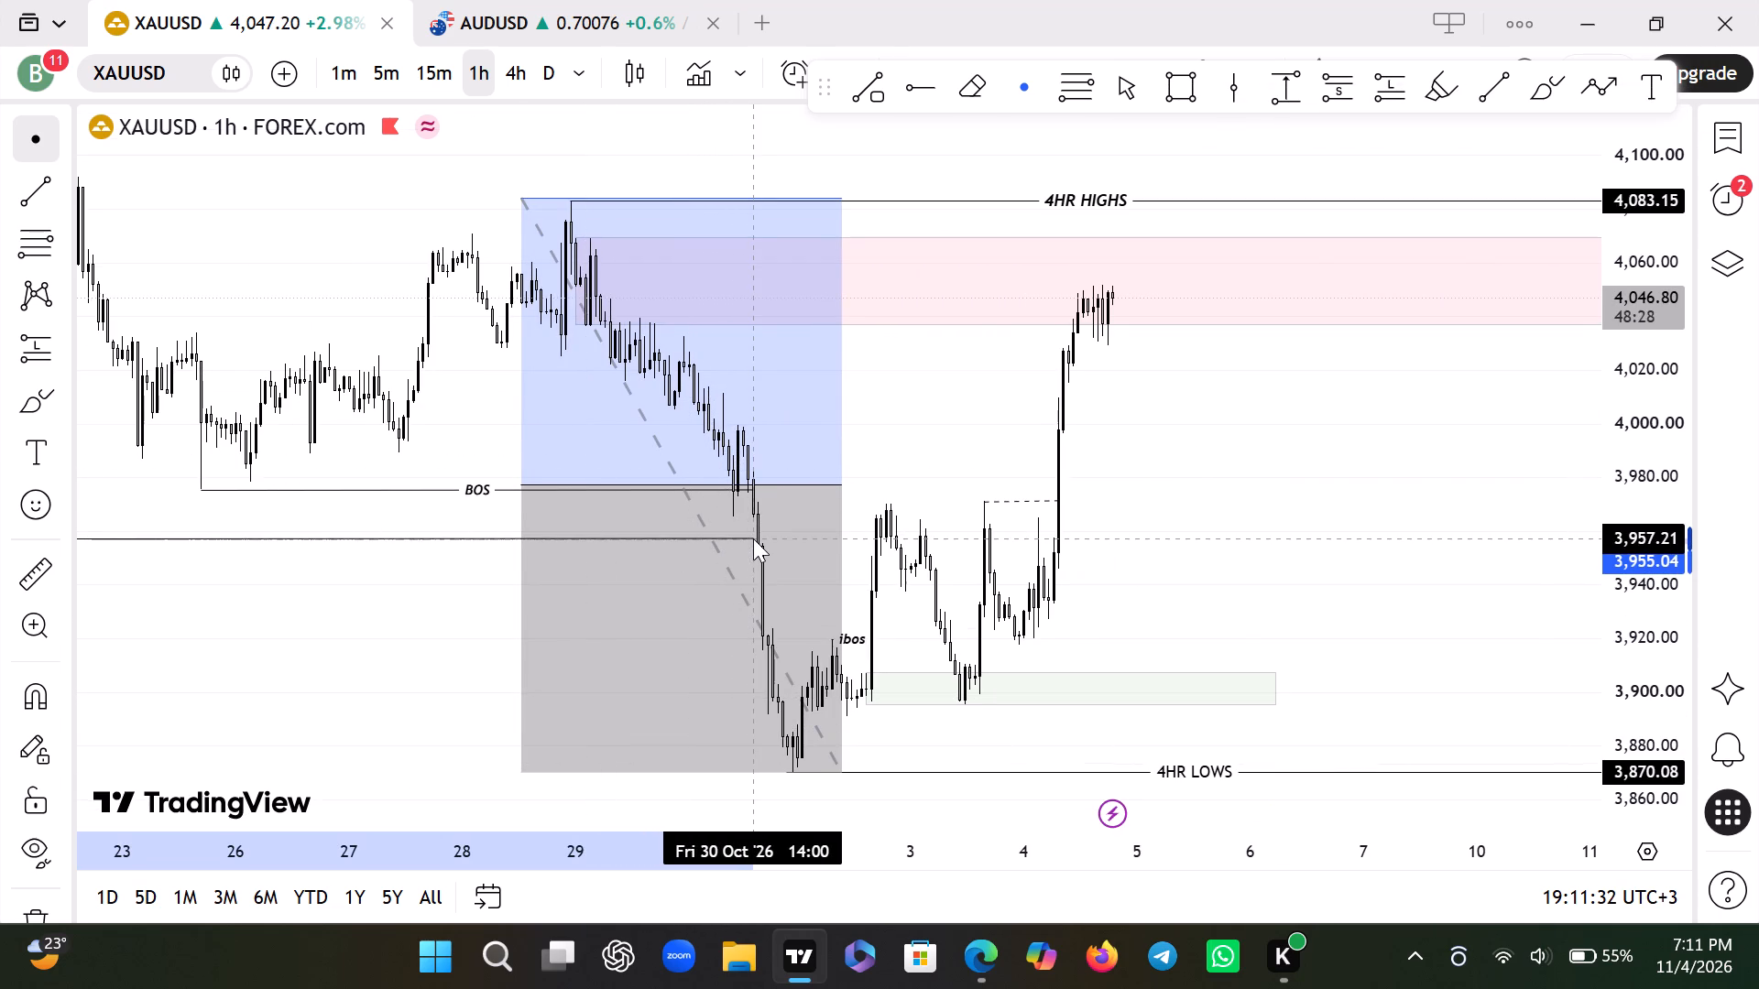
left_click_drag(753, 538, 759, 538)
left_click(939, 414)
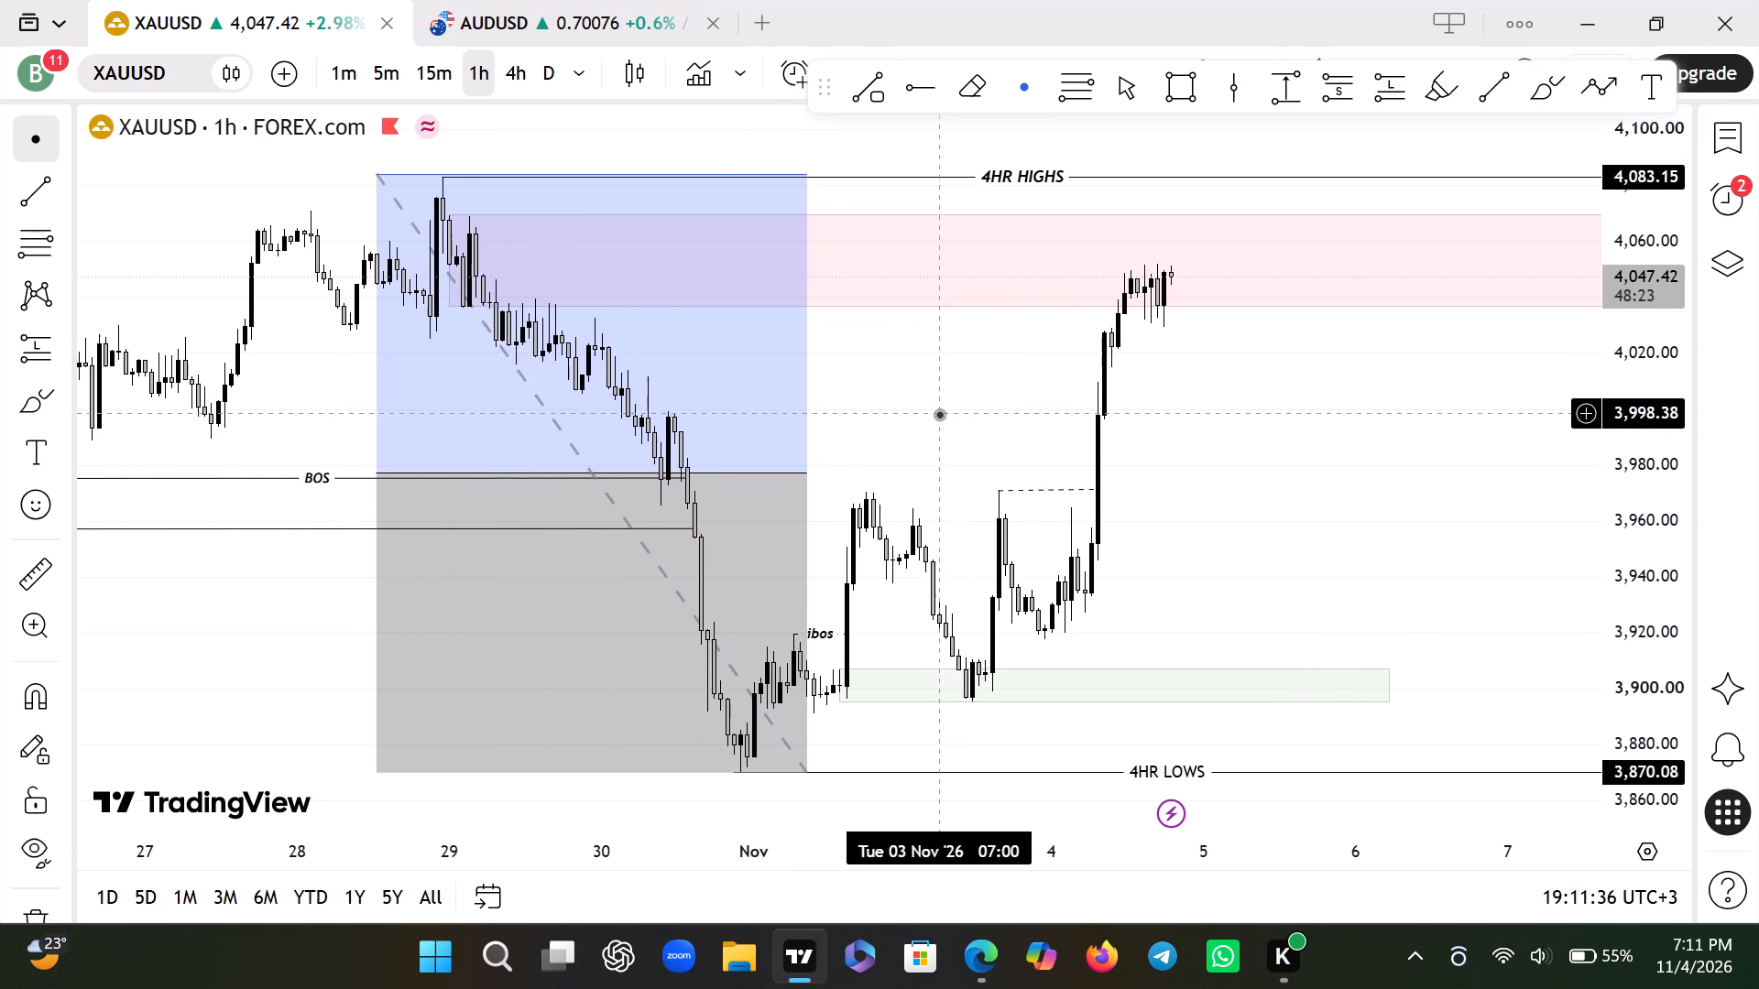
On the 5-minute timeframe, draw an info line at about 4,038.45 from the 4 Nov 11:10 high to the 12:05 breakout candle.
left_click_drag(1407, 421, 1108, 515)
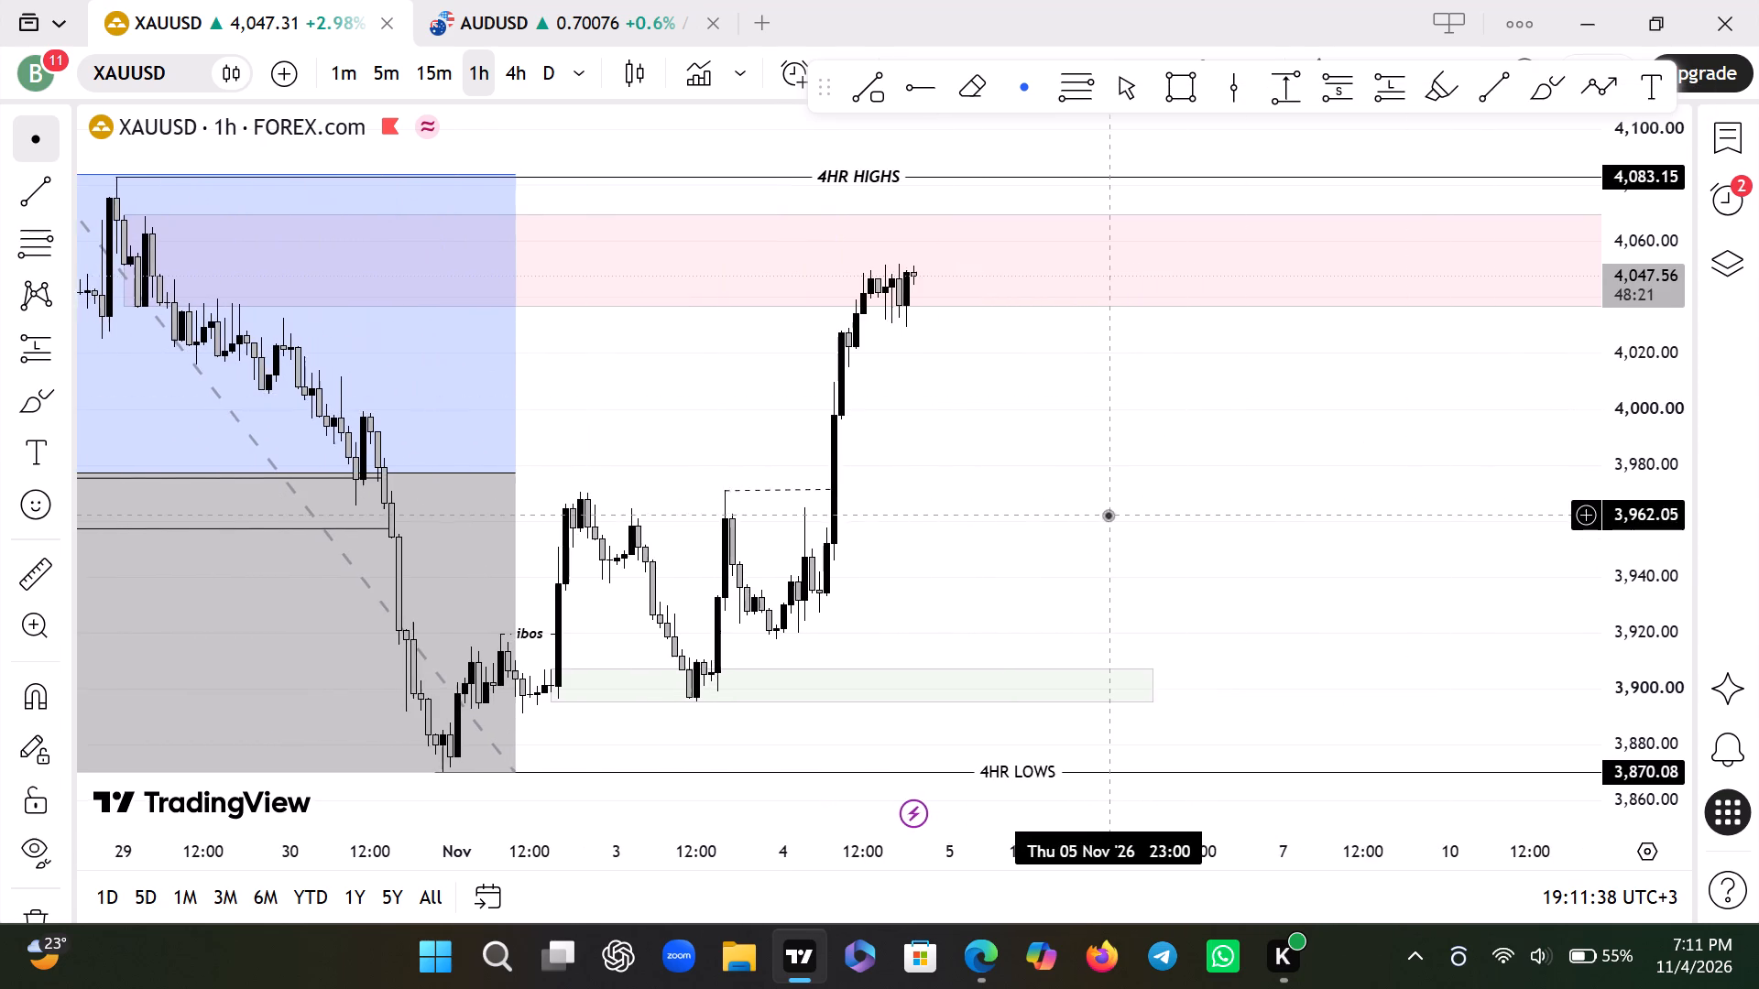
left_click(408, 65)
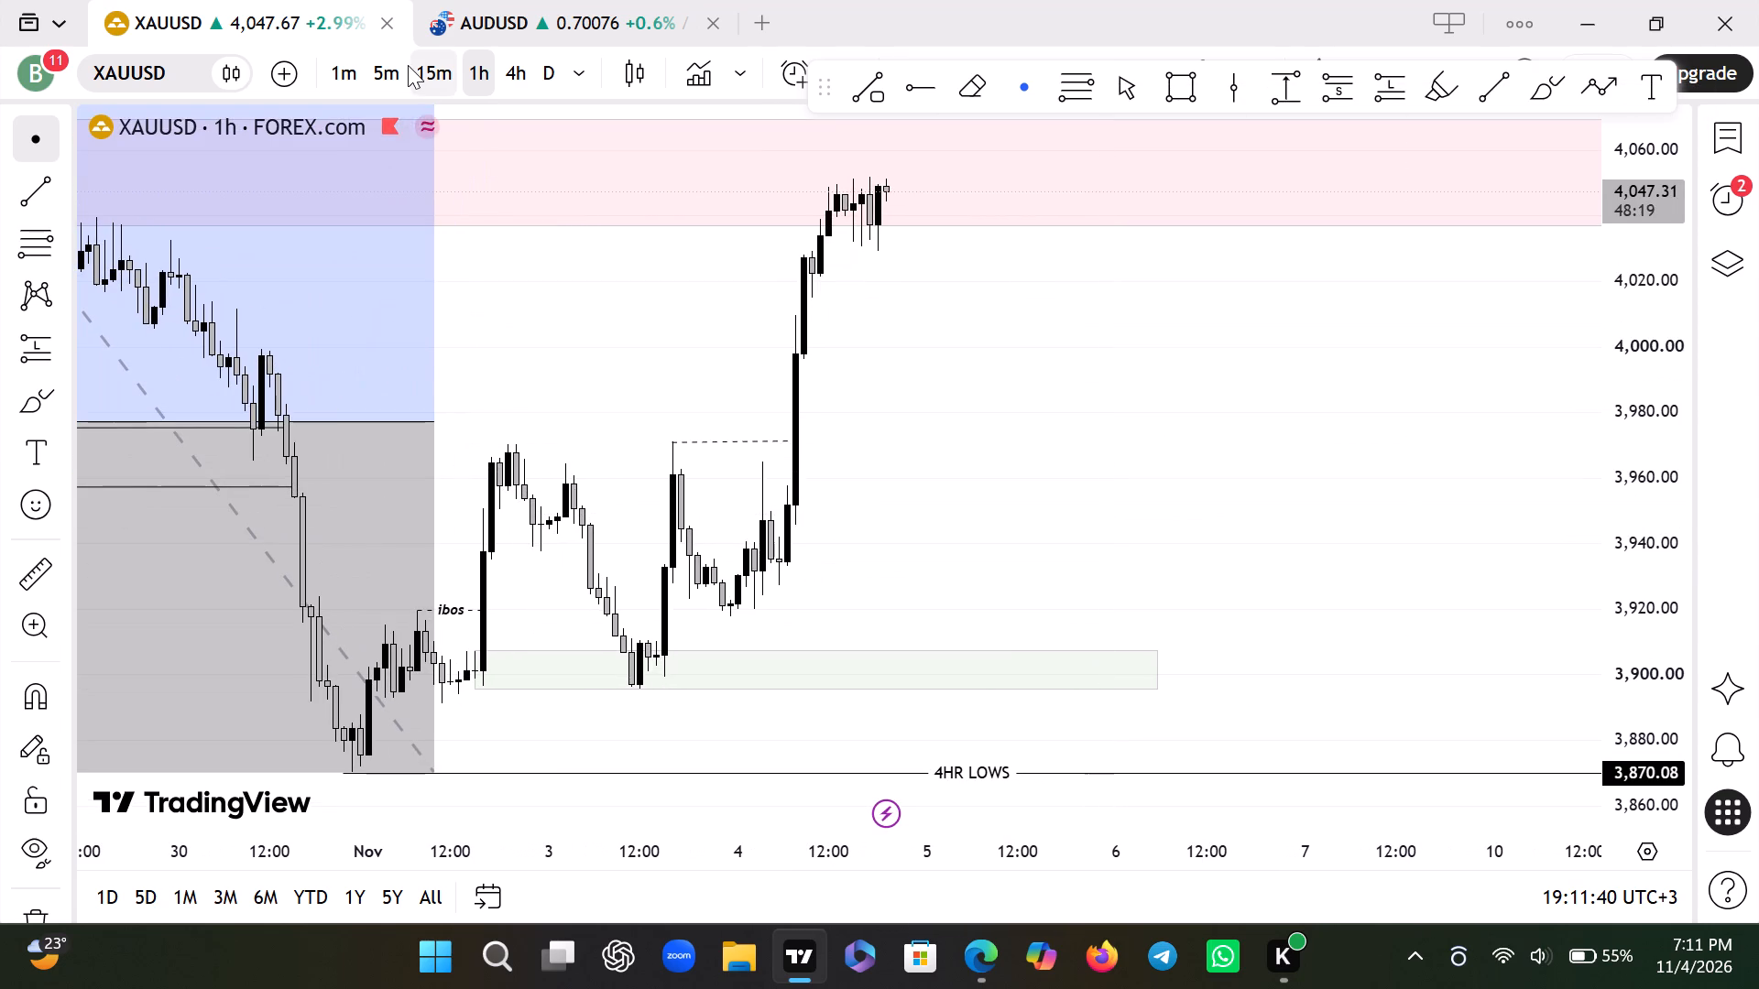
left_click(395, 62)
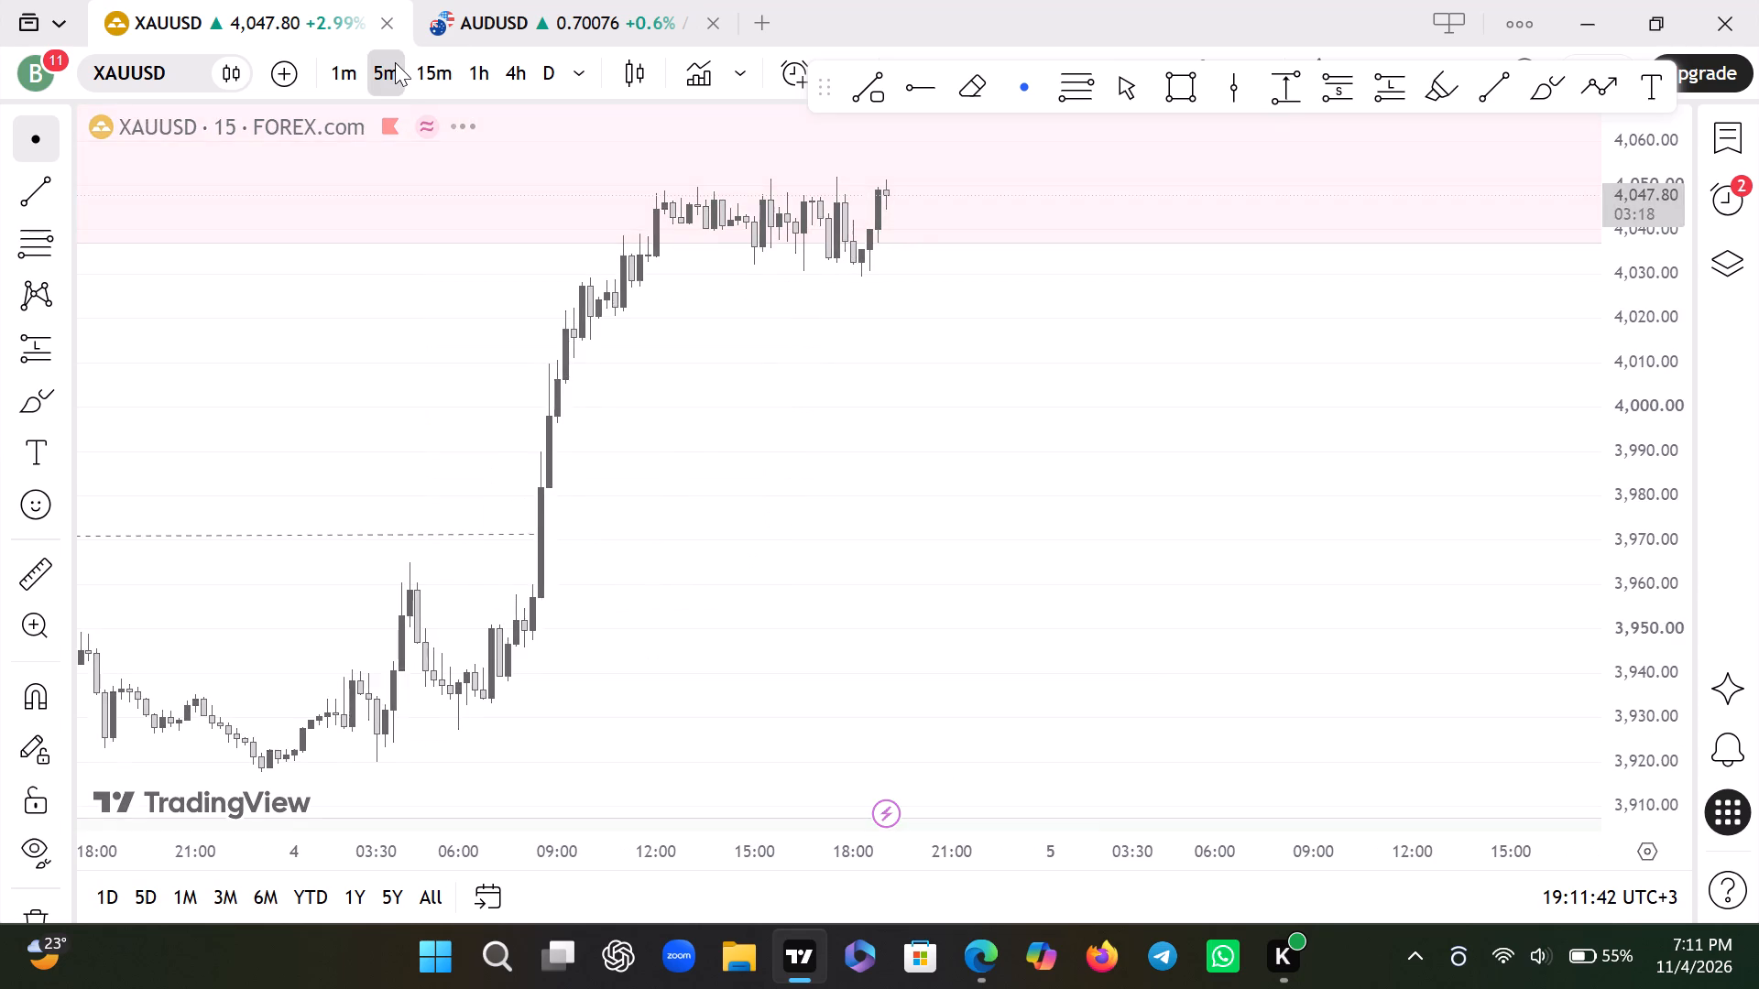
left_click_drag(401, 640, 1136, 576)
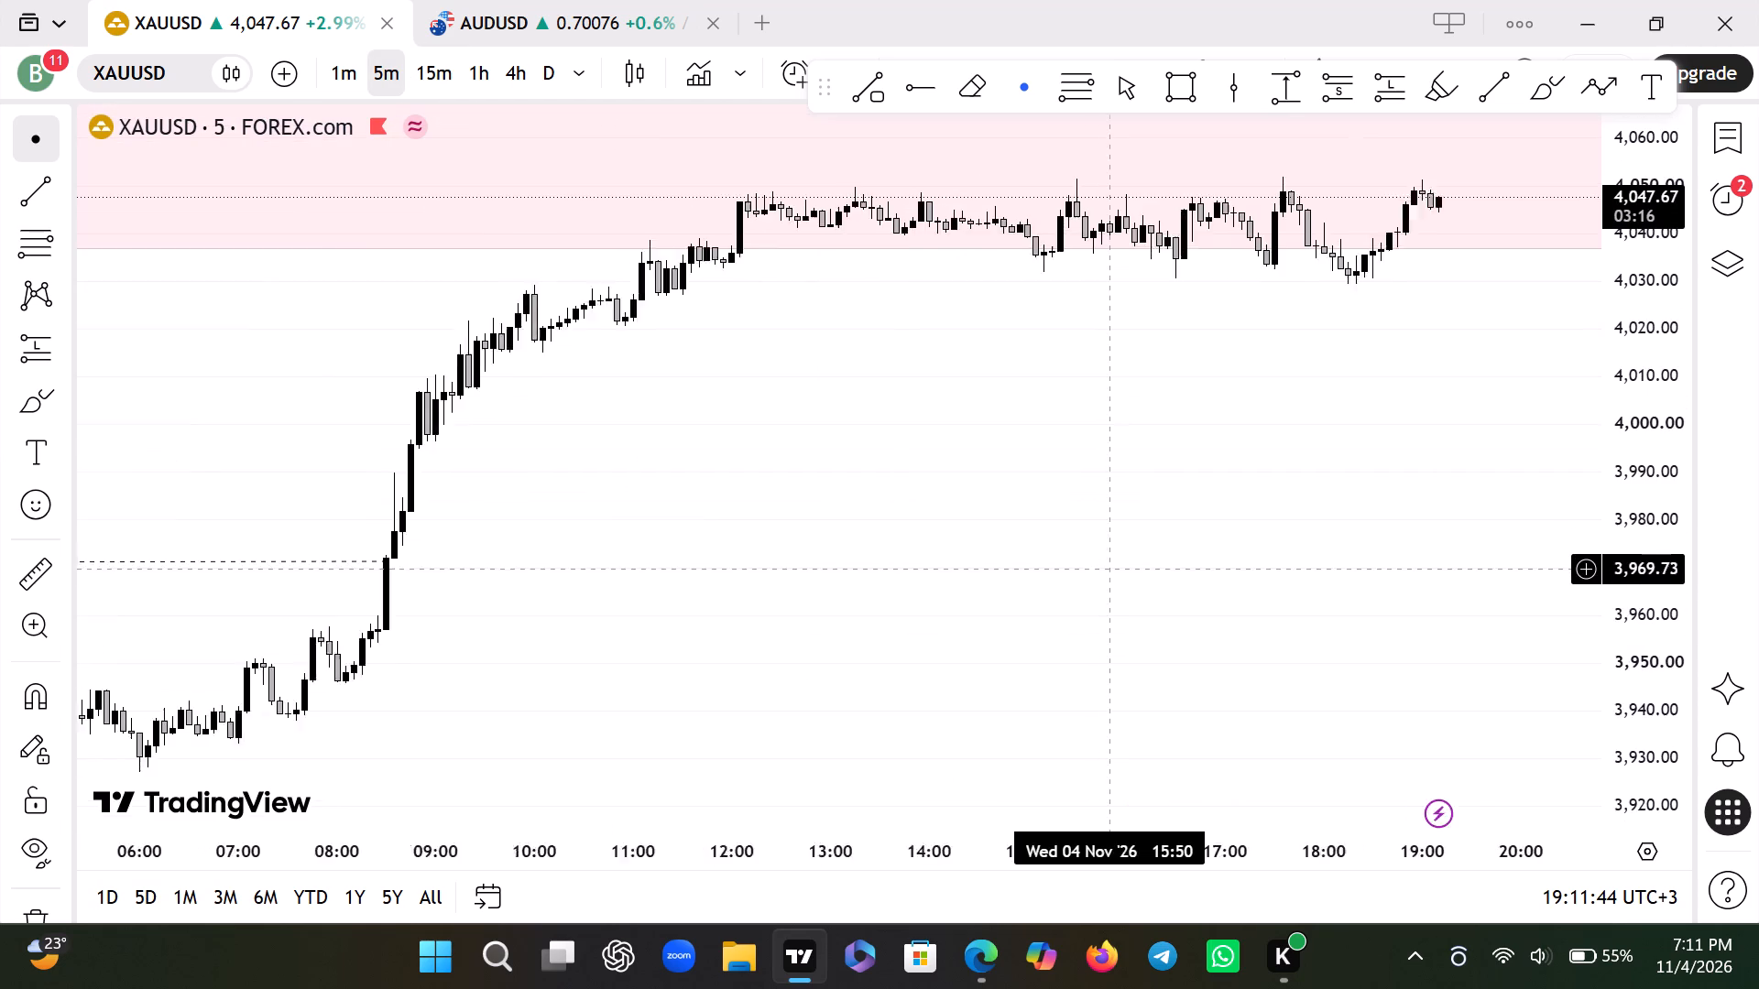
left_click_drag(1136, 576, 710, 517)
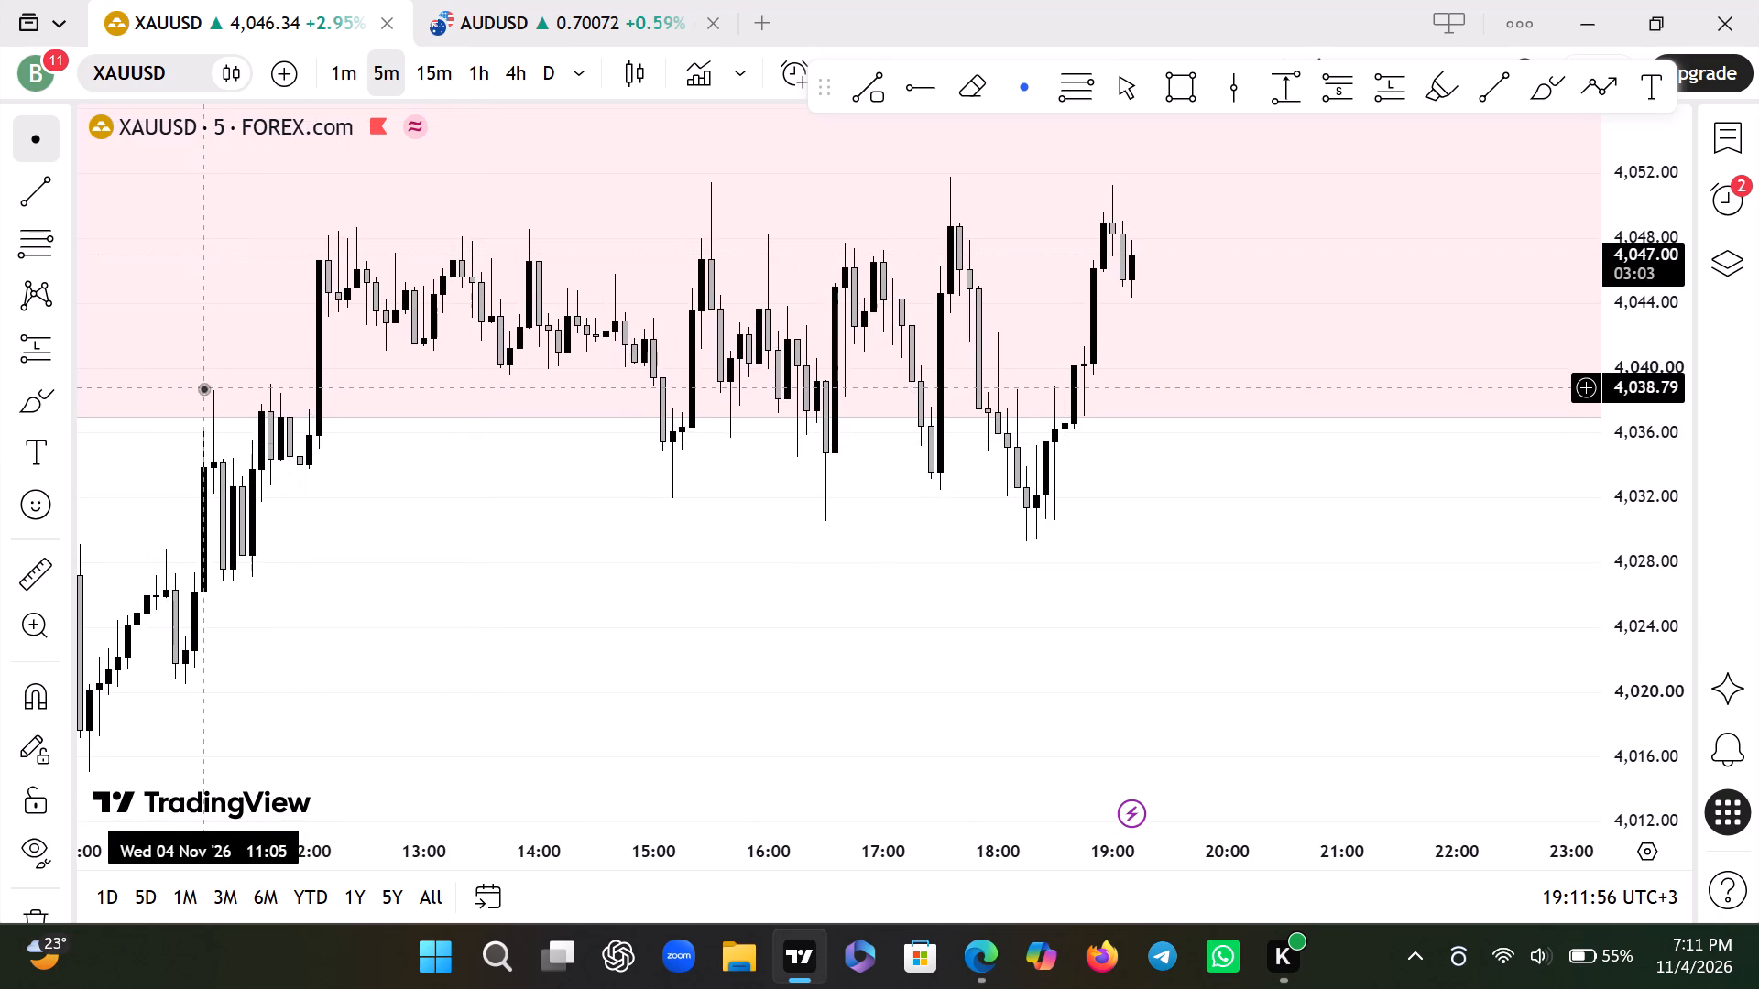
left_click(871, 82)
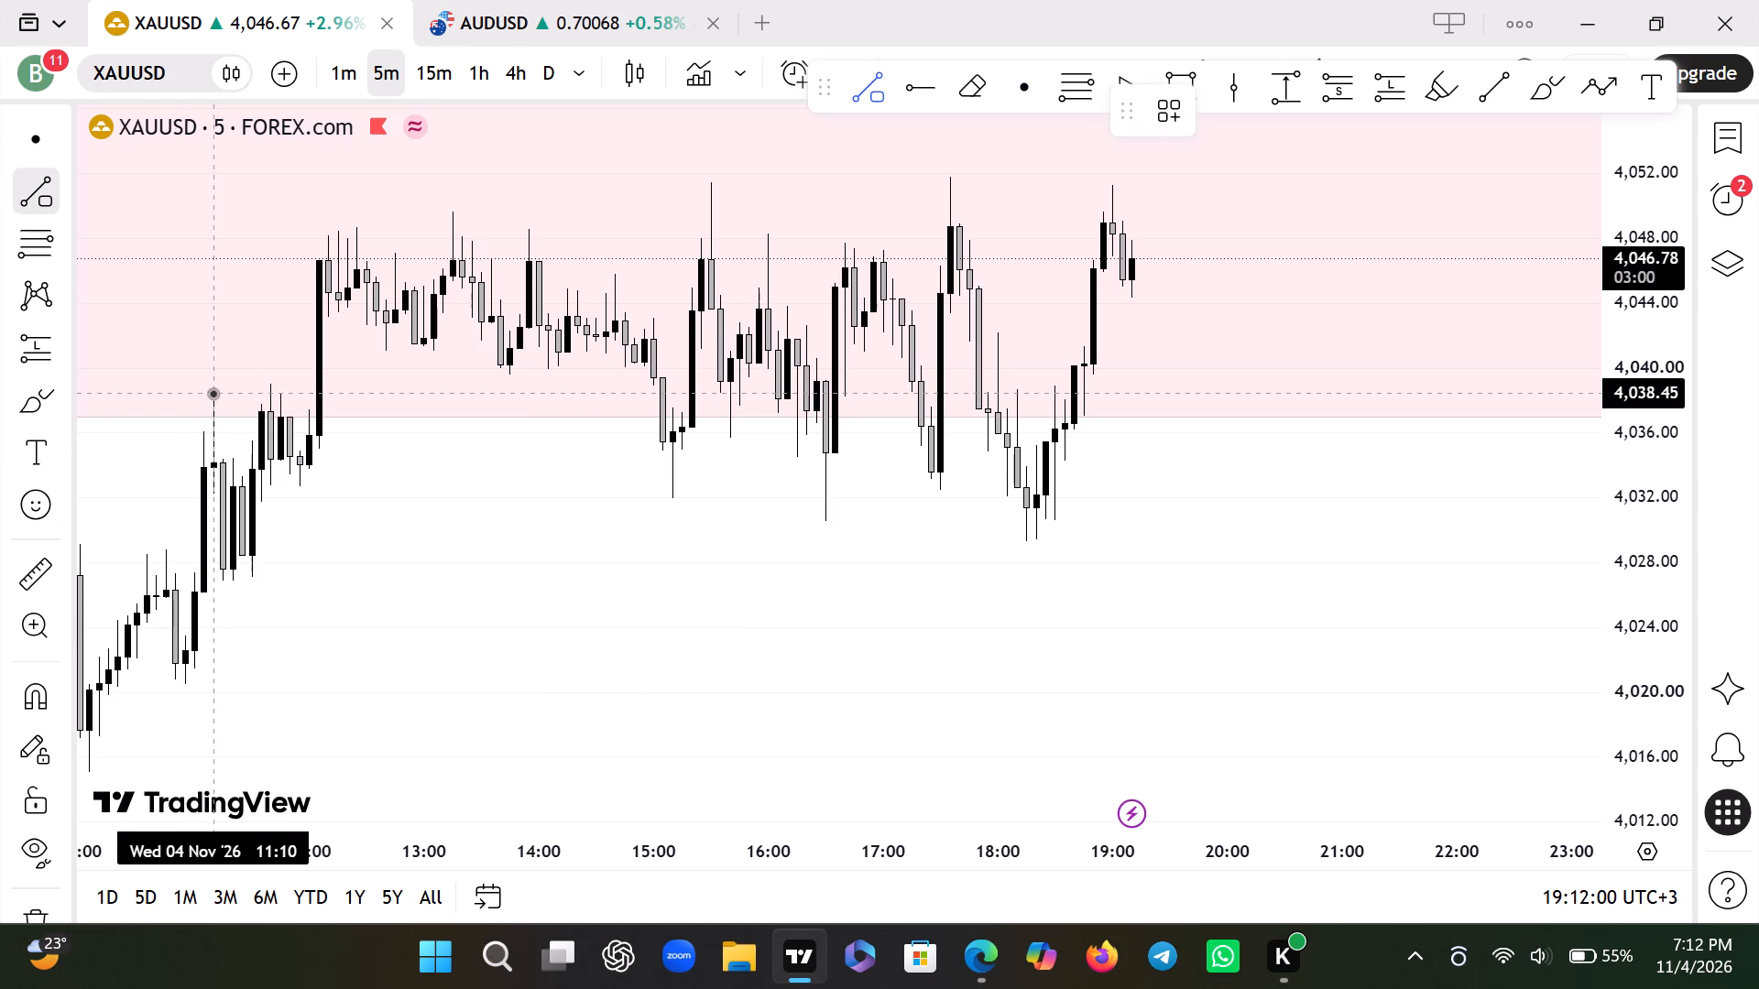
left_click_drag(210, 392, 325, 394)
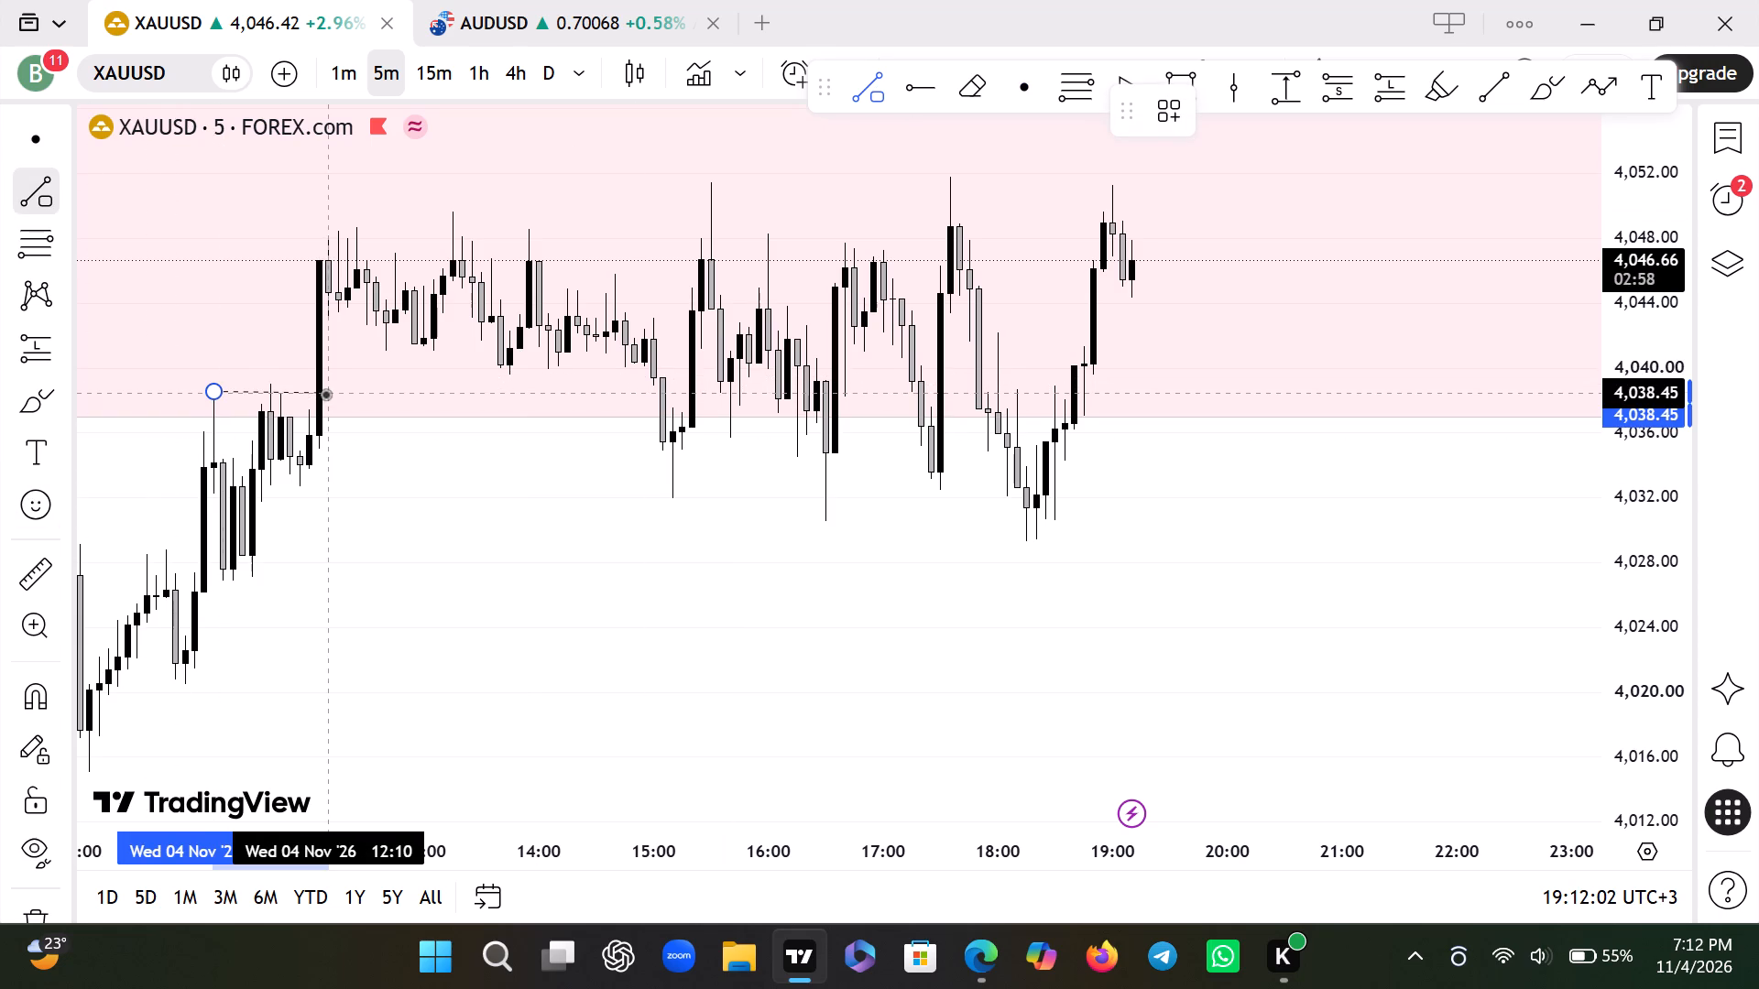
left_click_drag(325, 394, 320, 393)
left_click(320, 393)
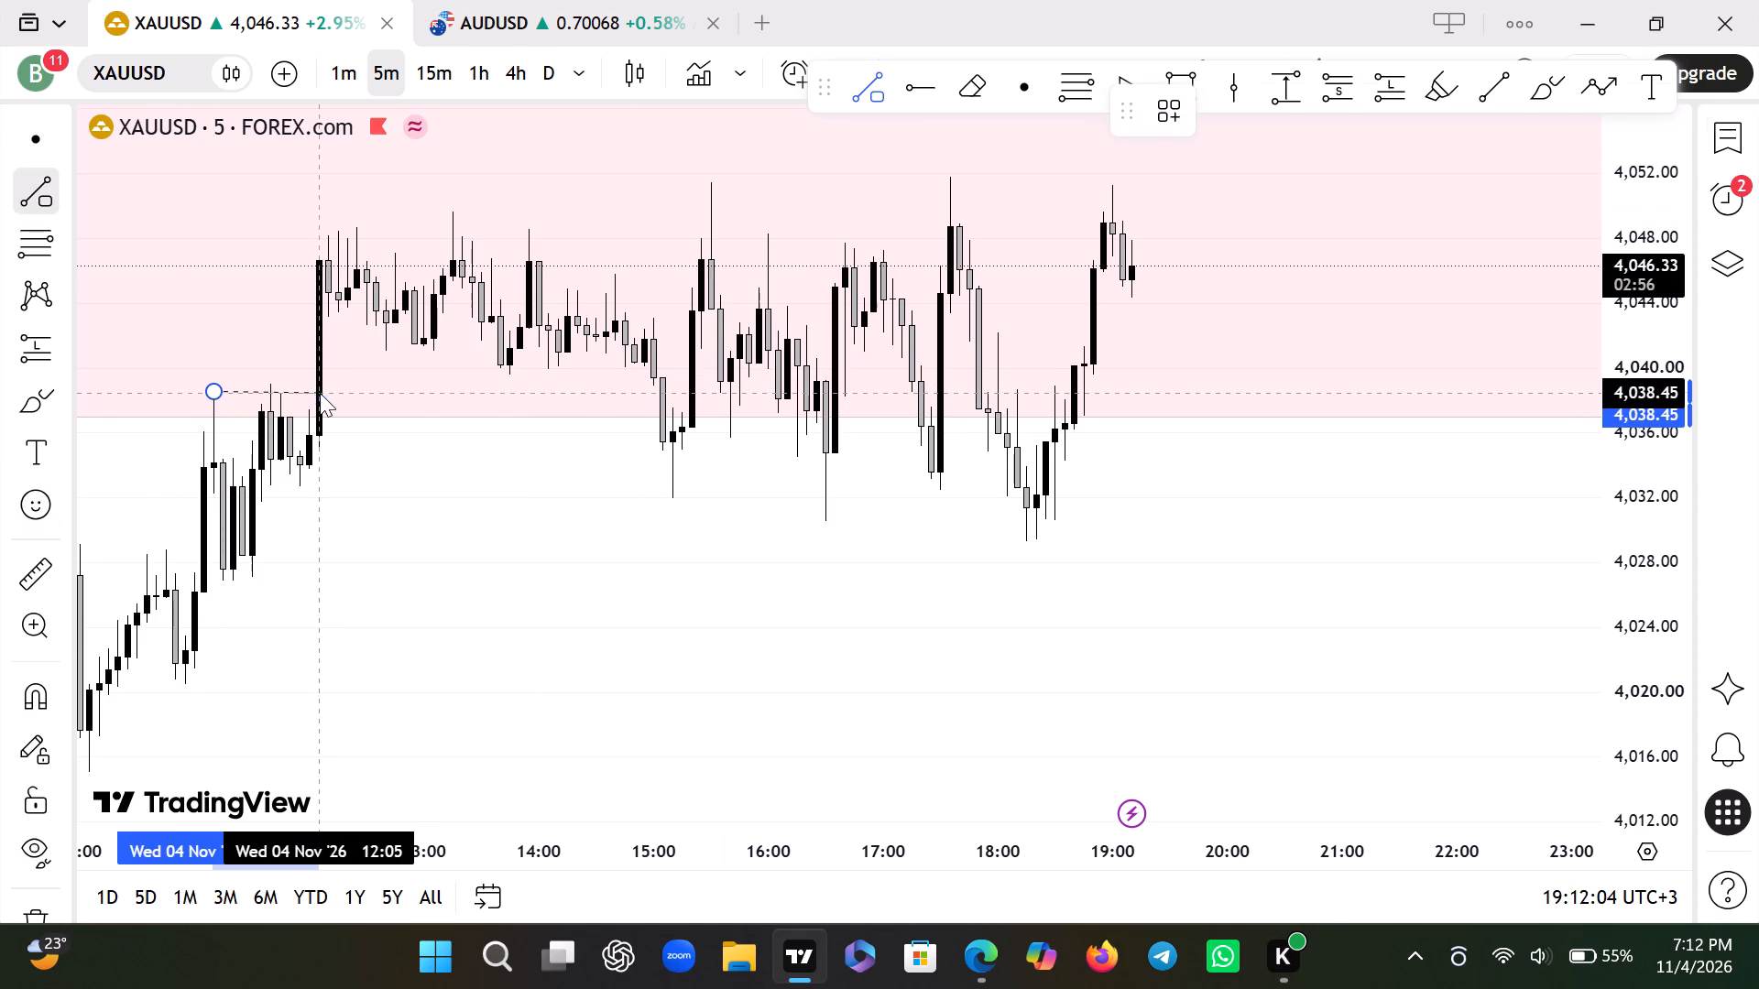
Draw a second info line from the 4 Nov 11:20 low at about 4,026.9, extending it horizontally to 21:05.
left_click(875, 93)
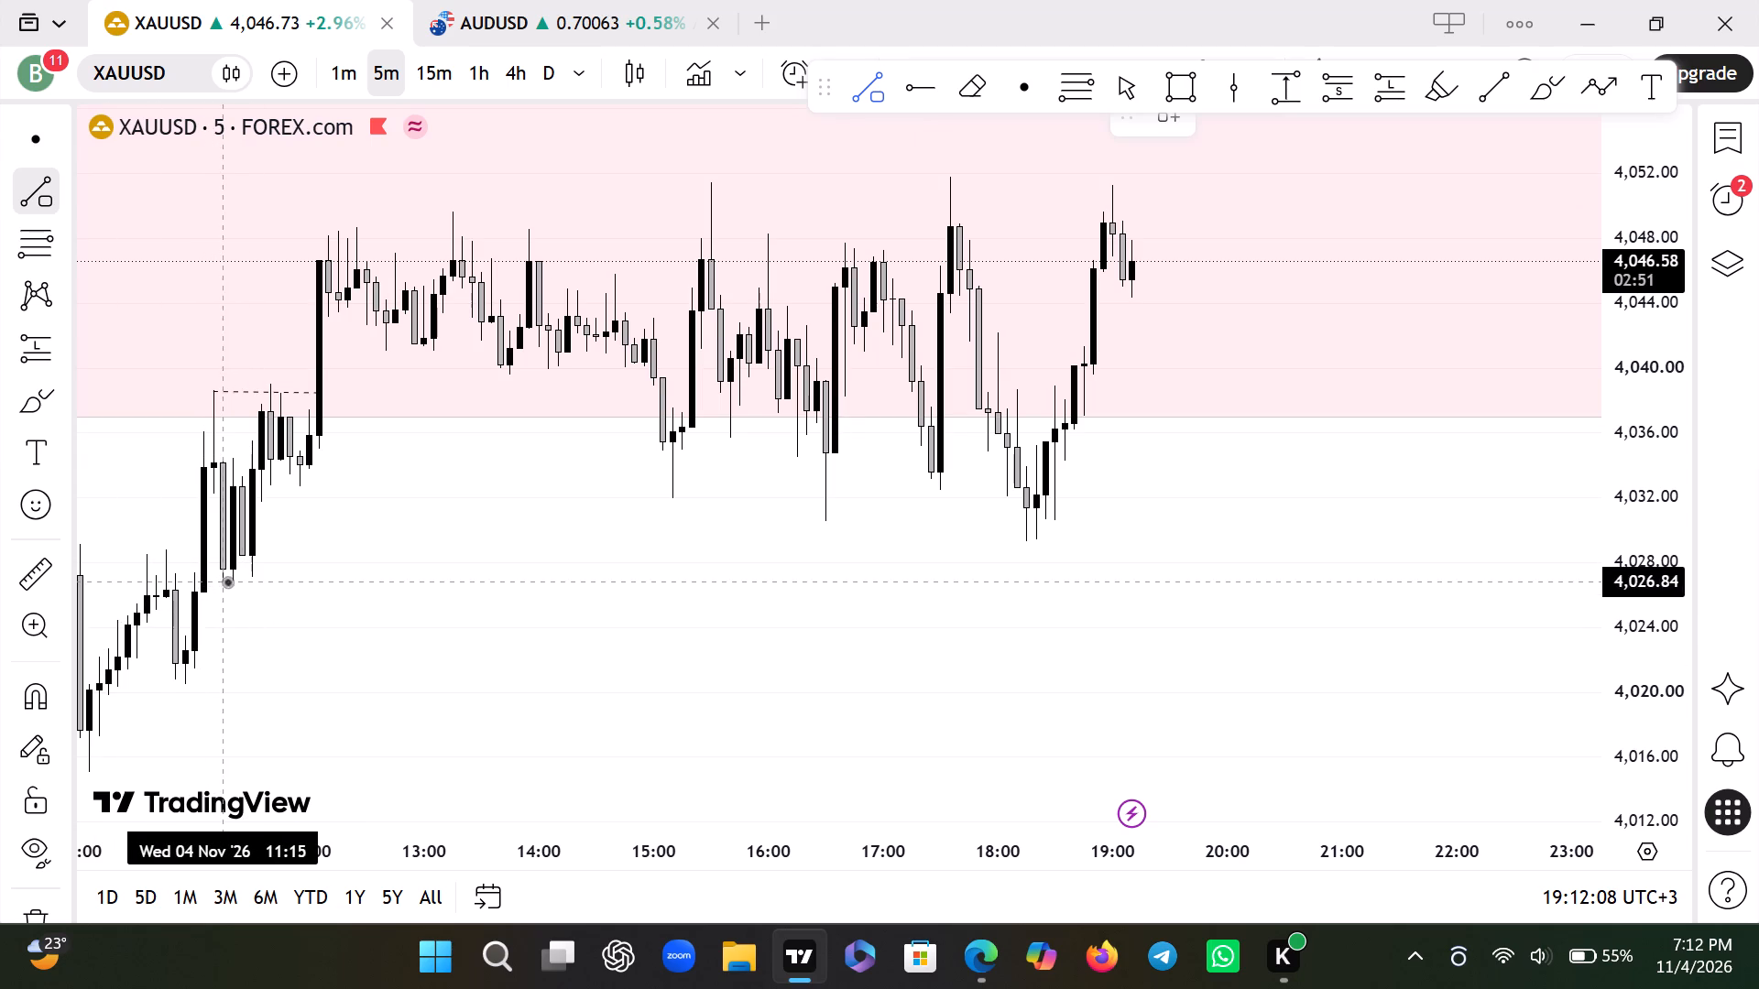
left_click(235, 580)
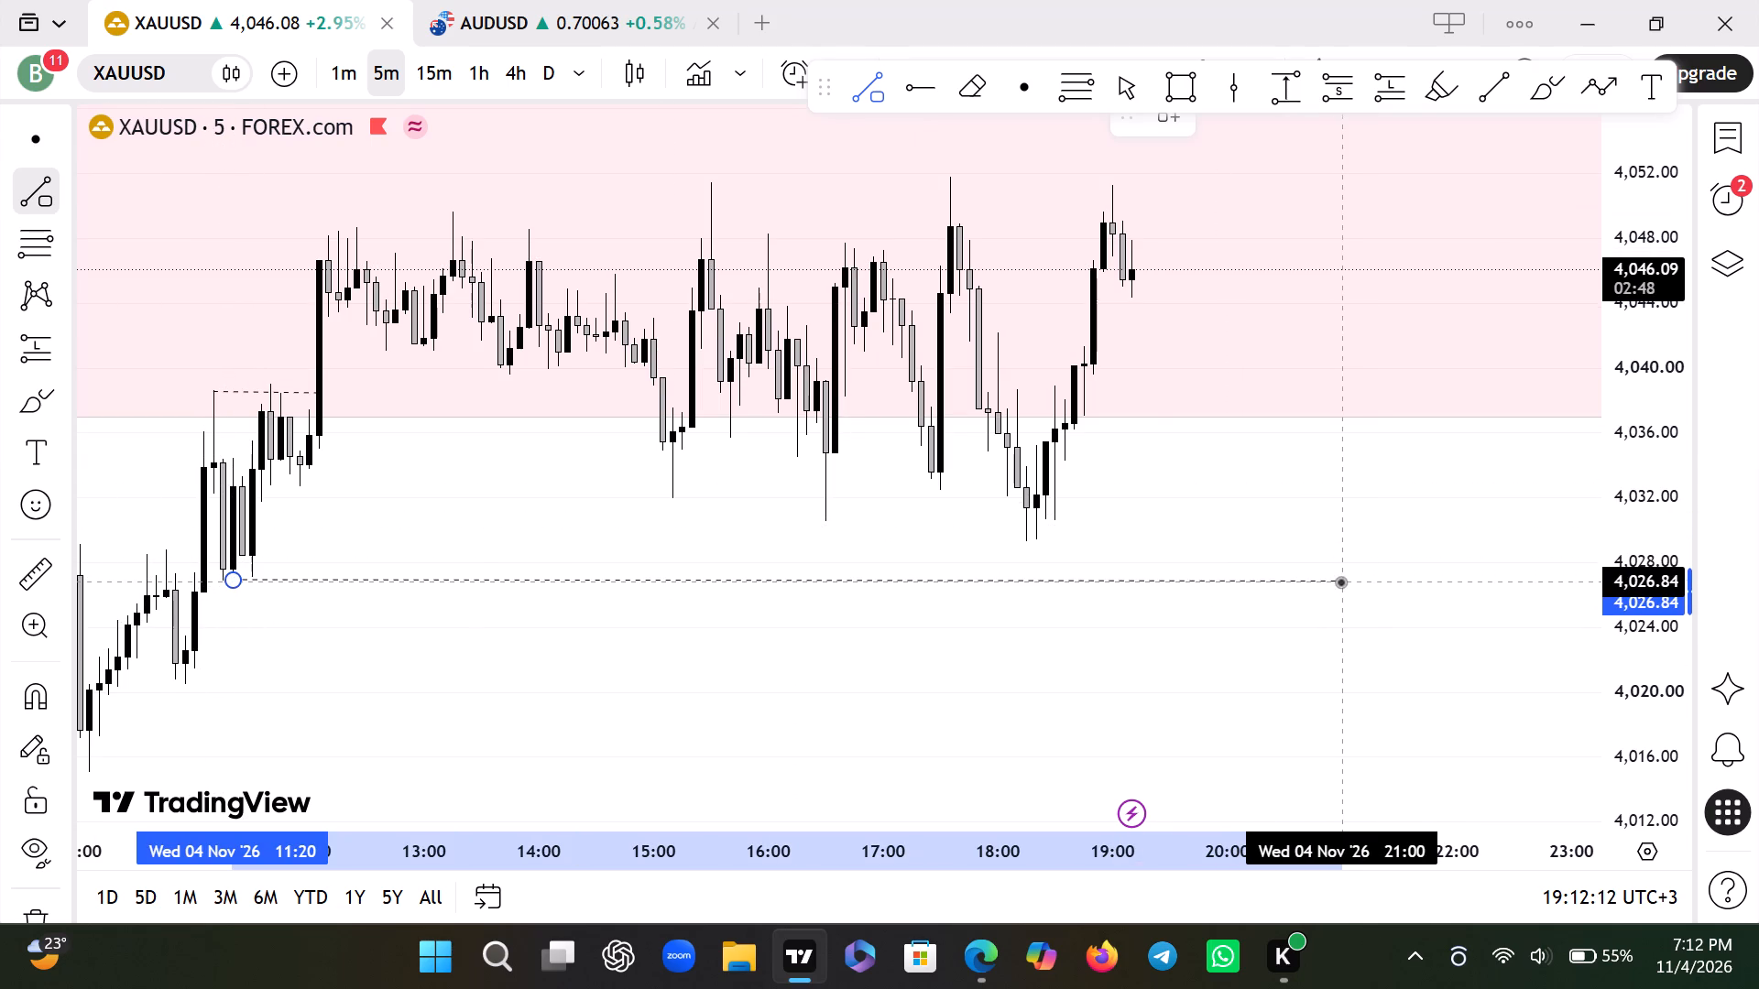
left_click(1354, 581)
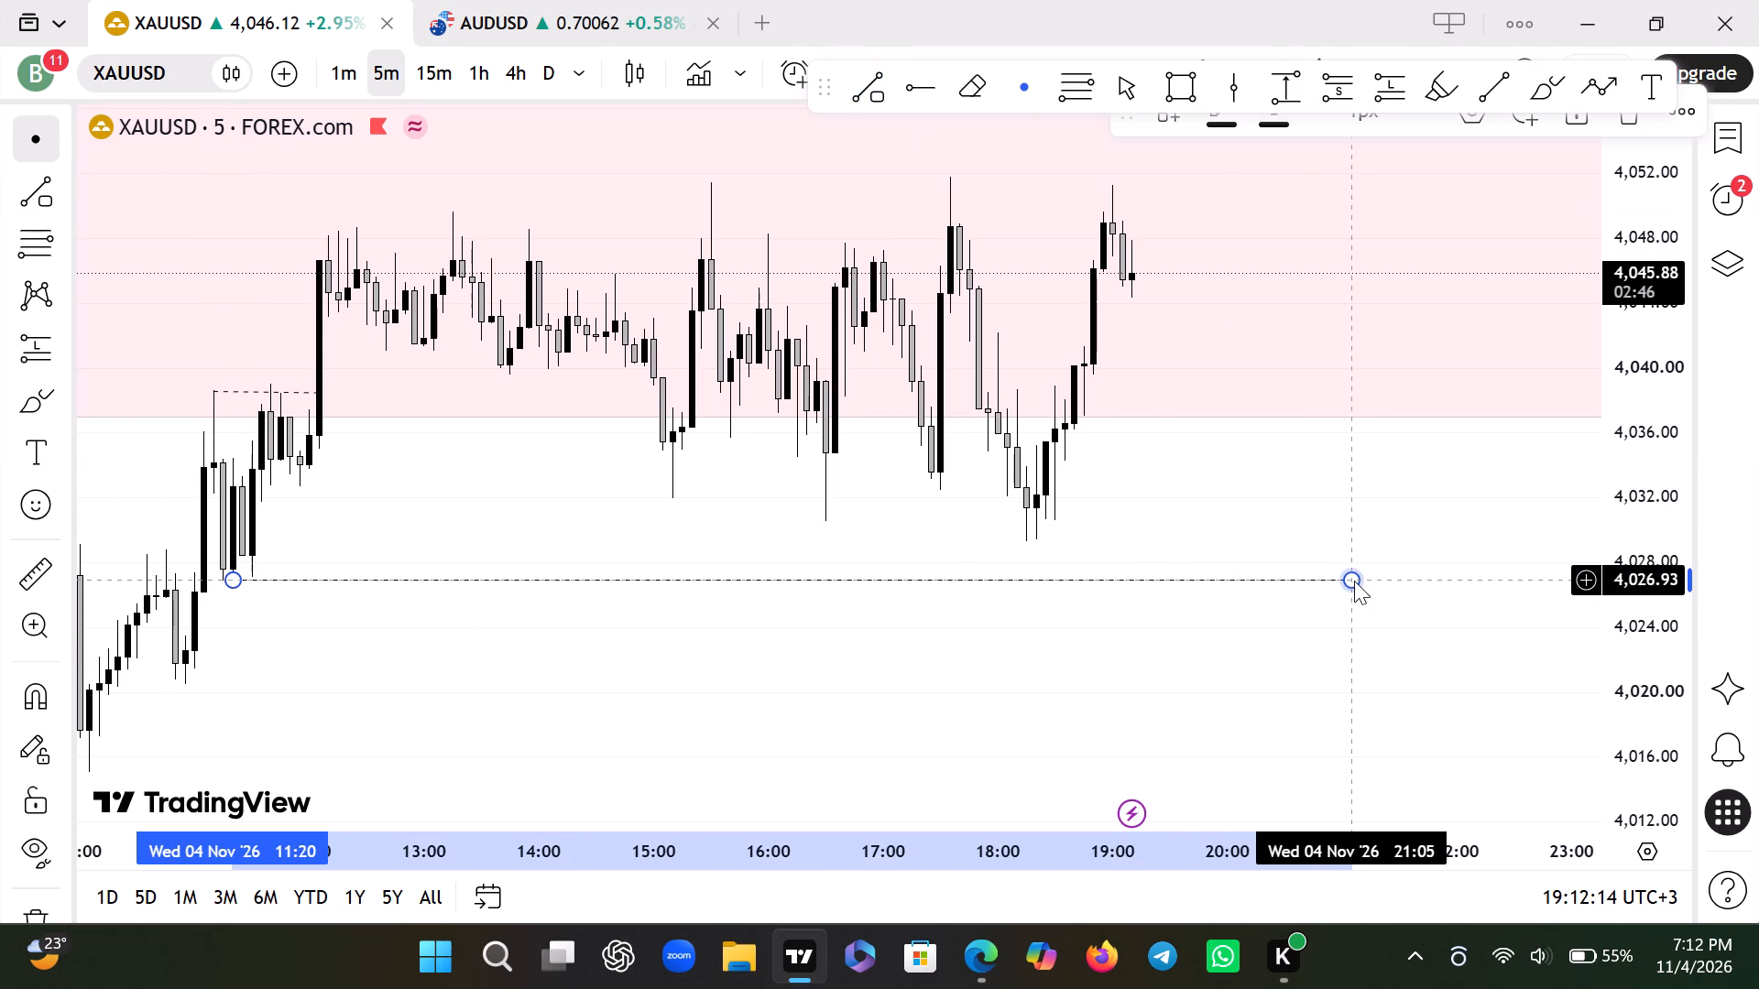
left_click(1299, 495)
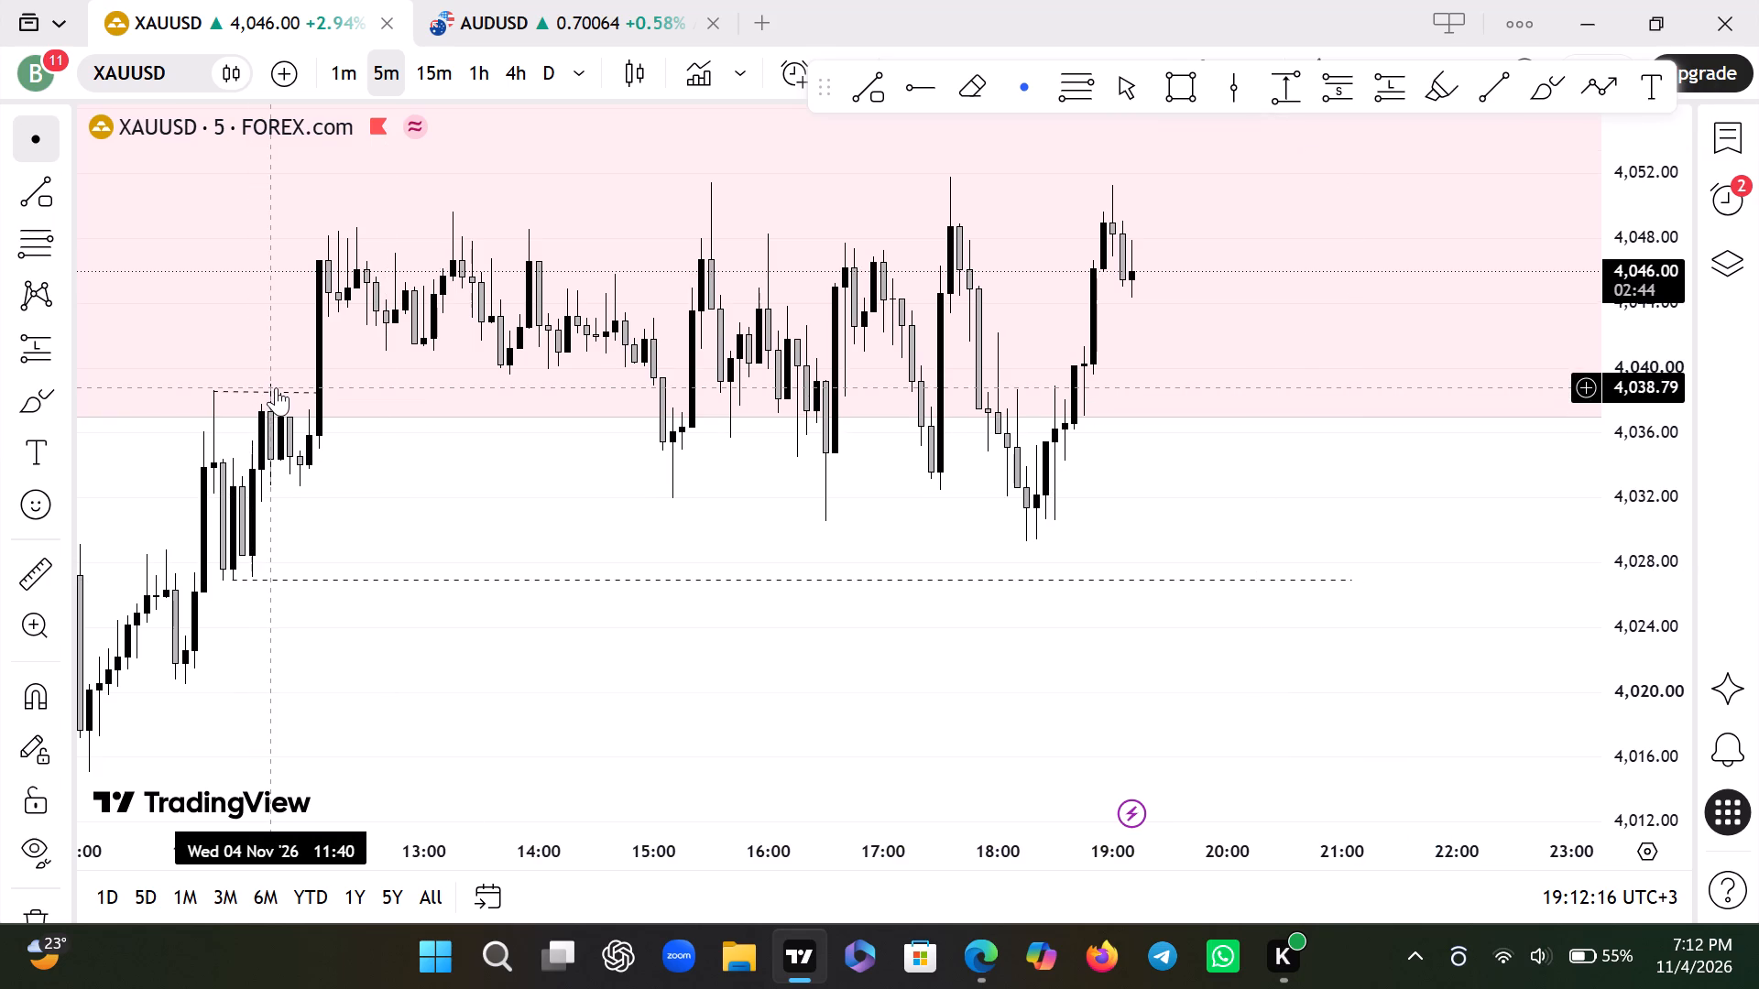
Apply the fbos template to the short line at the 11:10 high.
right_click(276, 395)
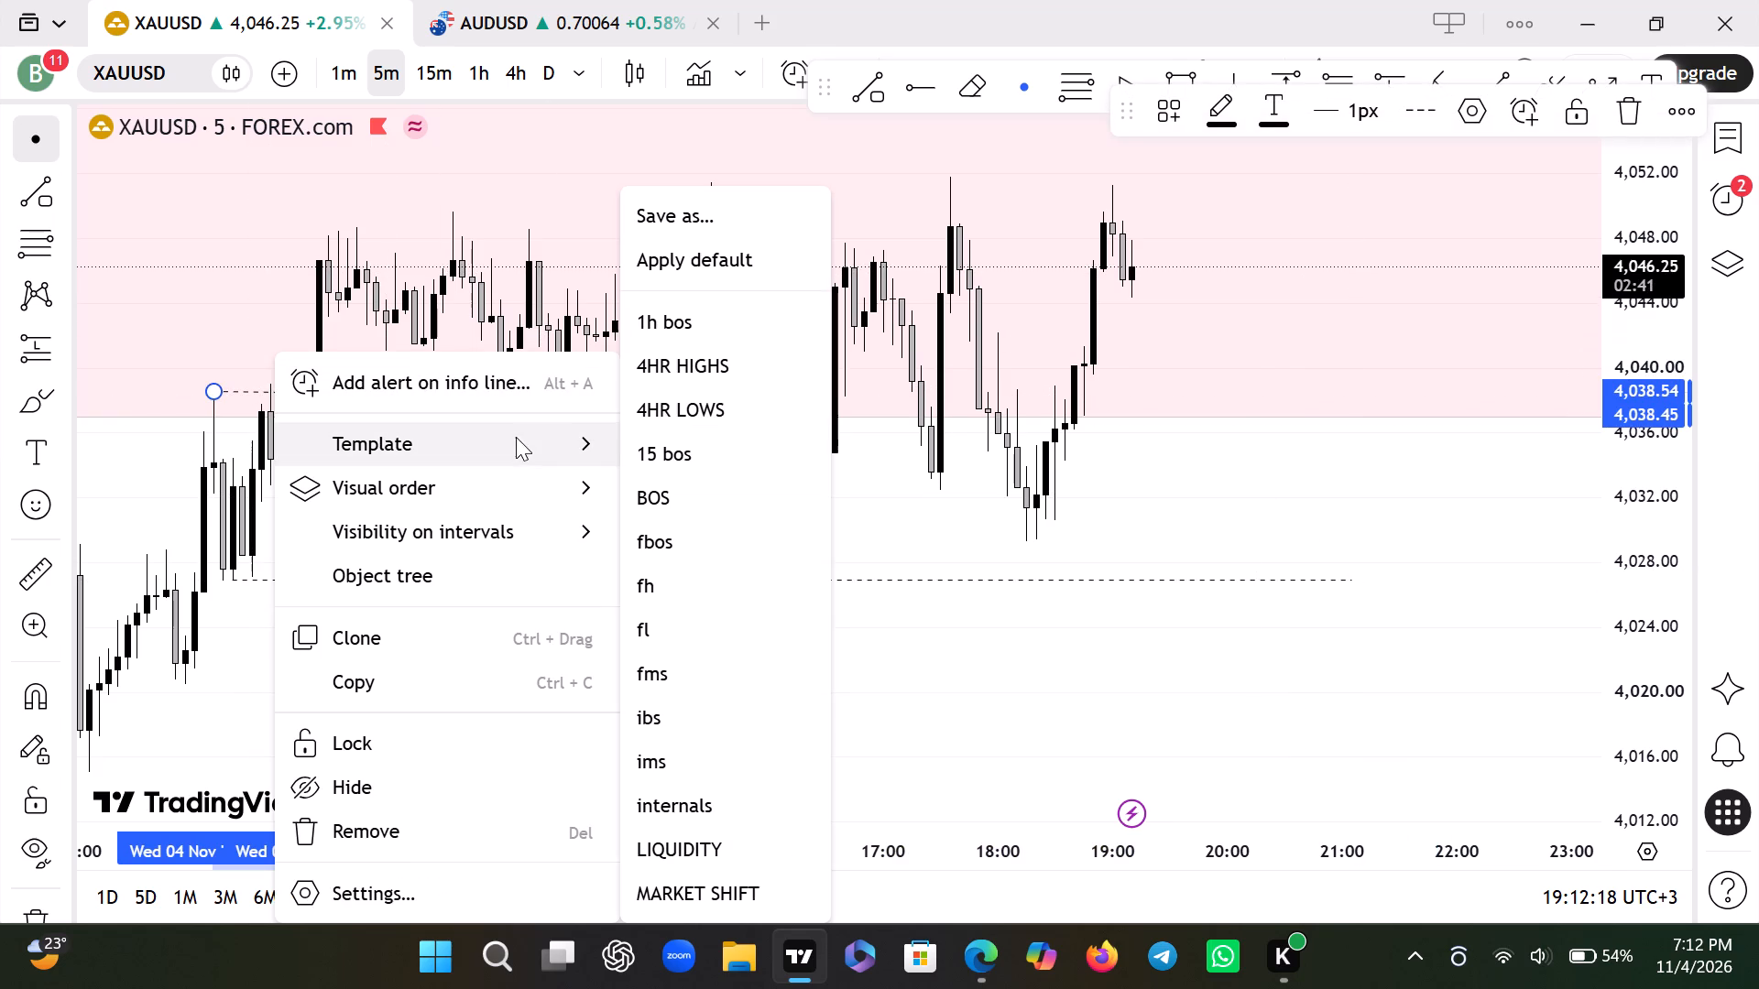
left_click(704, 548)
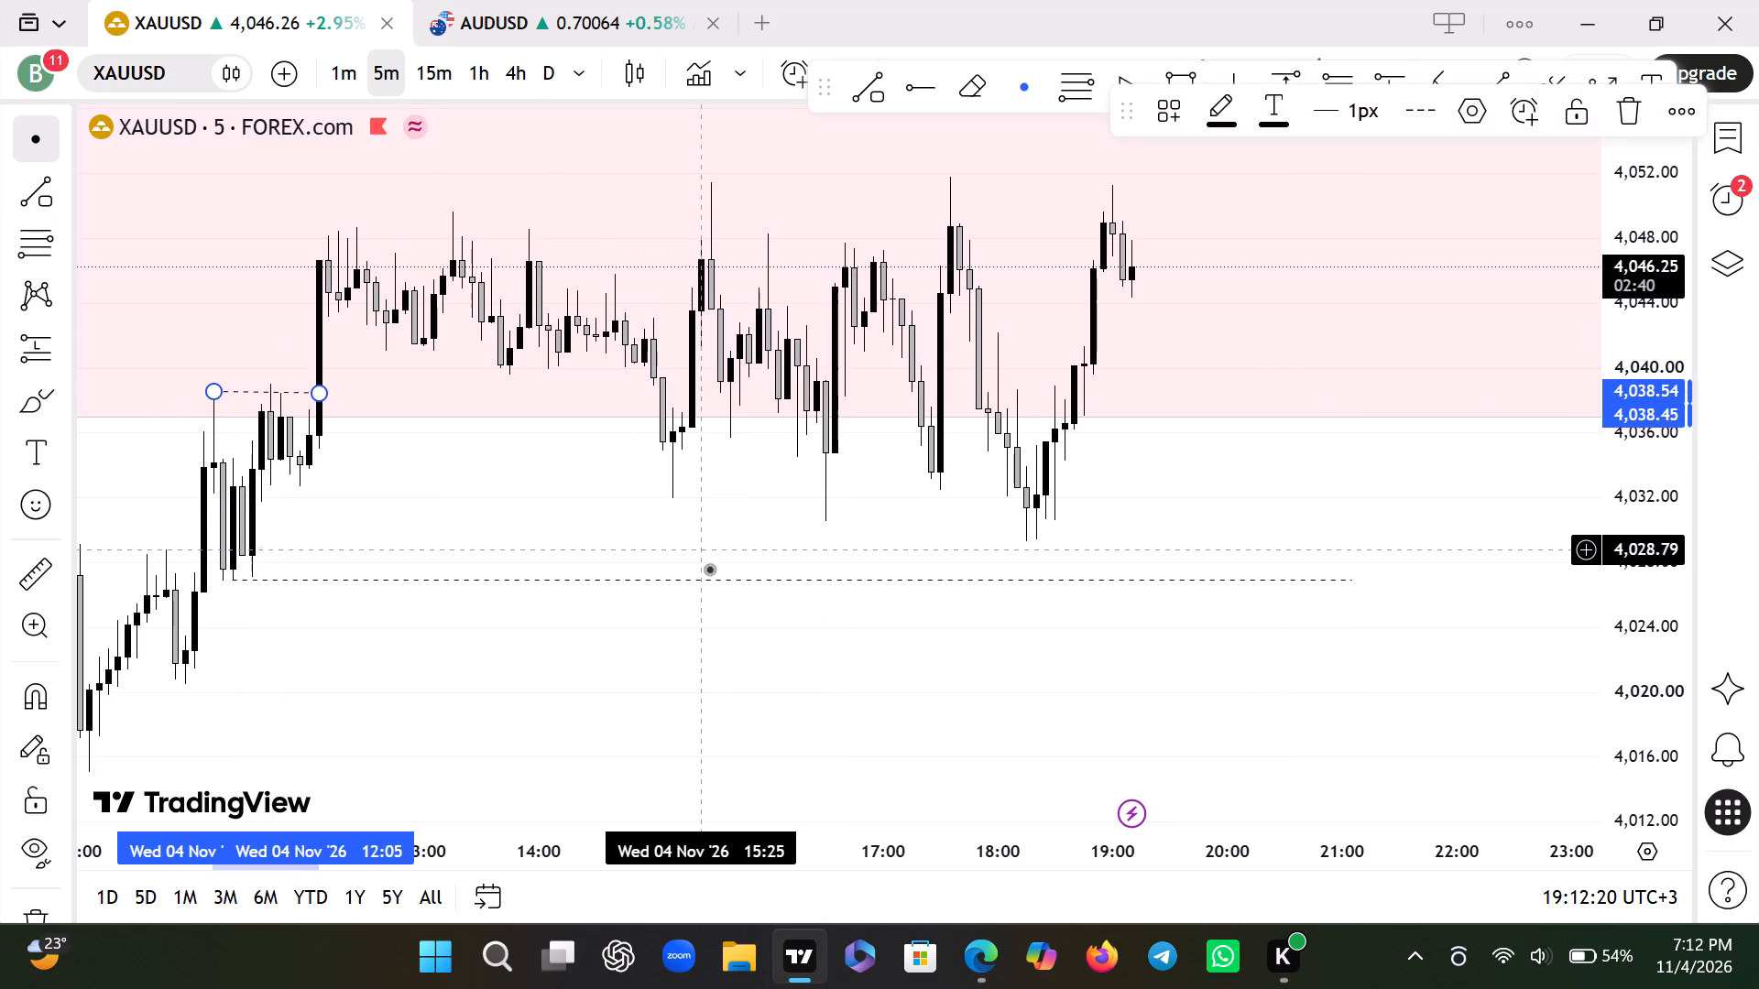
Apply the fl template to the long line drawn from the 11:20 low.
right_click(714, 583)
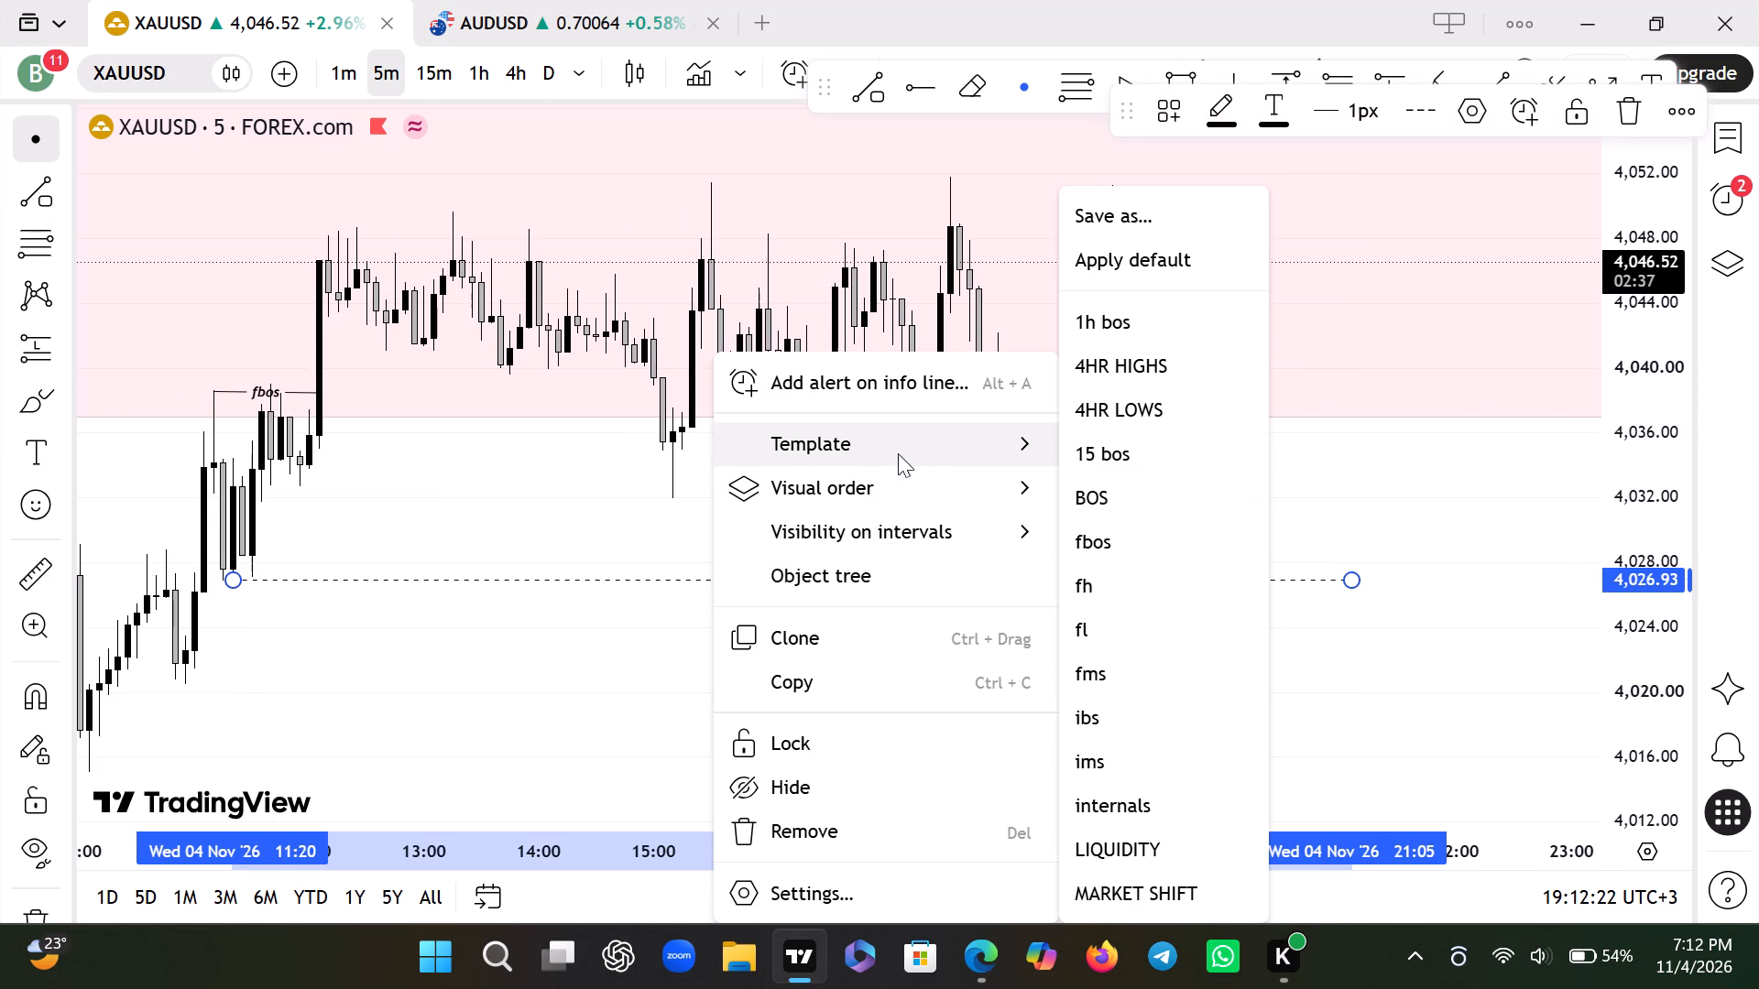
left_click(1131, 626)
left_click(1131, 626)
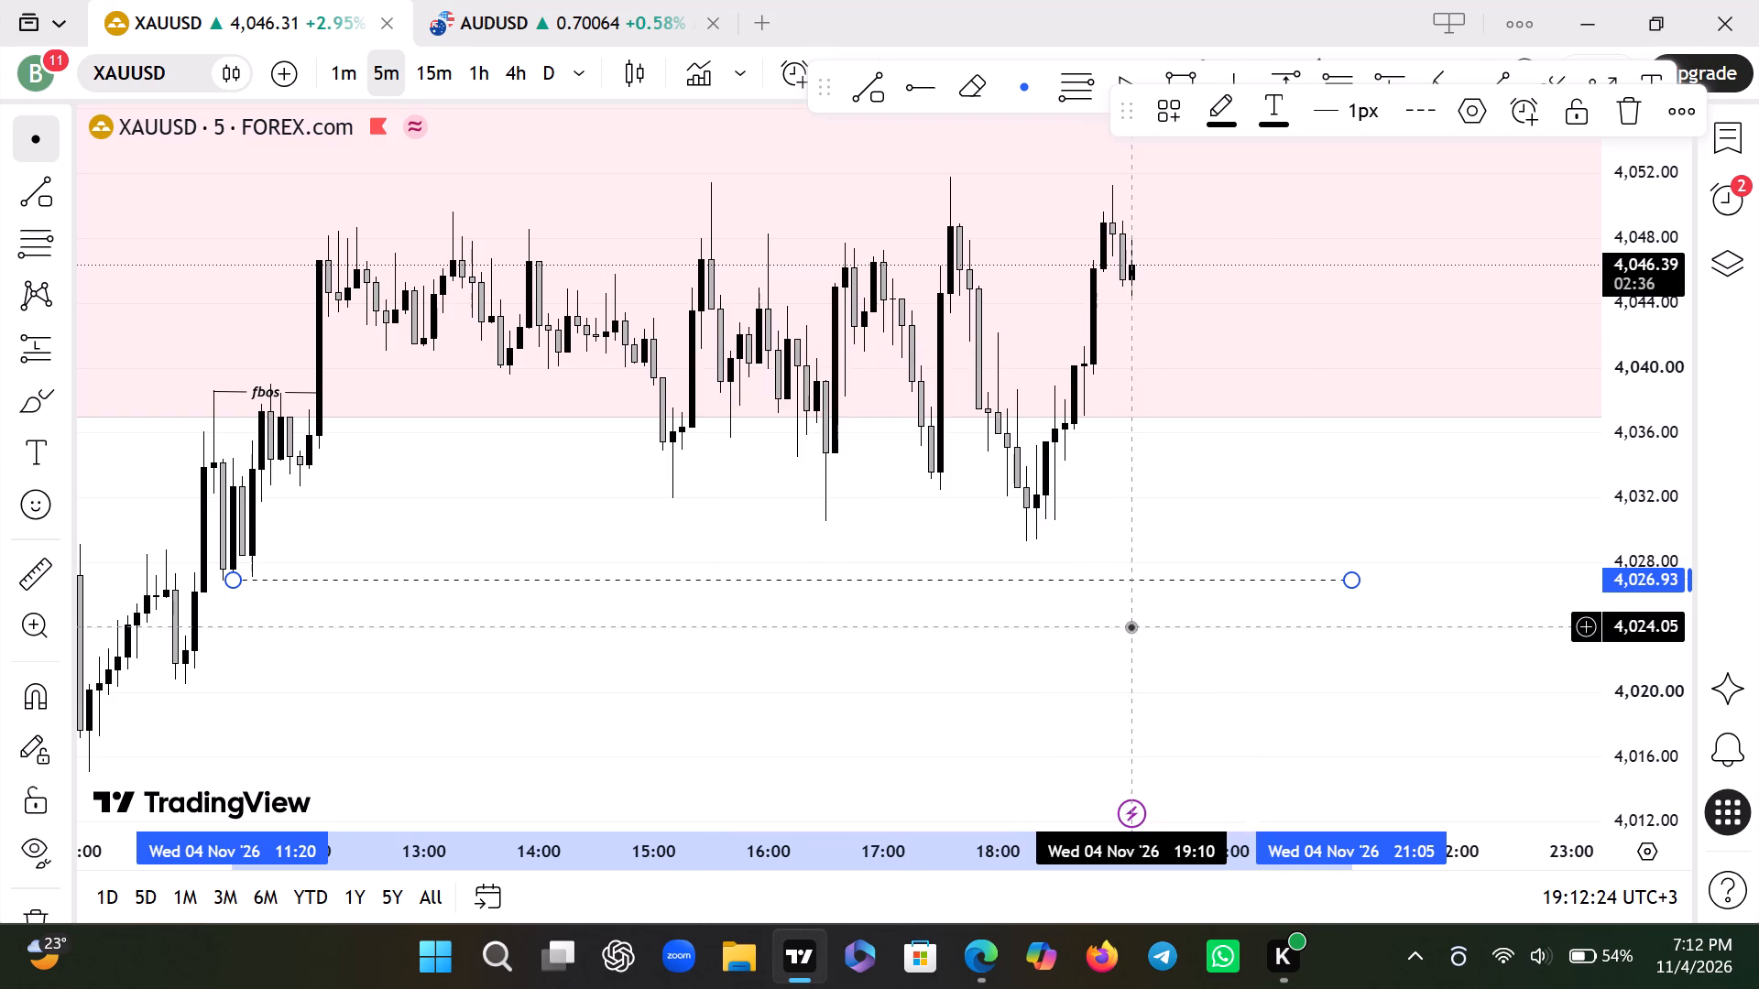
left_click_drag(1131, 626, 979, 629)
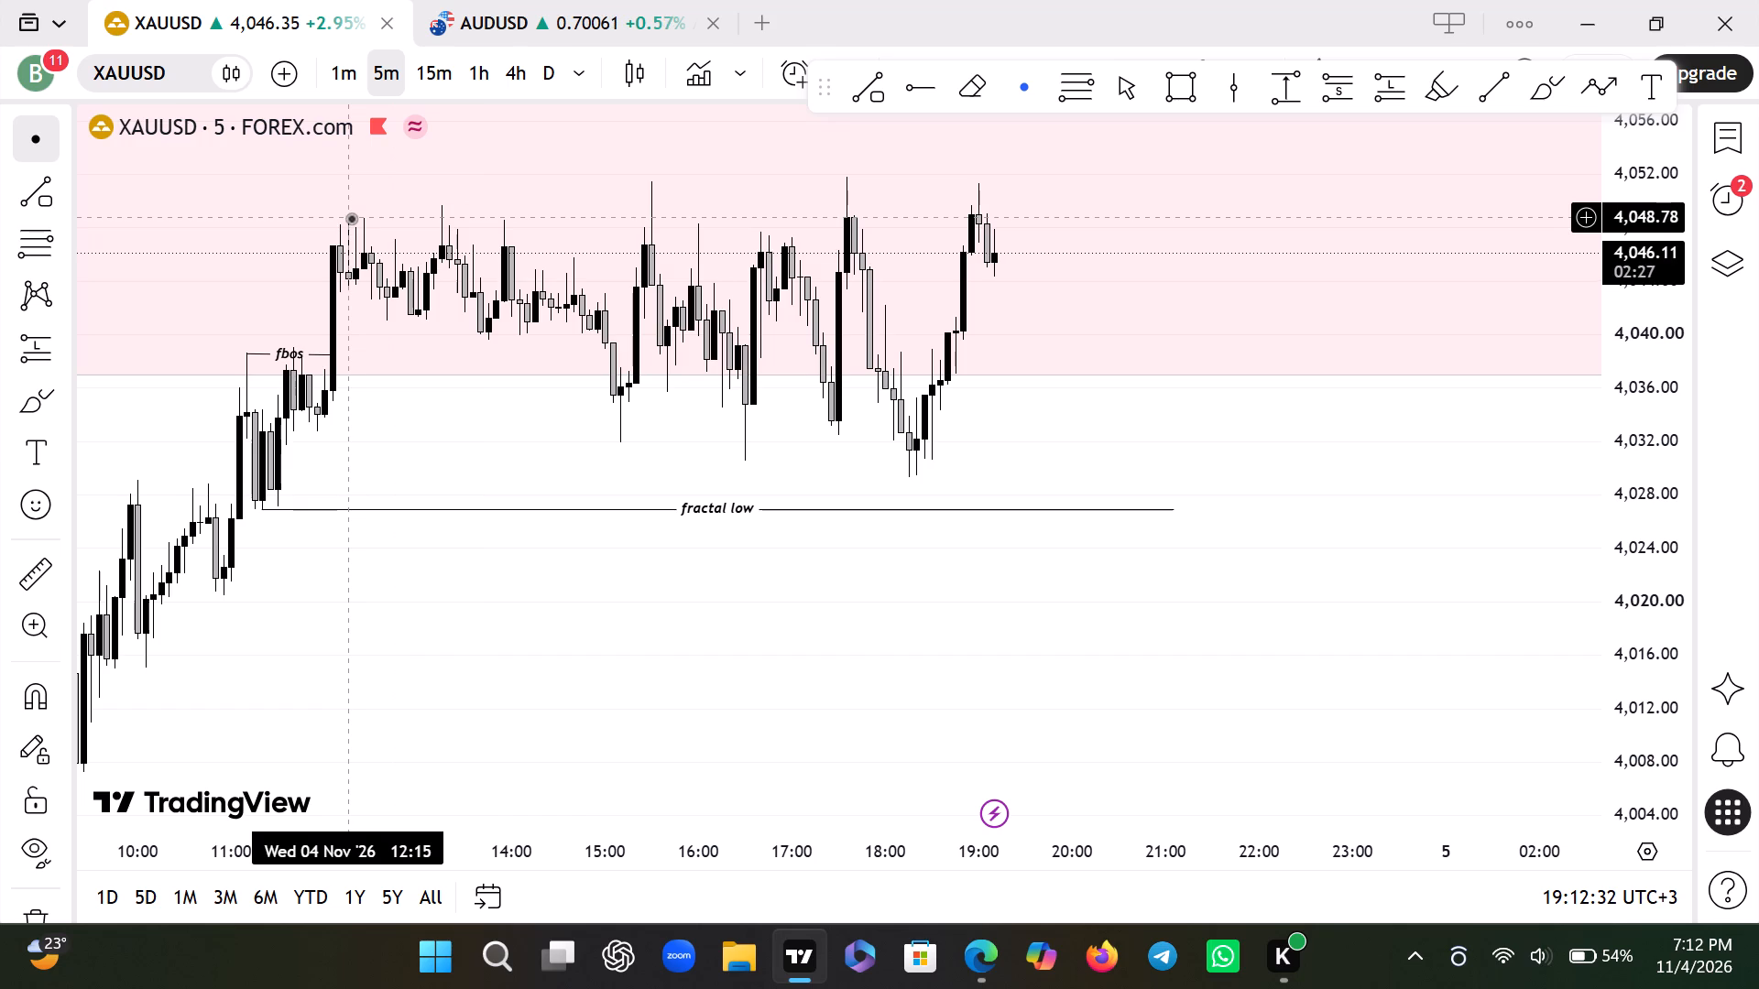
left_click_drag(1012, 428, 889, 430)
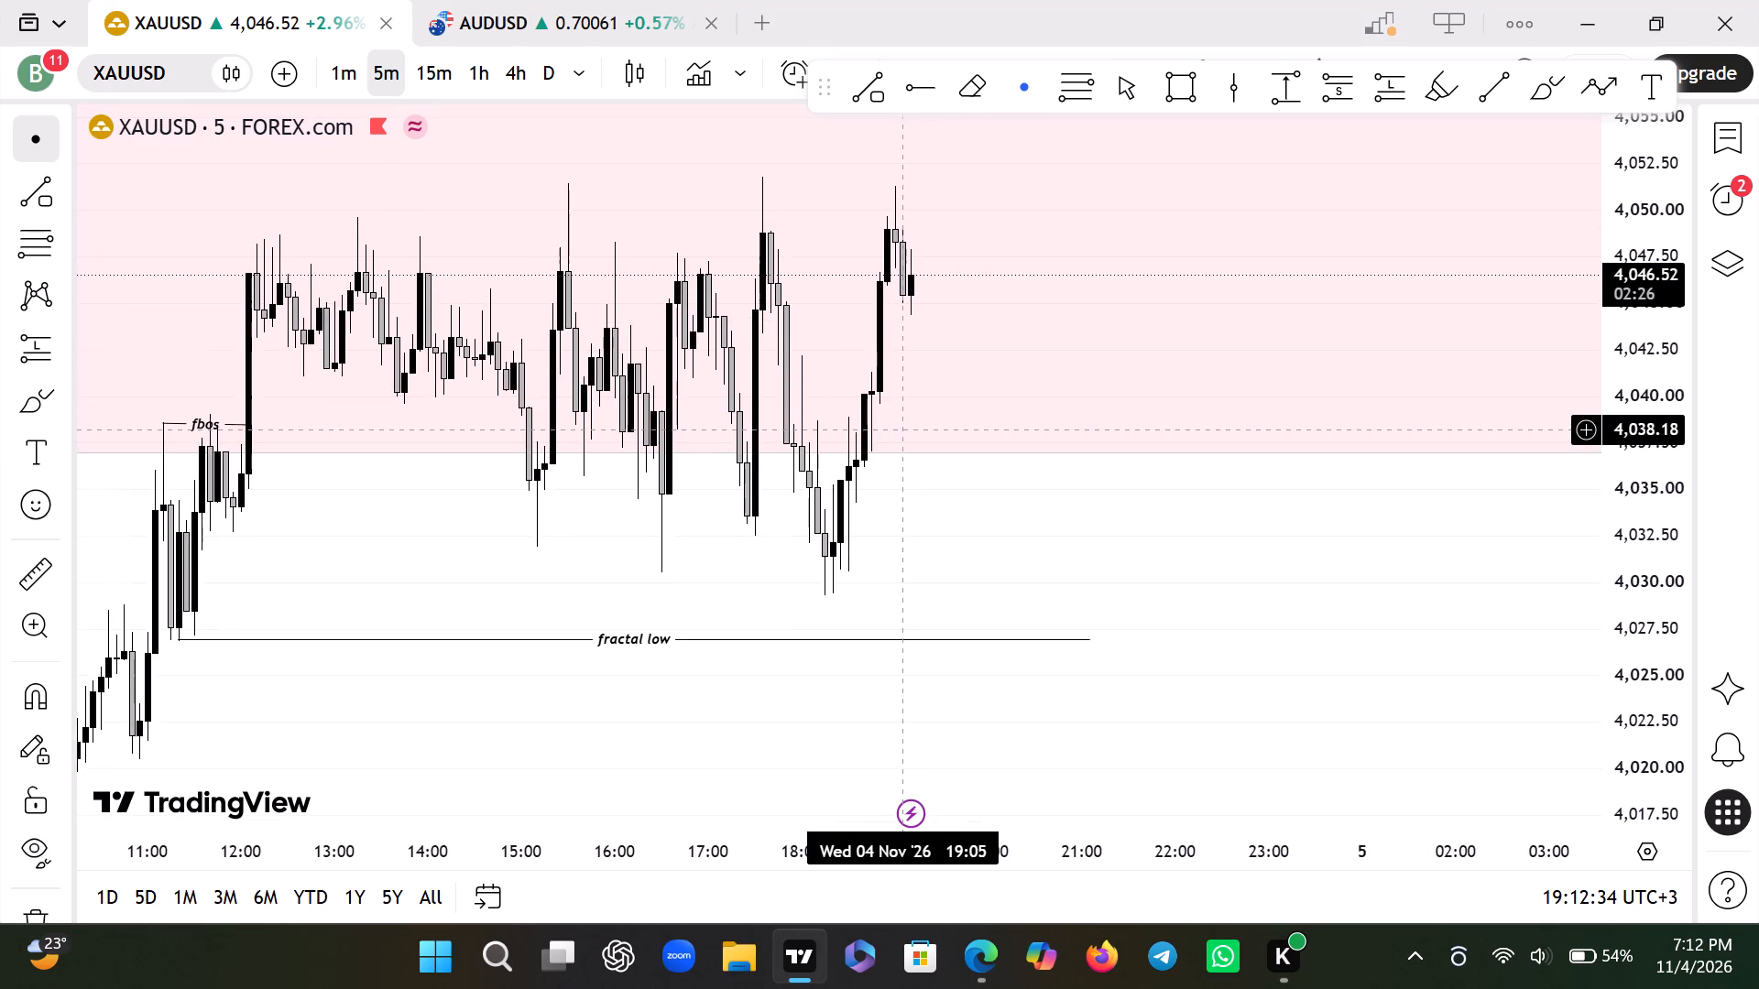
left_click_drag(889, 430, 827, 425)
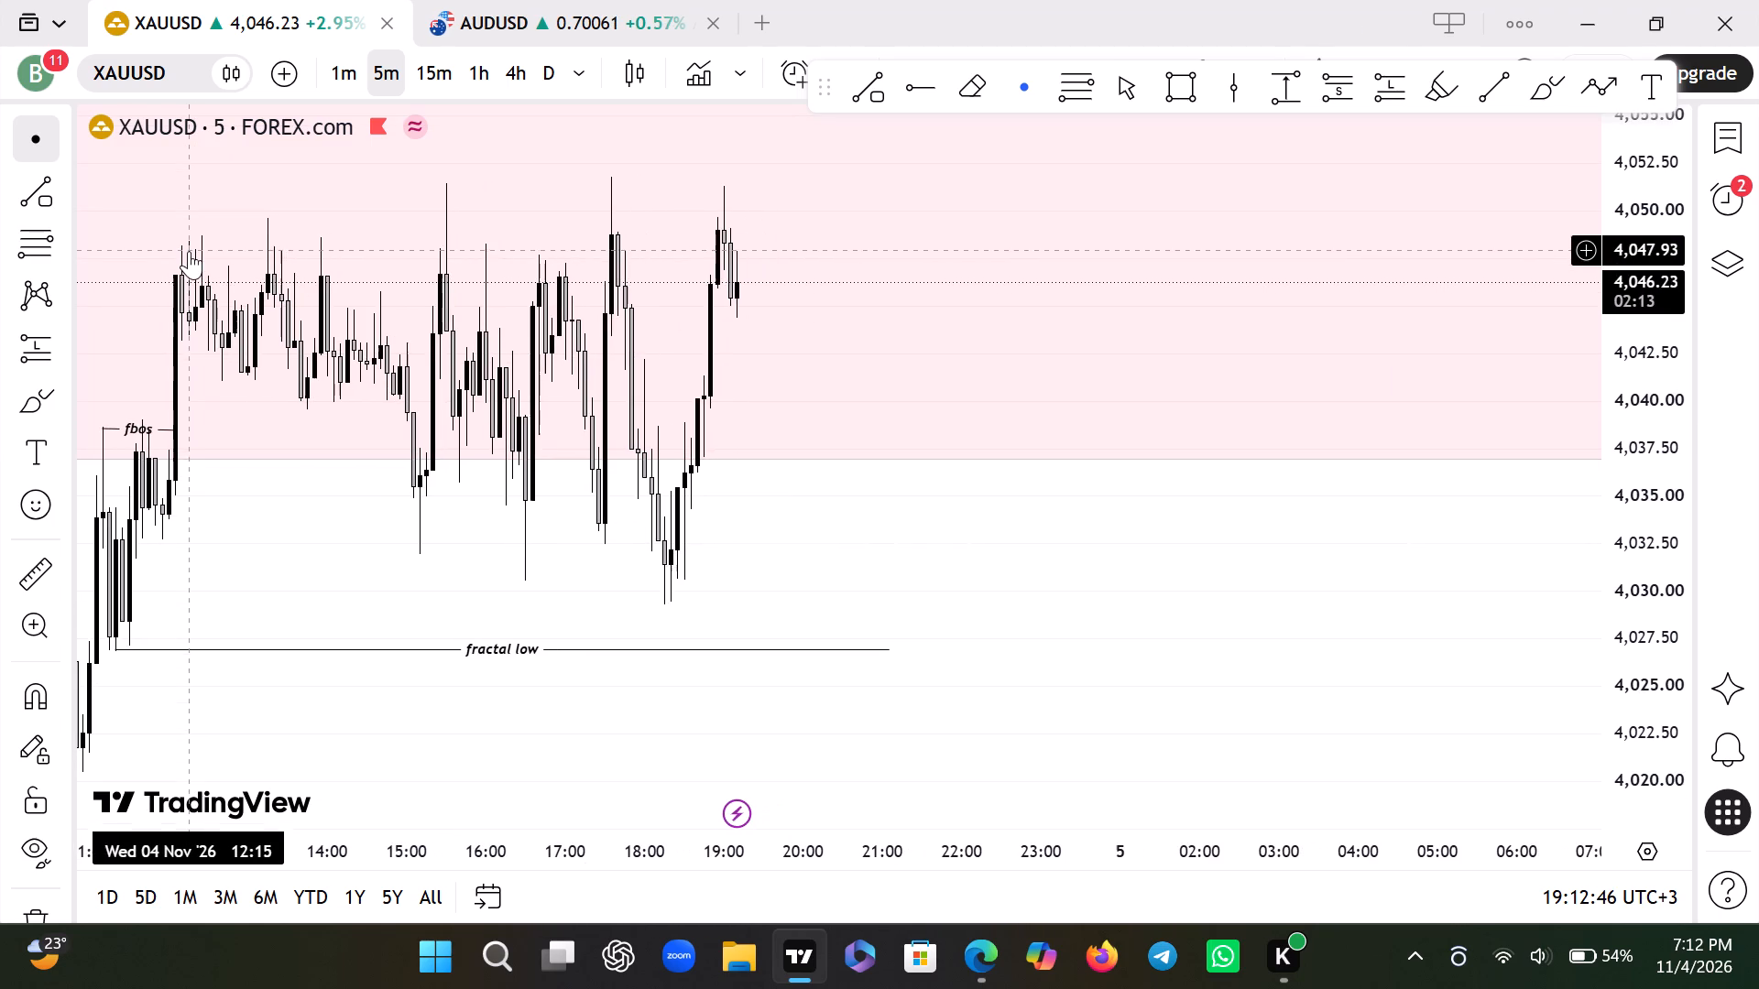
Draw an info line on the XAUUSD 5-minute chart at about 4,048.96, from the 4 Nov 12:25 high to 20:05.
left_click_drag(338, 864, 374, 862)
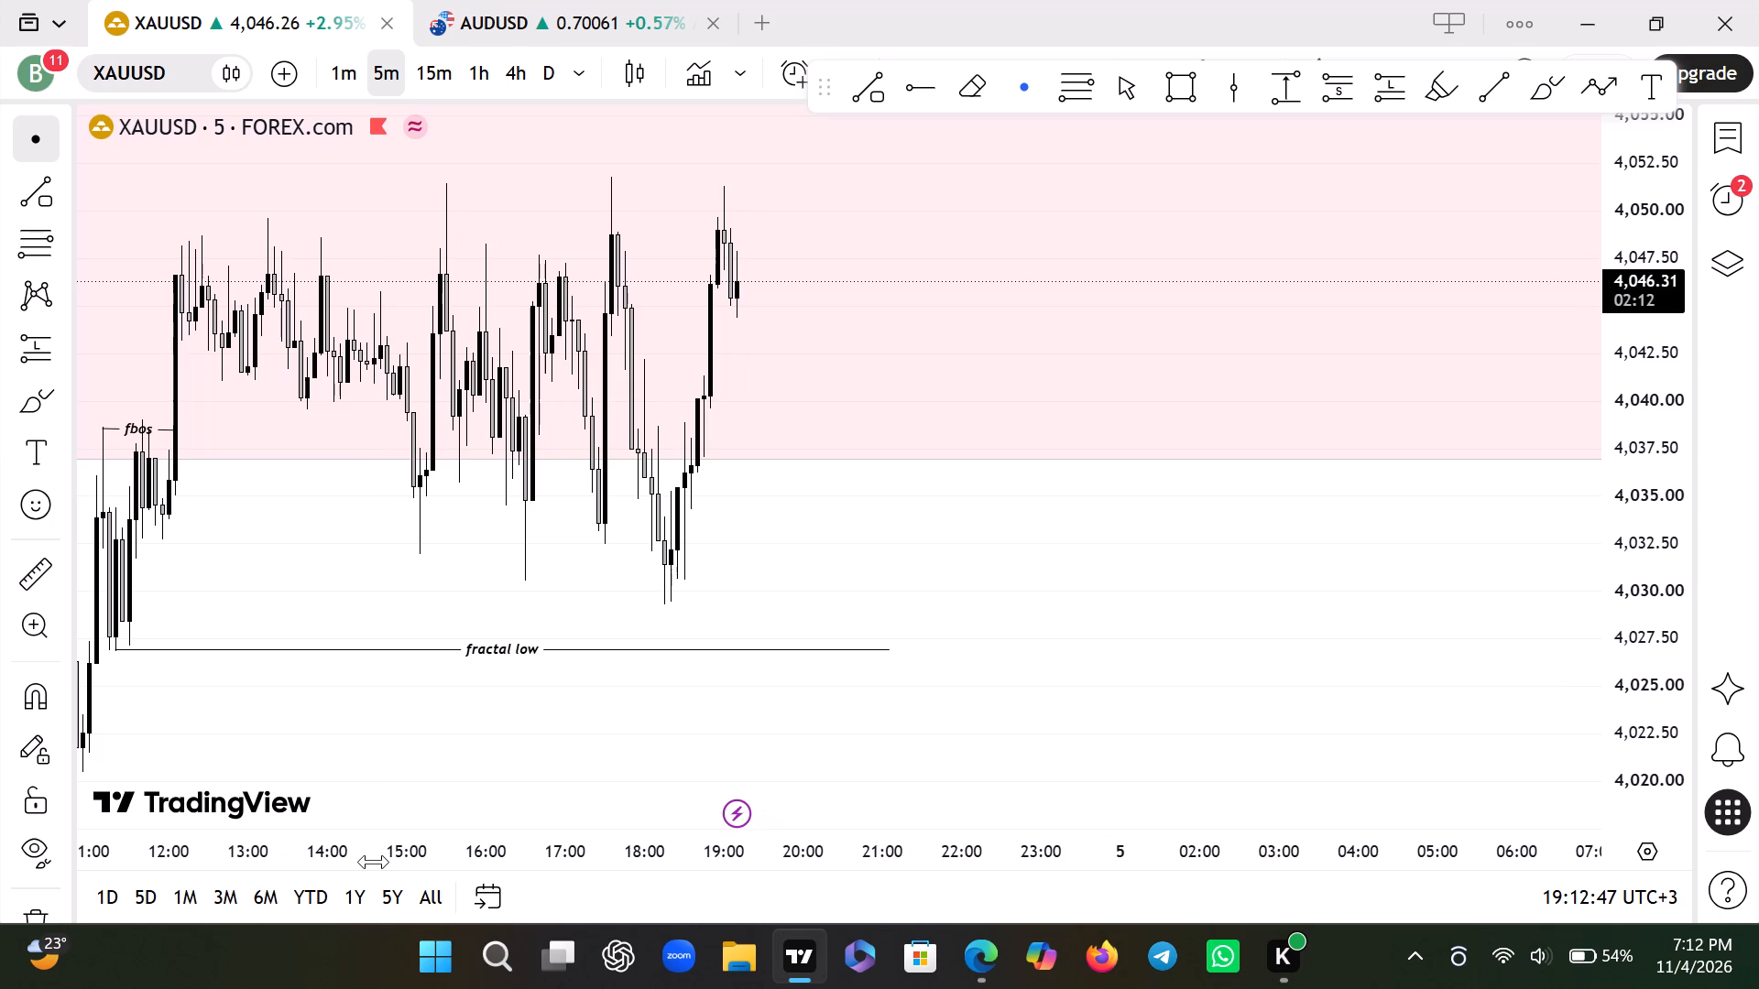
left_click_drag(374, 862, 1187, 755)
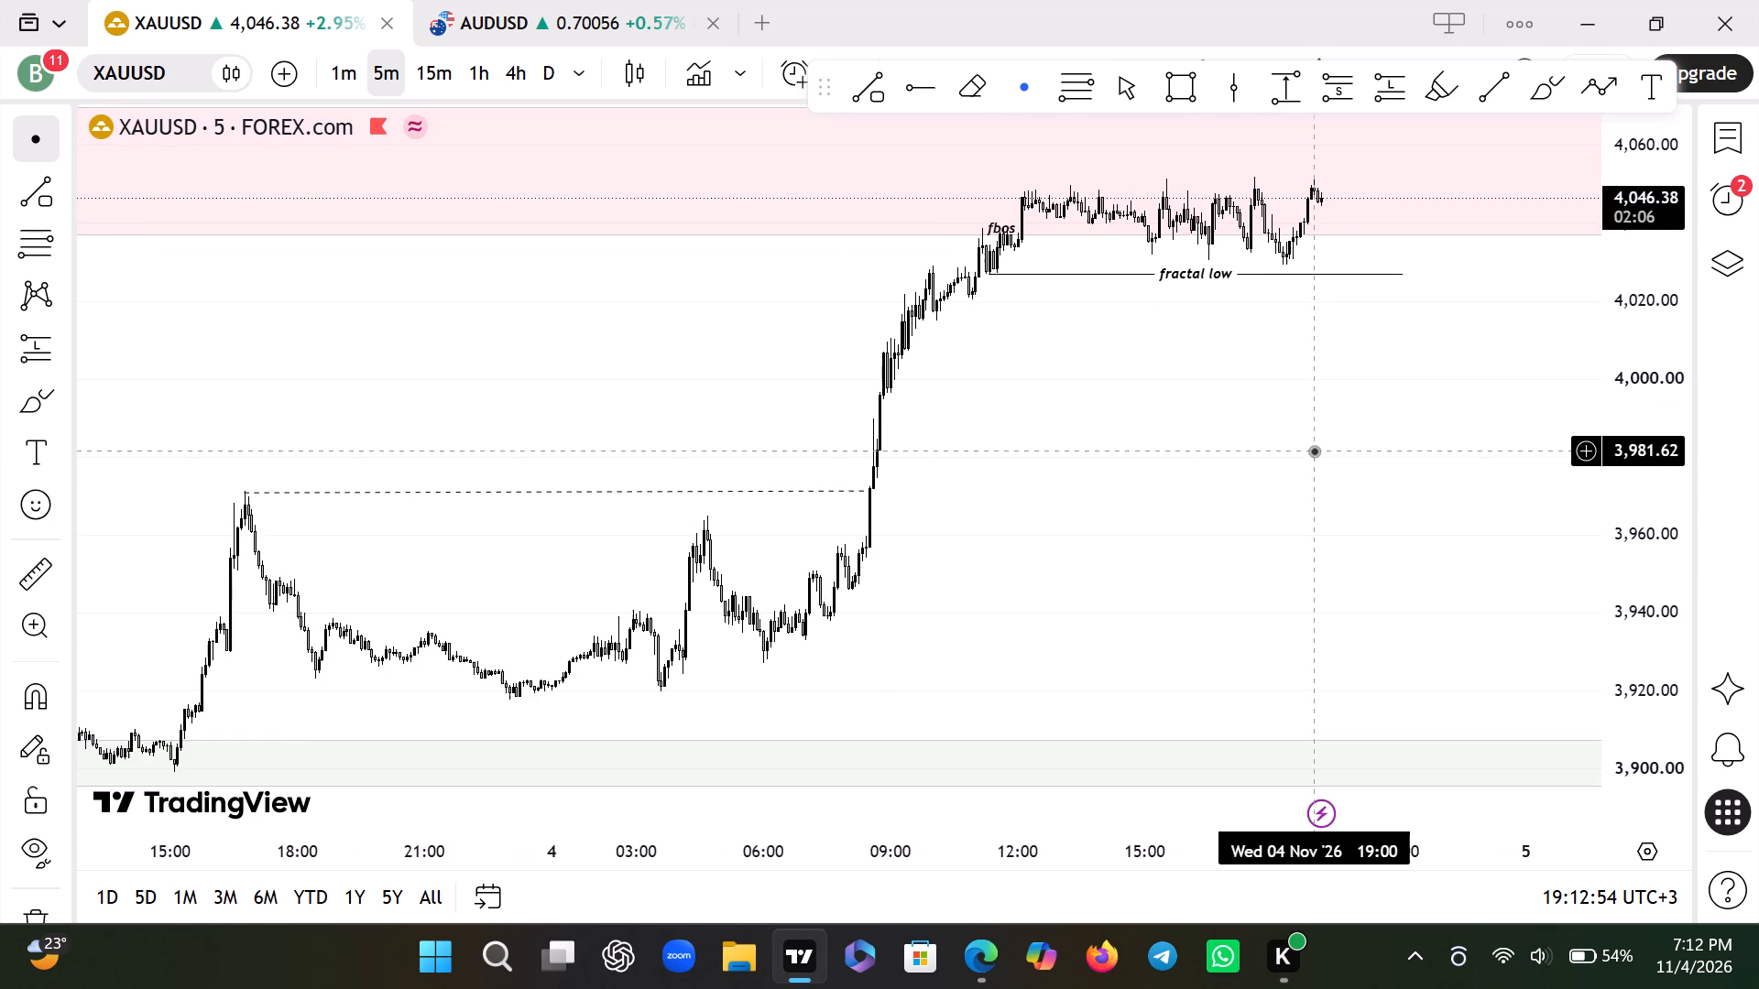
left_click(872, 87)
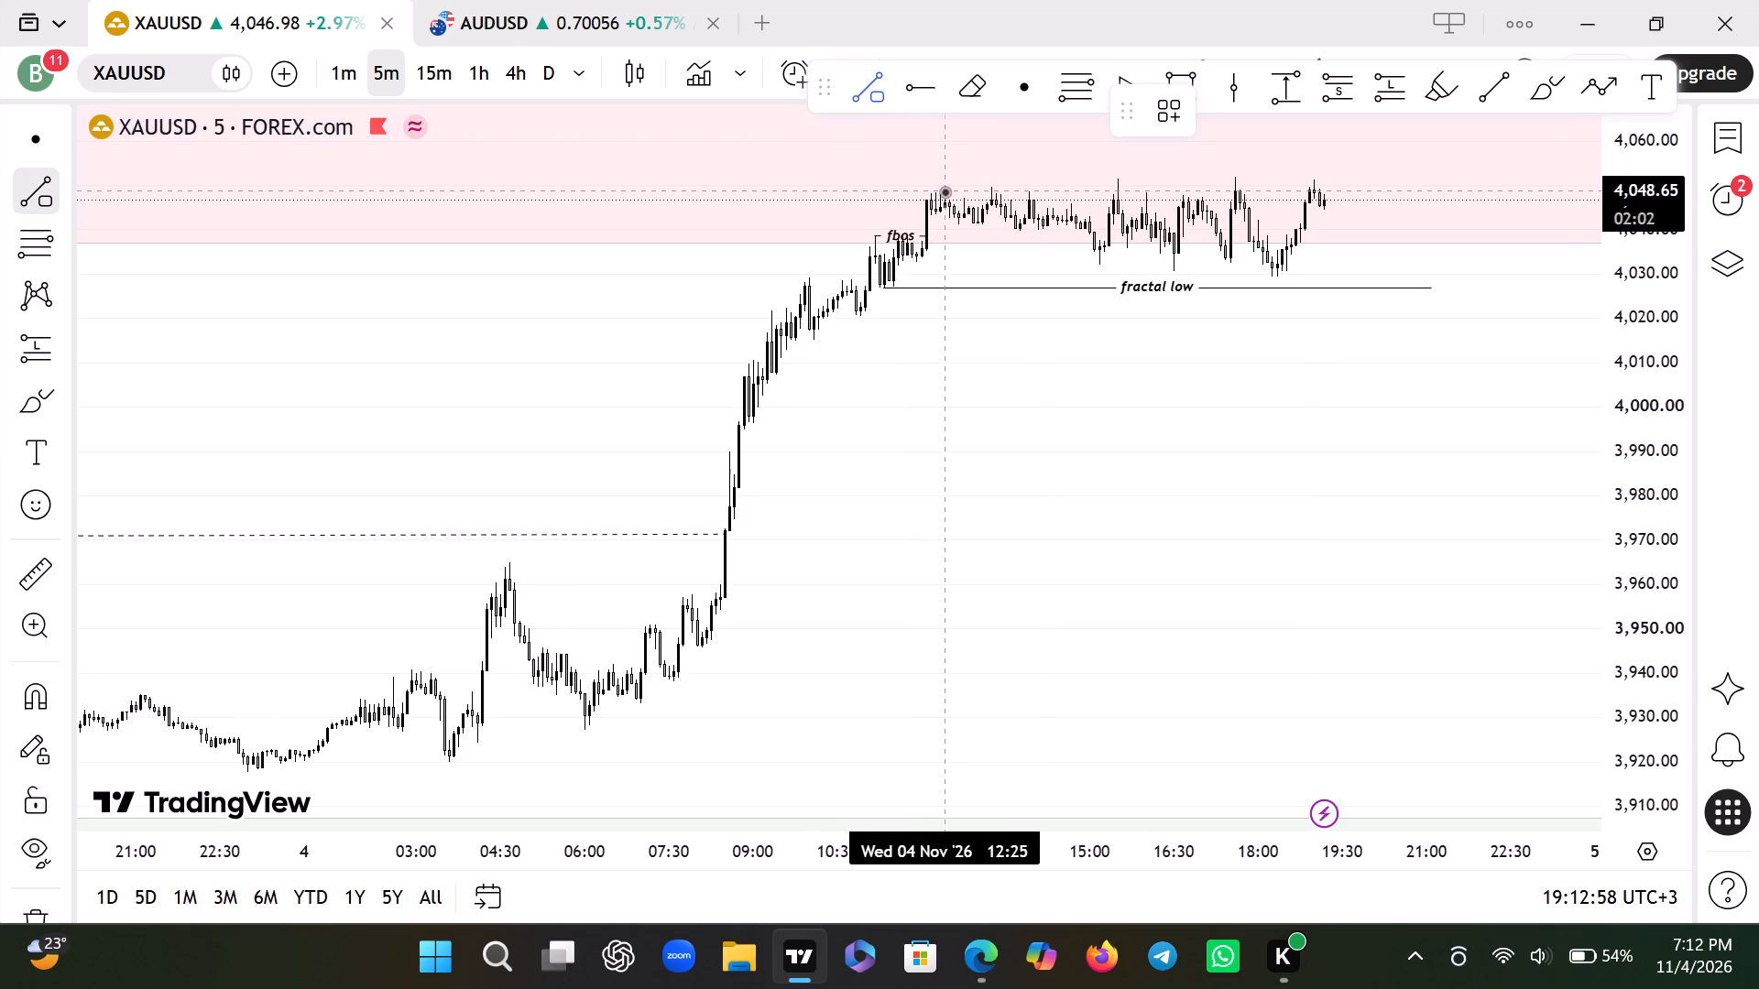
left_click(945, 190)
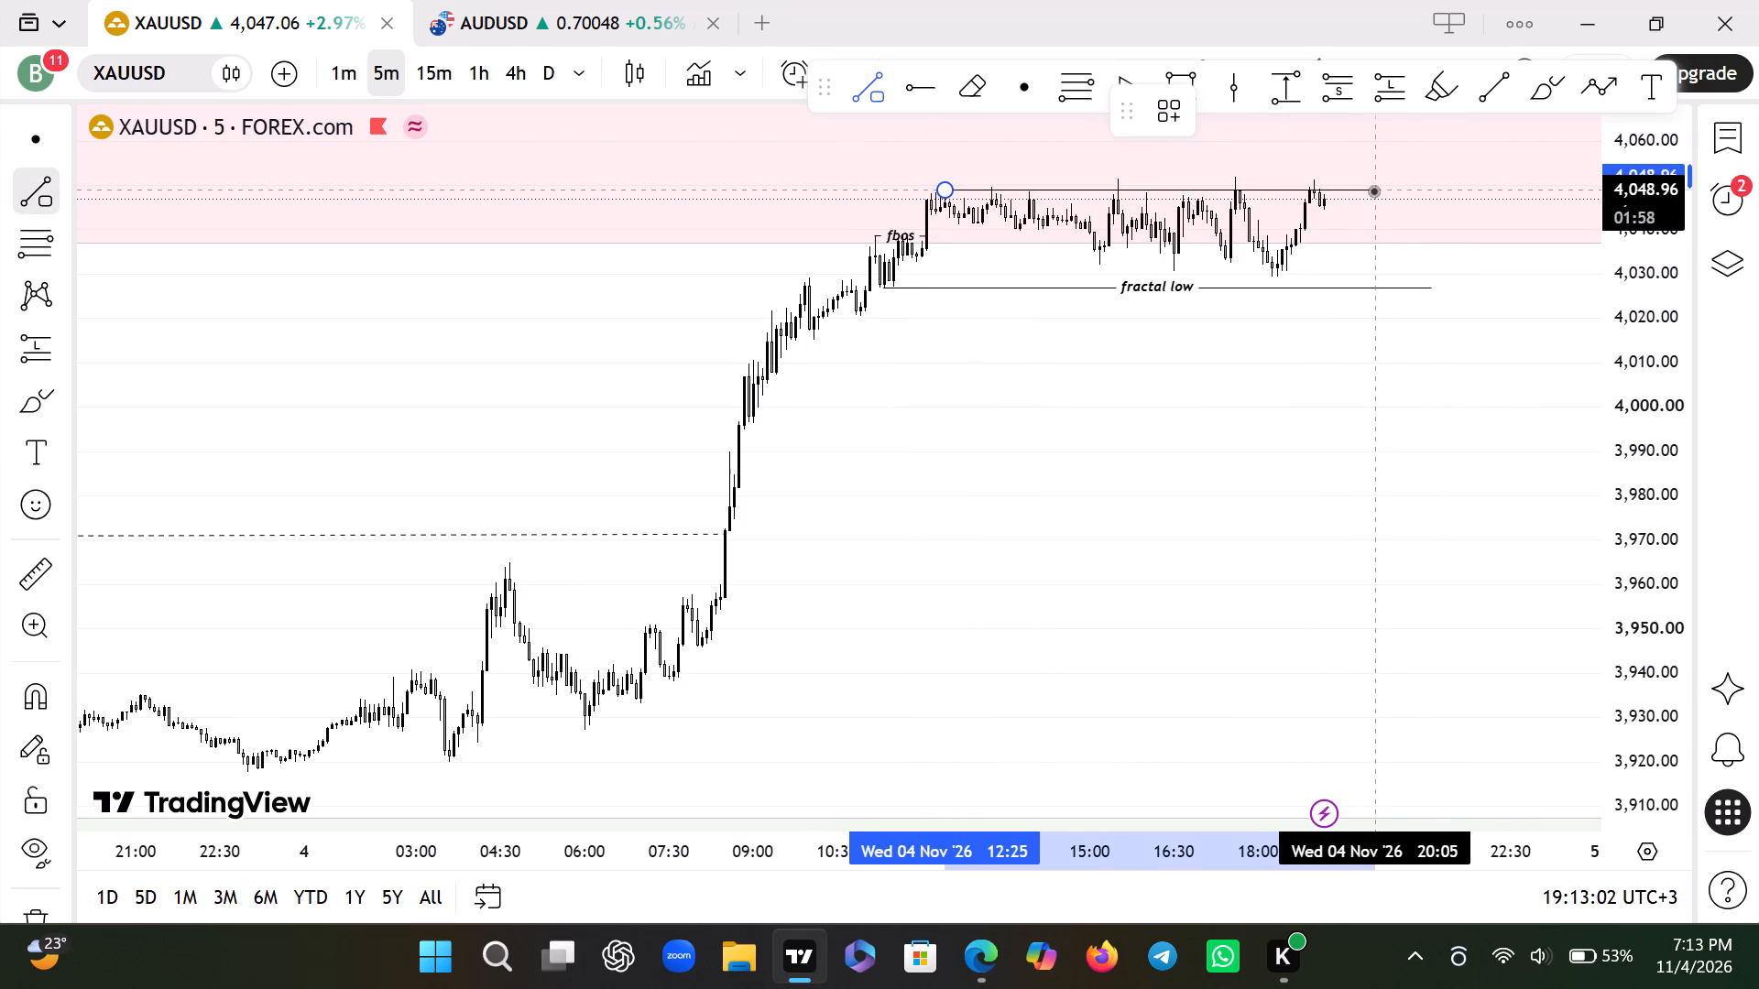
left_click(1373, 190)
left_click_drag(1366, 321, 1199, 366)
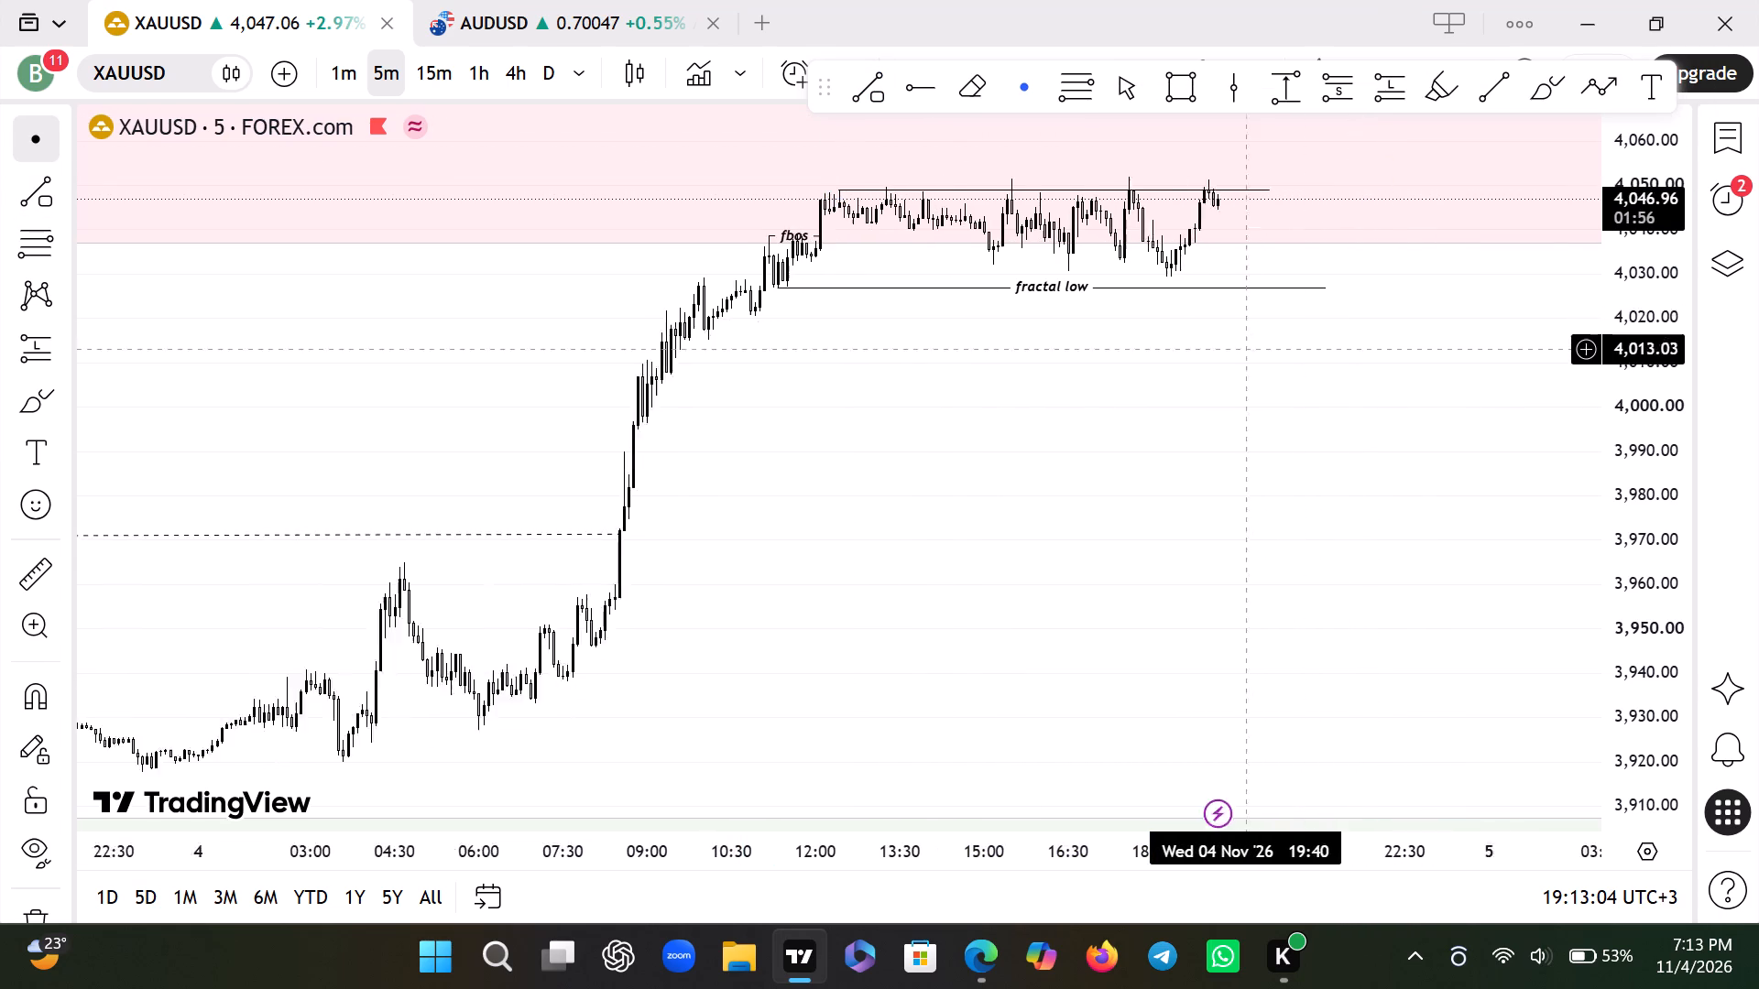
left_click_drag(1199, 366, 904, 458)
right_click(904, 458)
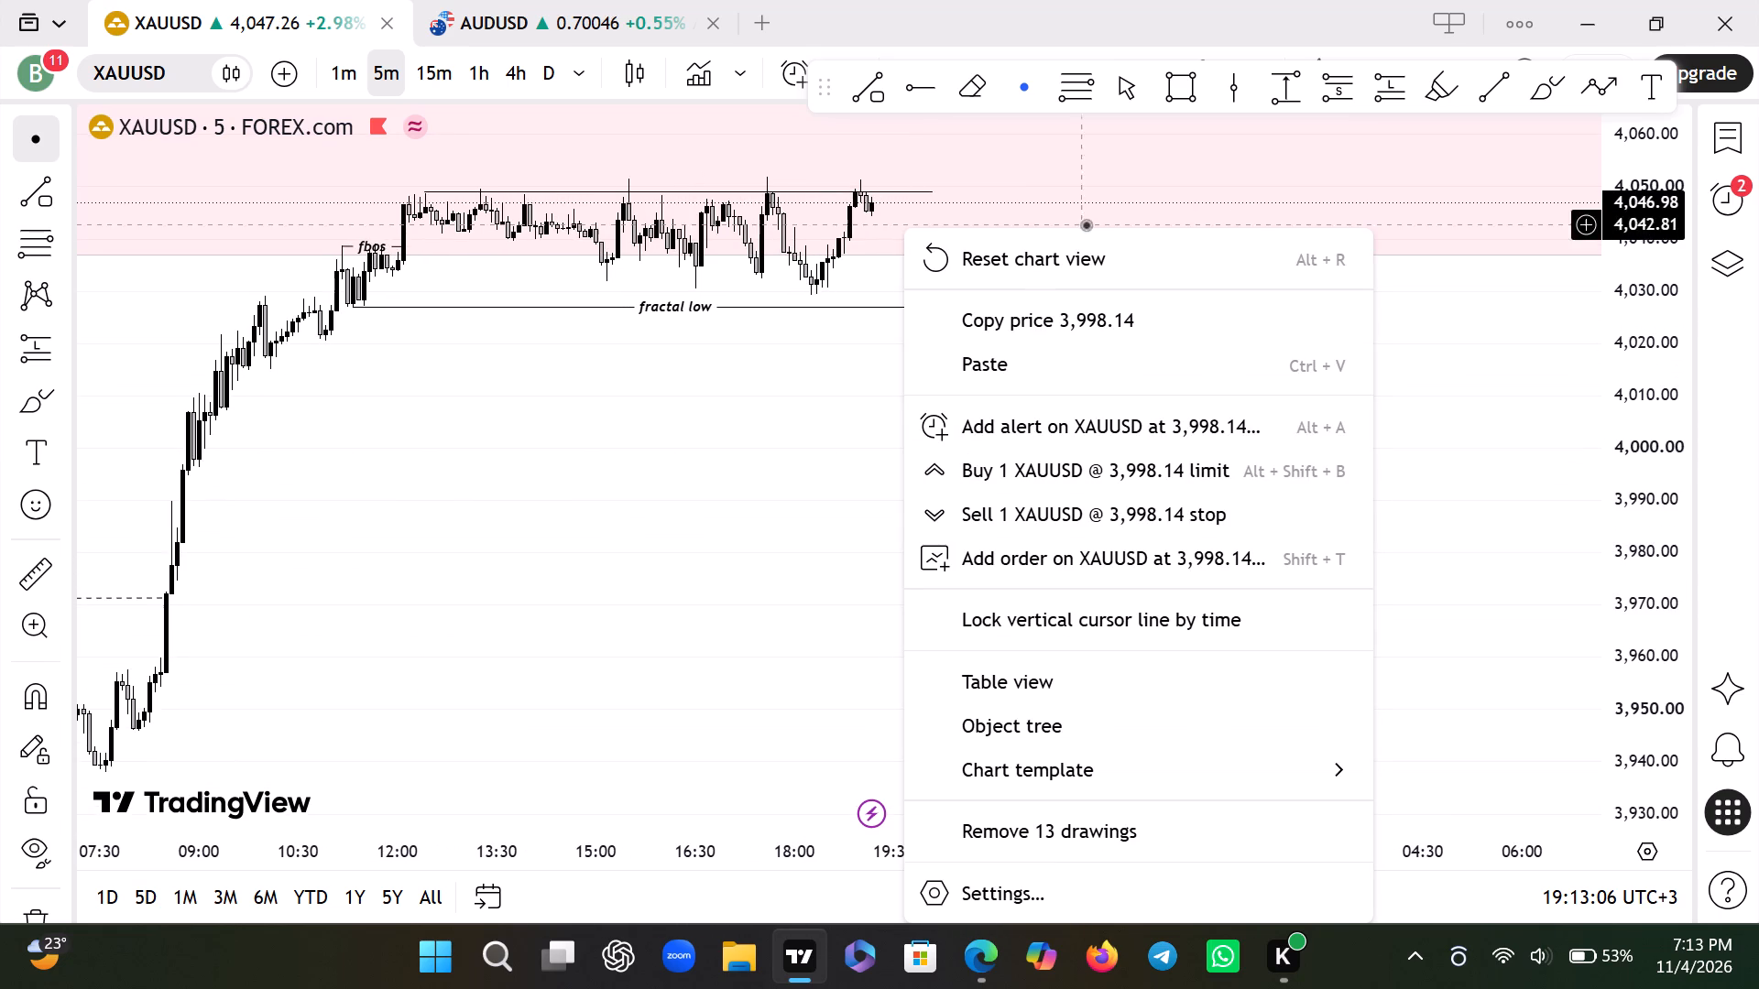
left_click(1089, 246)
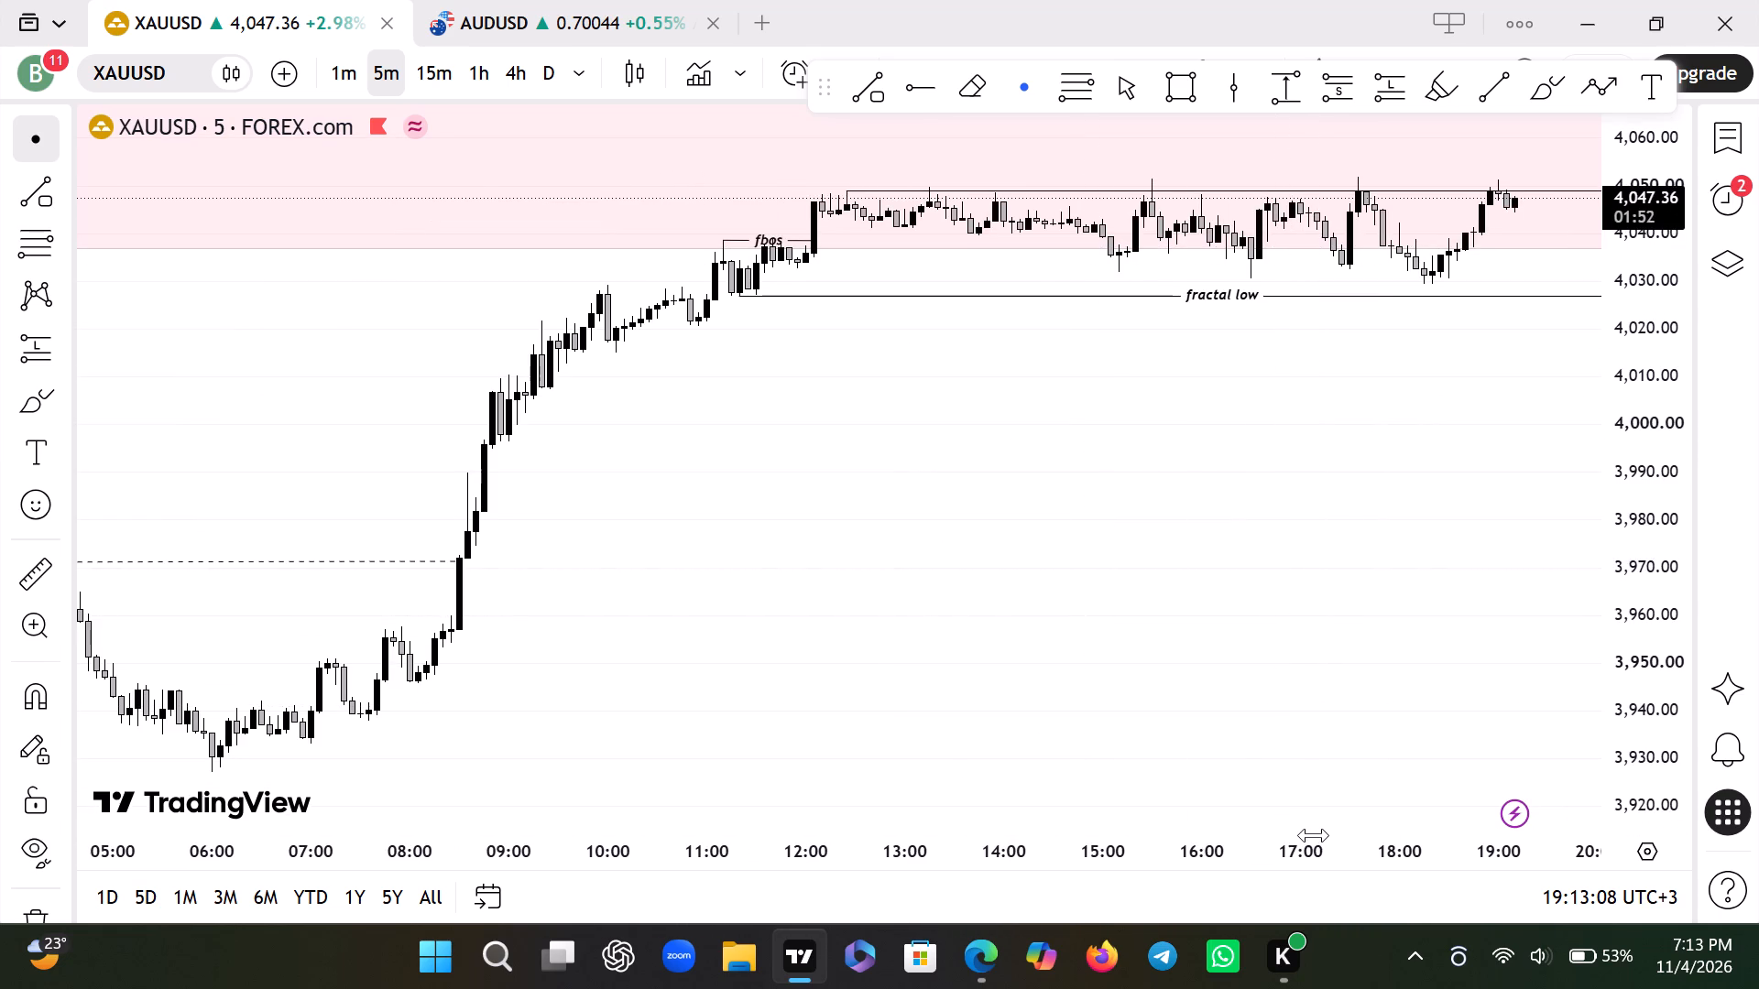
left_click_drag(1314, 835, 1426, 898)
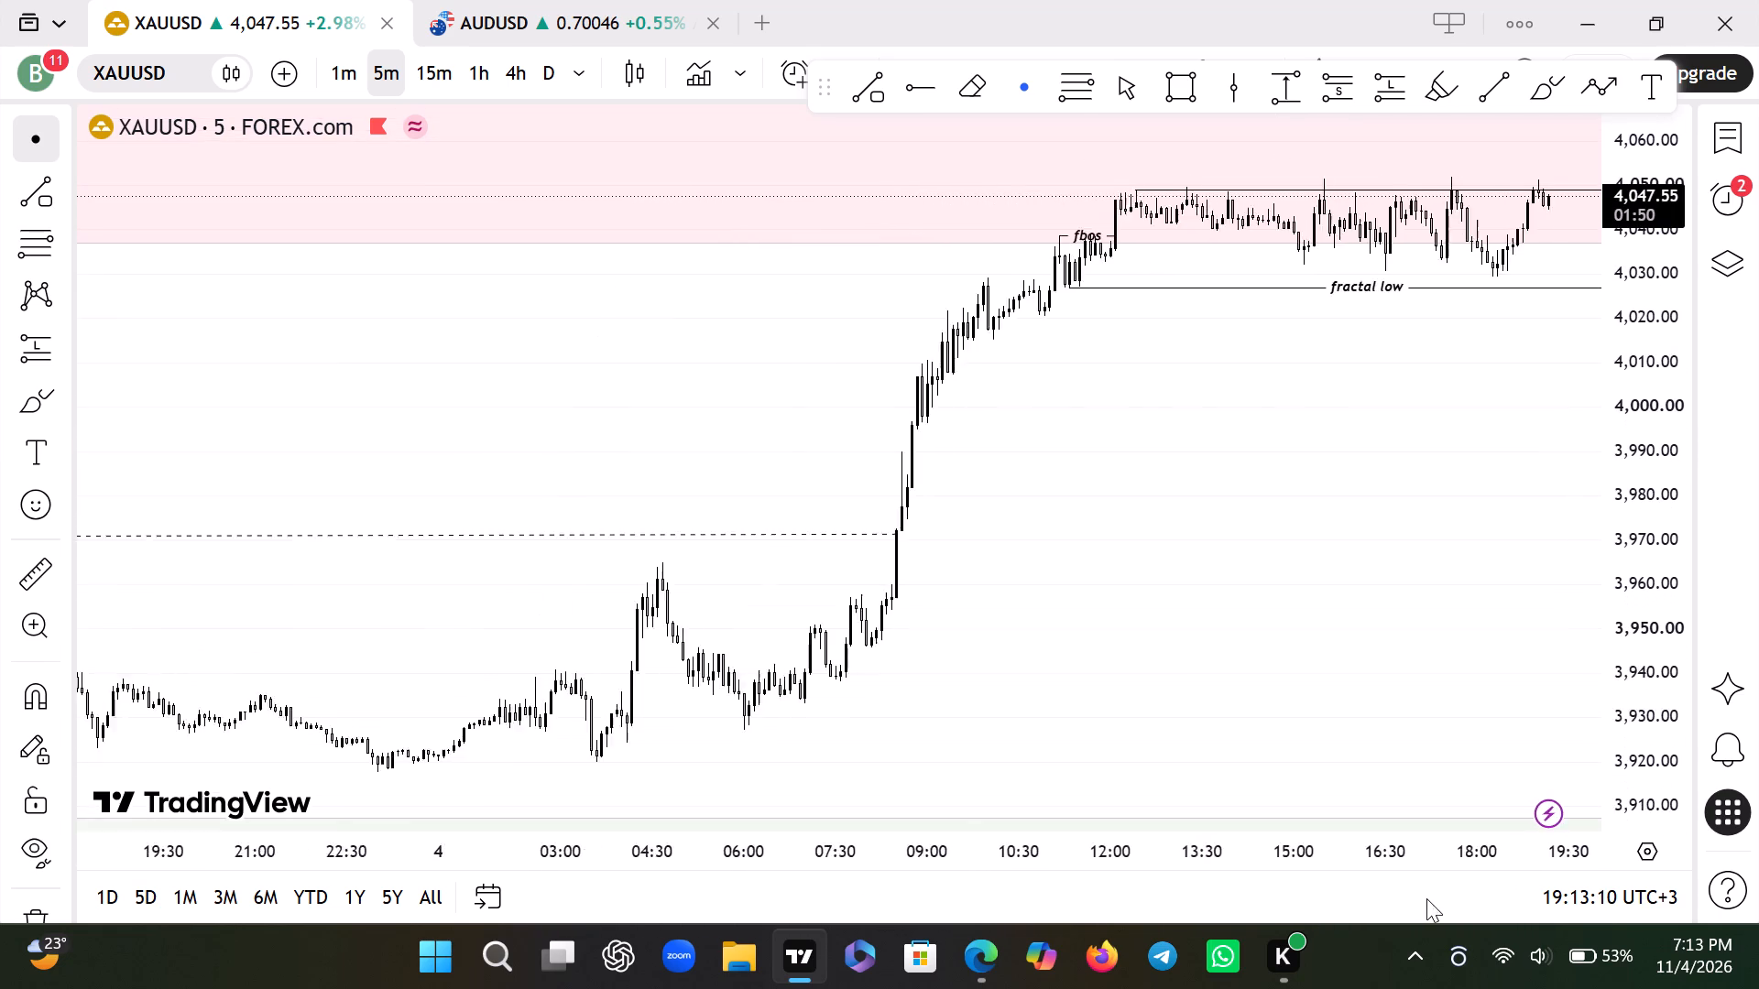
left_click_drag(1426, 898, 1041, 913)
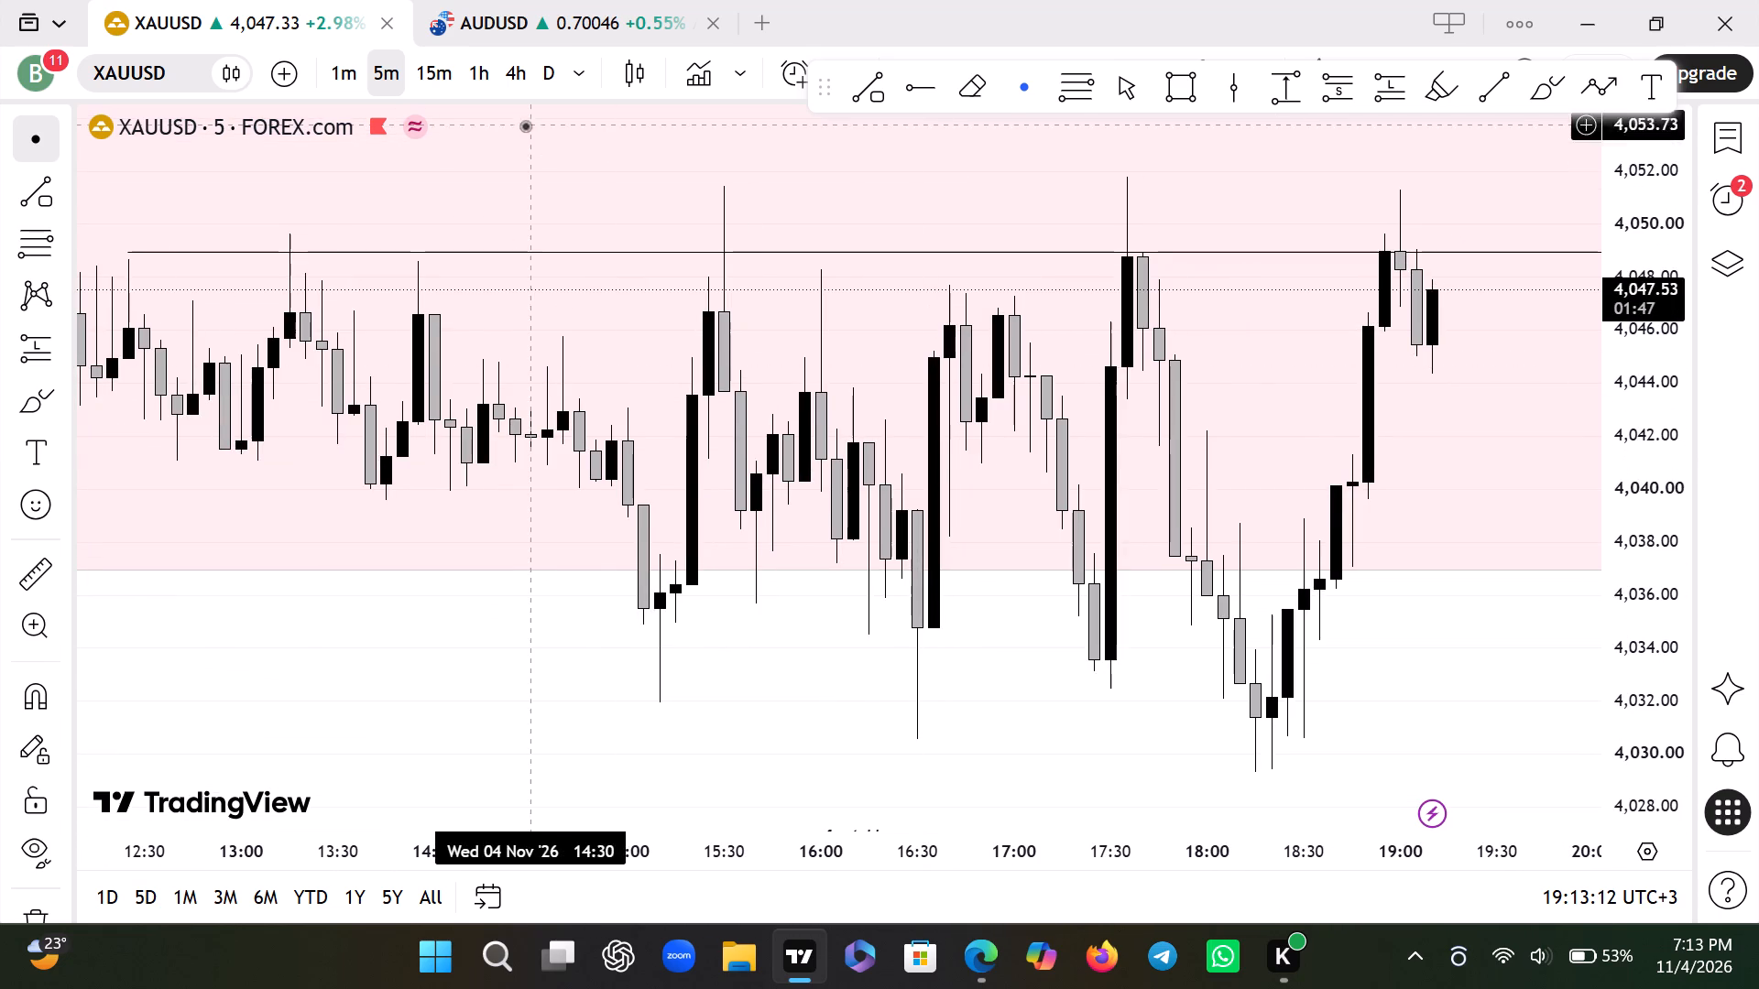
On the AUDUSD 1-hour chart, move the 4HR LOWS line to the 4 Nov low at about 0.69548.
left_click(551, 0)
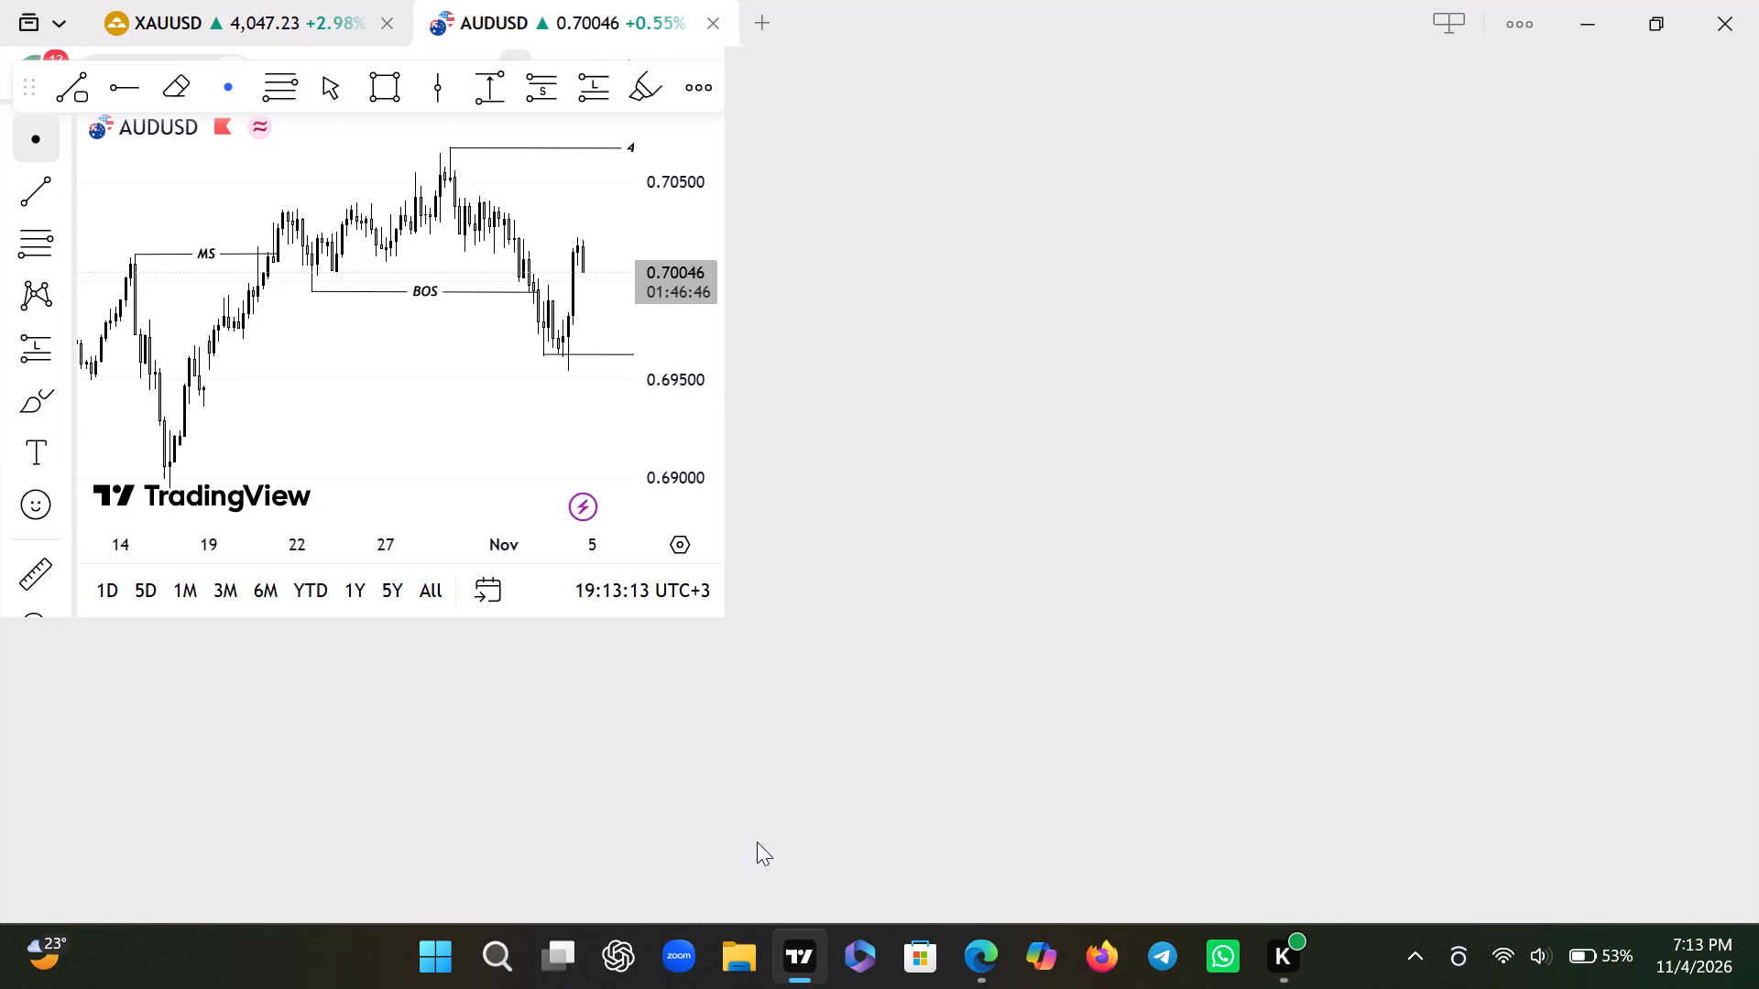
left_click_drag(1254, 747, 763, 715)
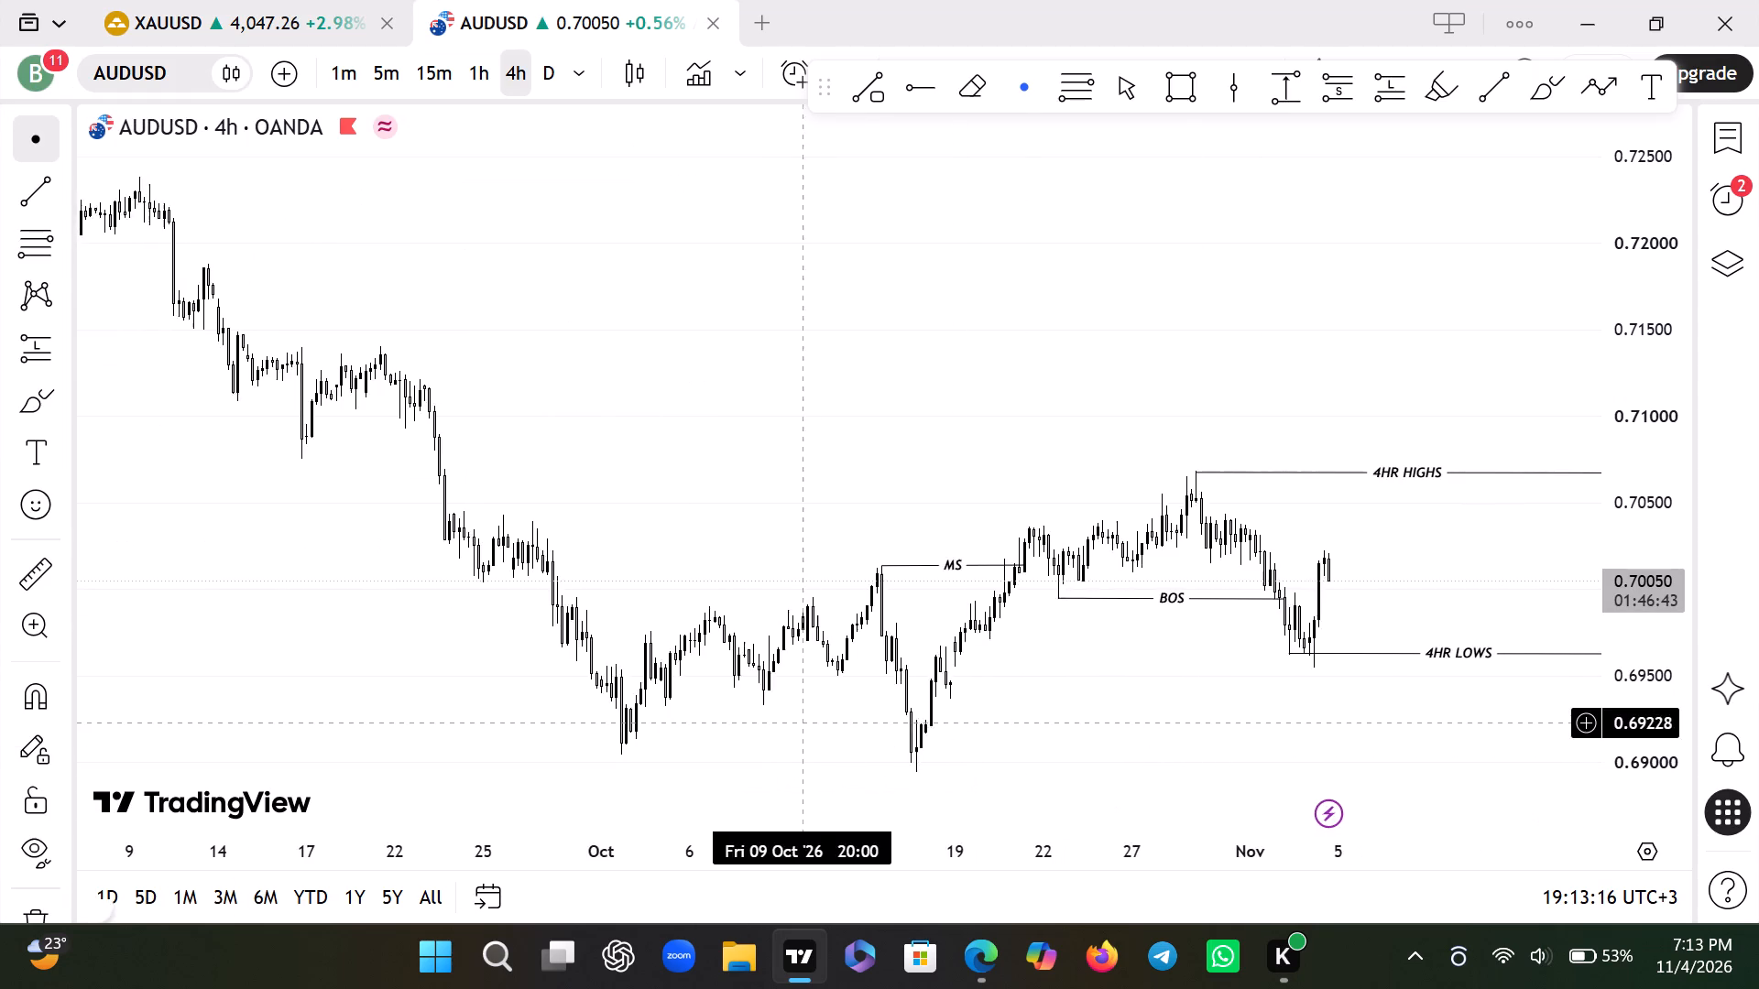
left_click_drag(763, 715, 650, 730)
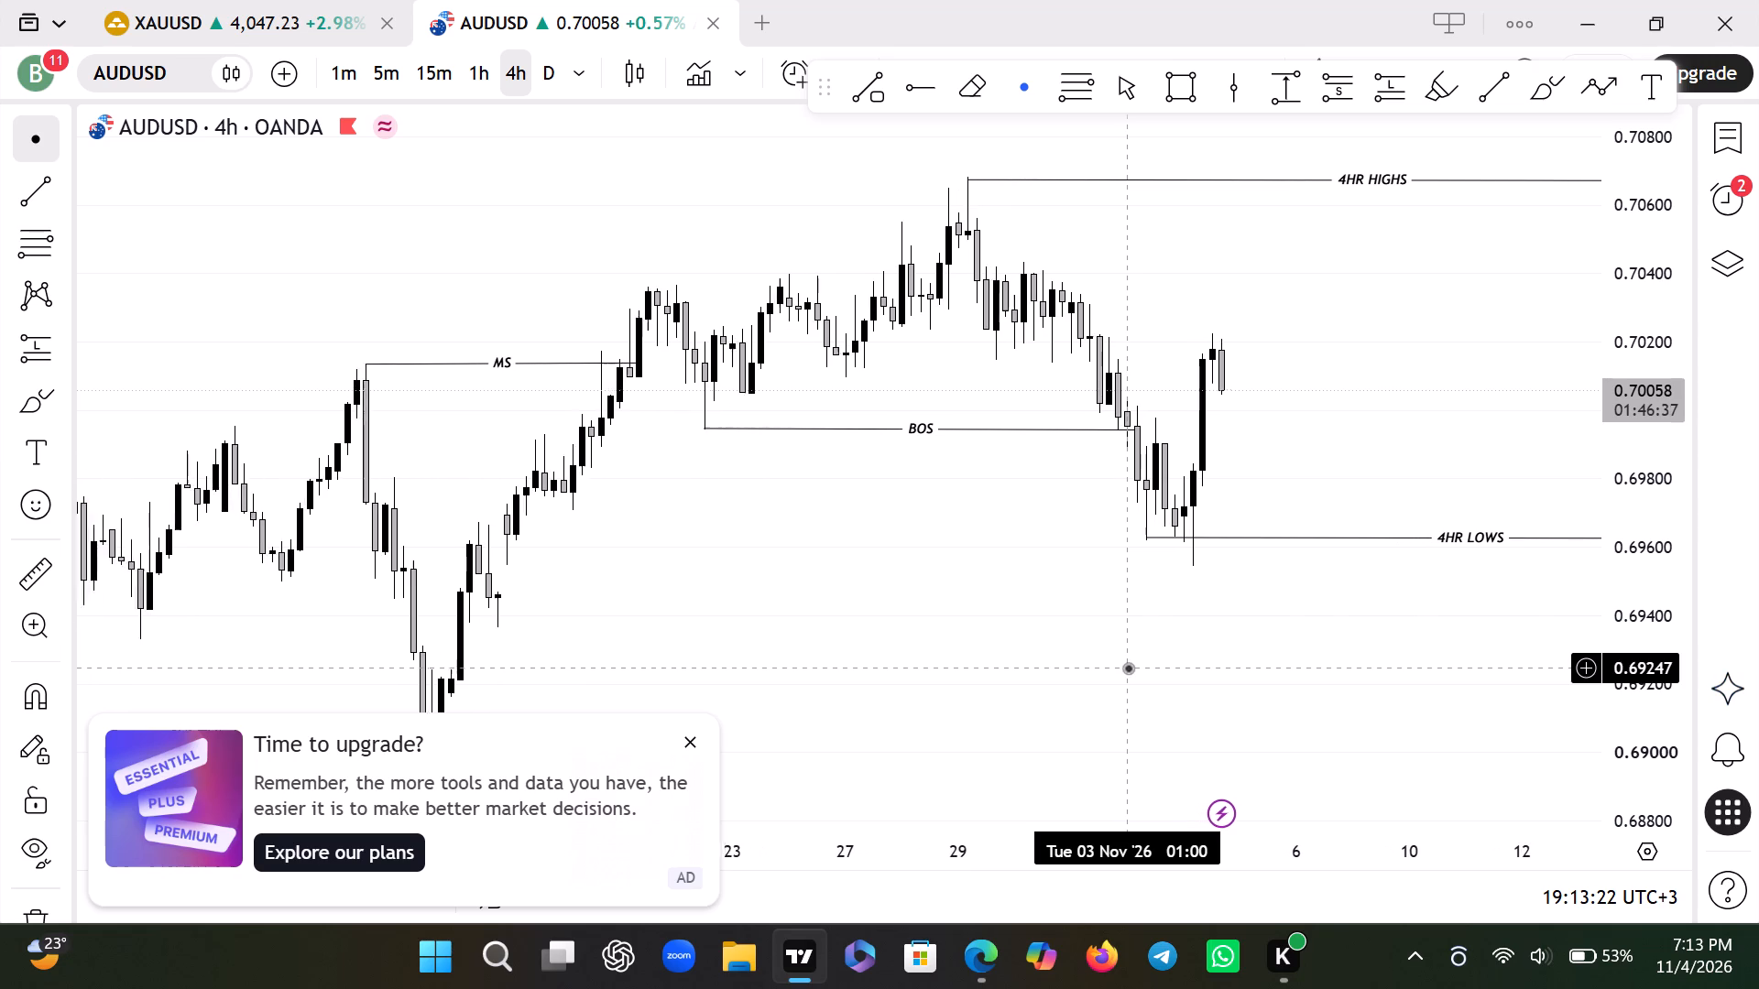
left_click(474, 75)
left_click(689, 733)
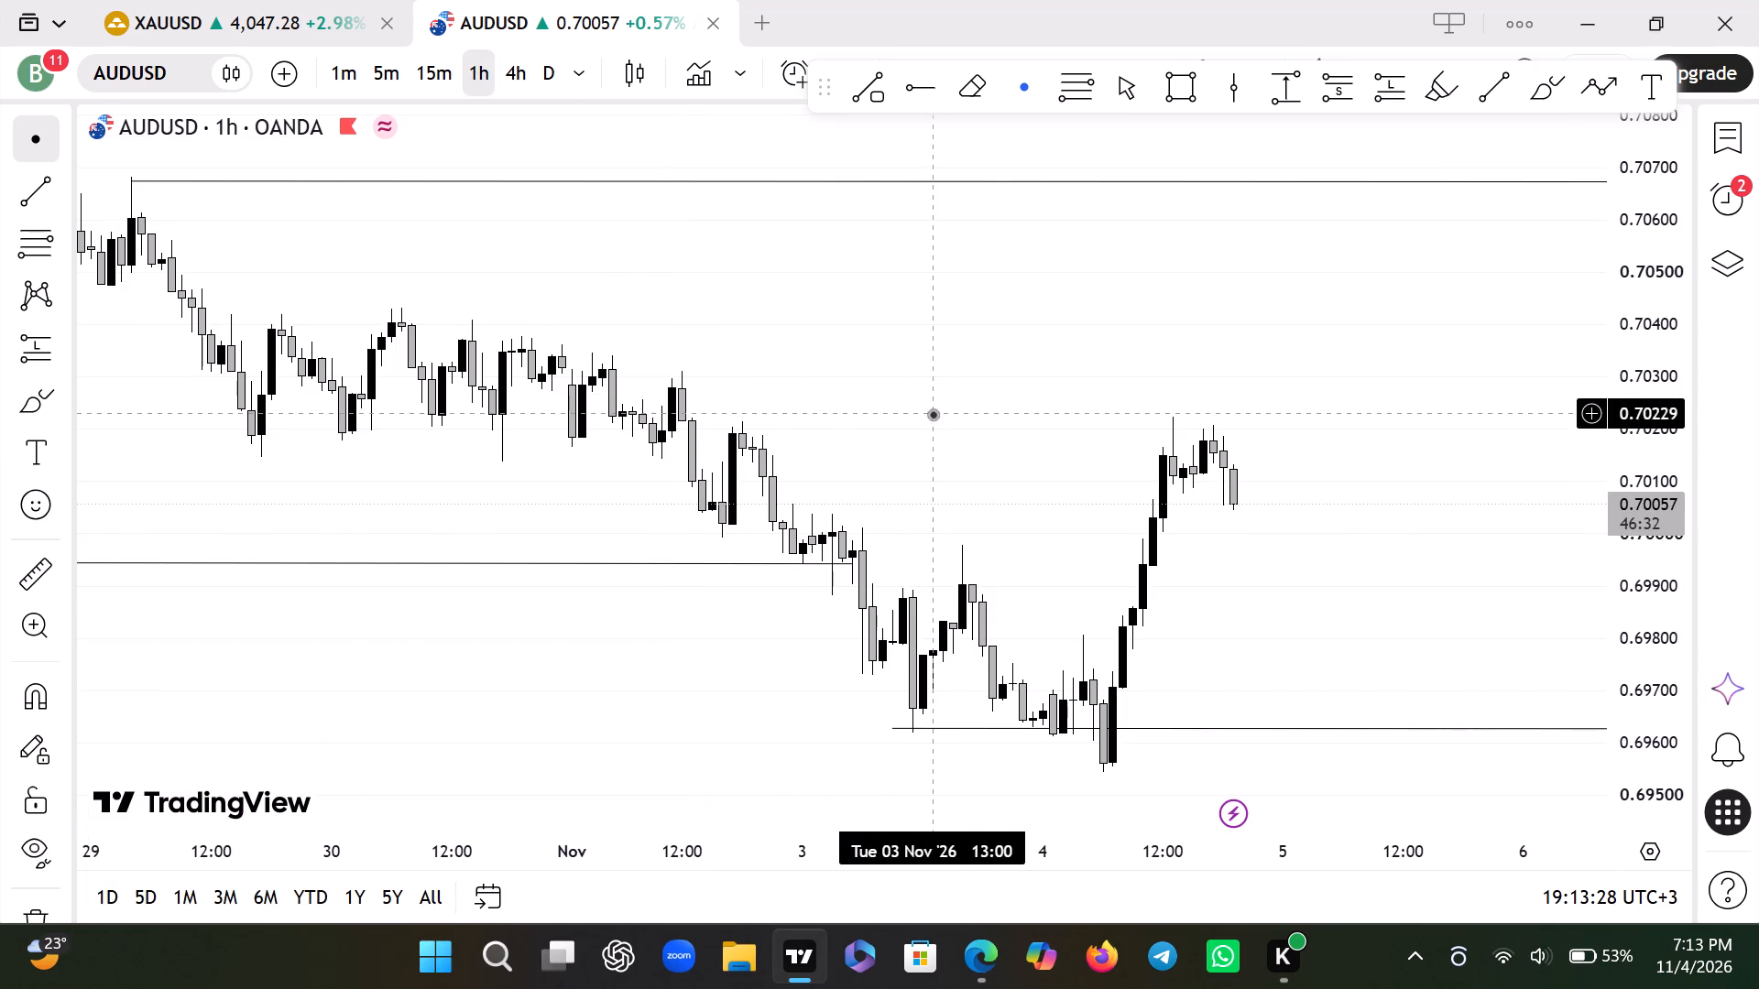
left_click_drag(446, 857, 1023, 802)
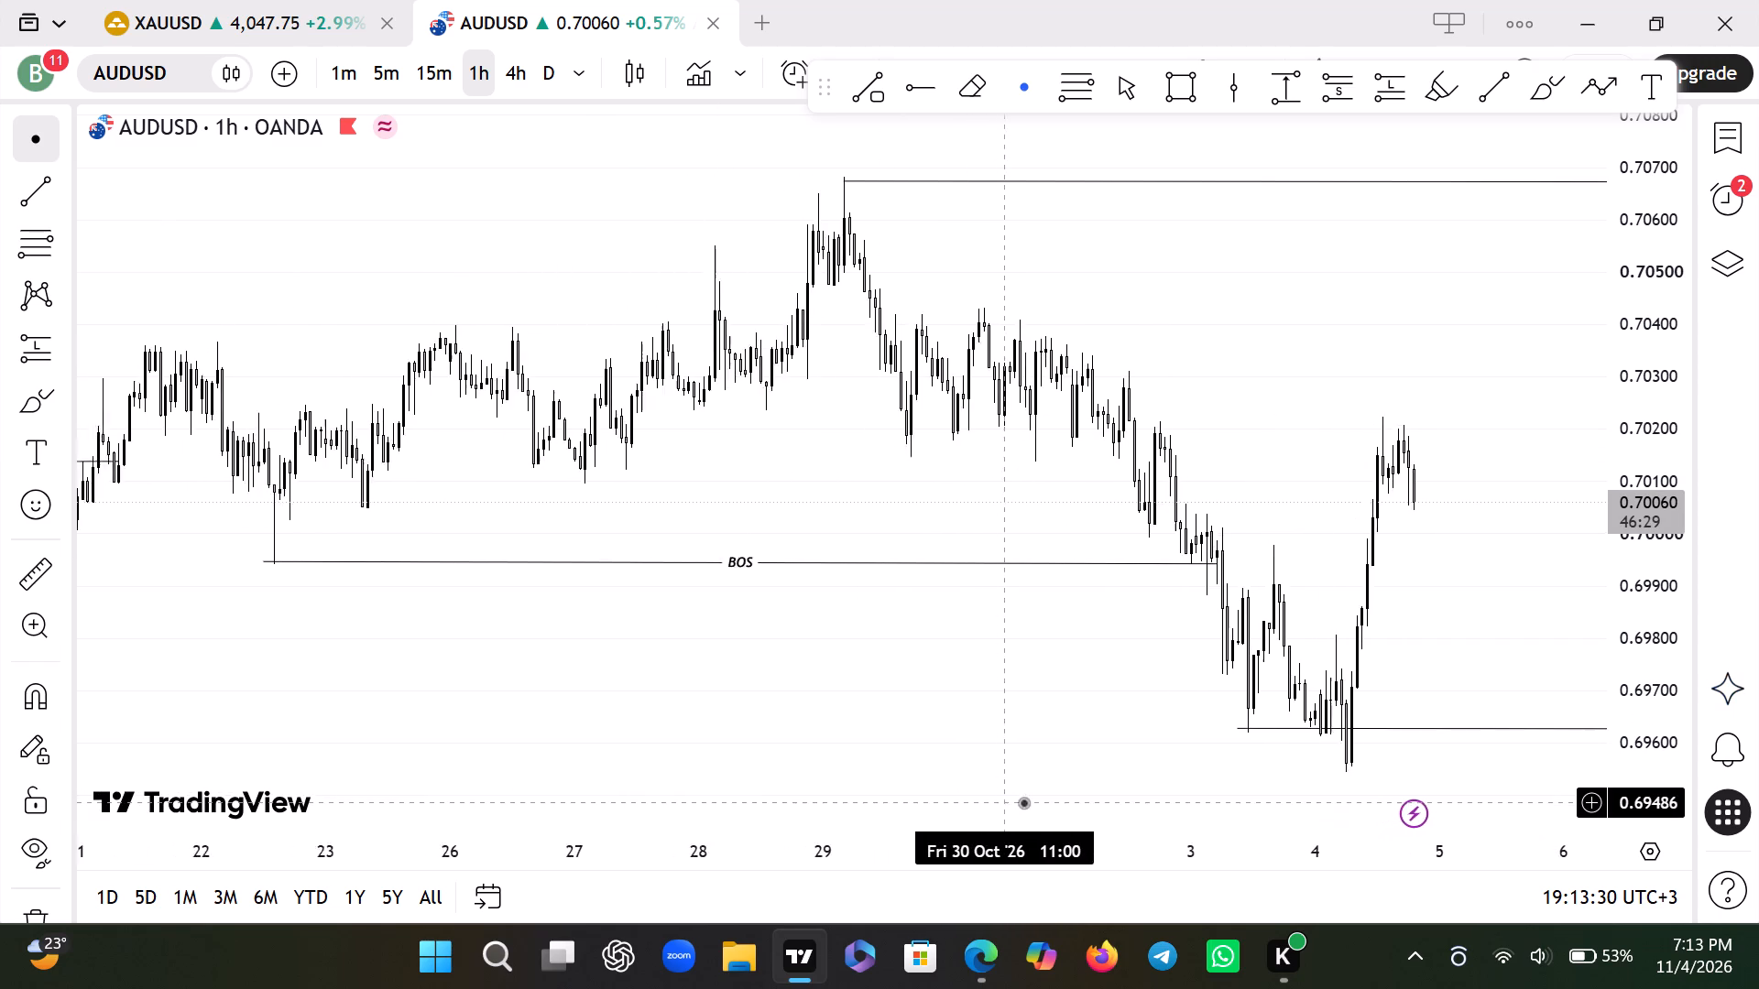
left_click_drag(1023, 802, 837, 805)
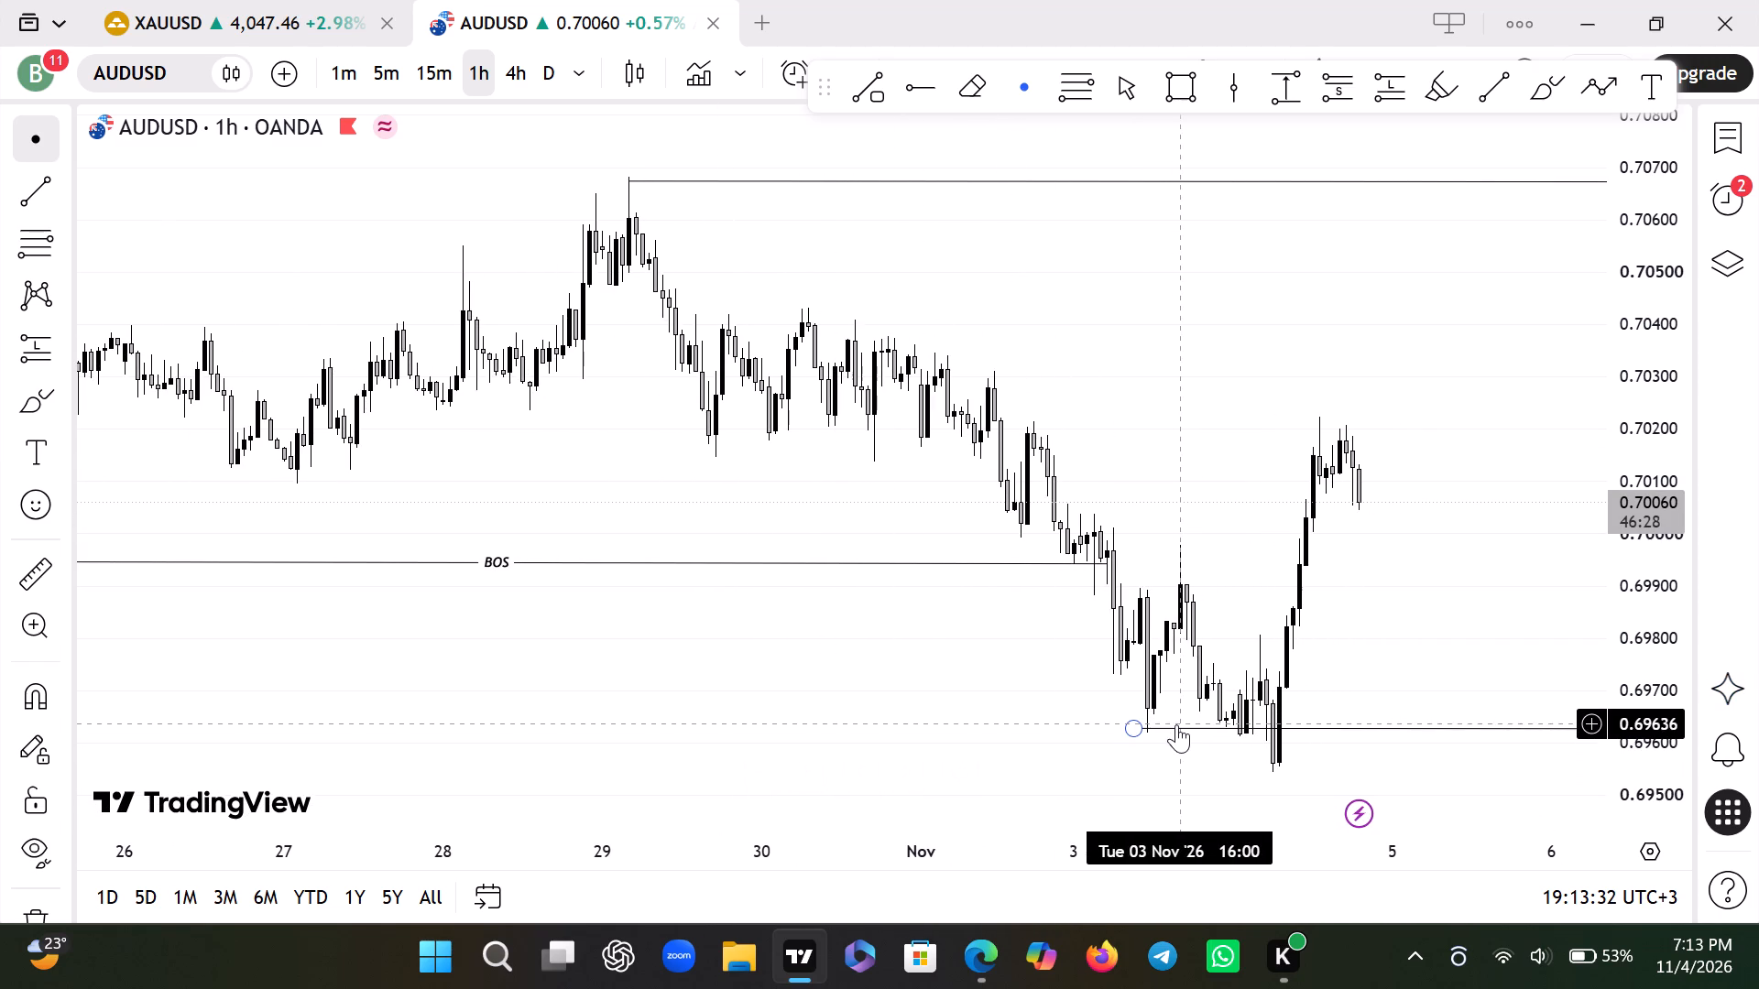
left_click_drag(1176, 724, 1323, 765)
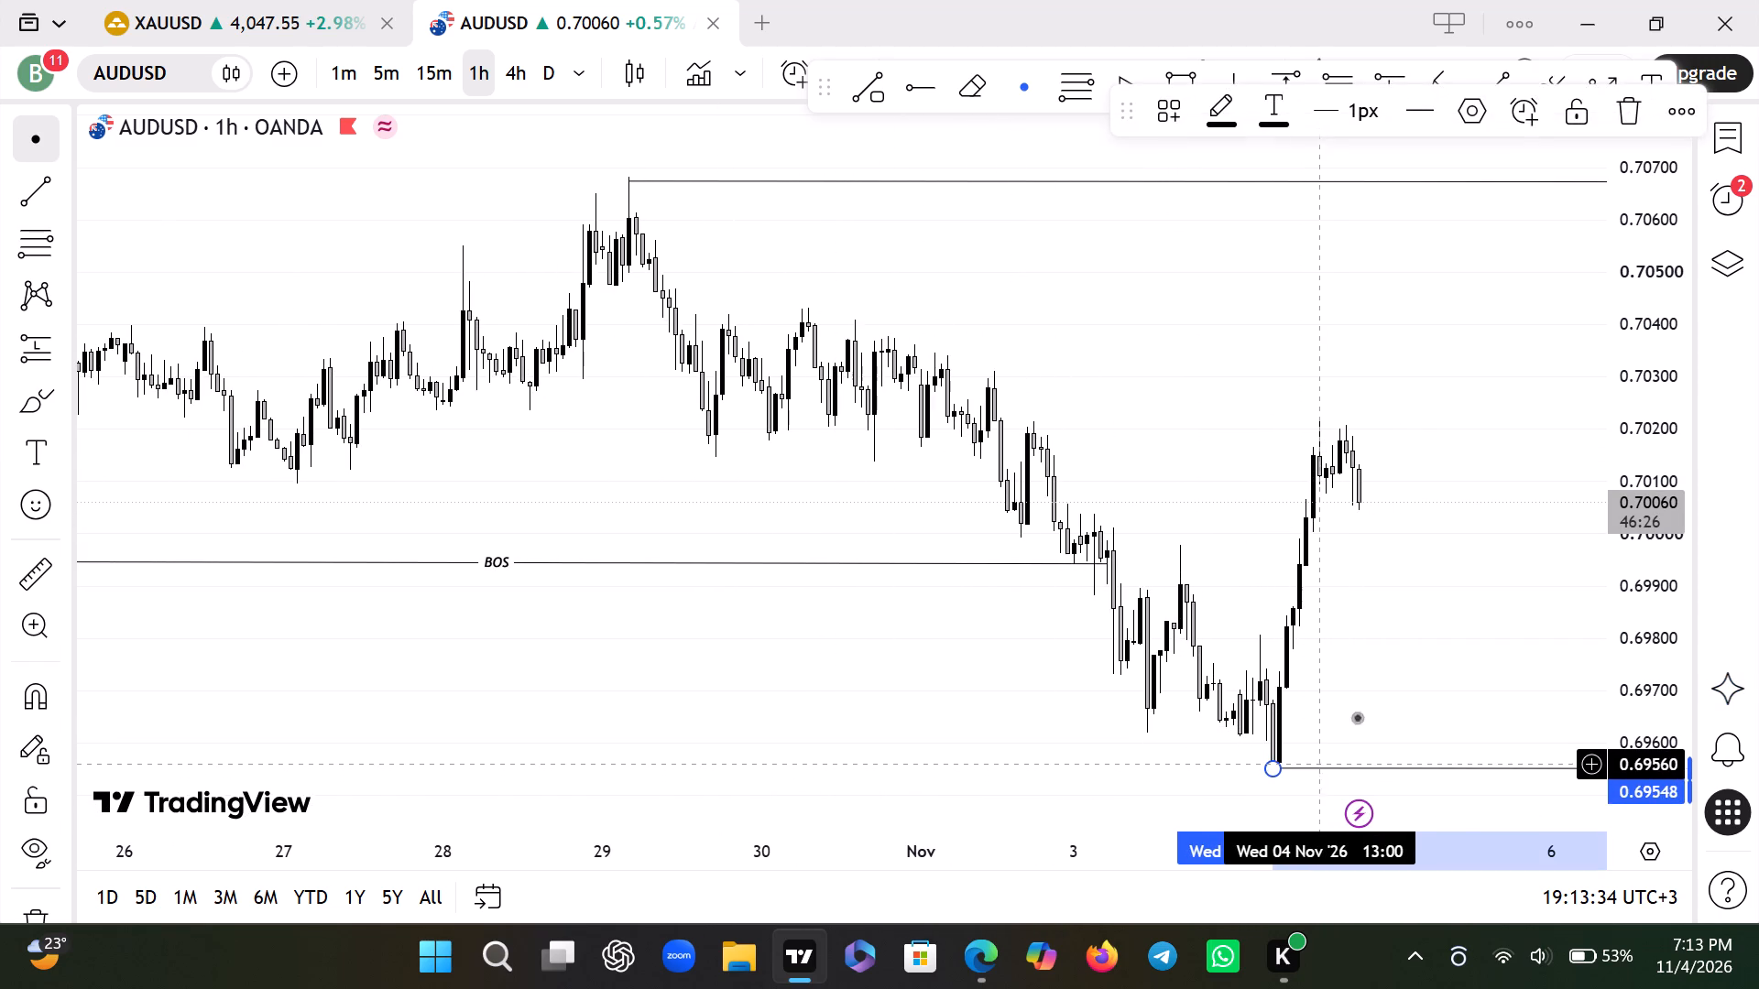
left_click(1382, 673)
left_click_drag(1382, 673, 1158, 658)
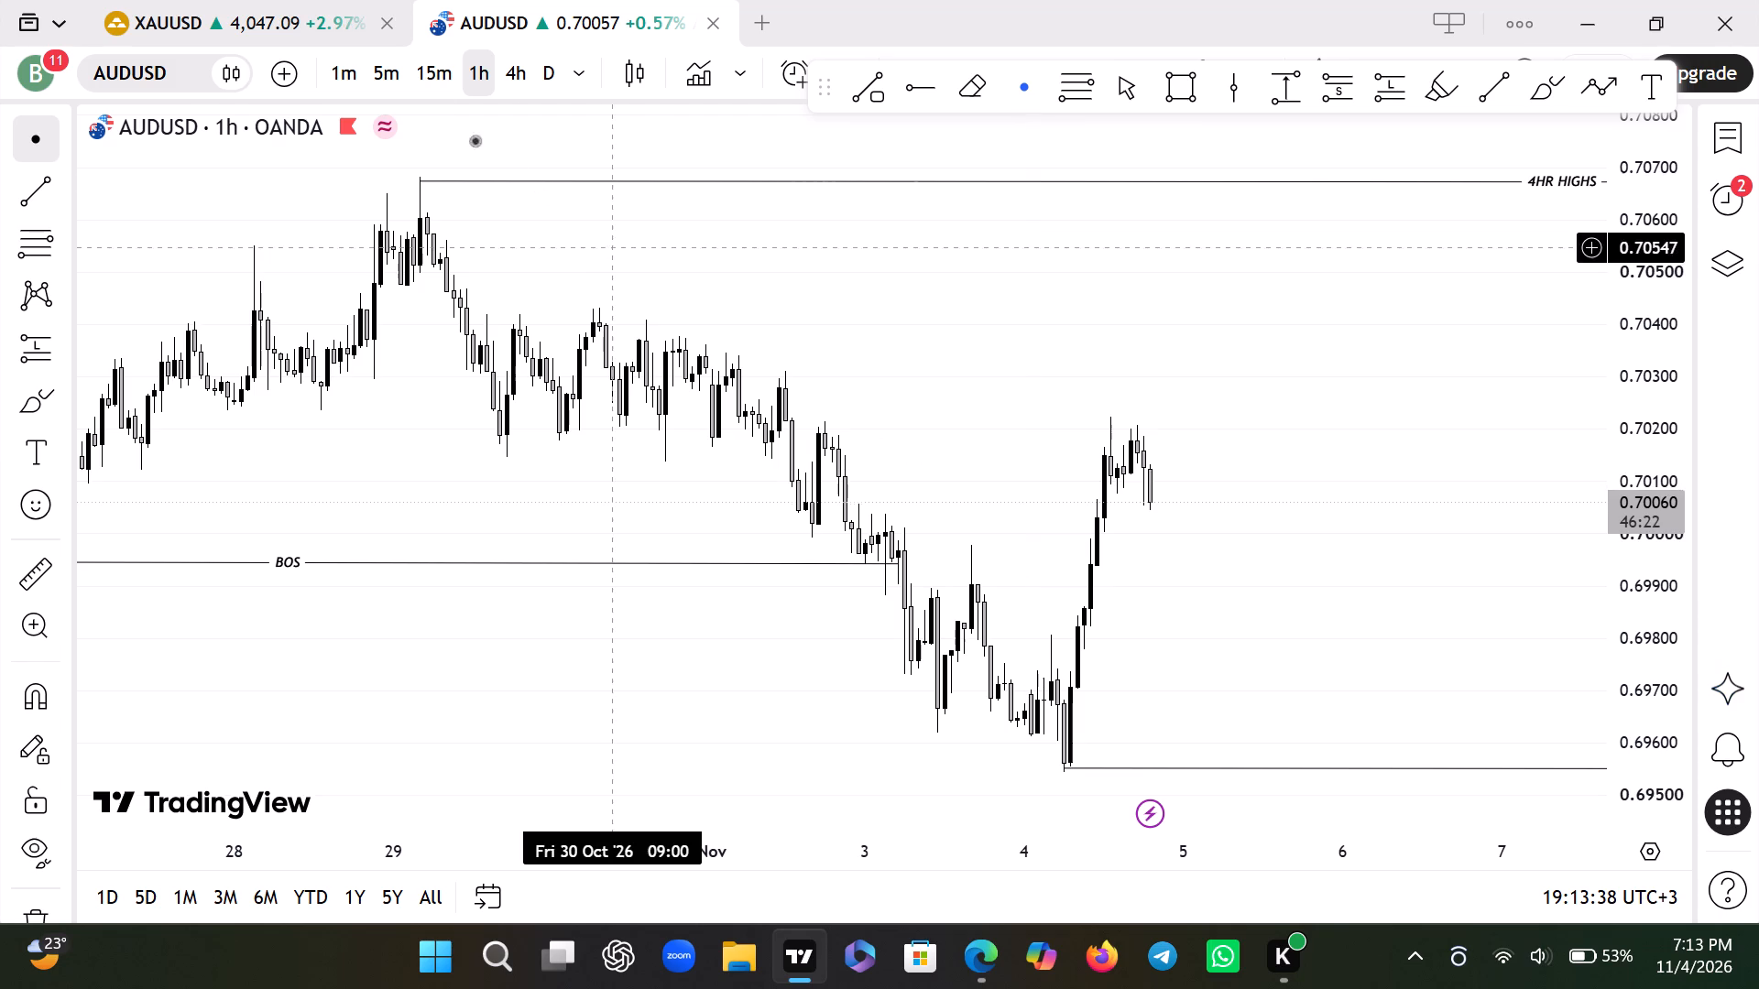
Examine AUDUSD price action on the 15-minute and 5-minute timeframes.
left_click(427, 62)
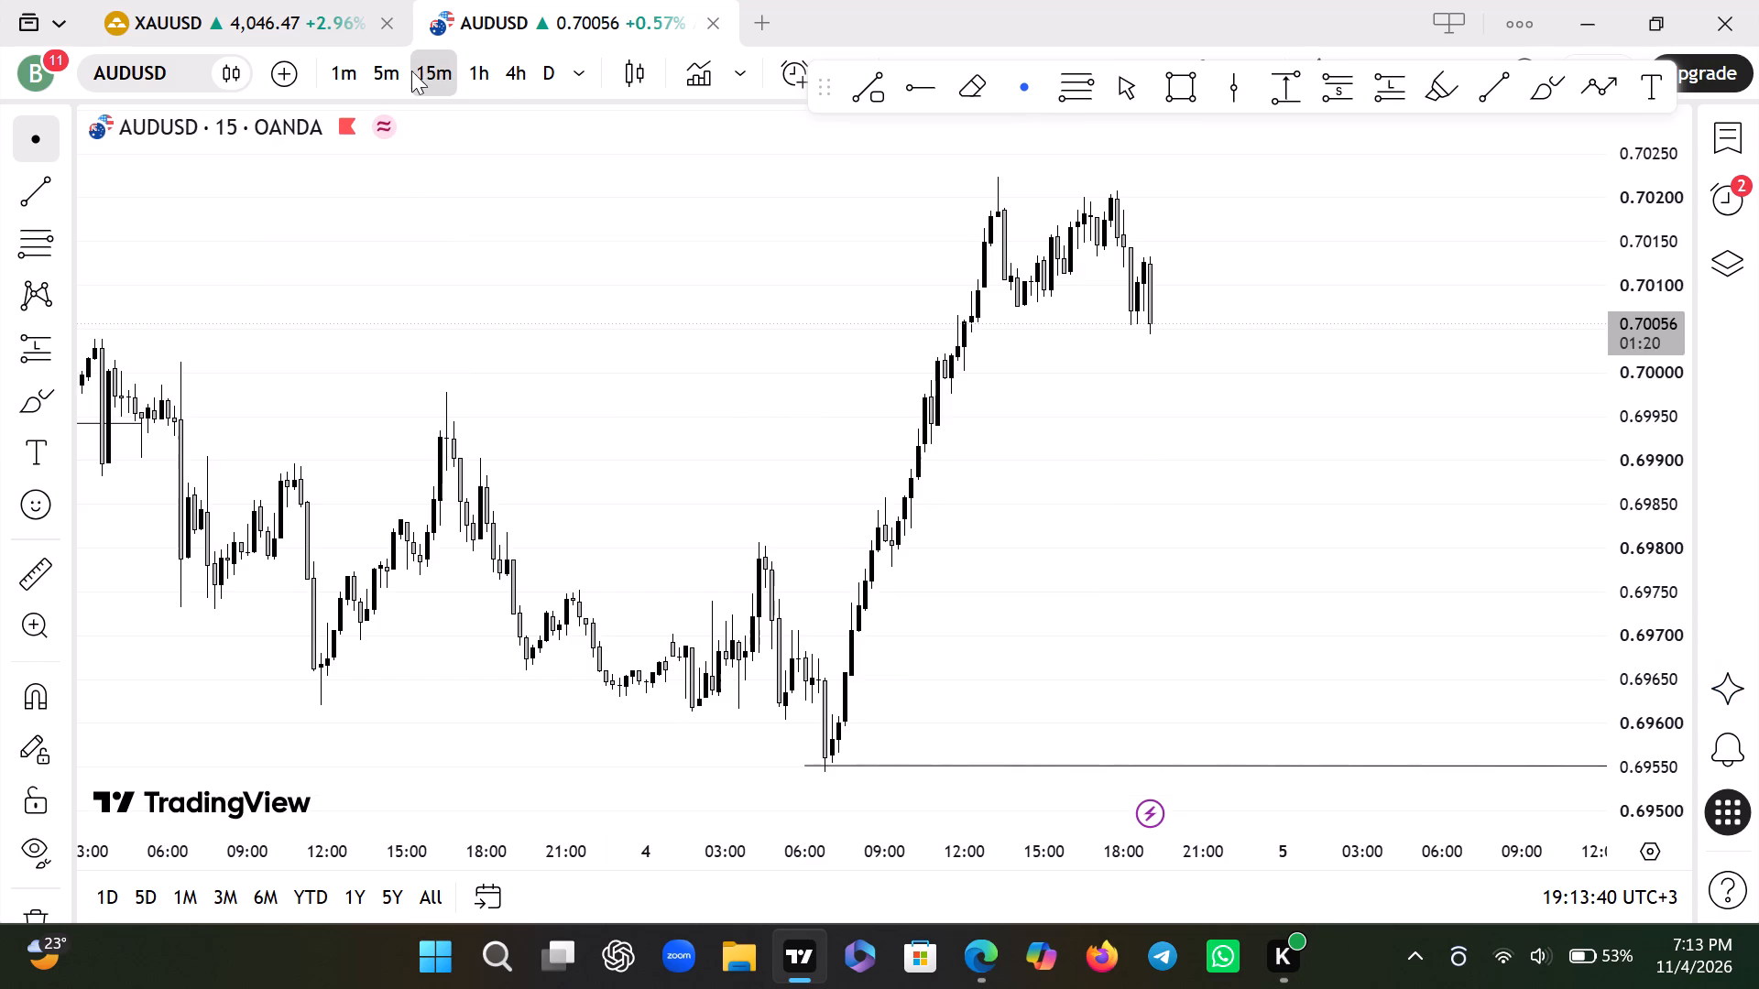
left_click(395, 75)
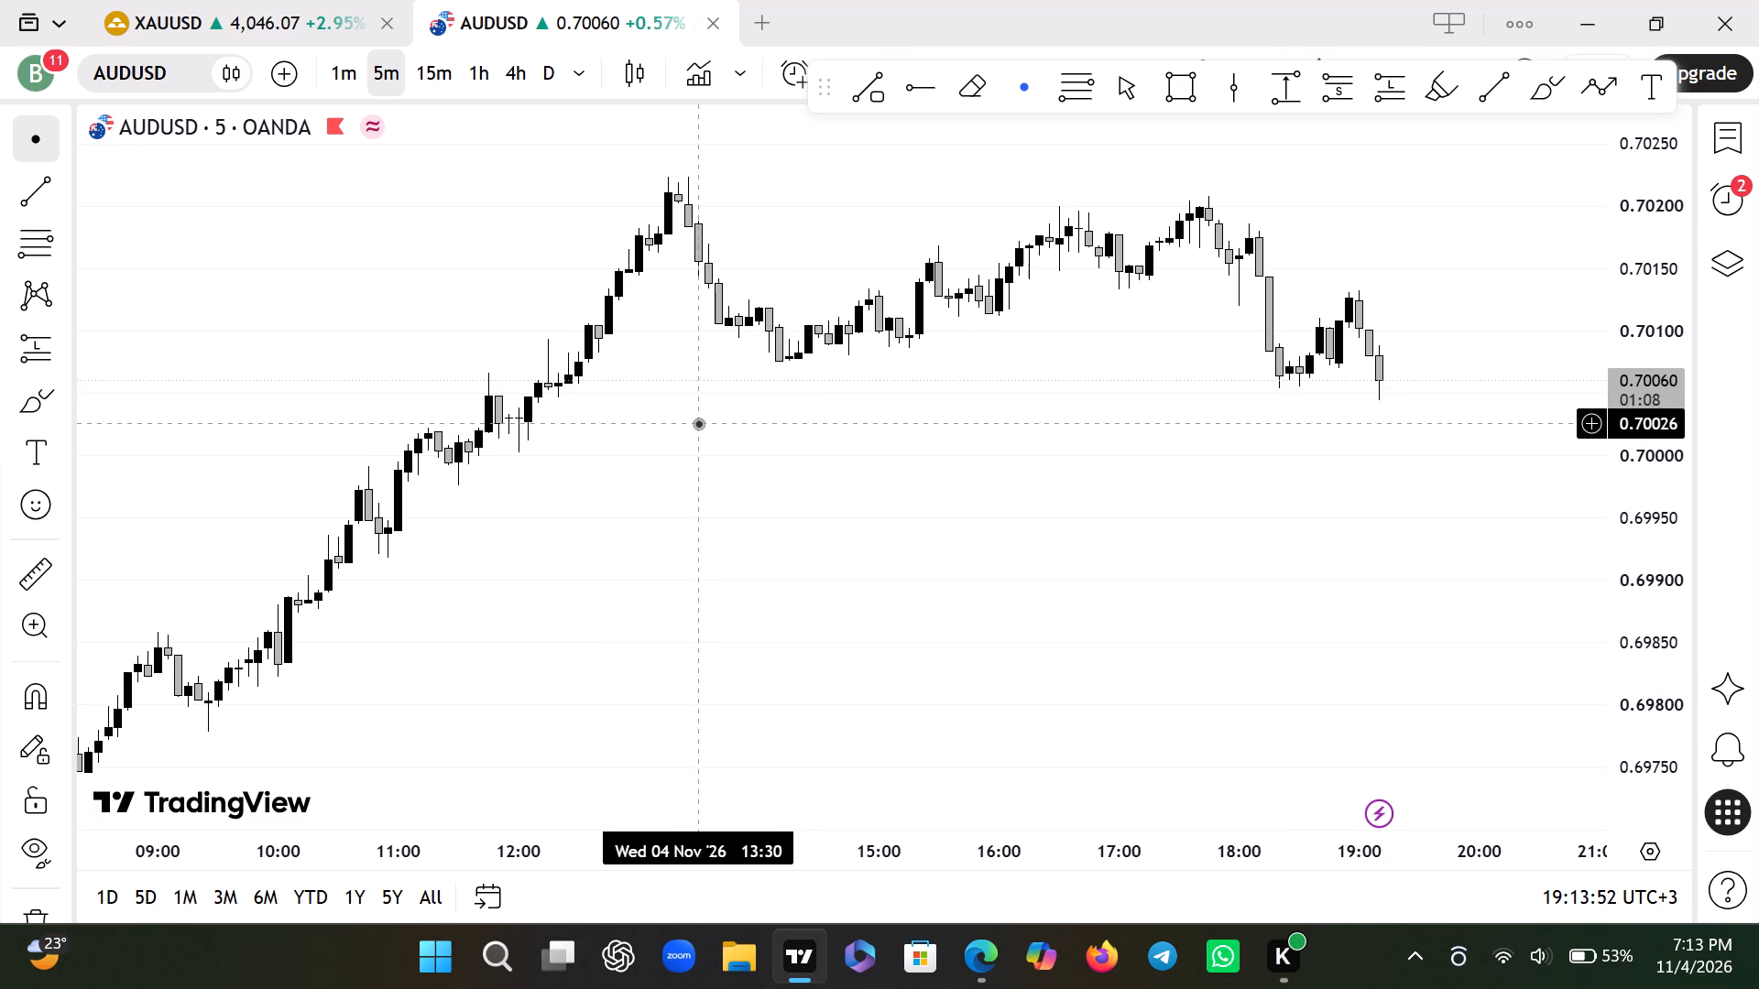
On the EURUSD 1-hour chart, move the 4HR HIGHS line to the 4 Nov 16:00 high at about 1.12728.
key("Down")
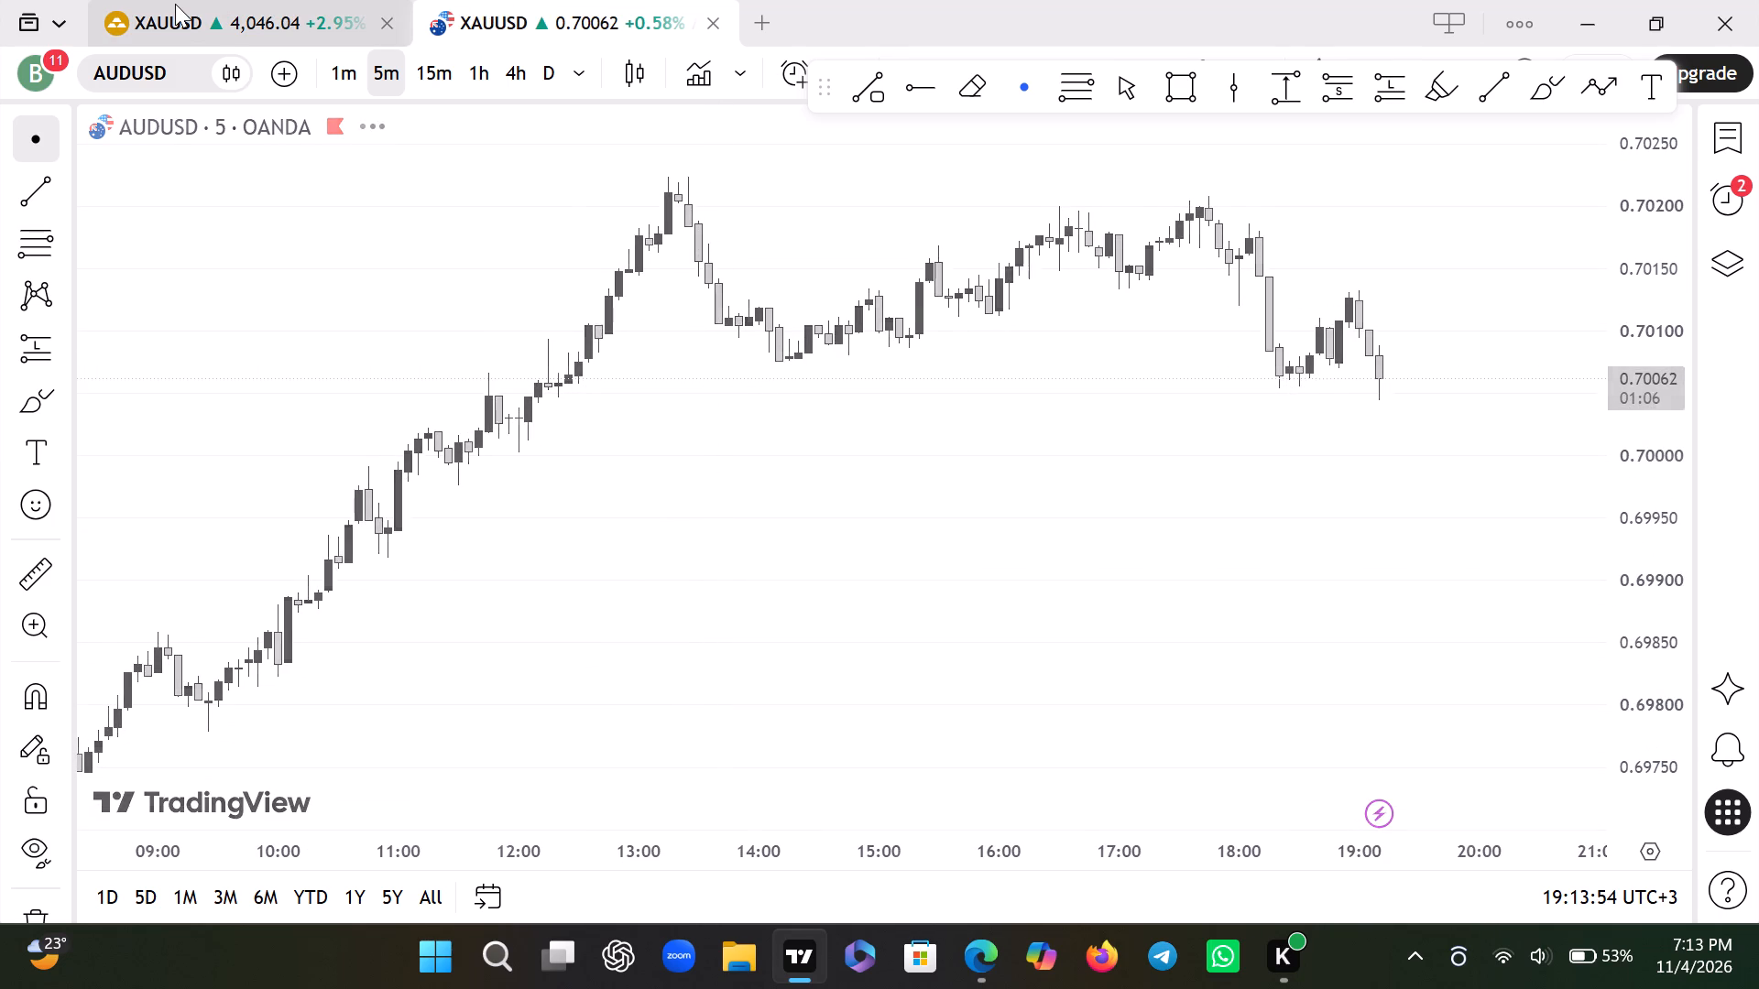
key("Down")
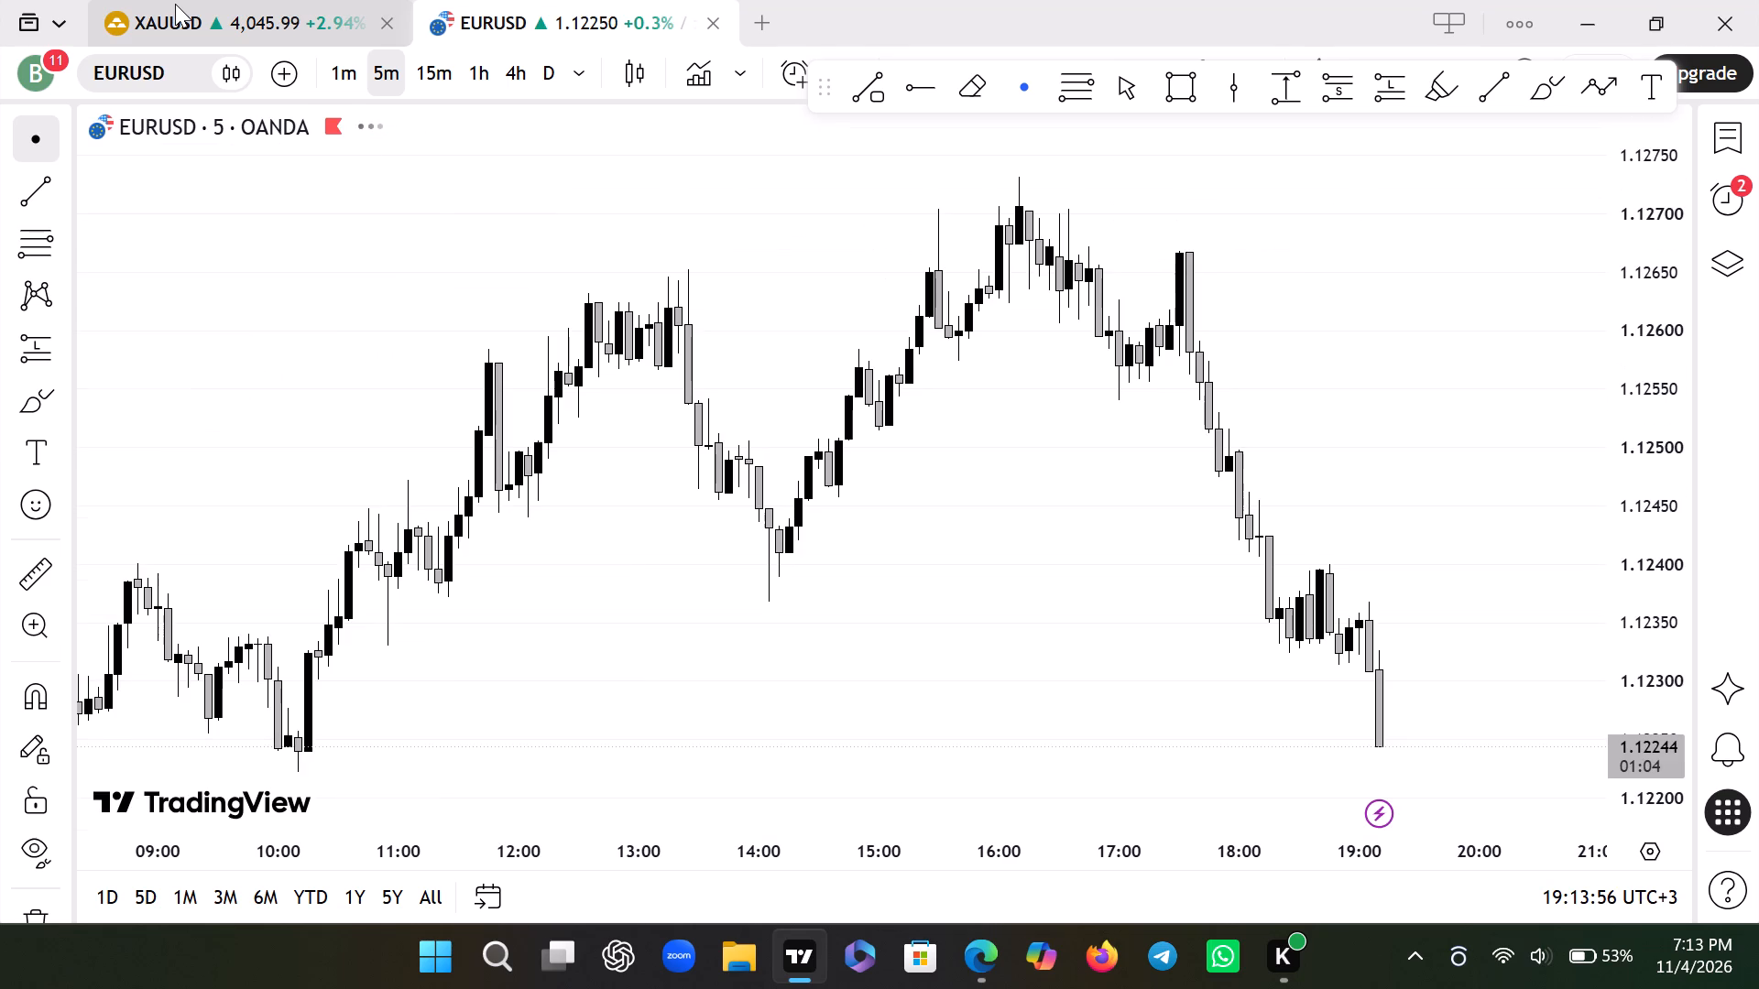
left_click(481, 83)
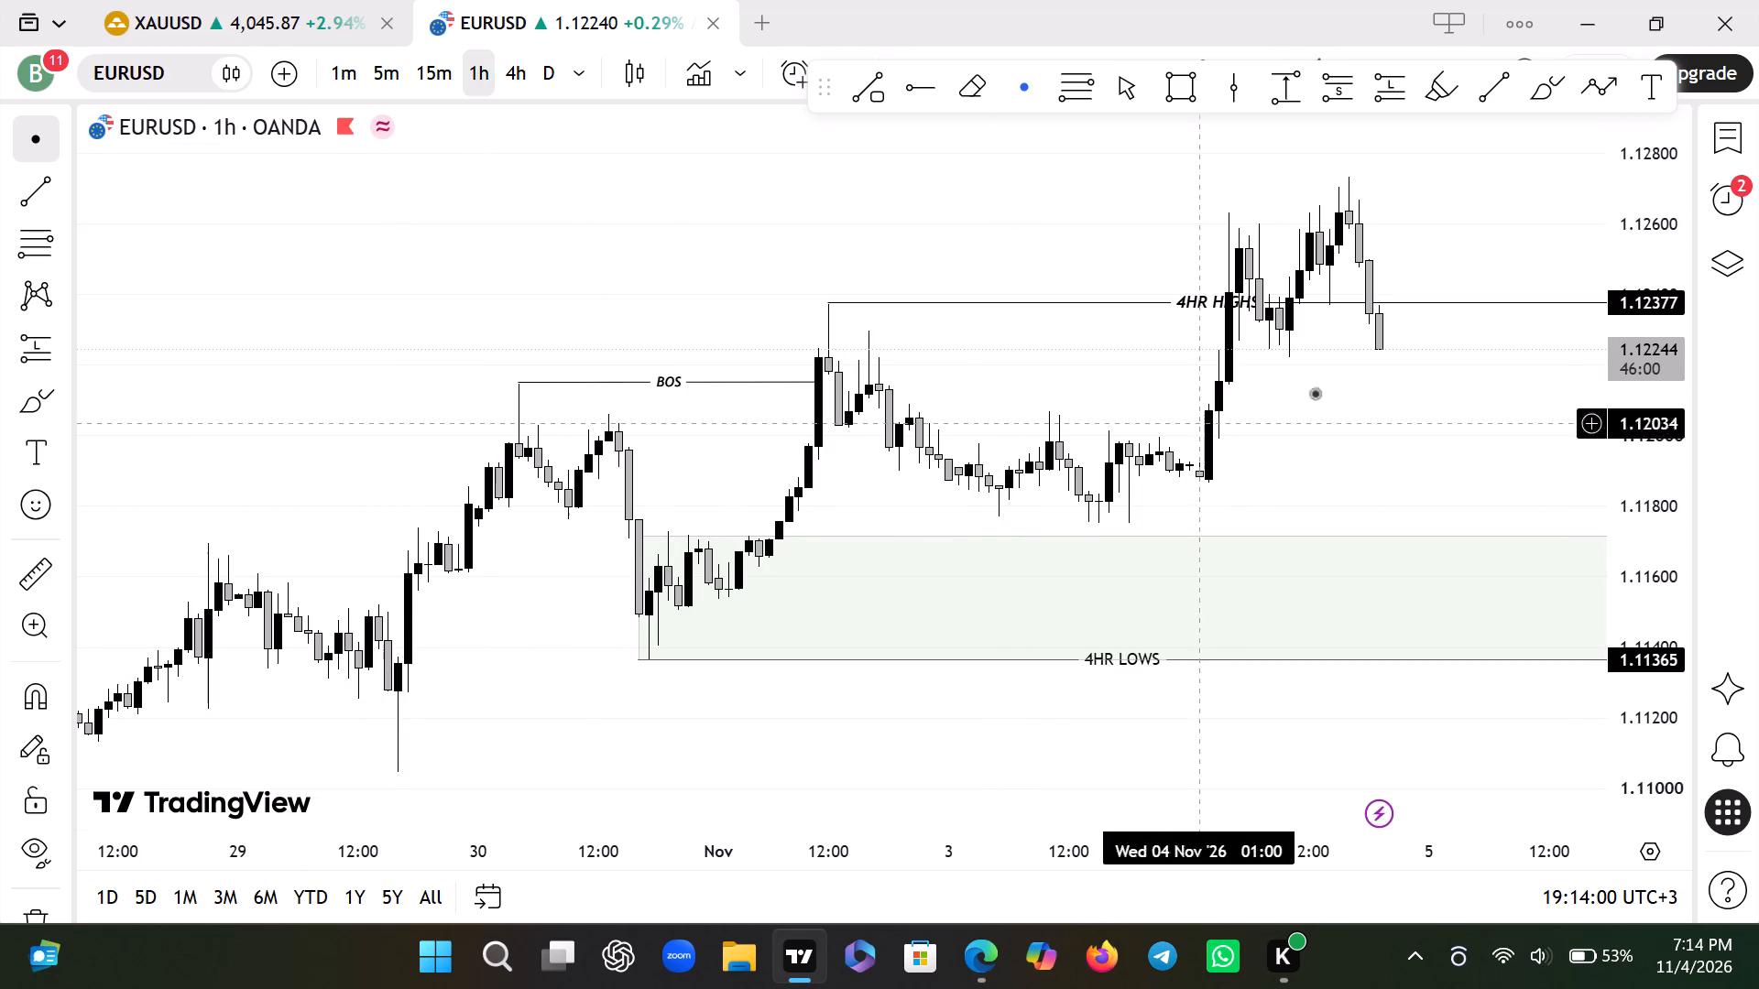
left_click_drag(1366, 377, 971, 415)
left_click_drag(671, 331, 1304, 171)
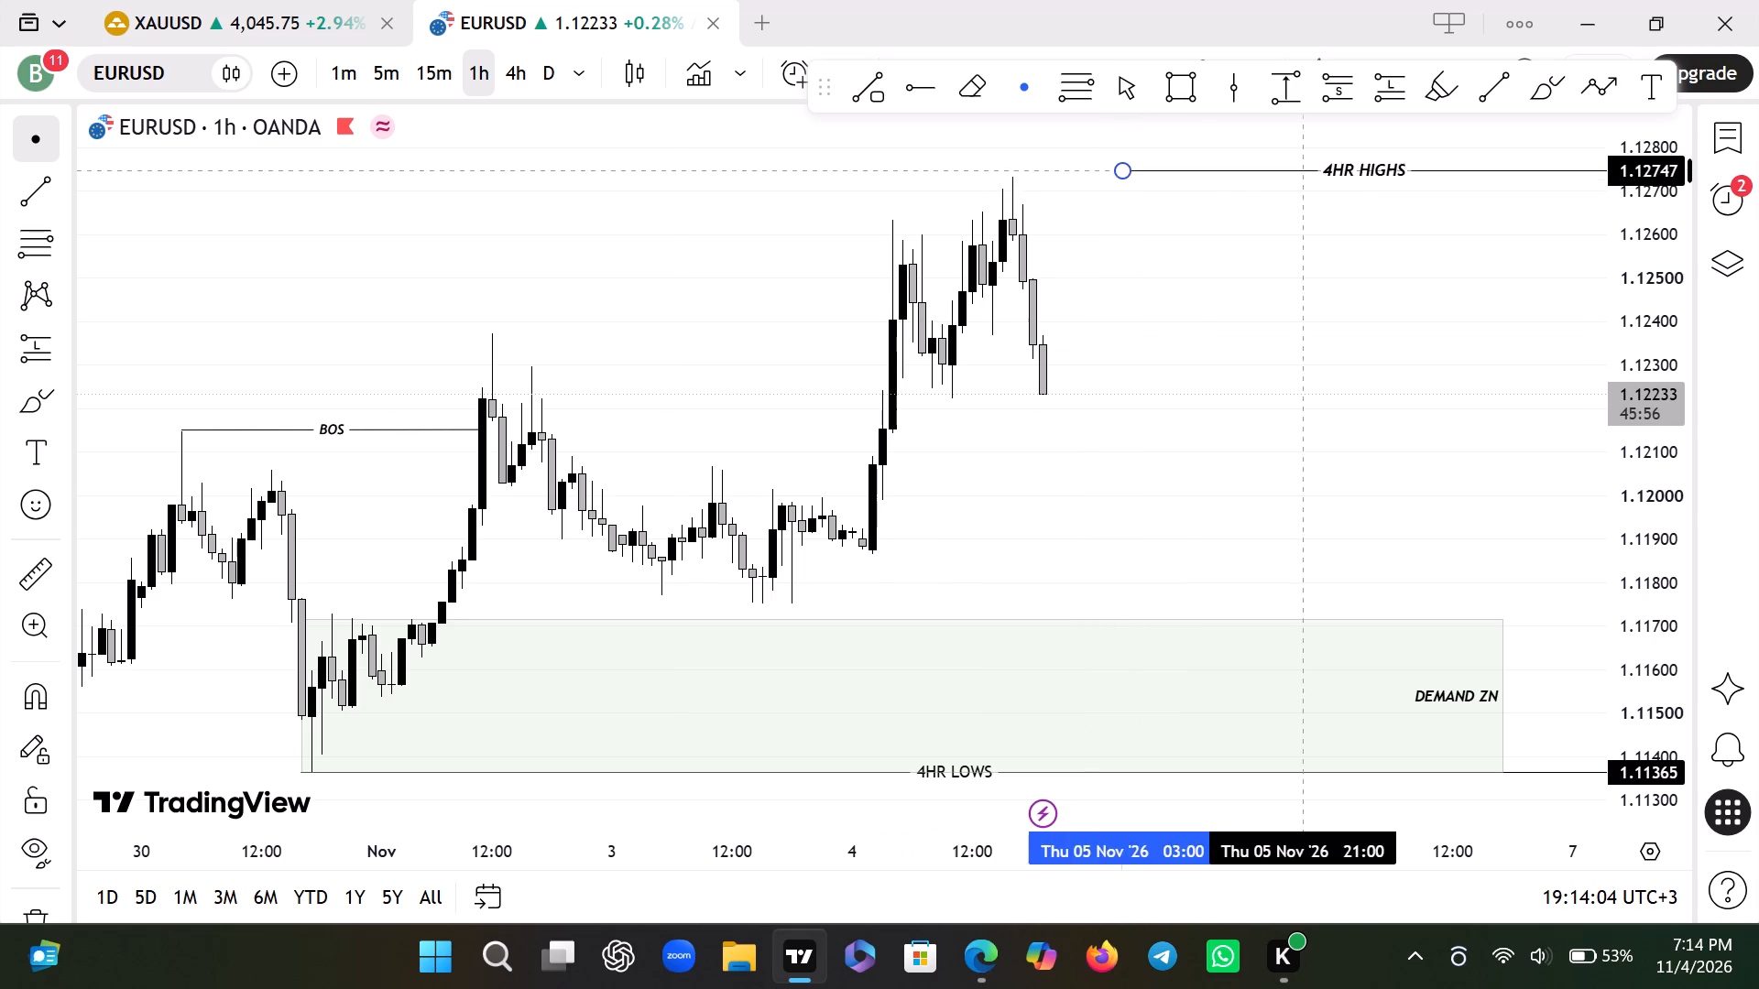
left_click_drag(1304, 171, 1196, 179)
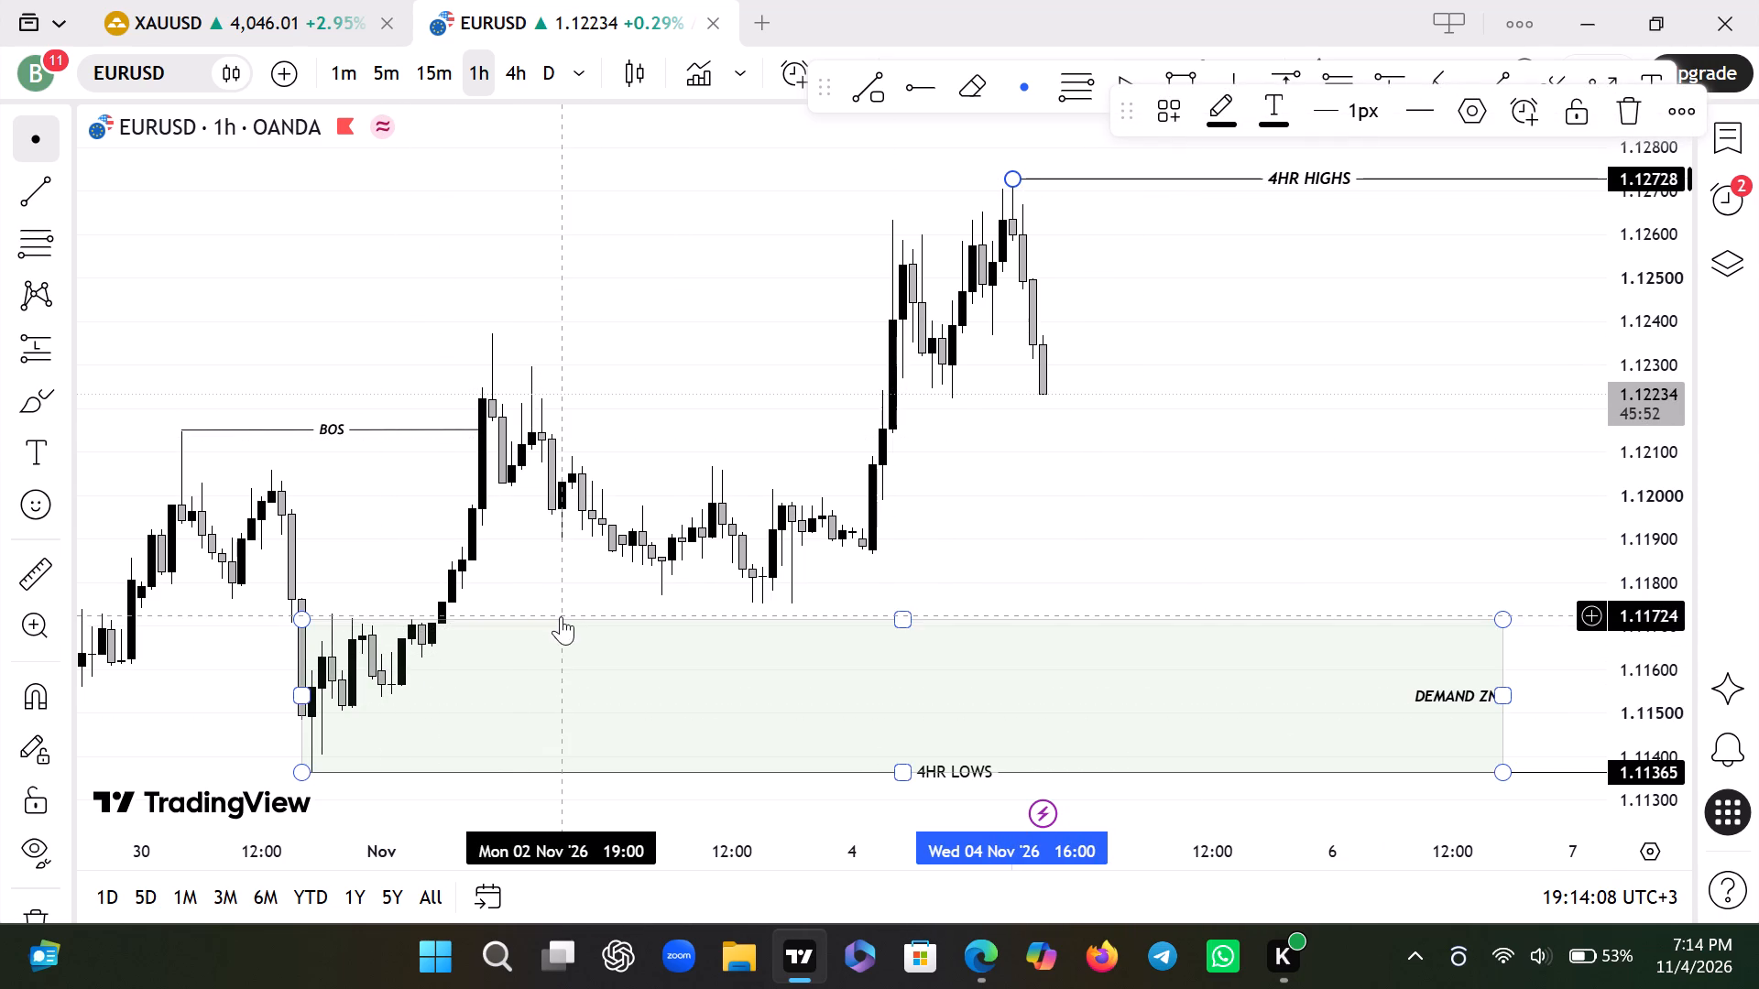
Move the demand zone to start at the 3 Nov 14:00 low, spanning about 1.11756 to 1.12107.
left_click_drag(561, 616, 1105, 405)
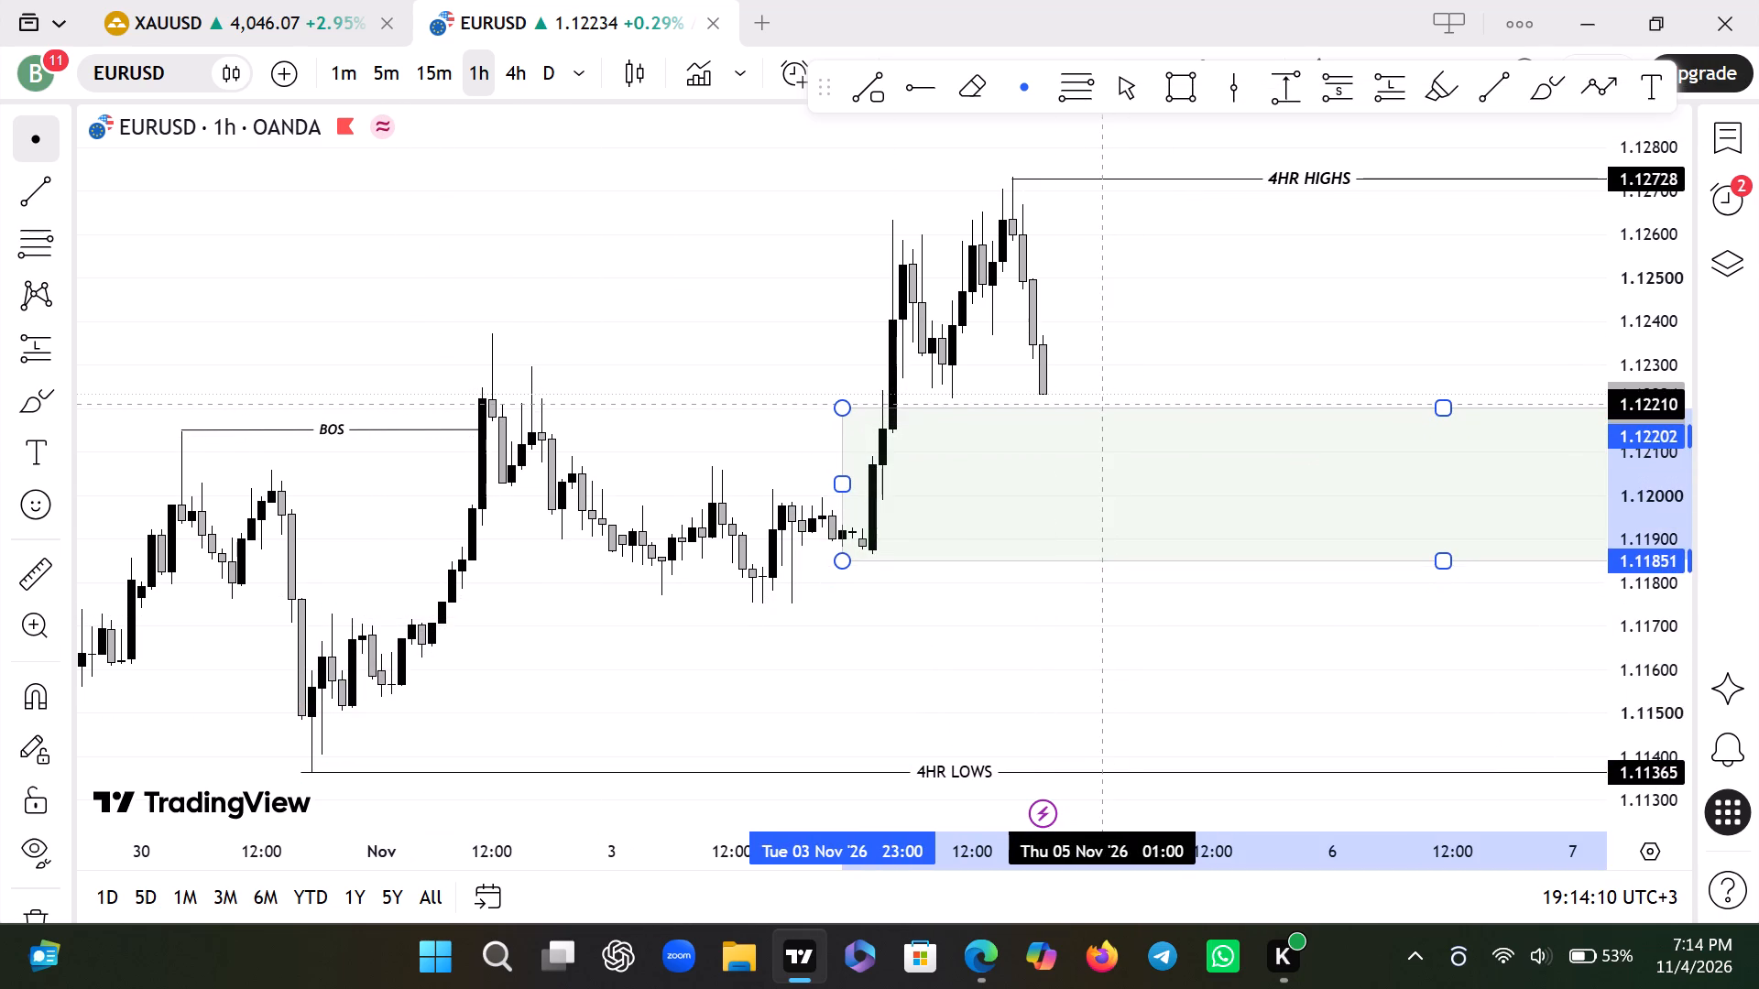
left_click_drag(1105, 405, 1013, 437)
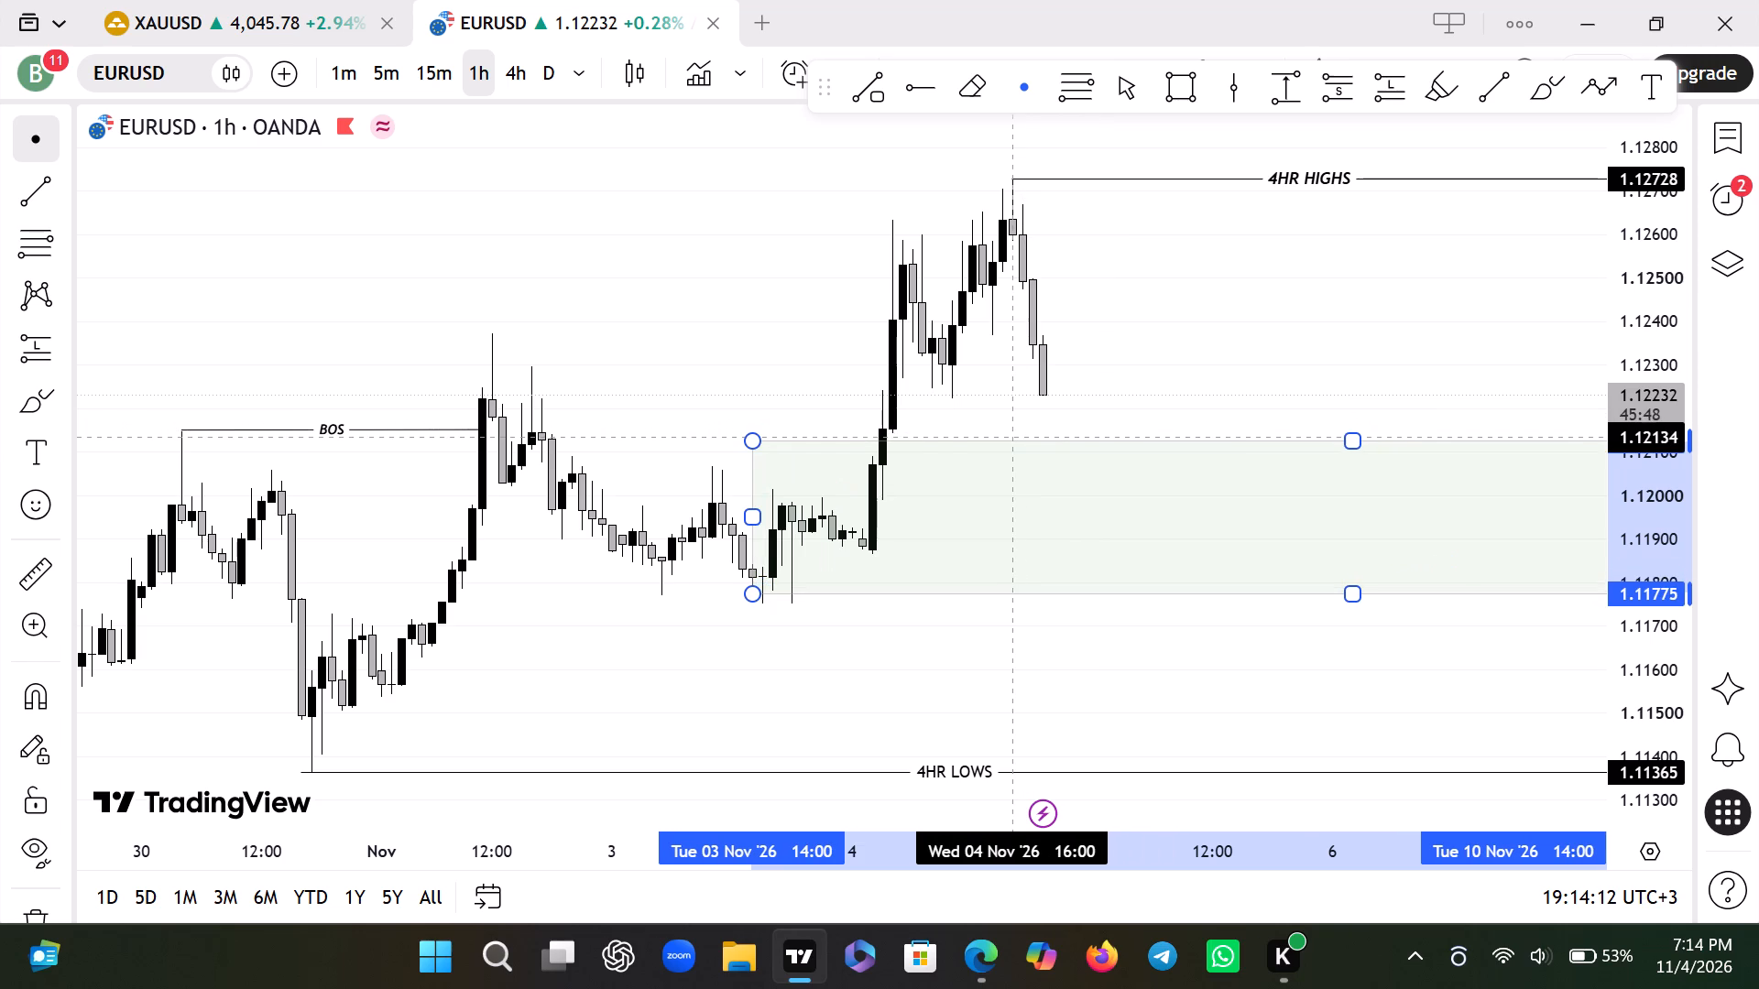
left_click_drag(1013, 437, 1009, 445)
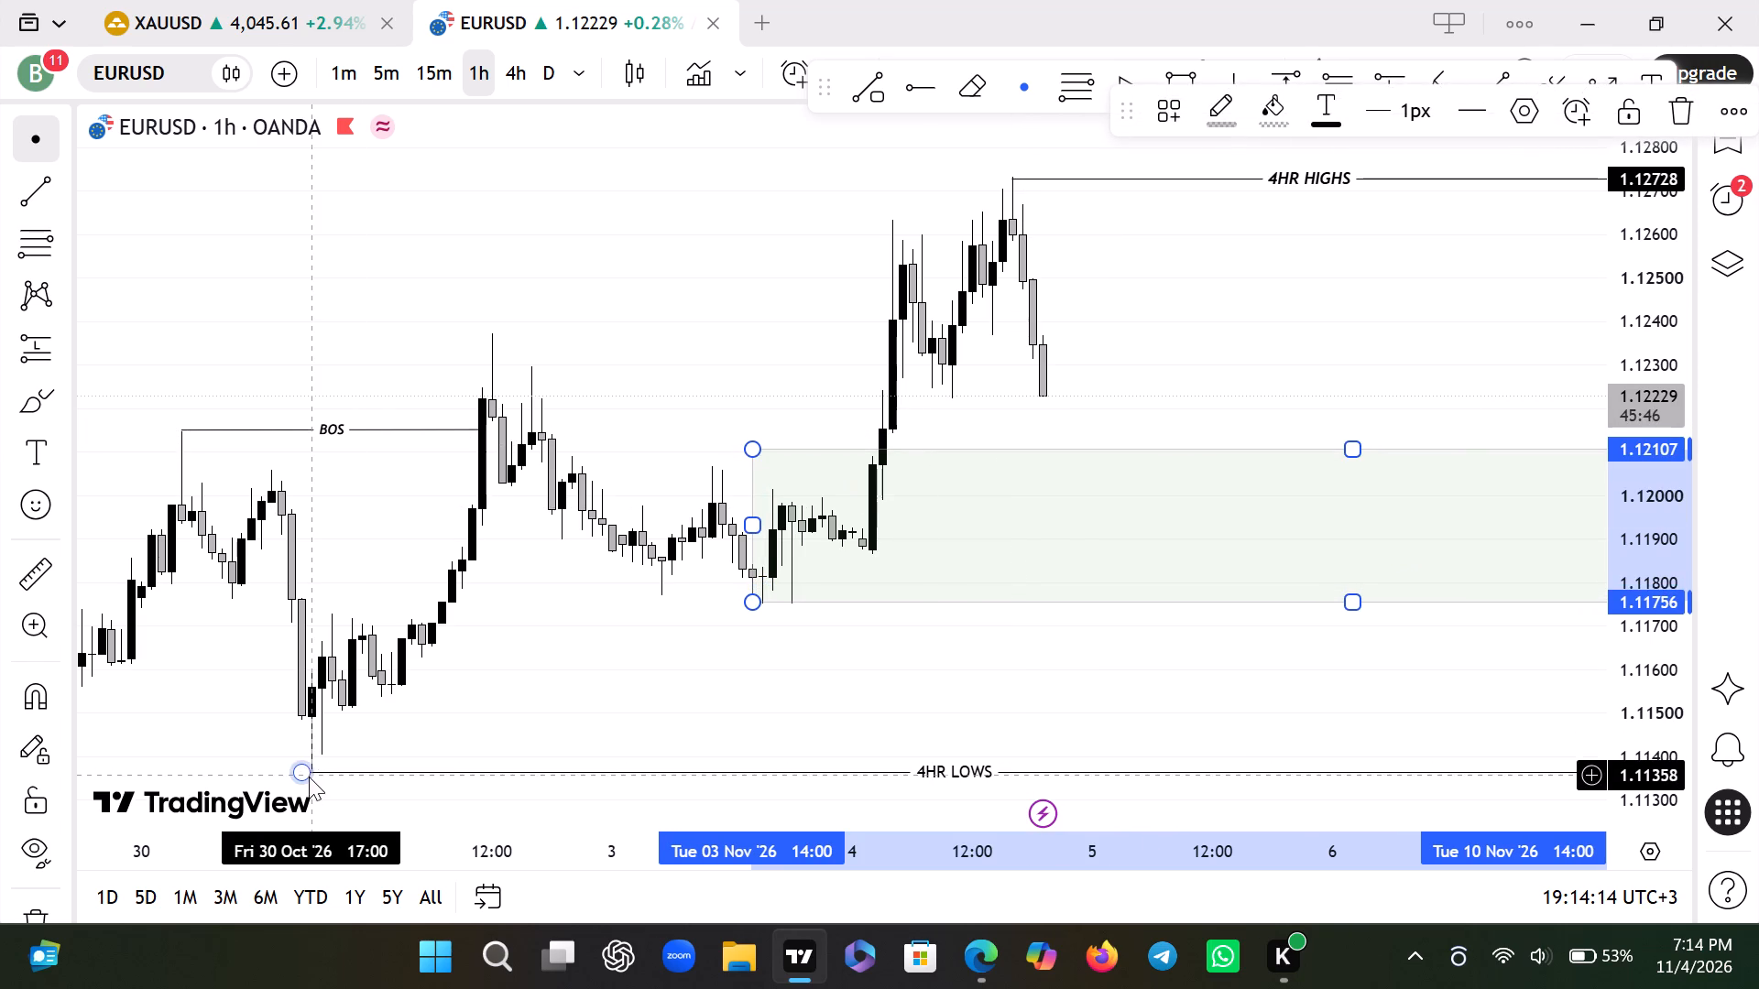
Move the 4HR LOWS line to the demand zone's lower edge at about 1.11752, starting at 3 Nov 14:00.
left_click(312, 777)
left_click_drag(308, 777, 333, 767)
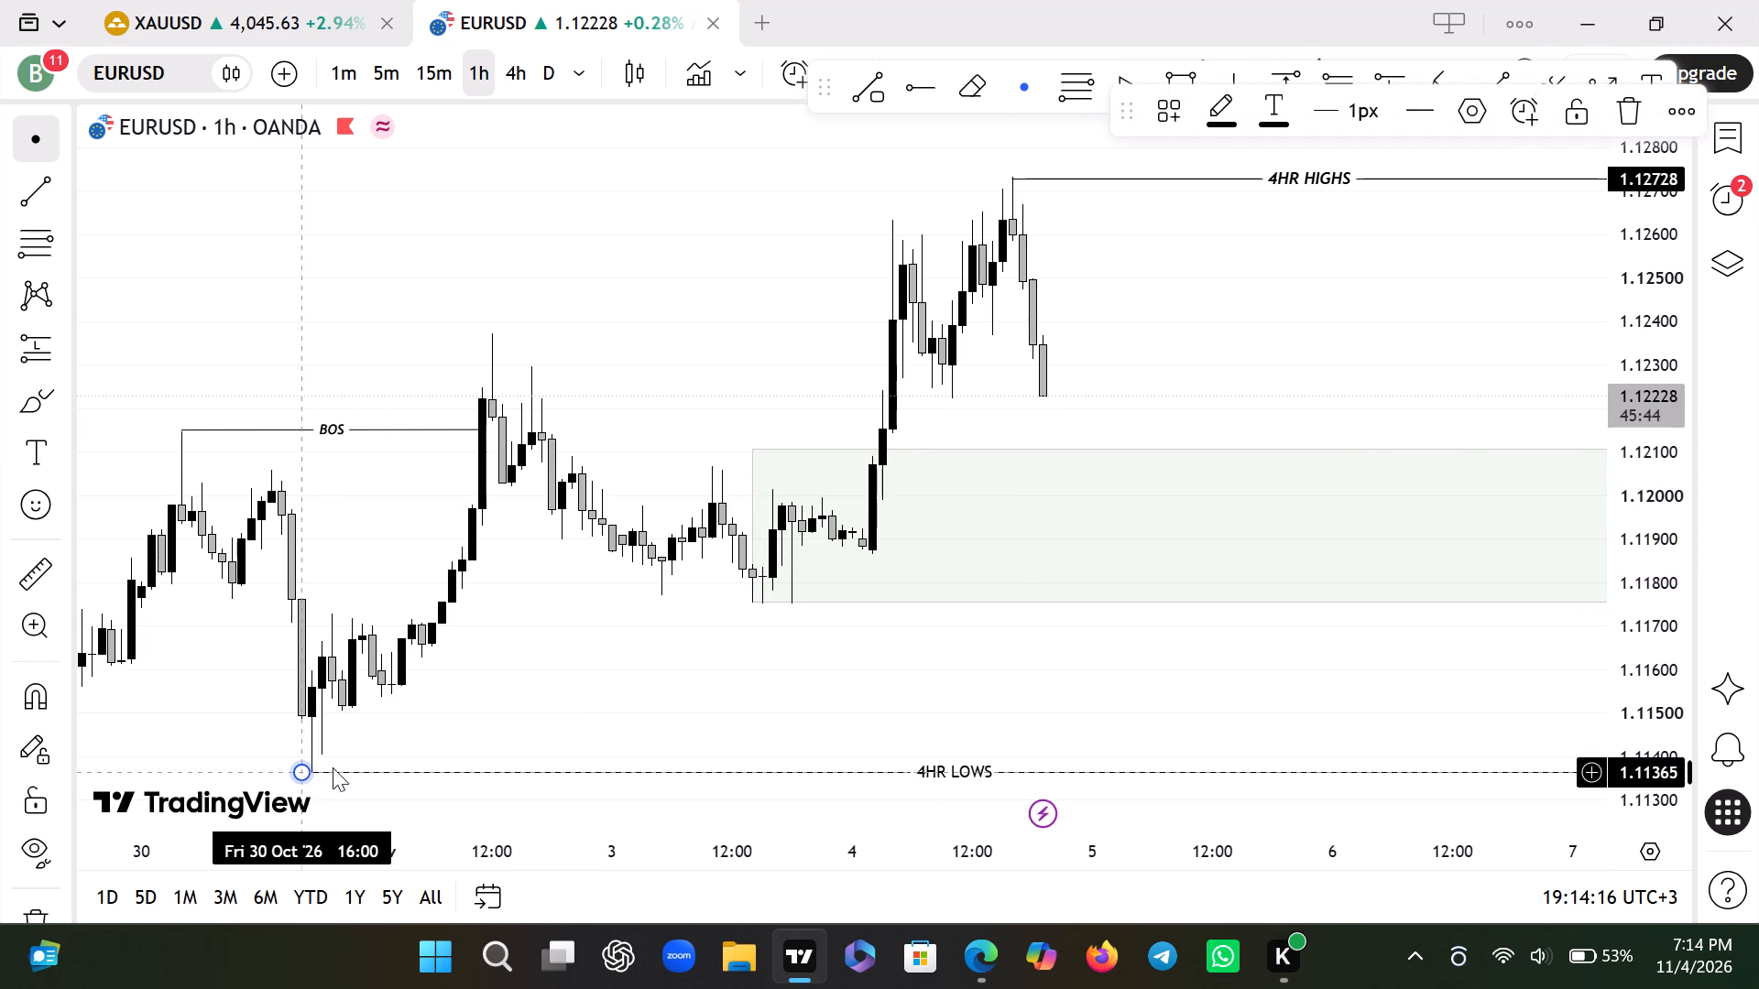
left_click_drag(333, 767, 751, 607)
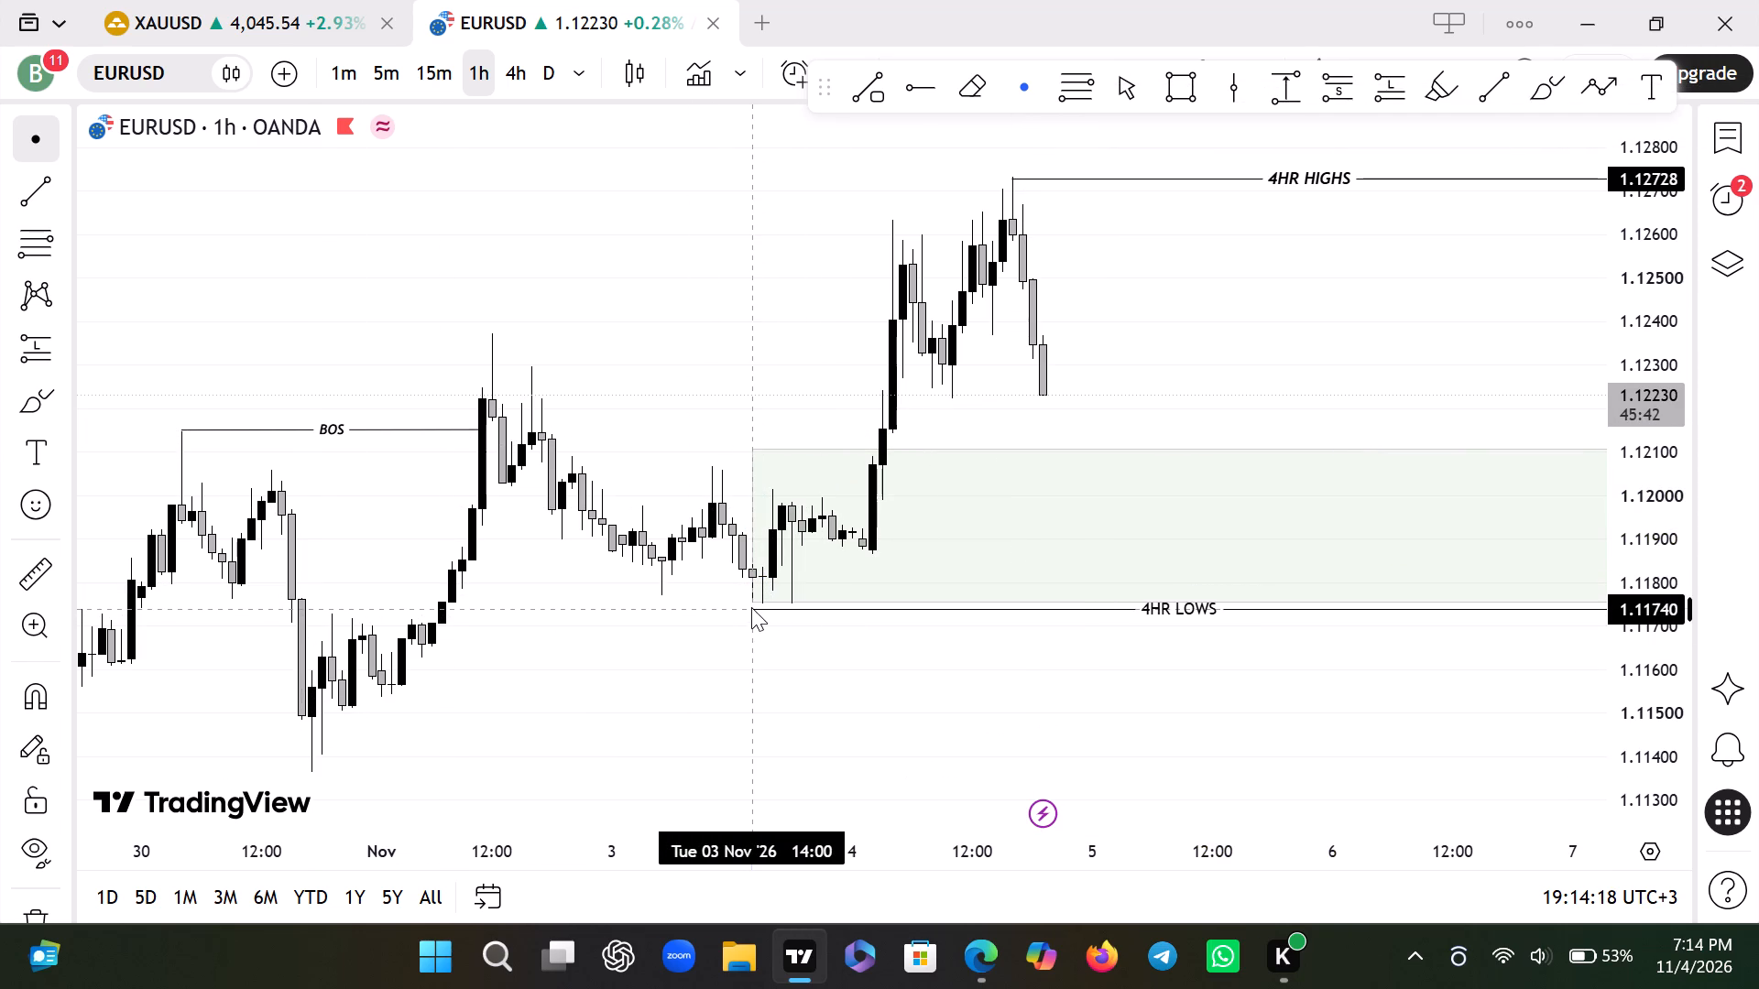
left_click_drag(751, 607, 757, 603)
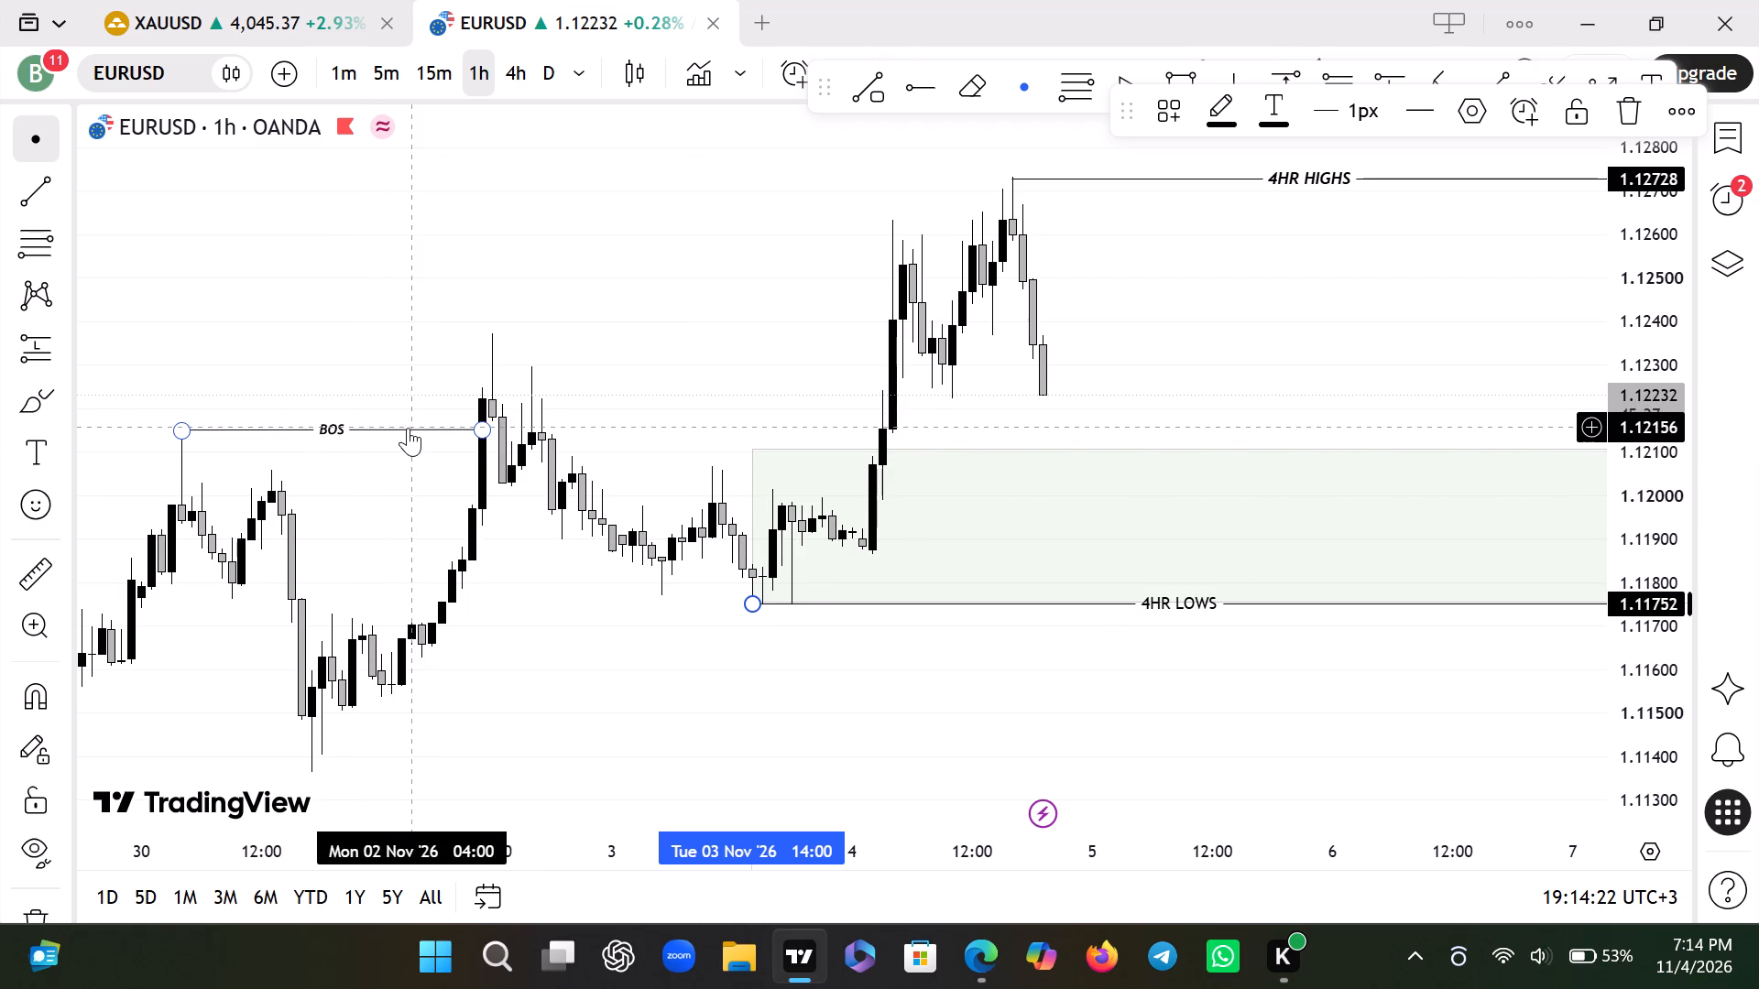
Move the BOS line to the 2 Nov 12:00 high at about 1.1238 and extend it to the 4 Nov 04:00 breakout candle.
left_click_drag(408, 428, 724, 334)
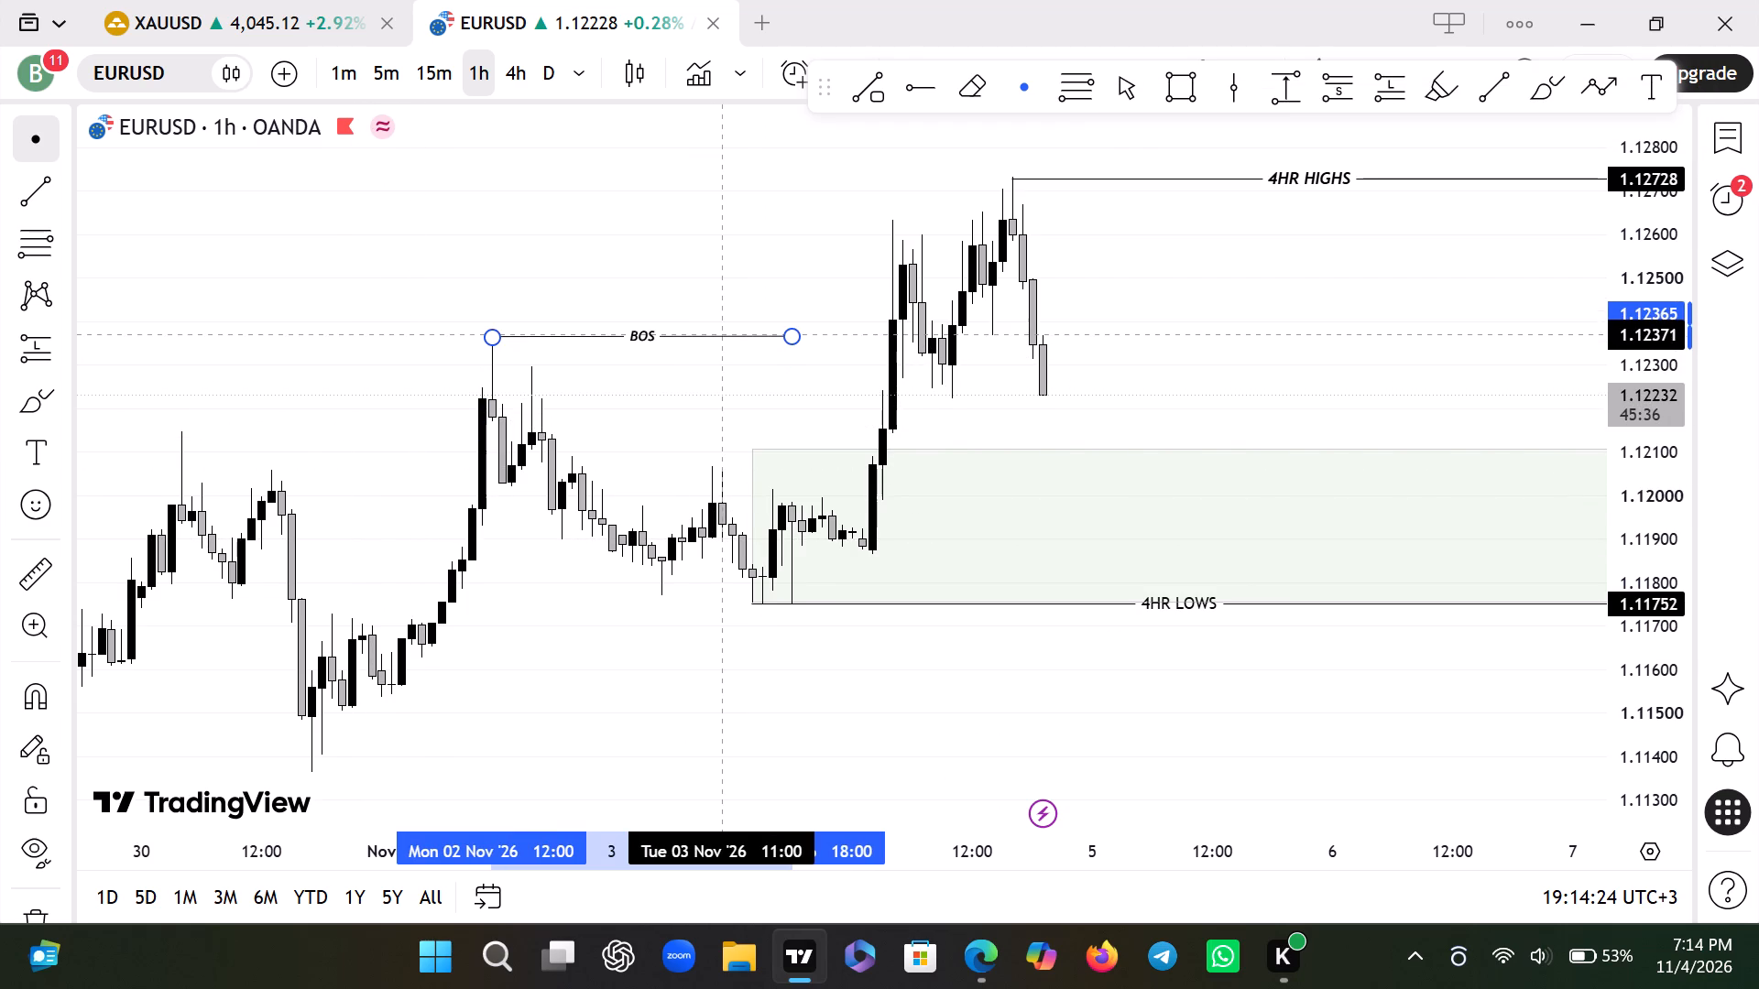
left_click_drag(724, 334, 718, 327)
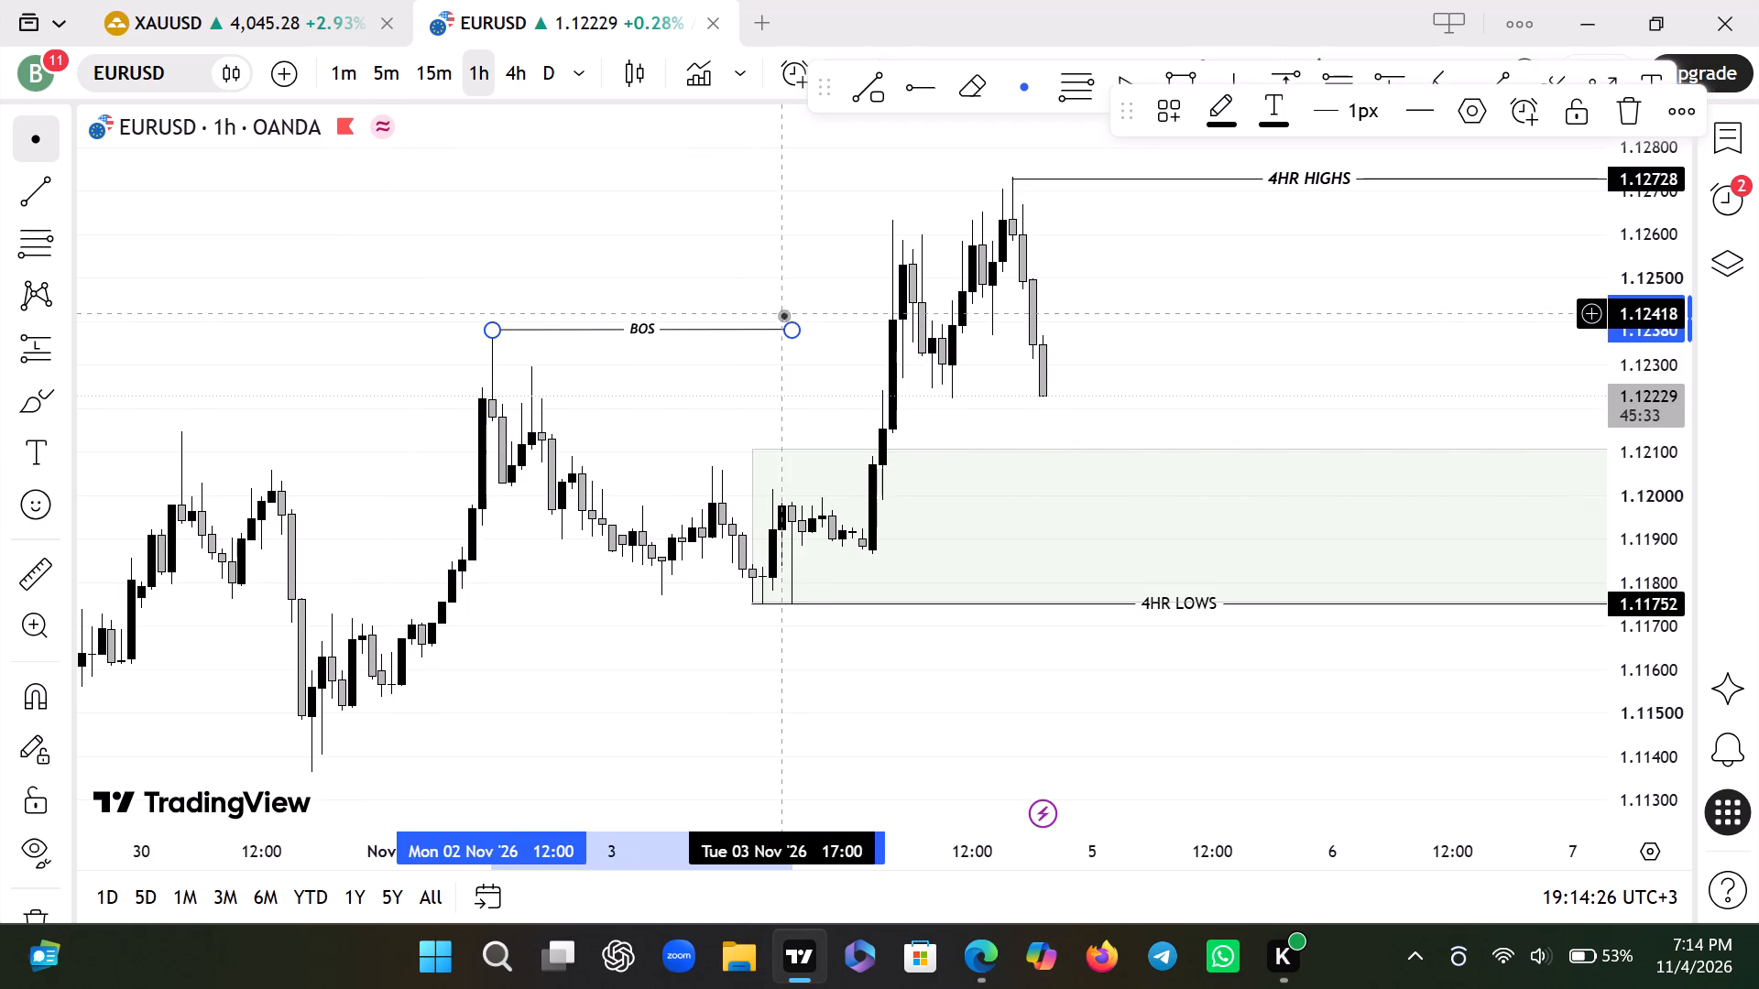
left_click_drag(792, 325, 881, 330)
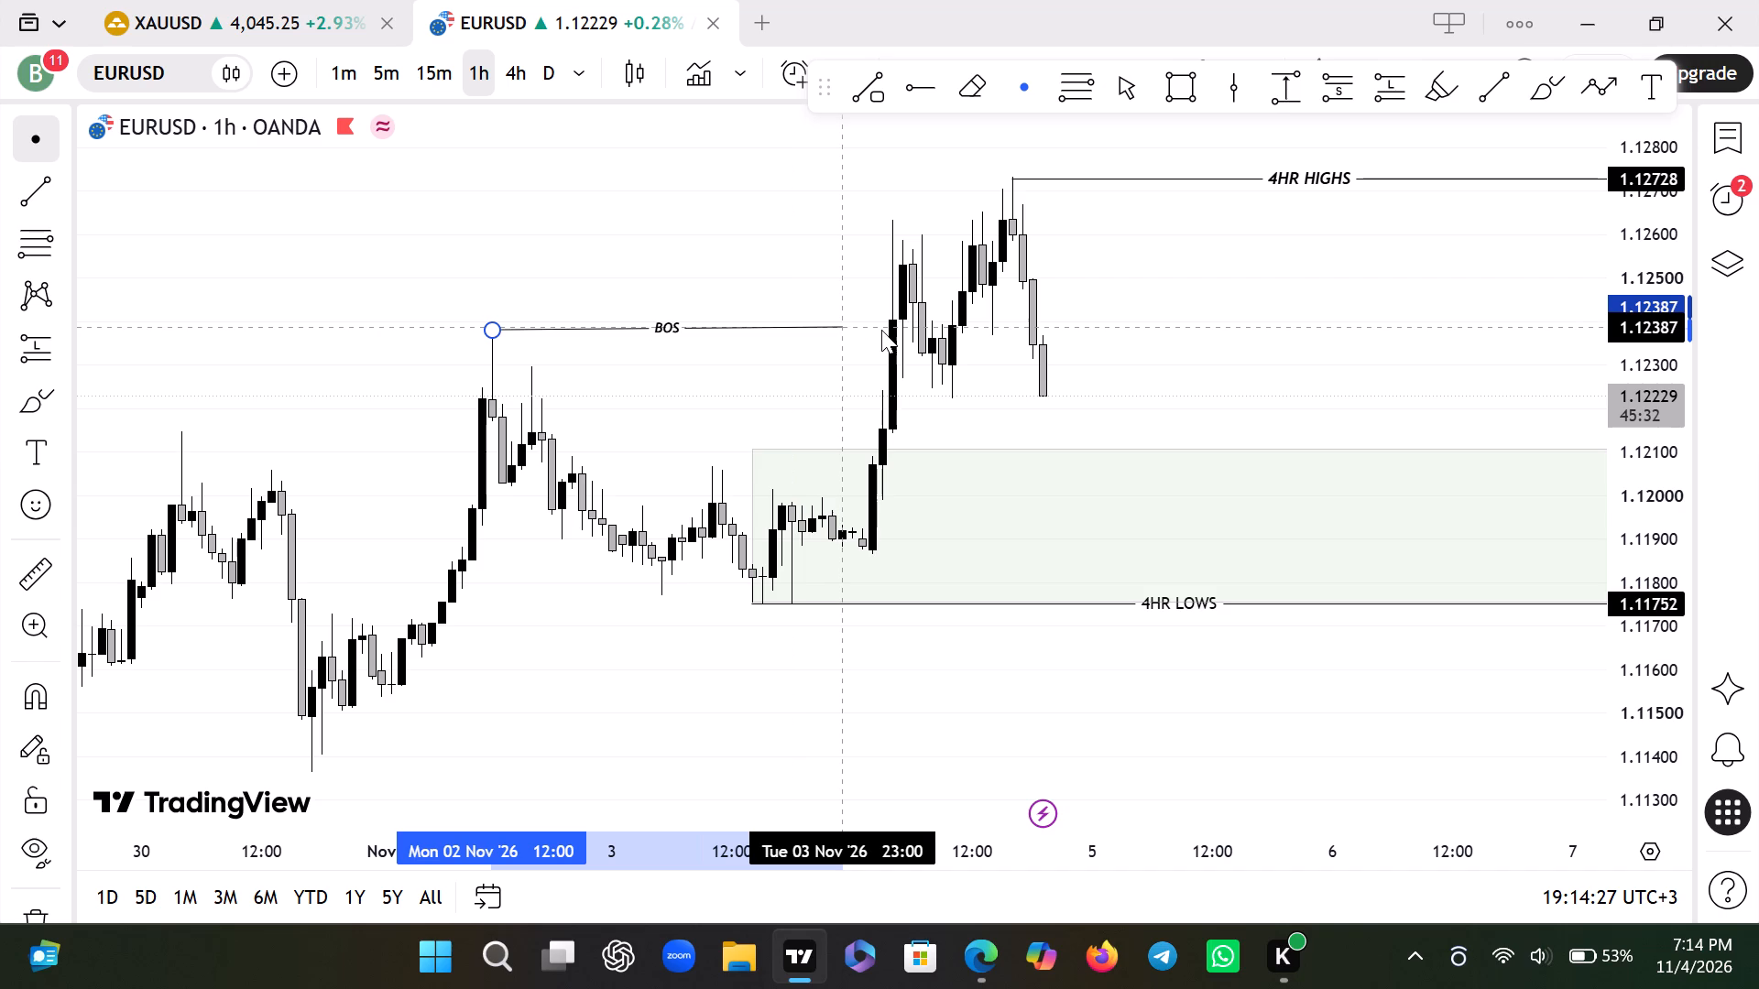
left_click_drag(881, 330, 890, 333)
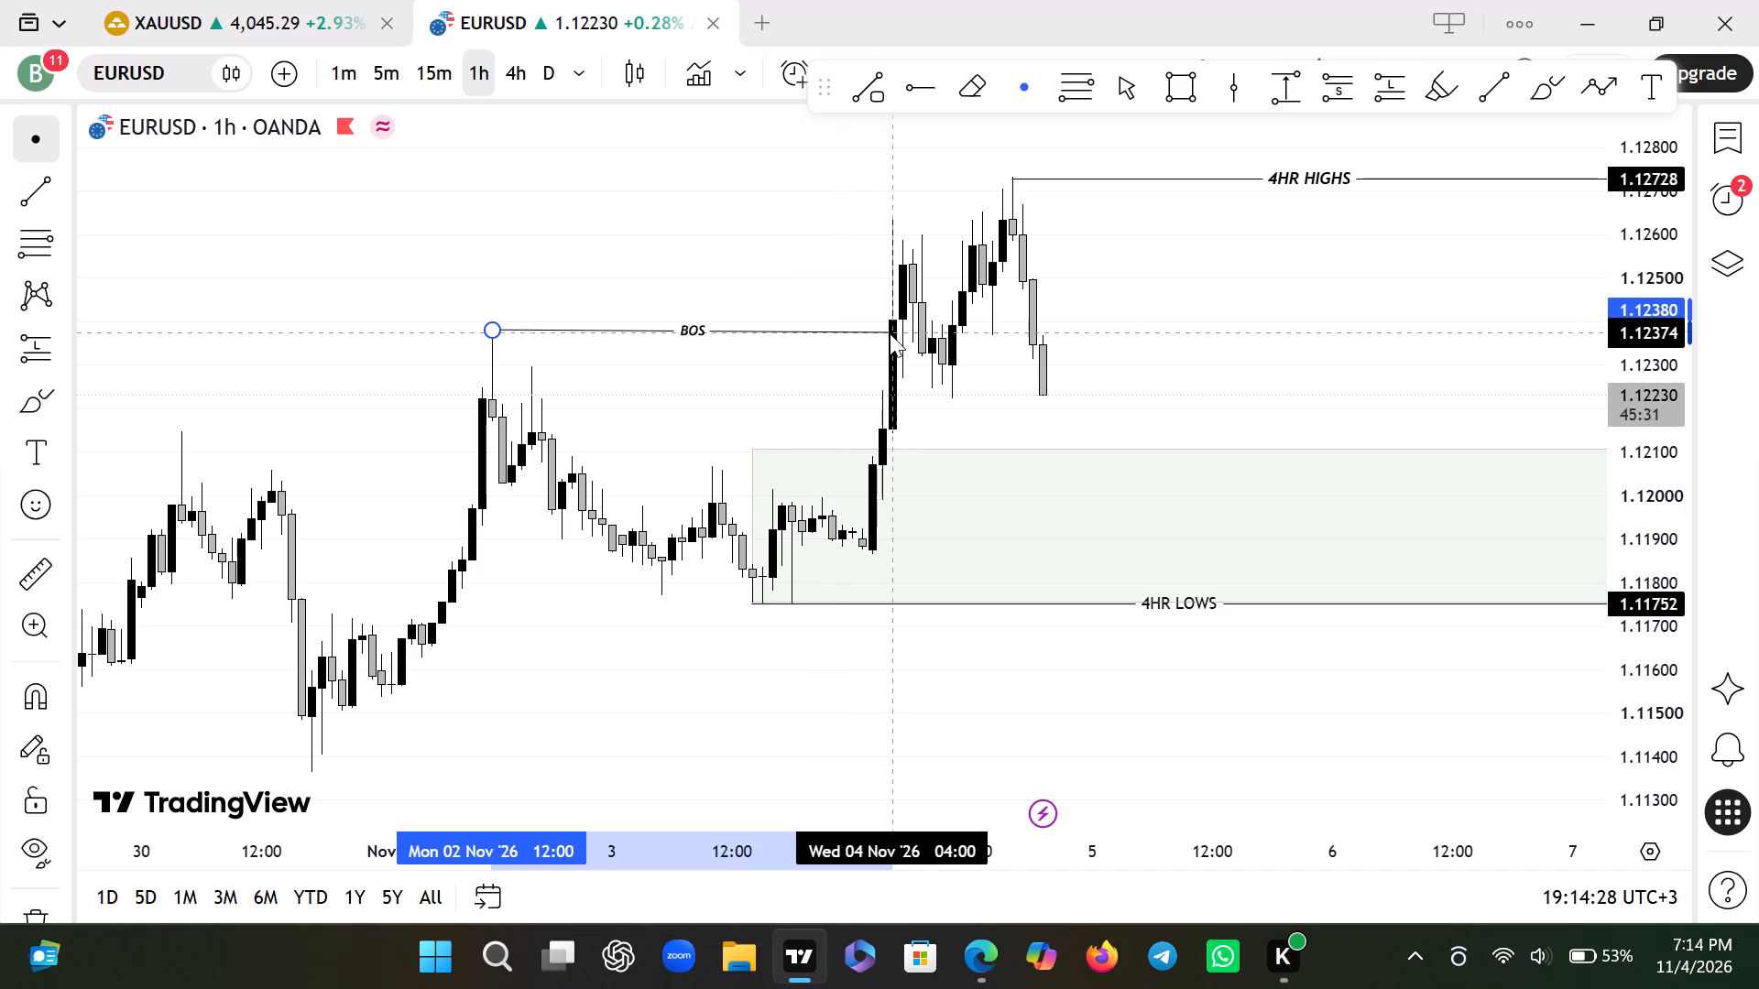
left_click_drag(890, 333, 891, 333)
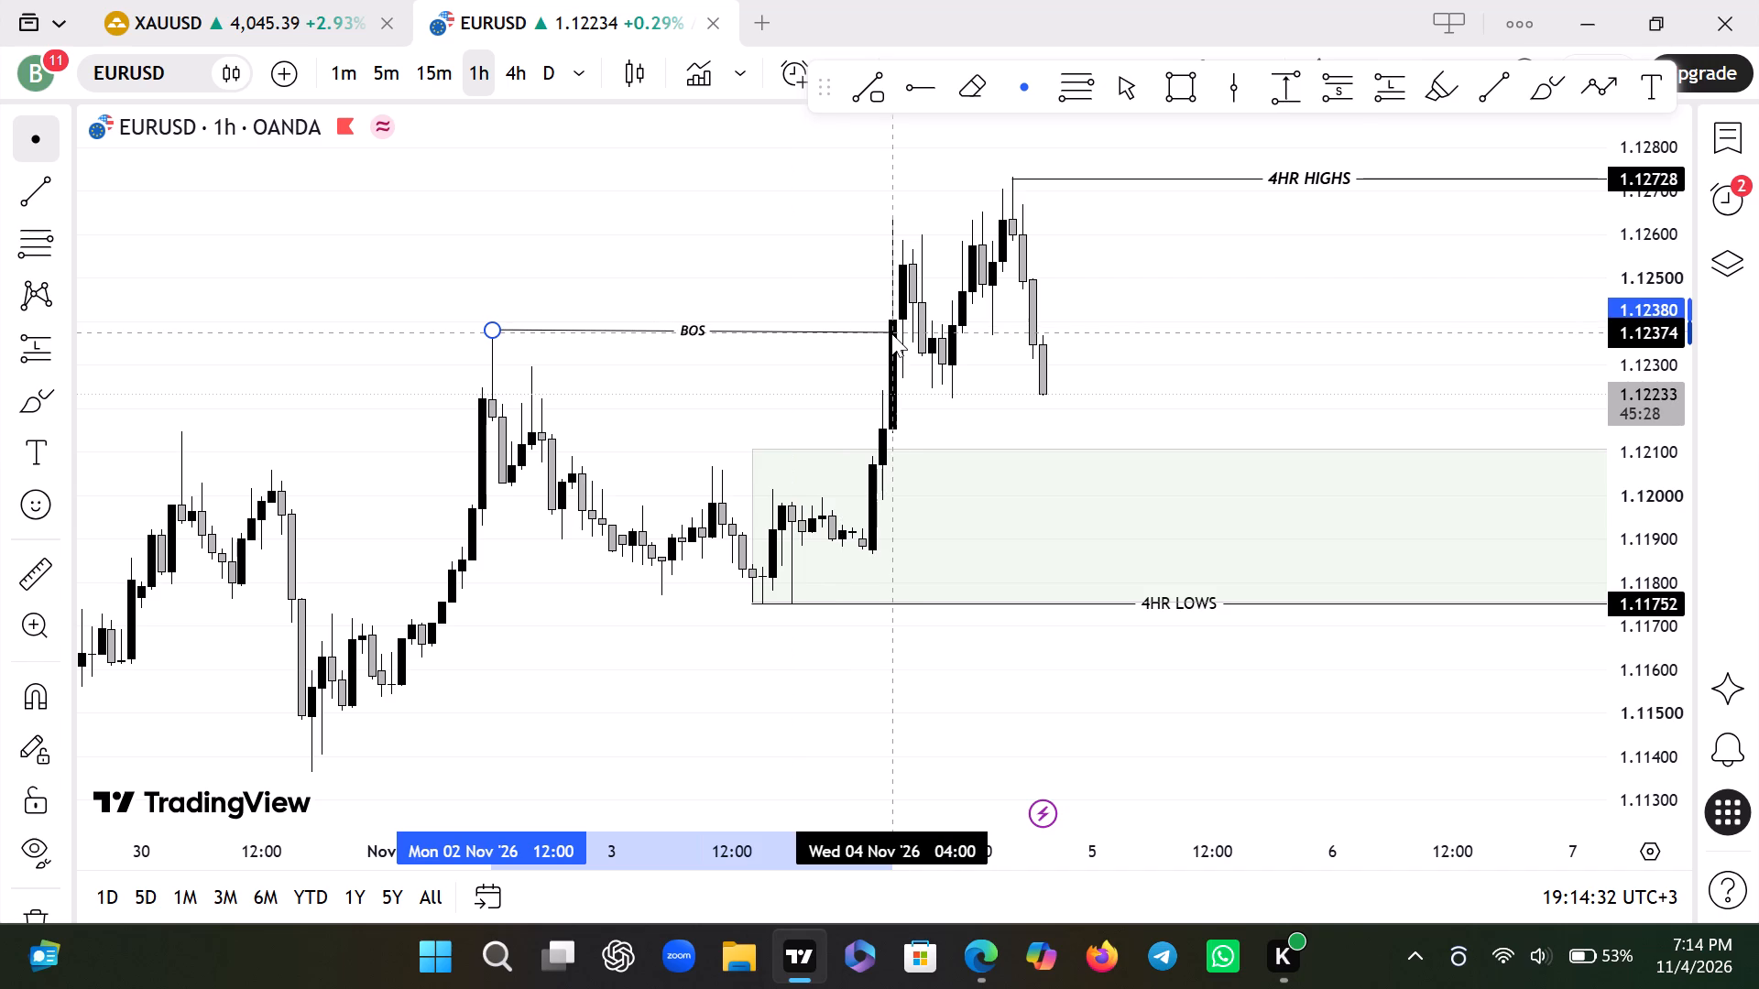
Anchor the end of the BOS line on the 4 Nov 04:00 candle at about 1.12374.
left_click(891, 333)
triple_click(1306, 313)
On the 4-hour EURUSD chart, resize the demand zone to start at 3 Nov 17:00 with its top at about 1.11995.
left_click_drag(1306, 313, 1095, 335)
left_click(528, 84)
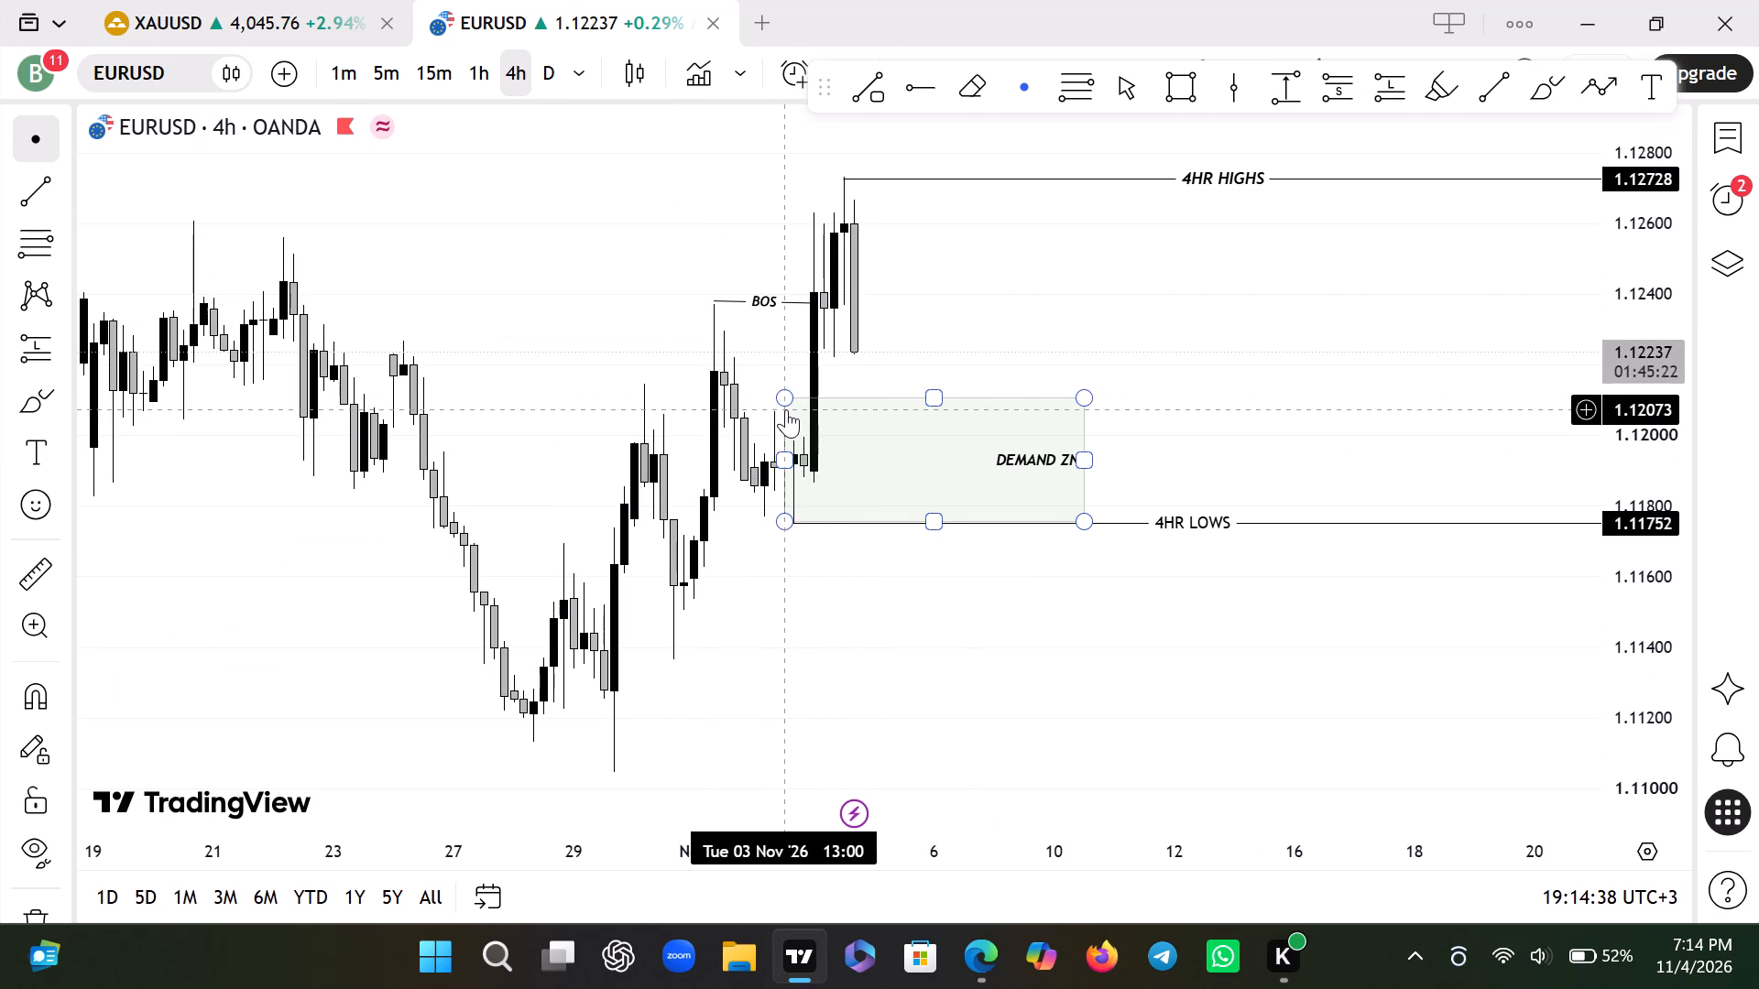
left_click(786, 409)
left_click_drag(784, 402, 766, 434)
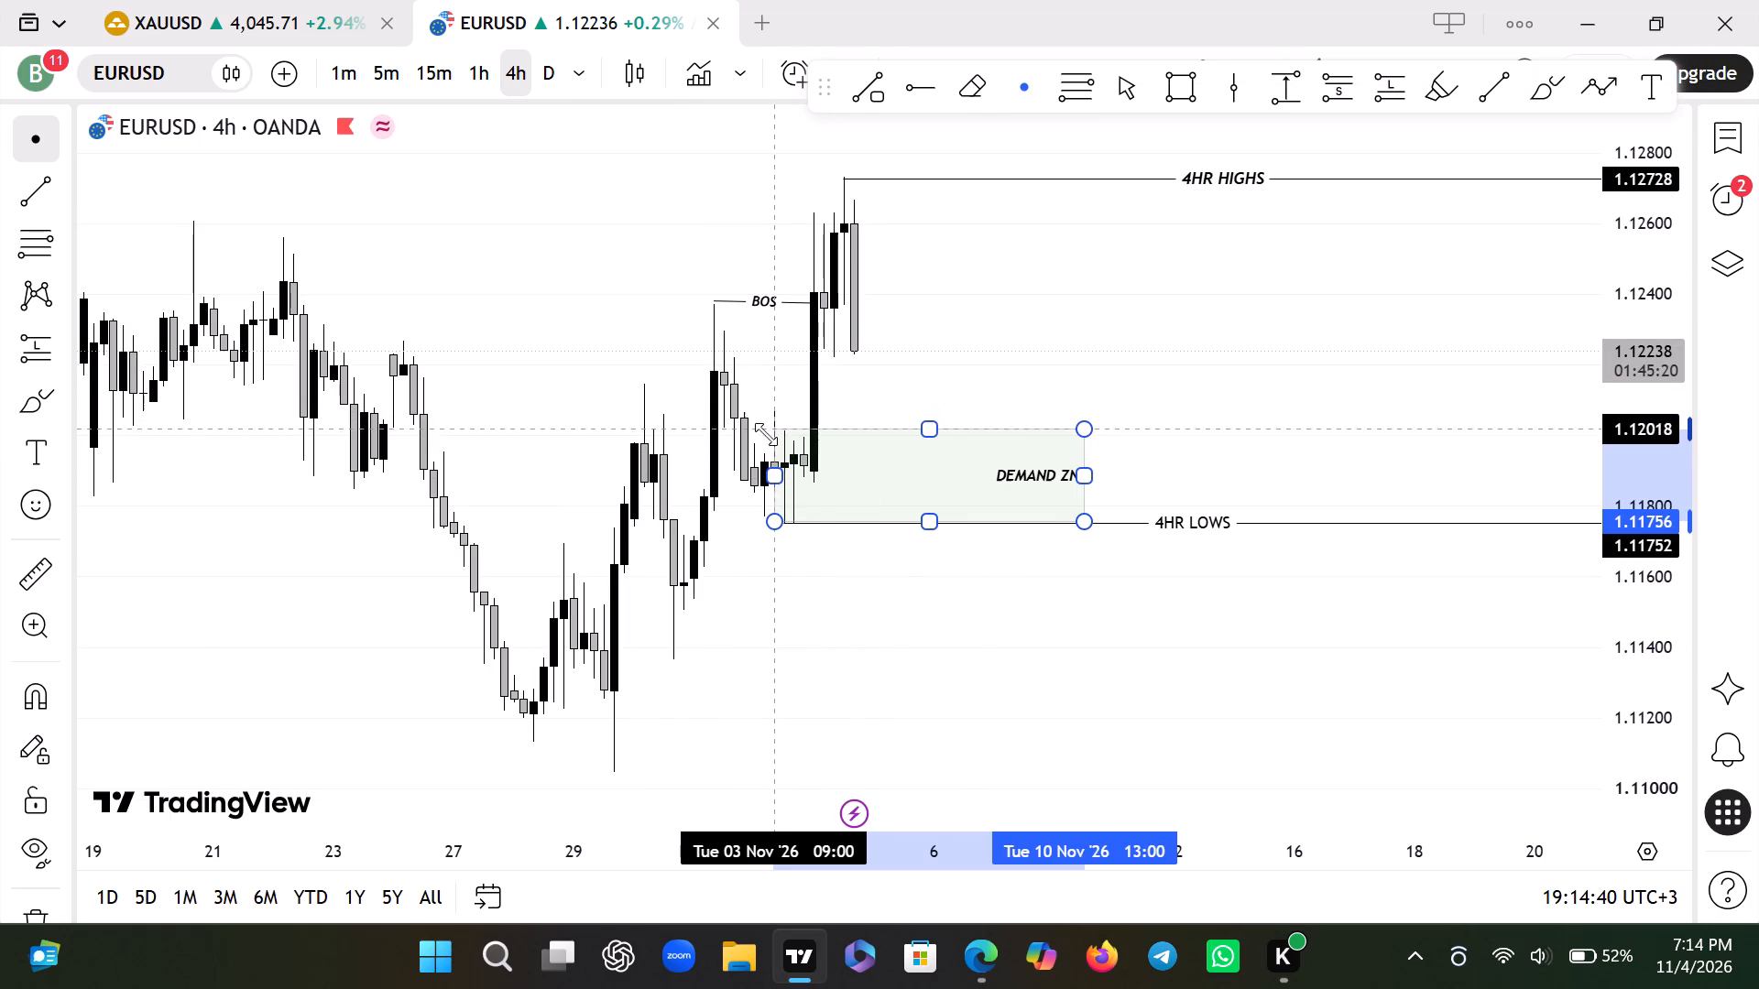
left_click_drag(766, 434, 793, 439)
double_click(793, 439)
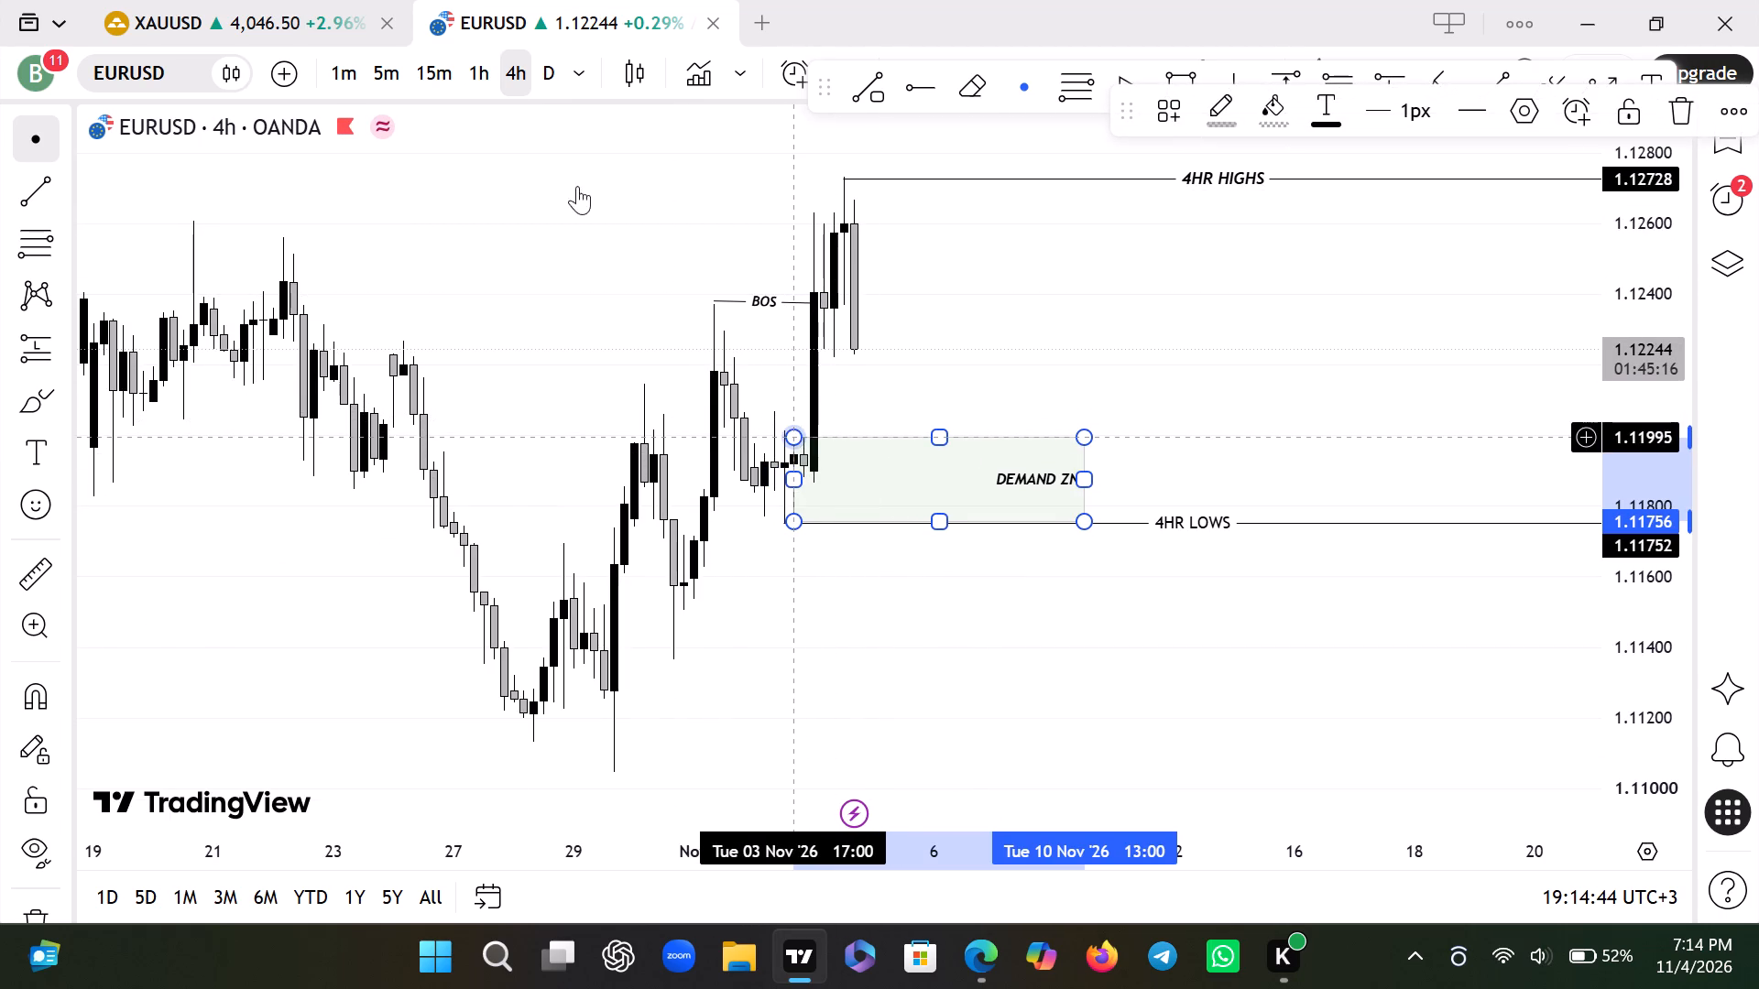
On the 15-minute chart, refine the demand zone to start at 3 Nov 17:45, spanning about 1.11751 to 1.11996.
left_click(464, 90)
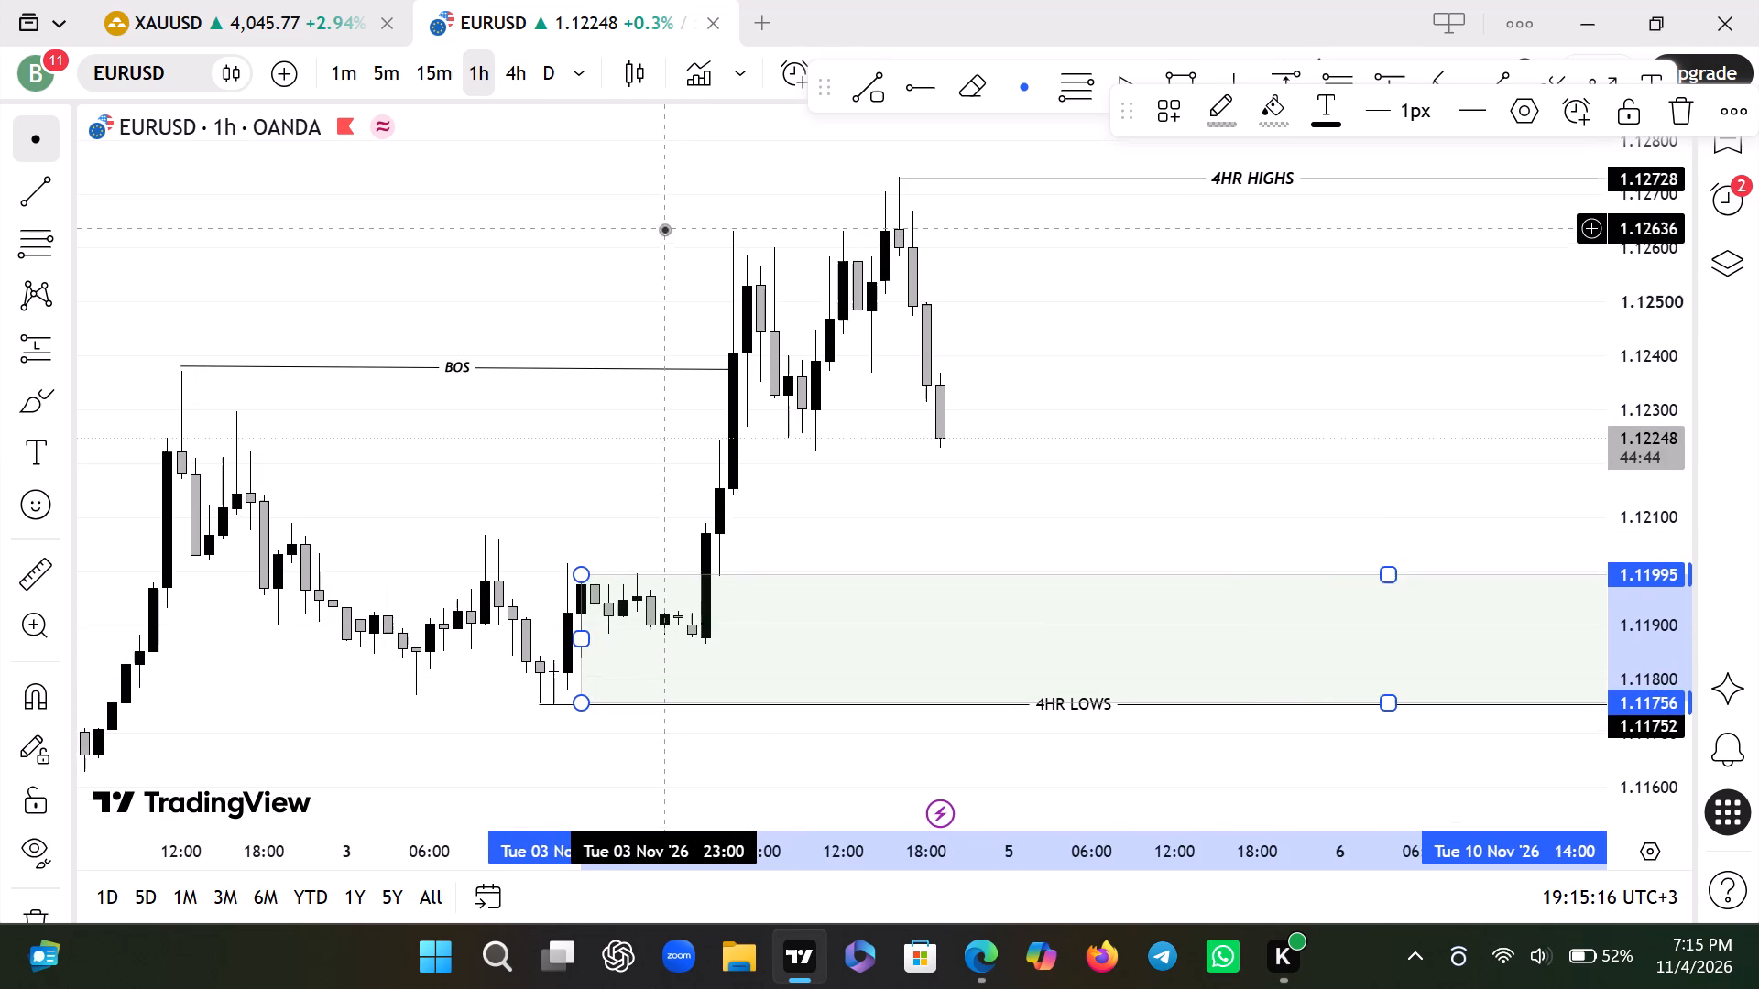
left_click(612, 421)
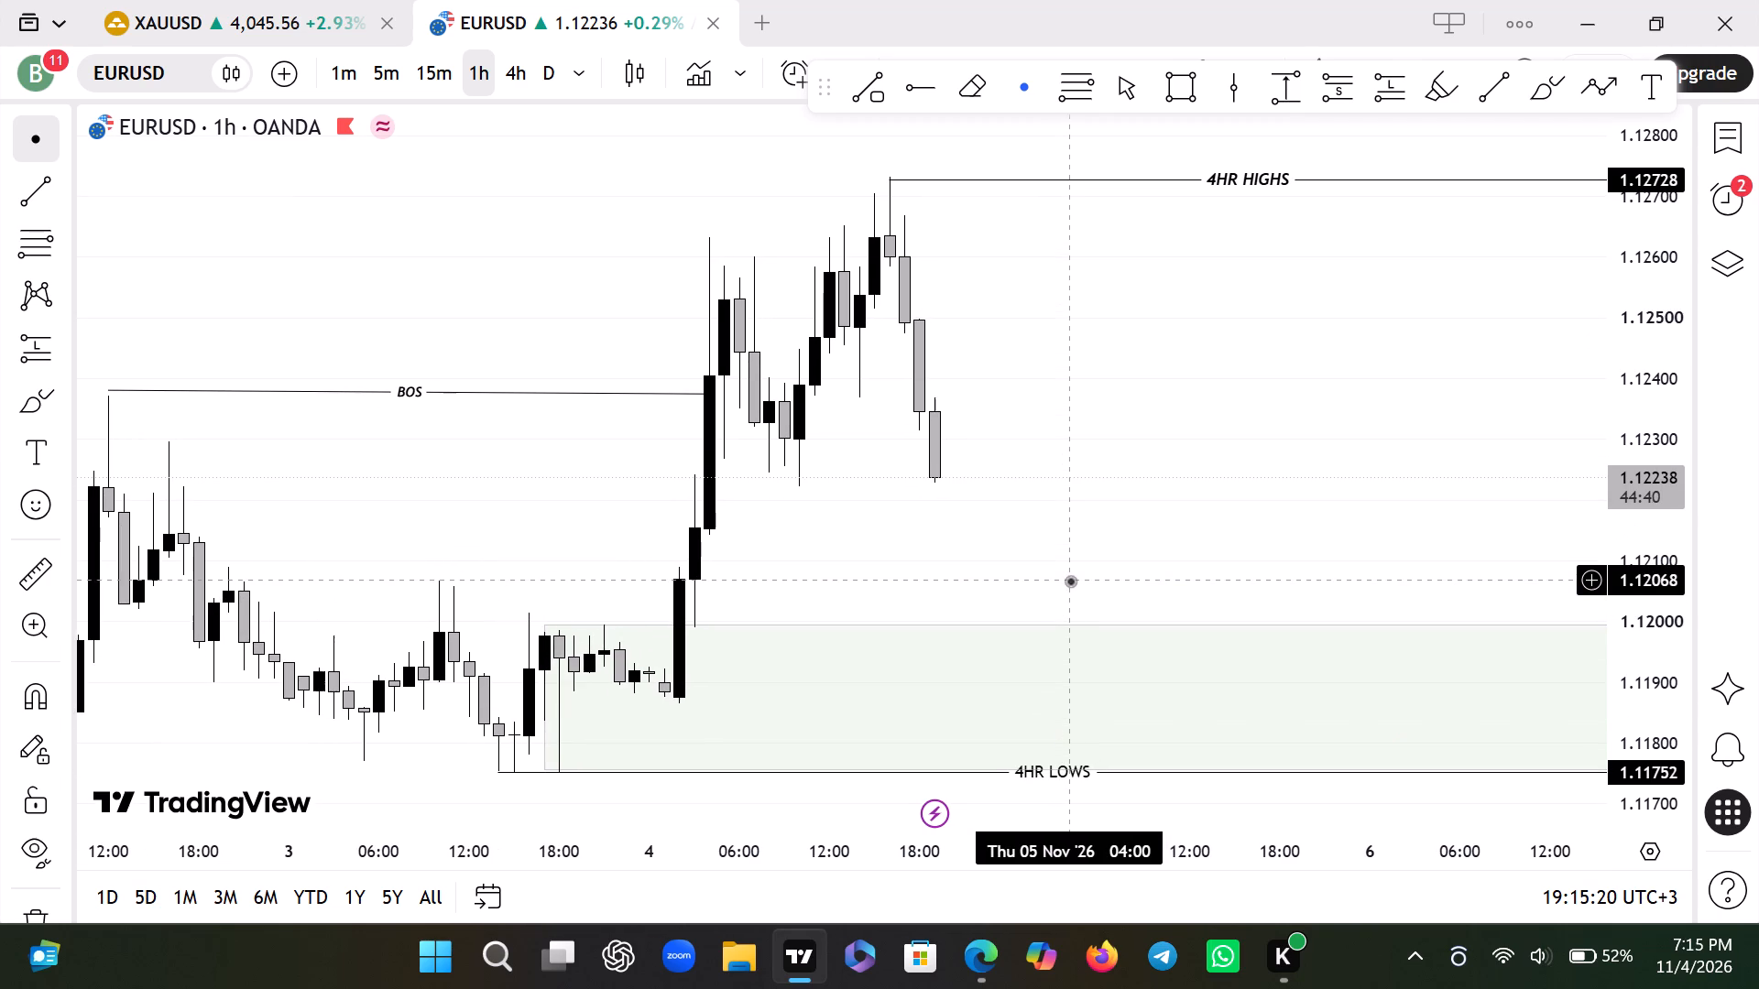
left_click(426, 81)
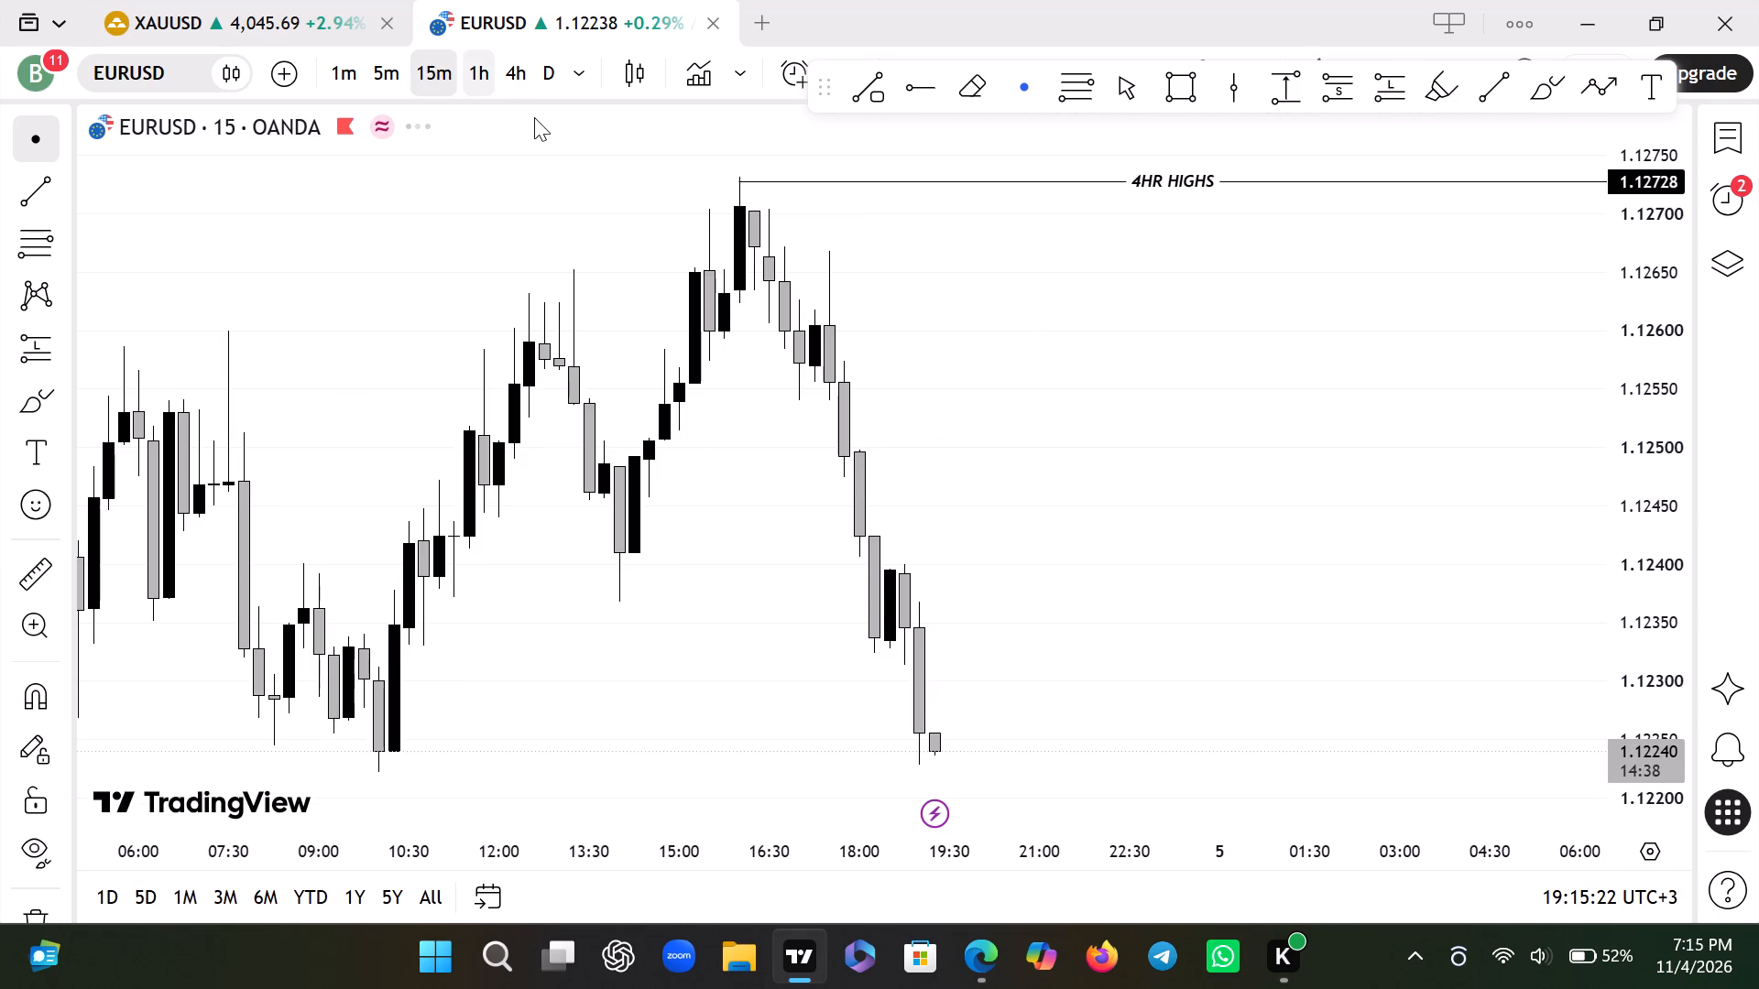
left_click_drag(461, 846, 967, 809)
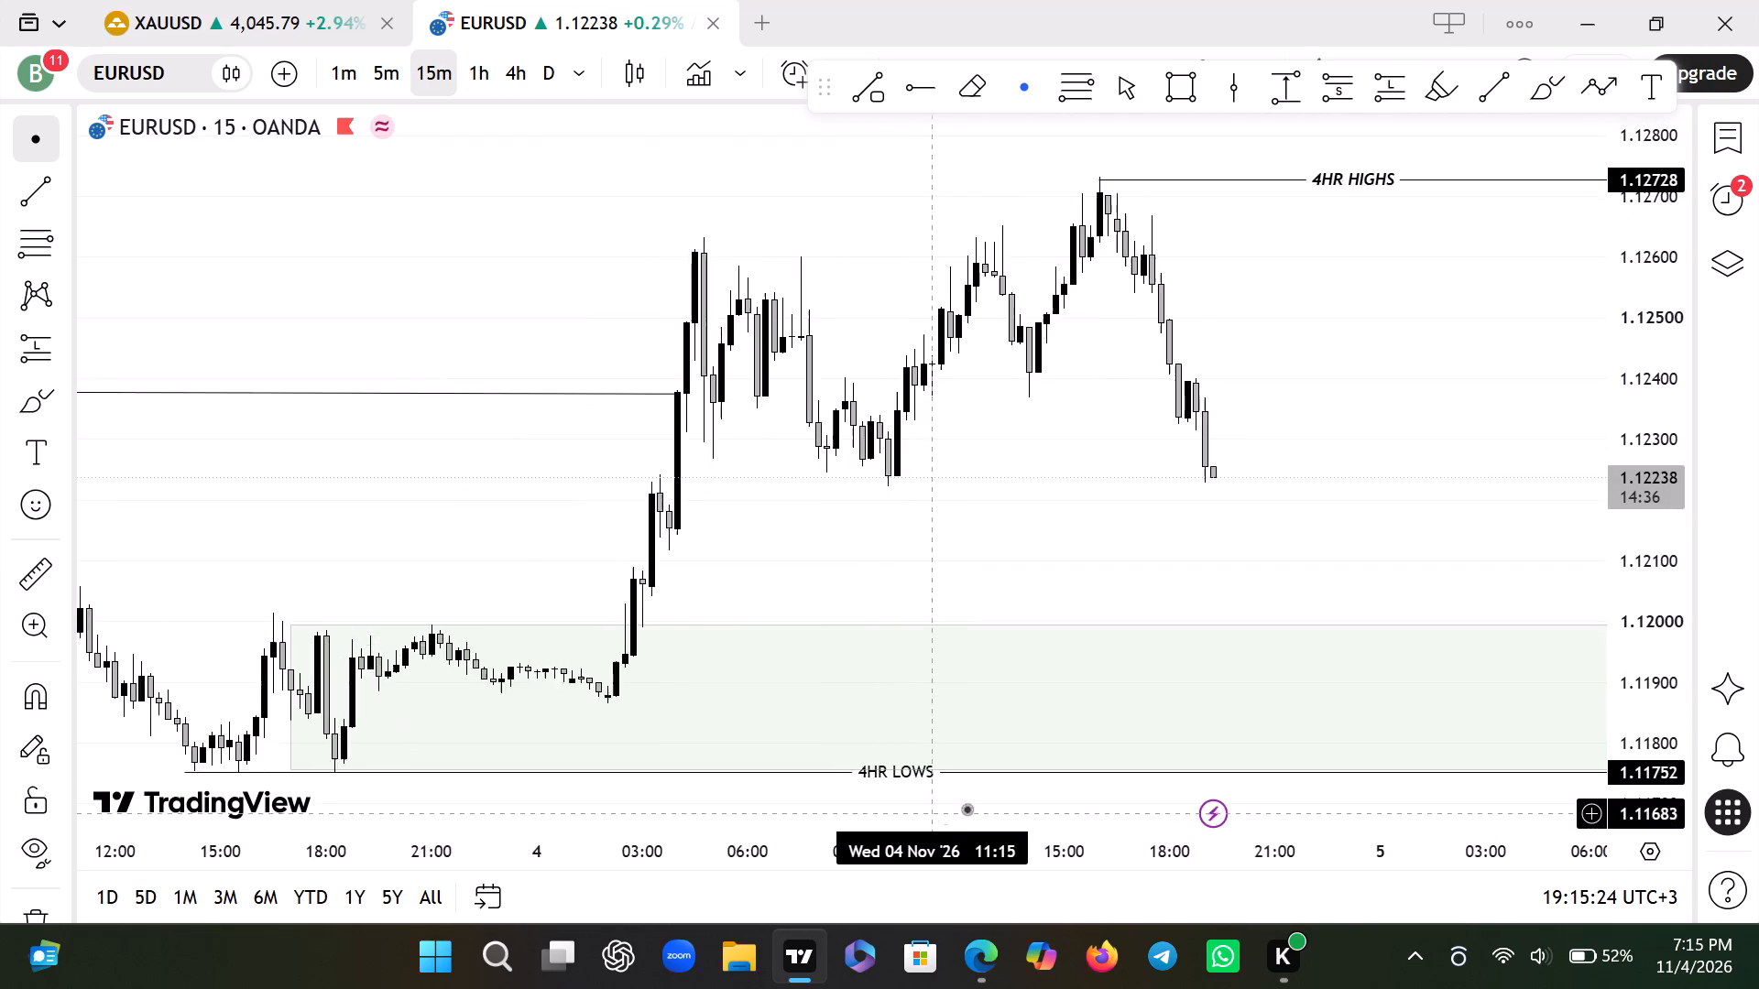
left_click_drag(967, 809, 1237, 745)
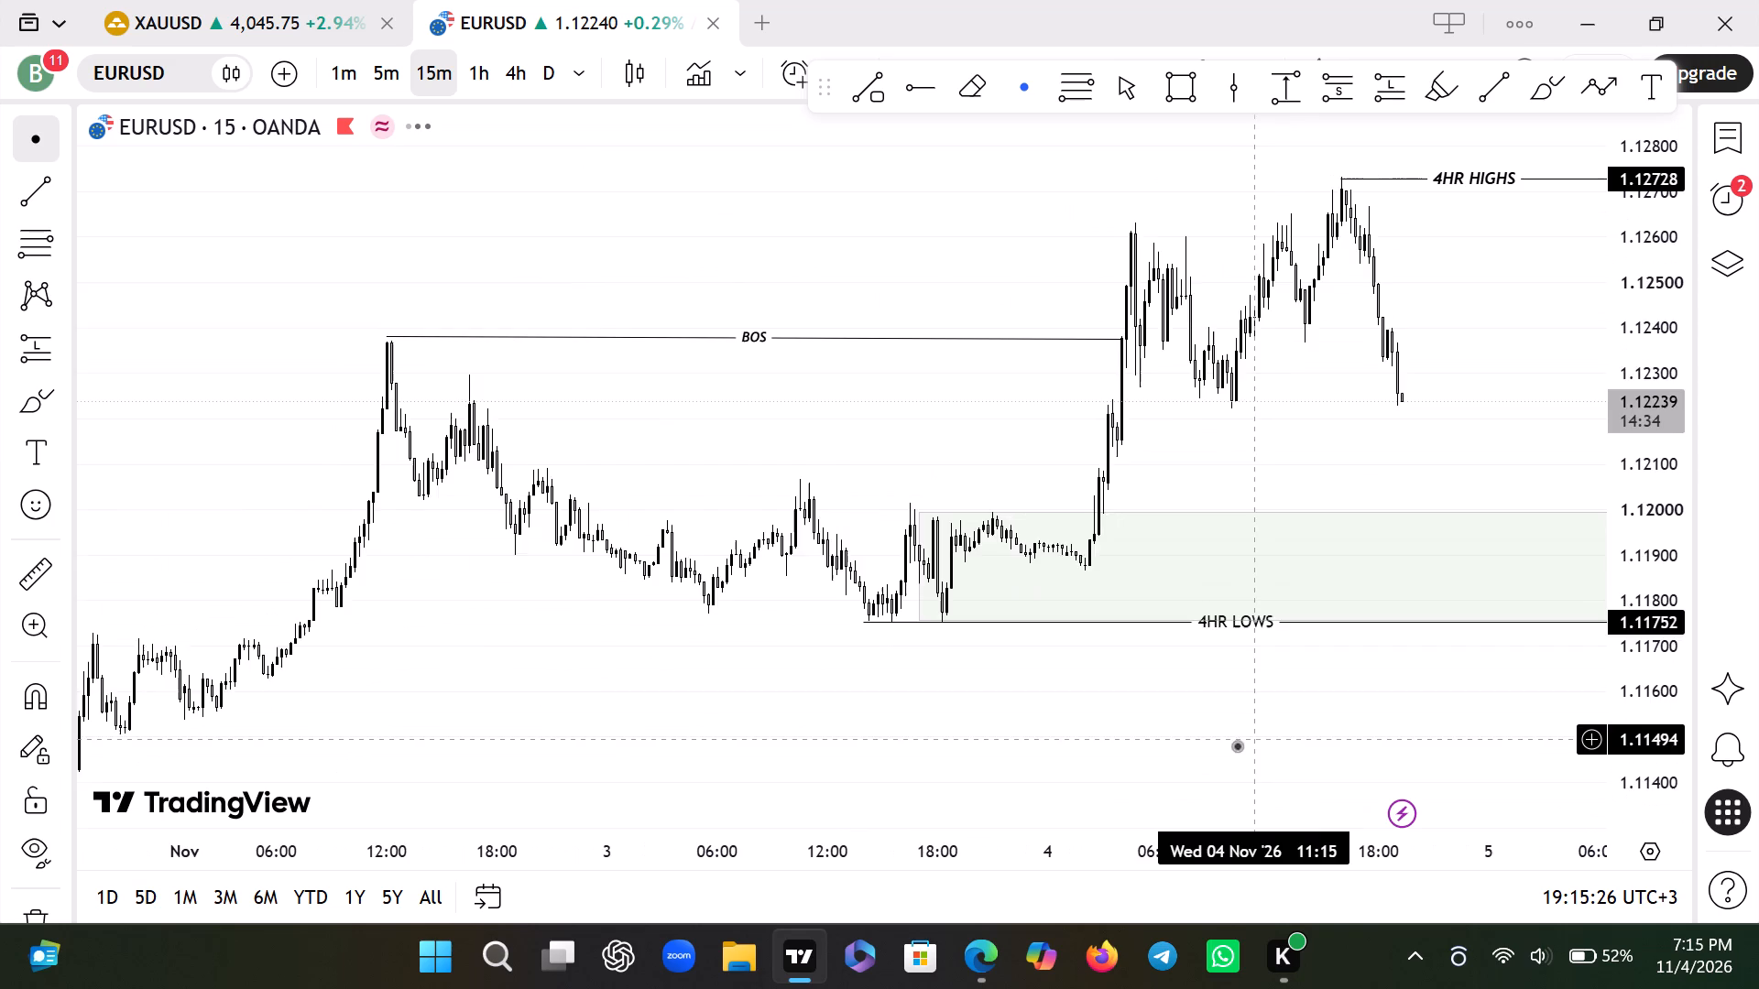
left_click_drag(1237, 745, 1116, 780)
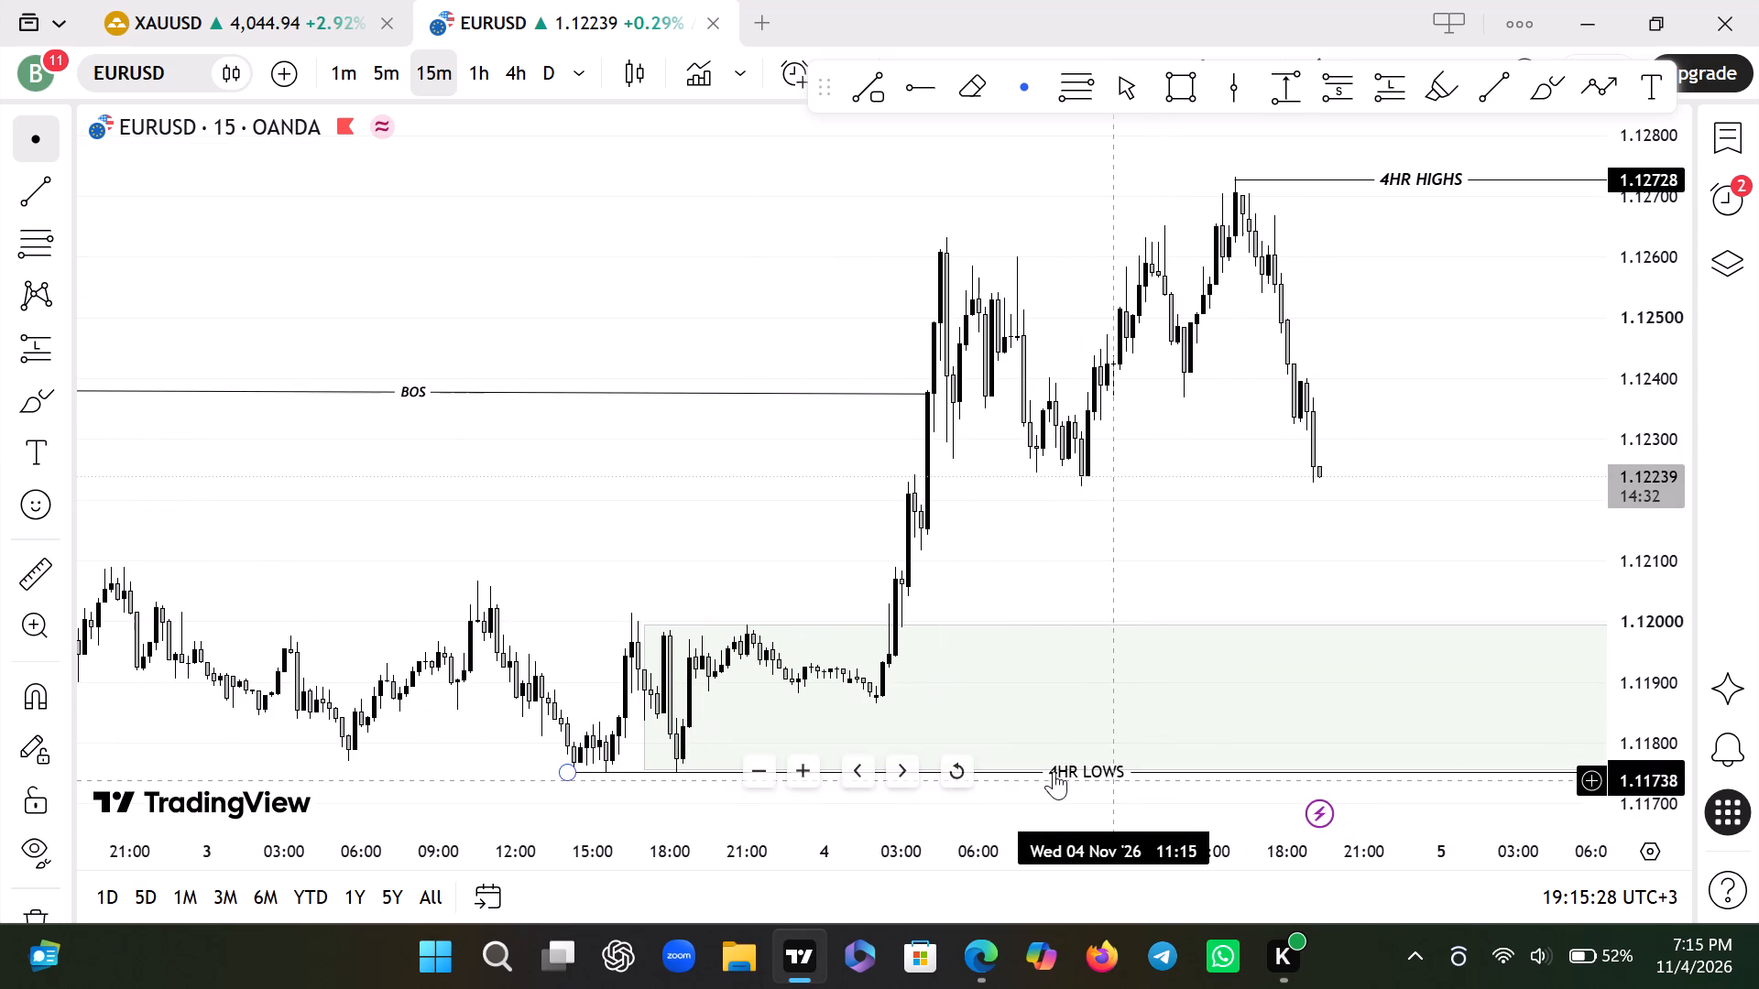
left_click_drag(642, 626, 655, 626)
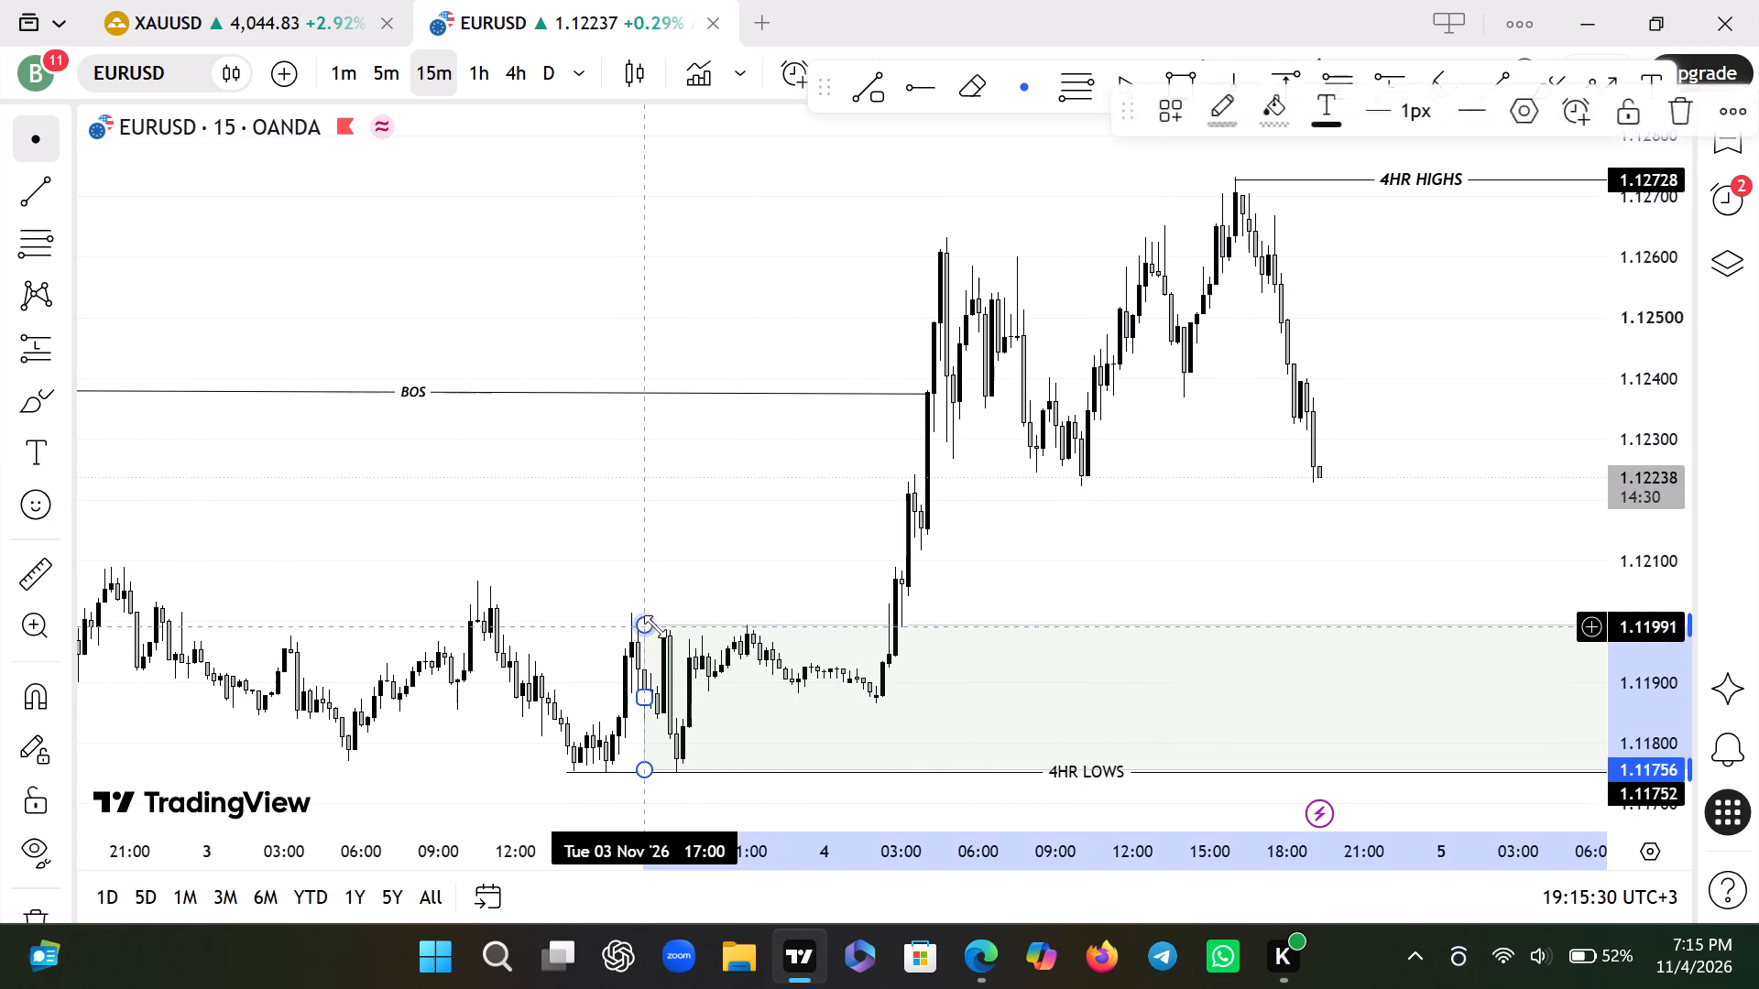
left_click_drag(655, 626, 651, 631)
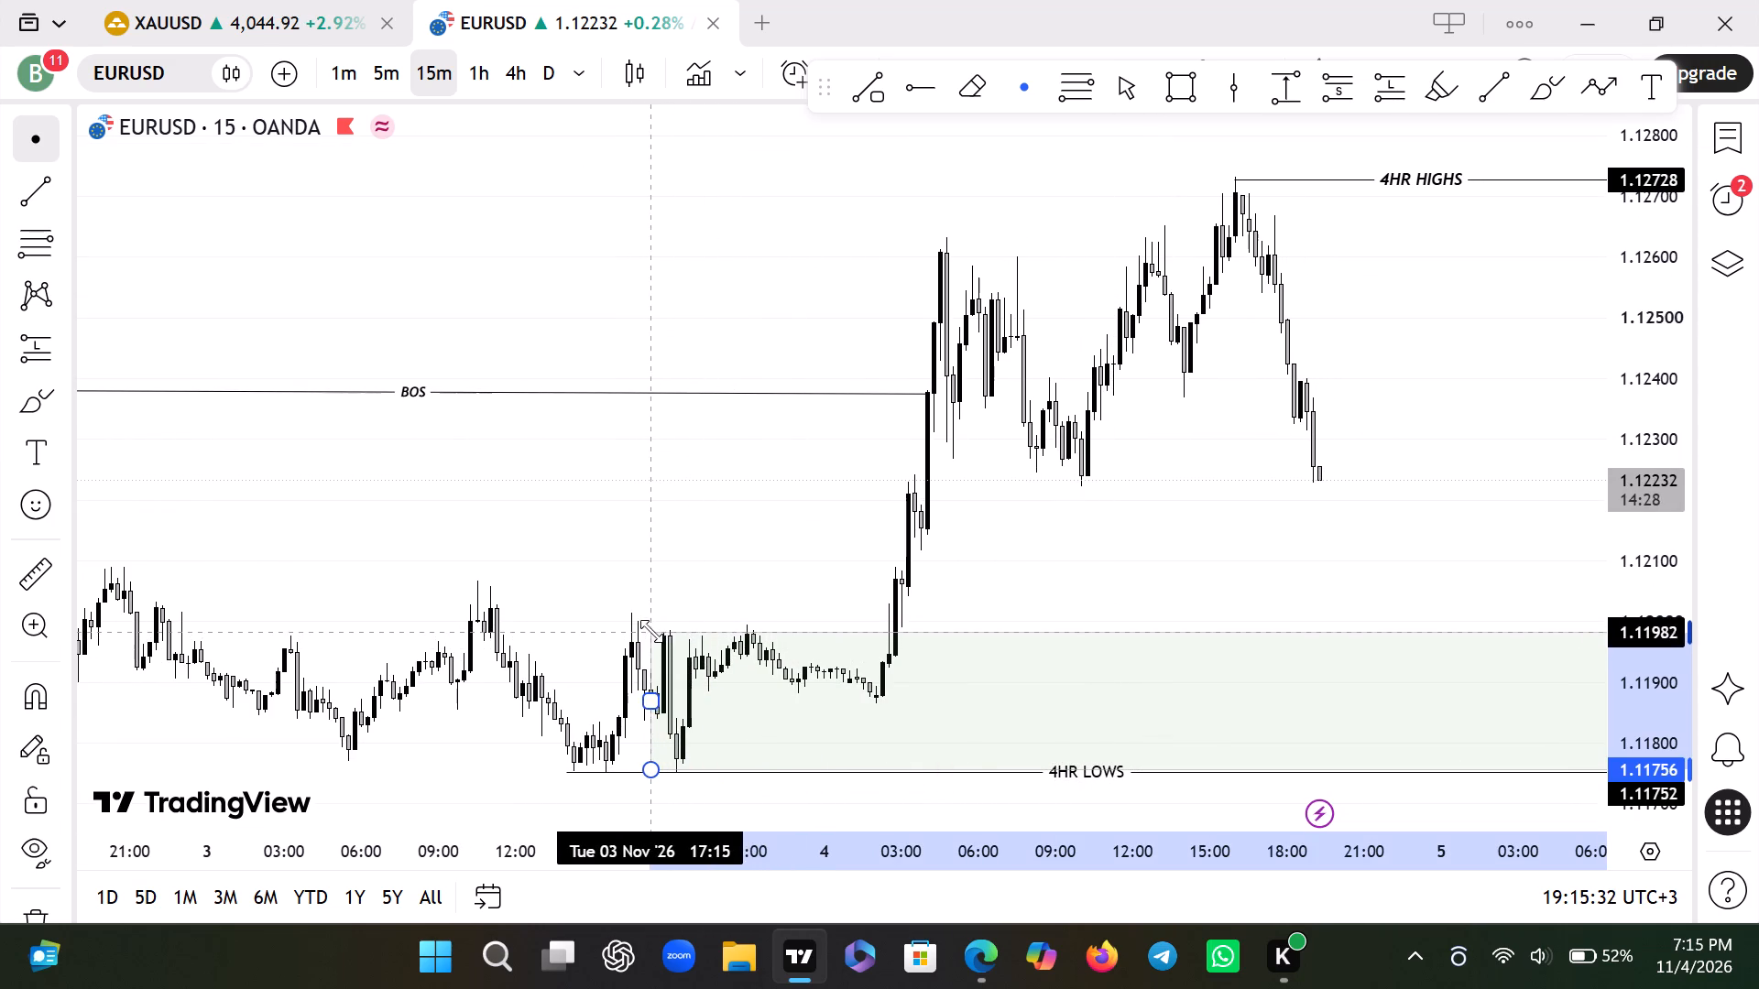
left_click_drag(651, 631, 666, 624)
left_click(803, 488)
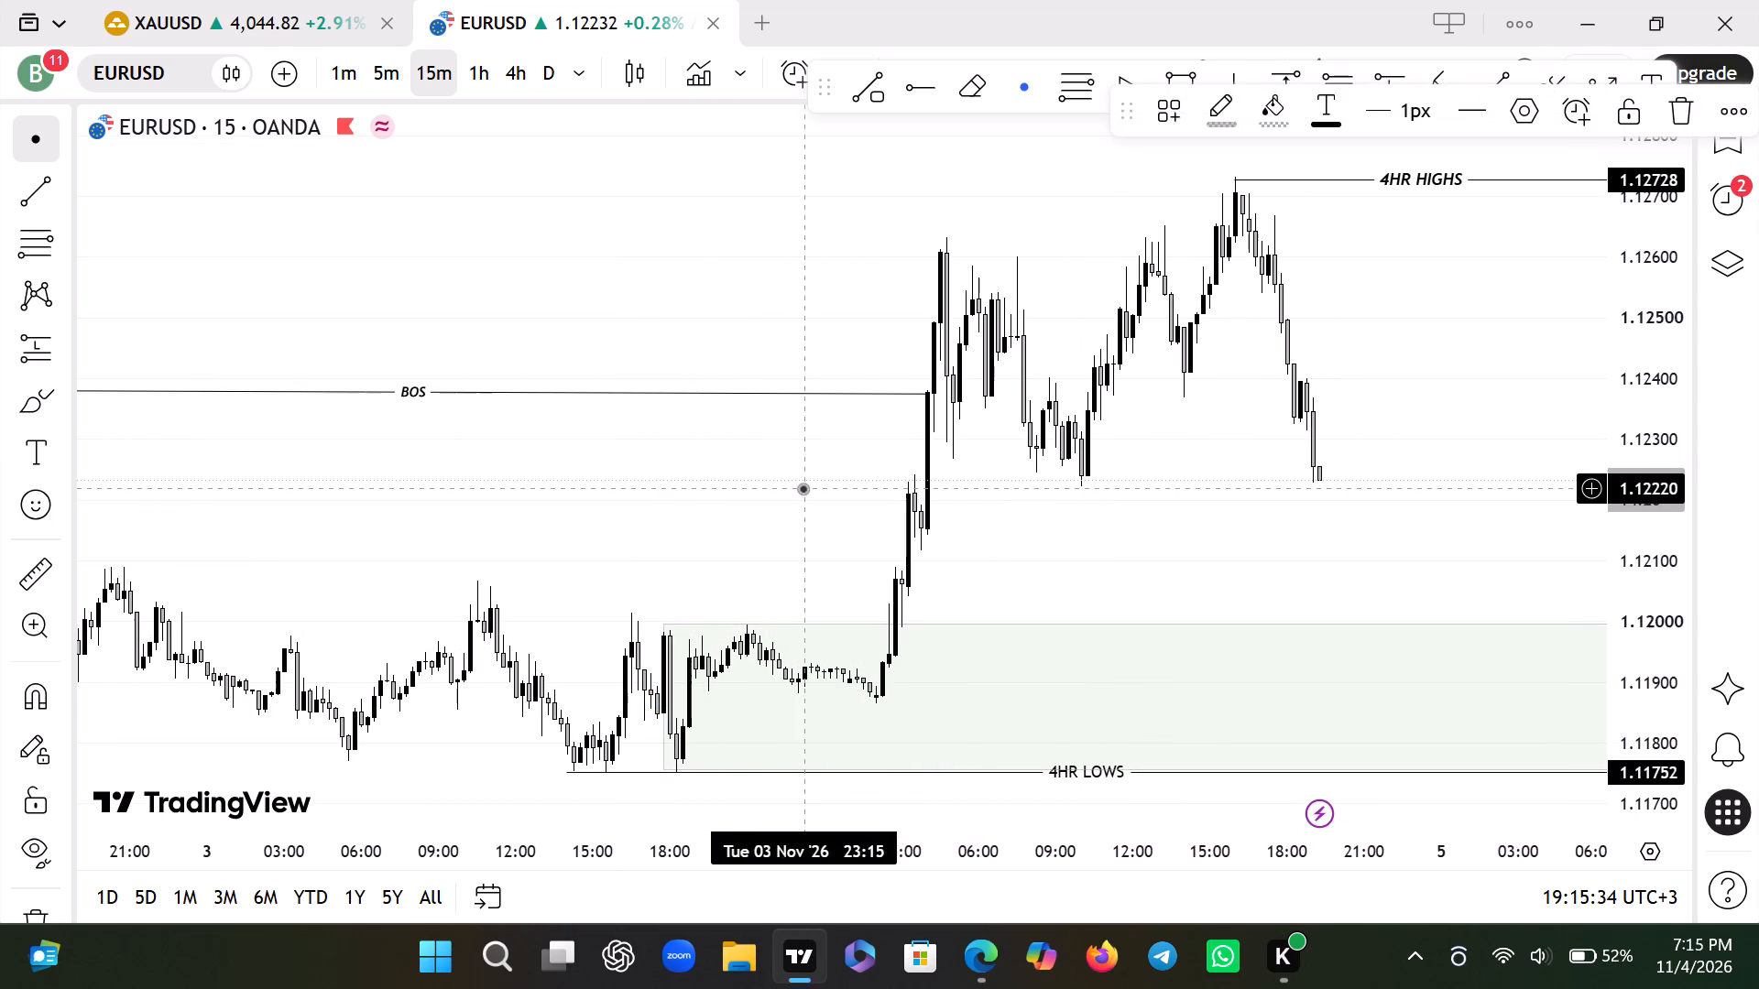
left_click_drag(803, 488, 698, 492)
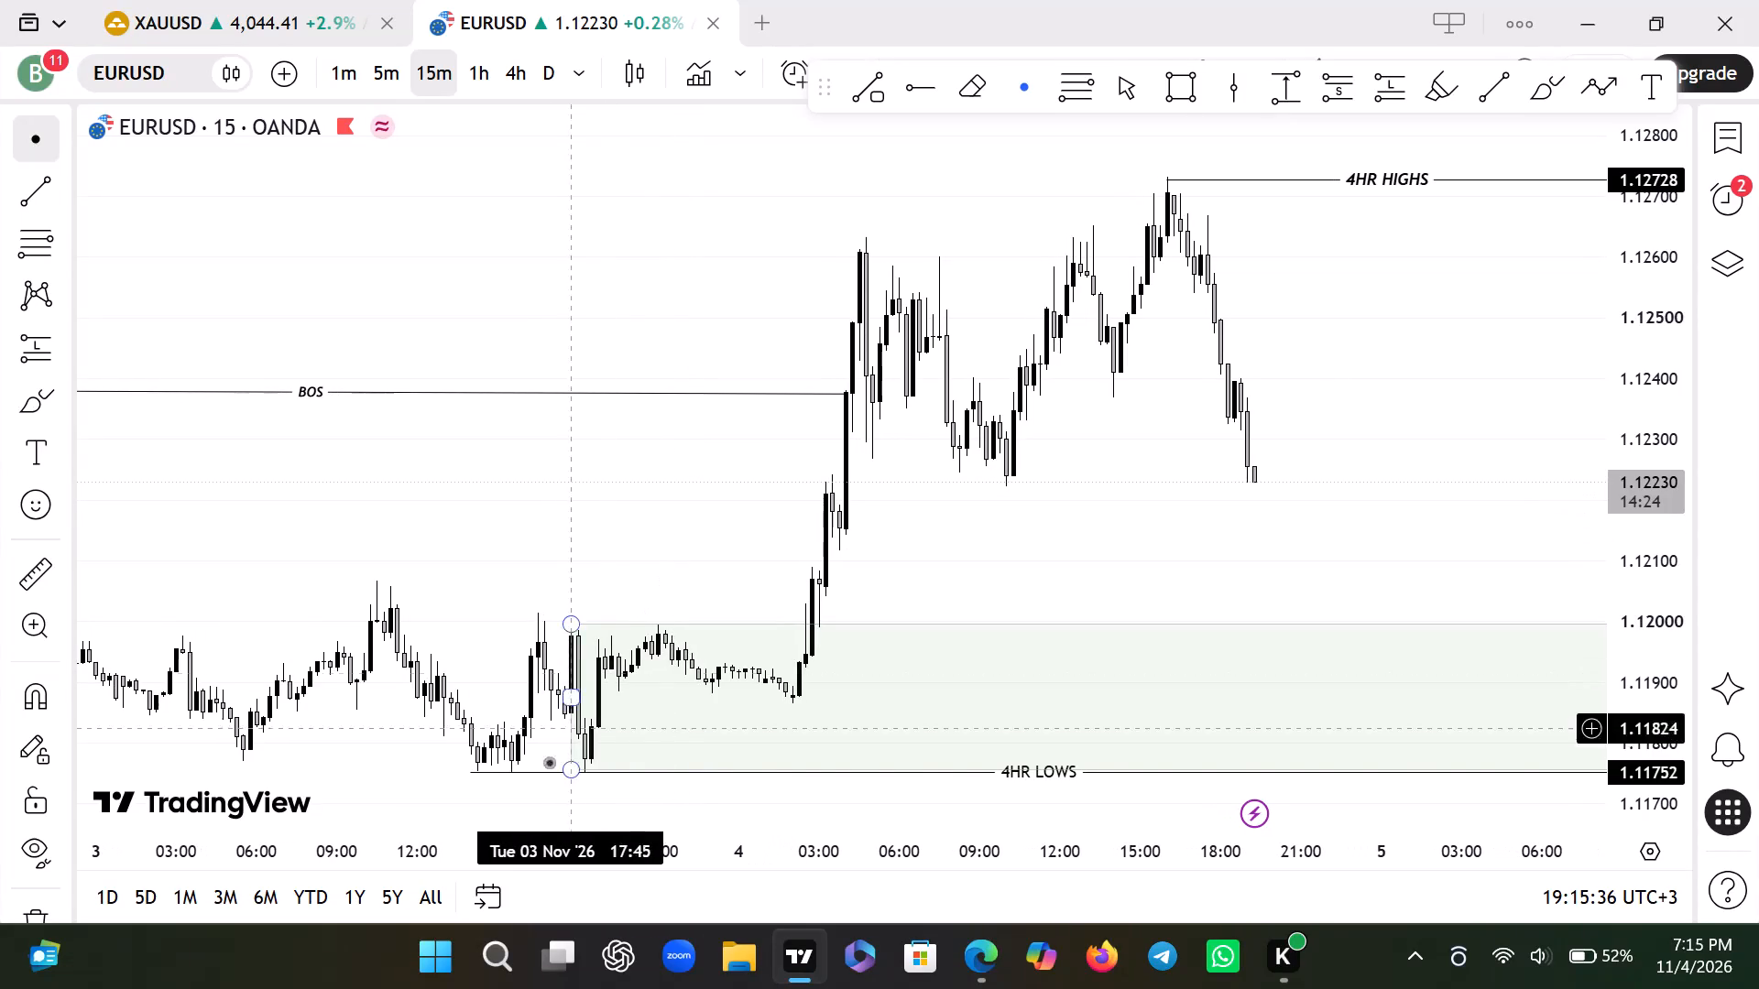
left_click_drag(563, 766, 566, 777)
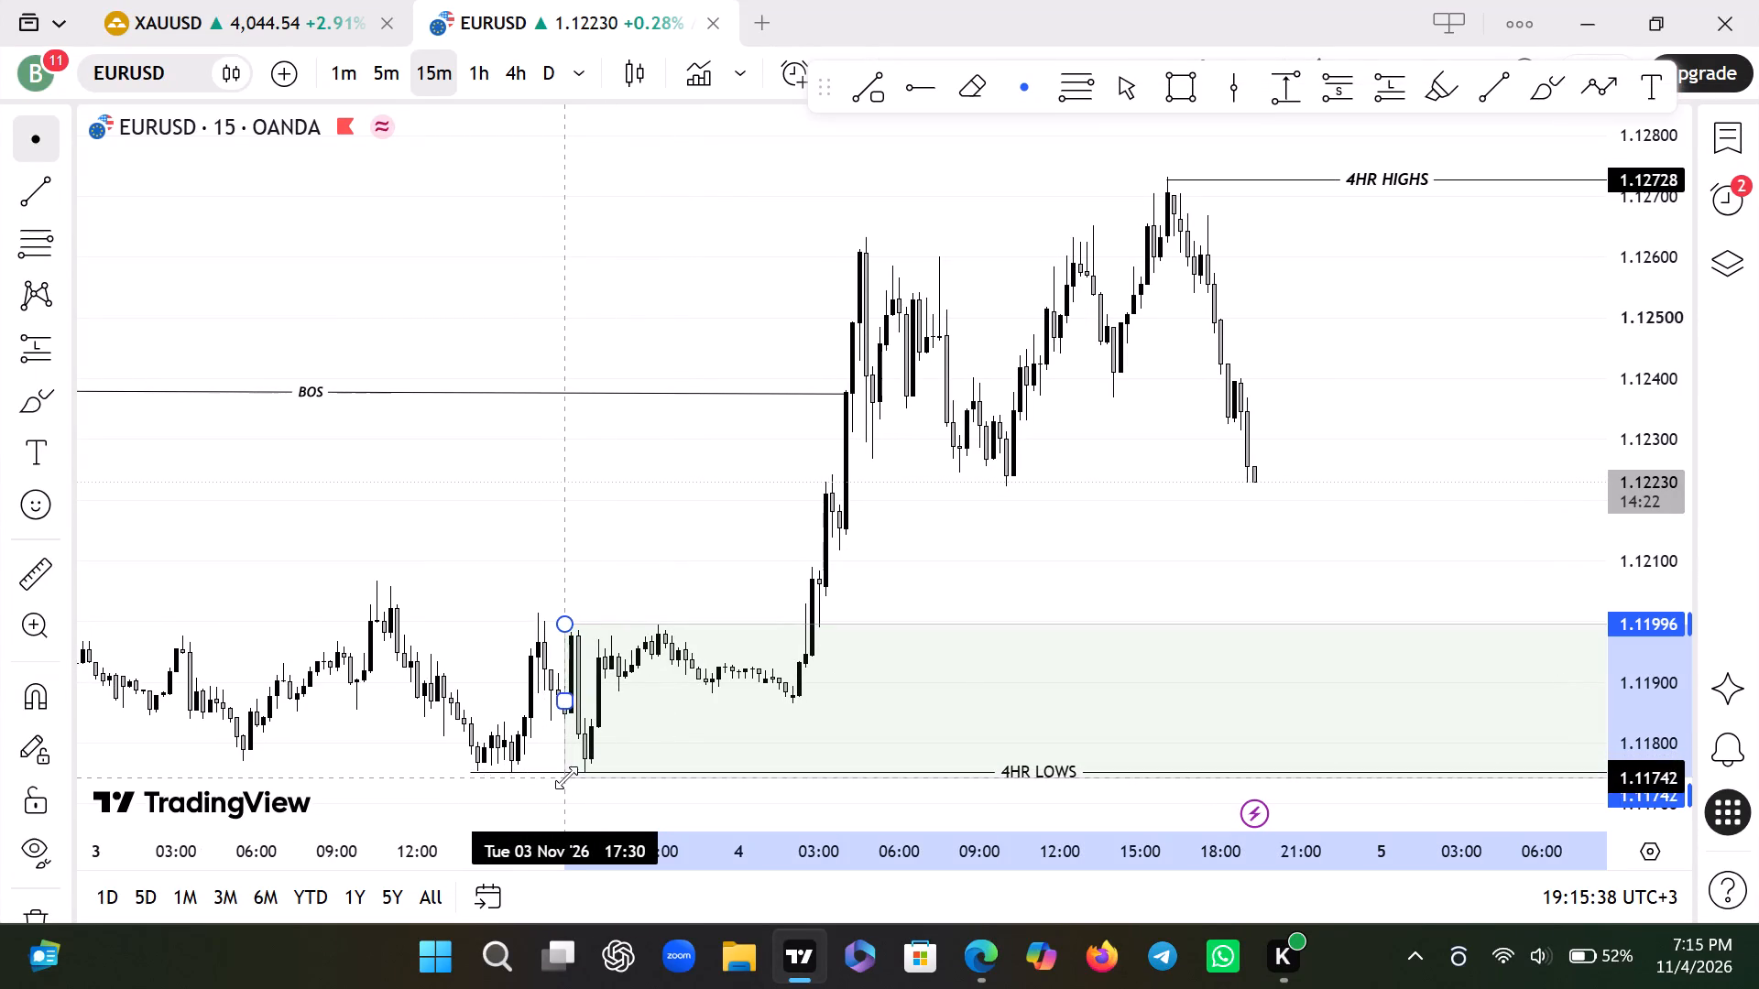
left_click_drag(566, 777, 574, 772)
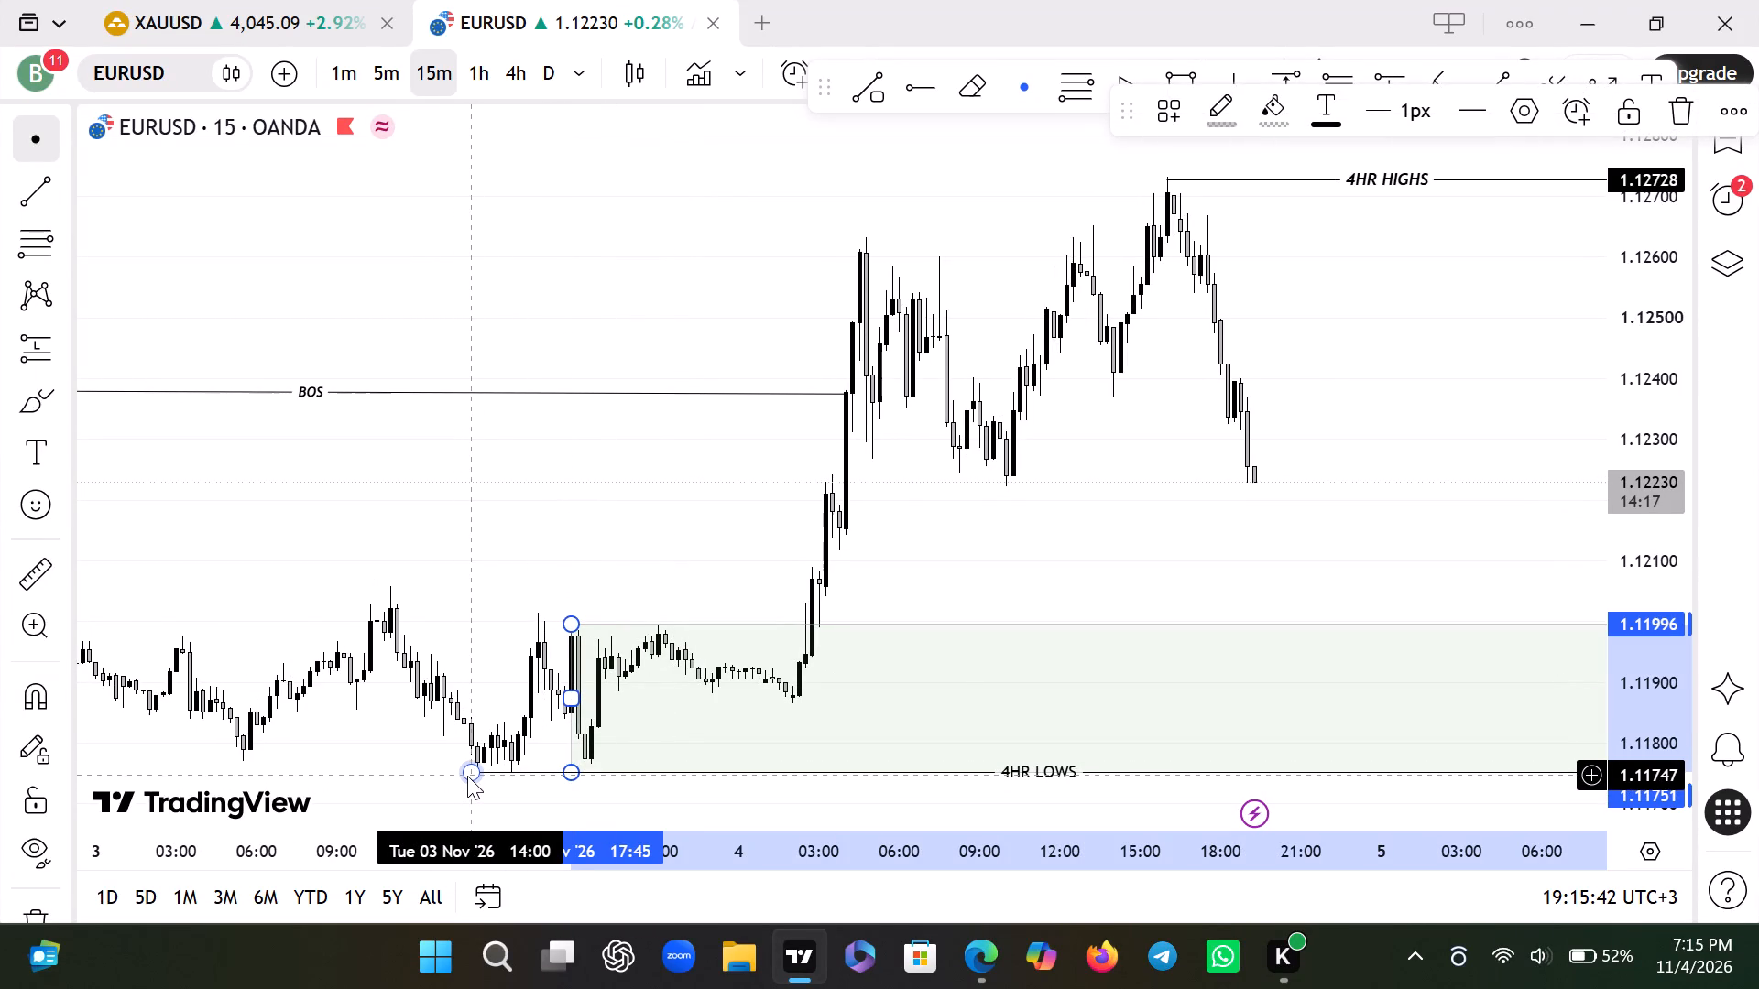
Move the 4HR LOWS line to start at the 3 Nov 18:00 low at about 1.11751.
left_click_drag(467, 776, 560, 774)
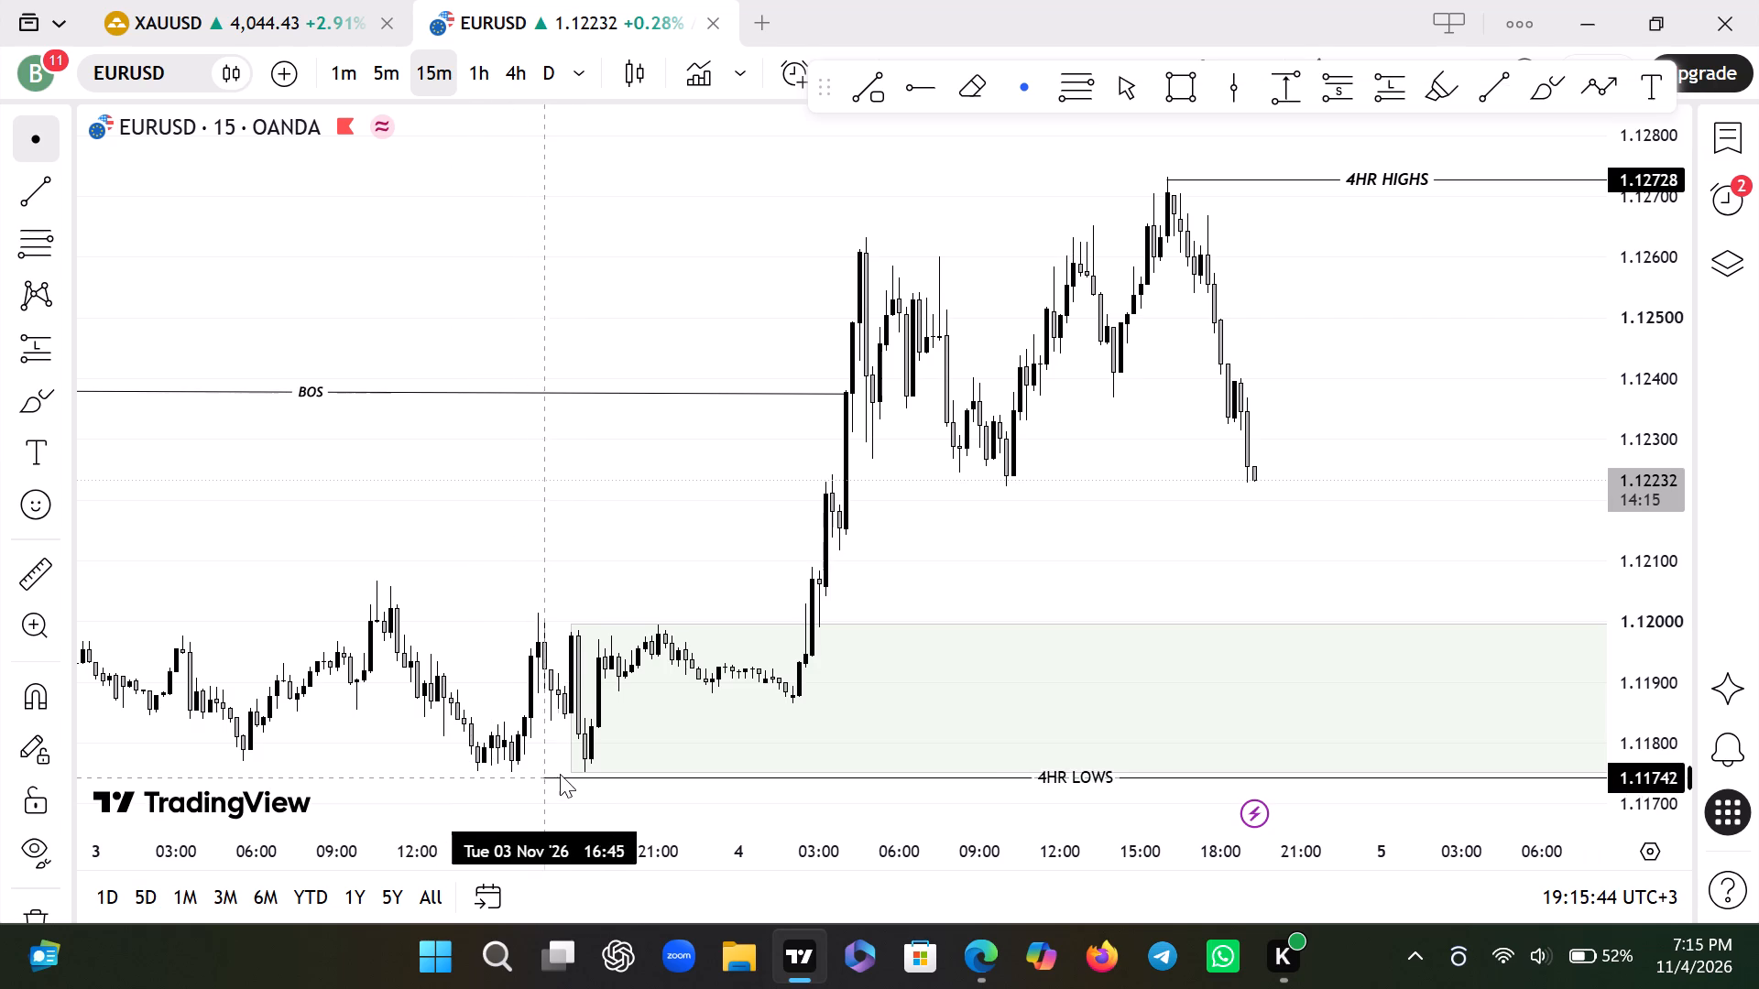
left_click_drag(560, 774, 576, 772)
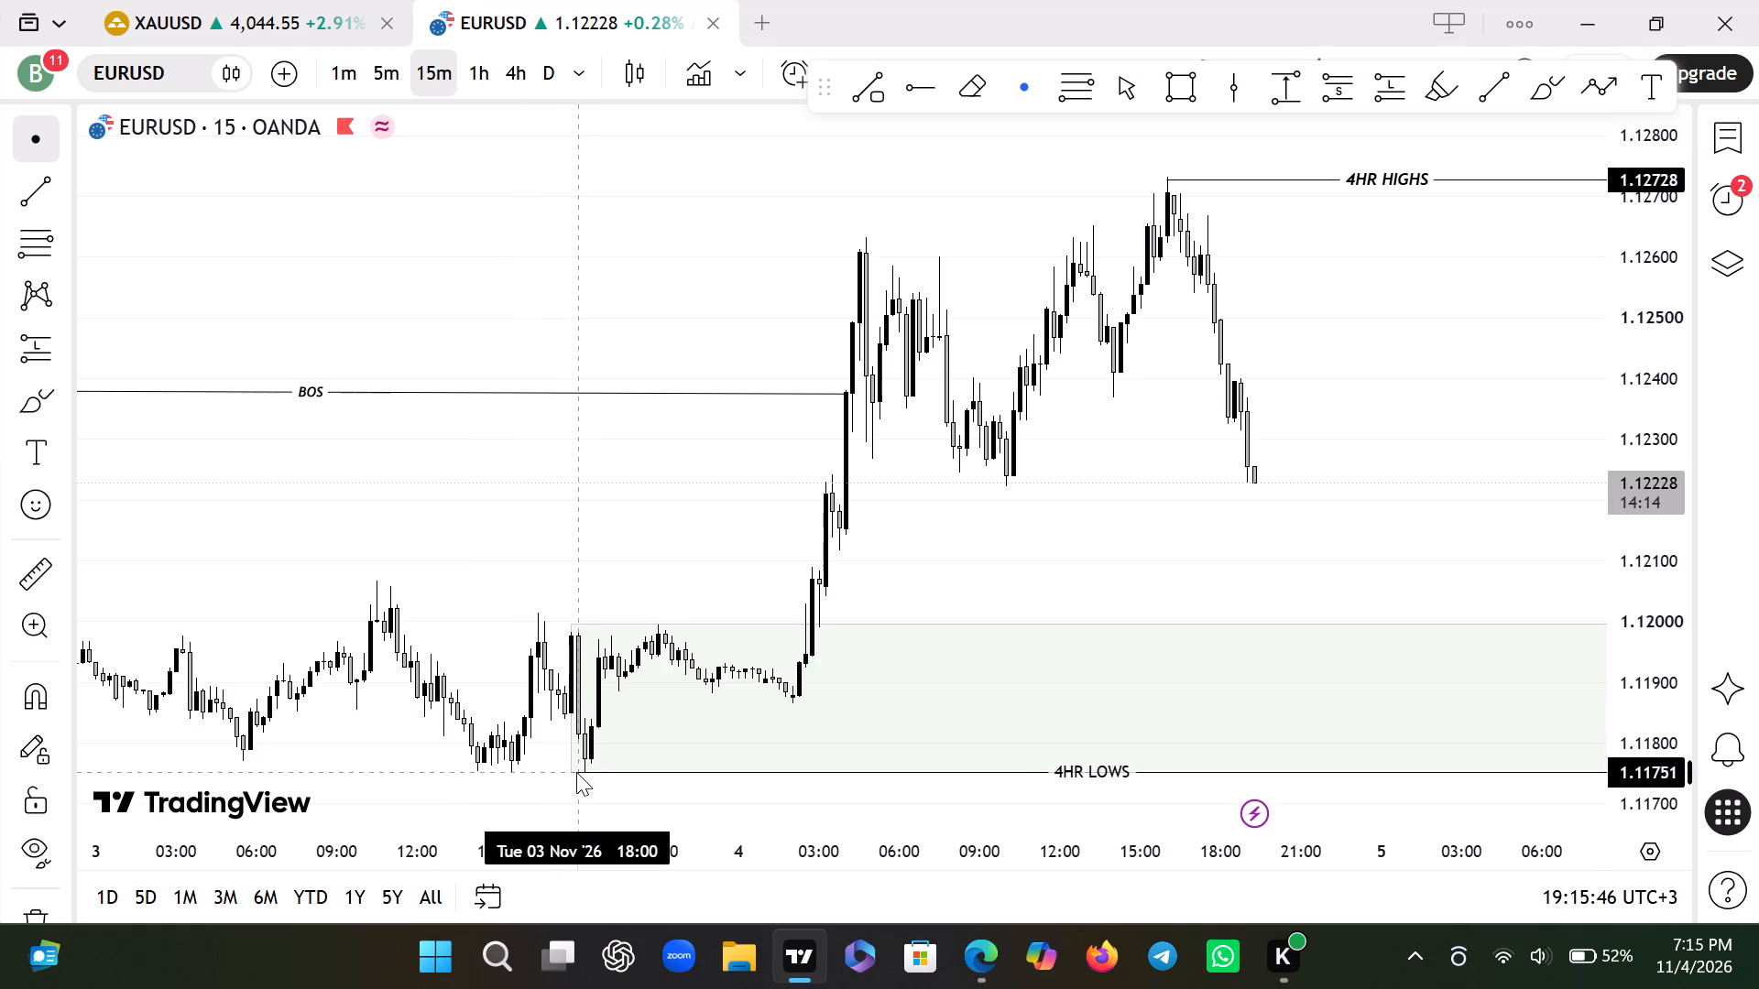
left_click_drag(576, 772, 580, 772)
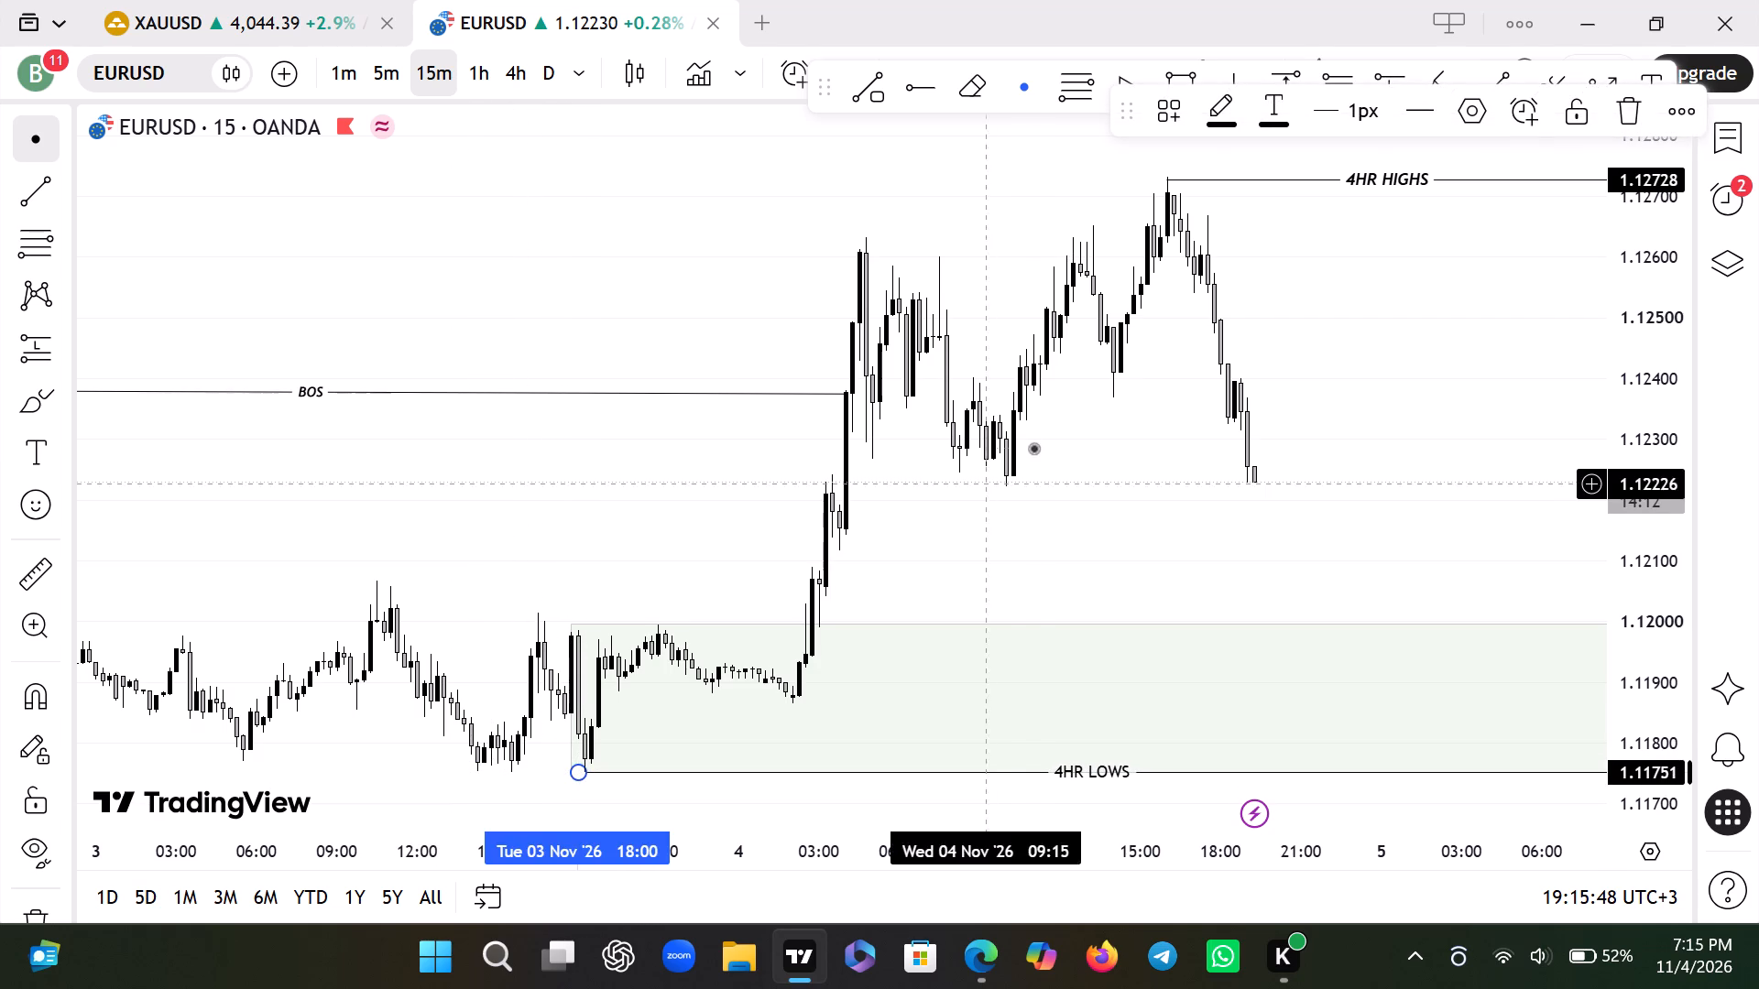
left_click(1036, 447)
On the 15-minute chart, draw an info line from the 4 Nov 13:15 high at about 1.12653 to the 16:00 candle.
left_click_drag(1036, 447, 674, 482)
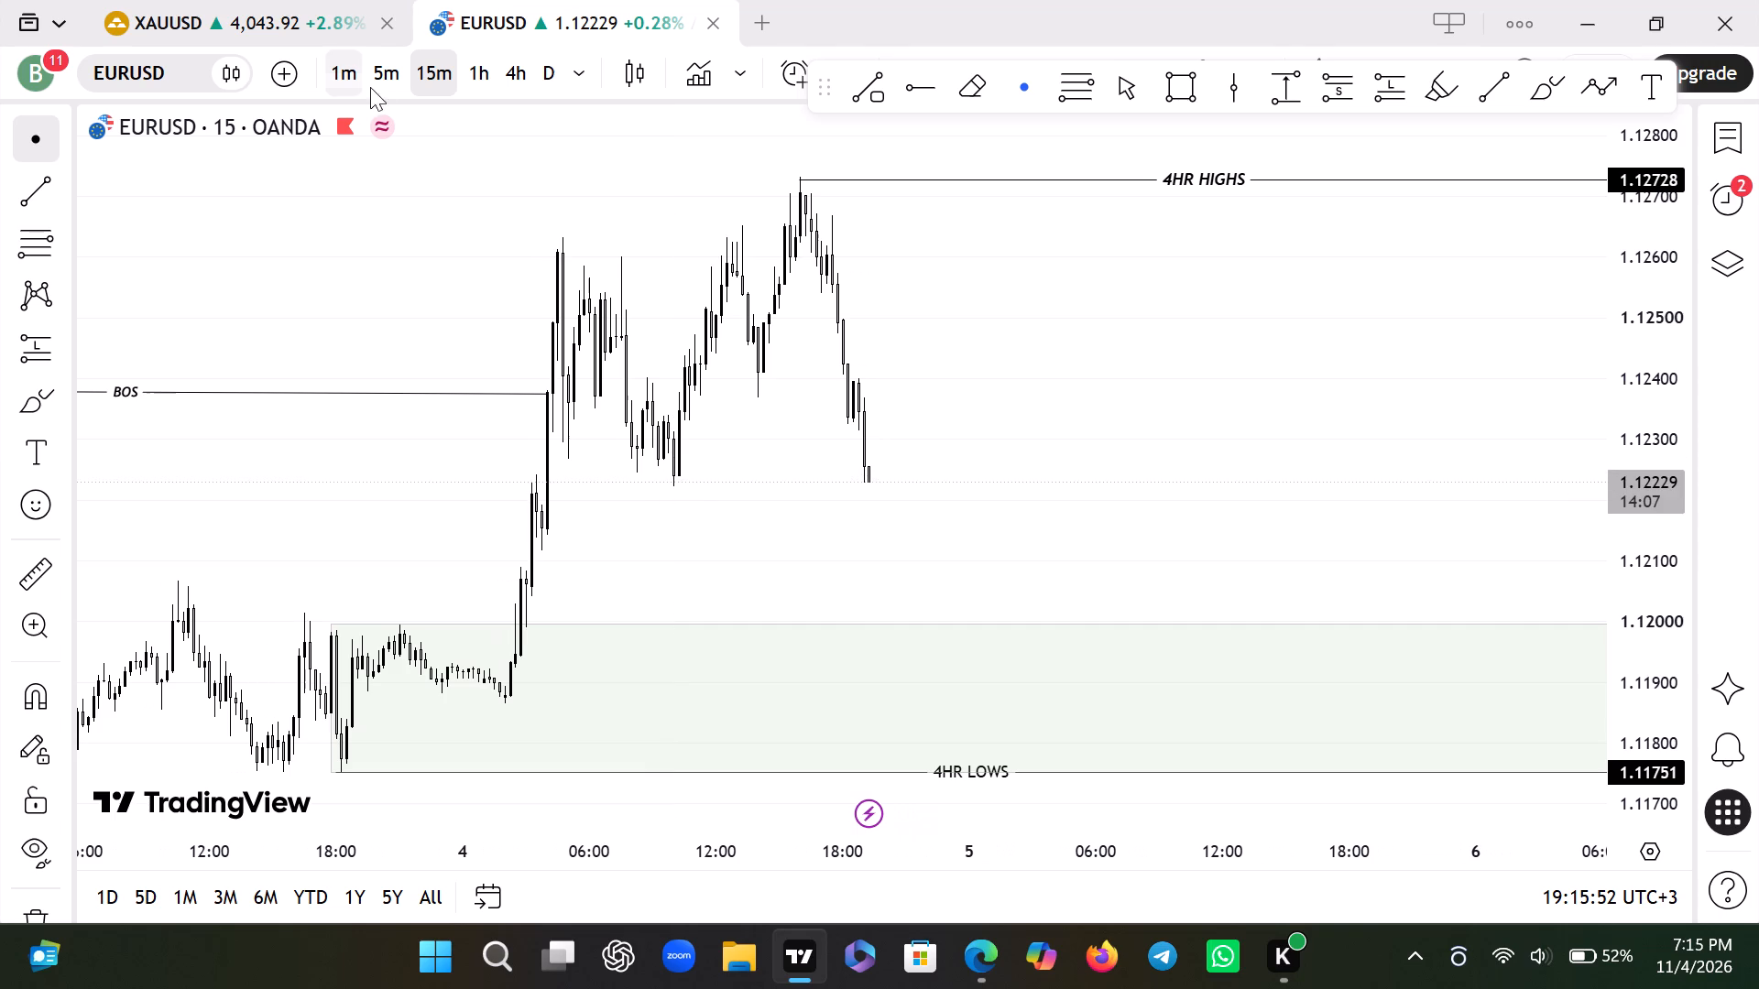
left_click(478, 62)
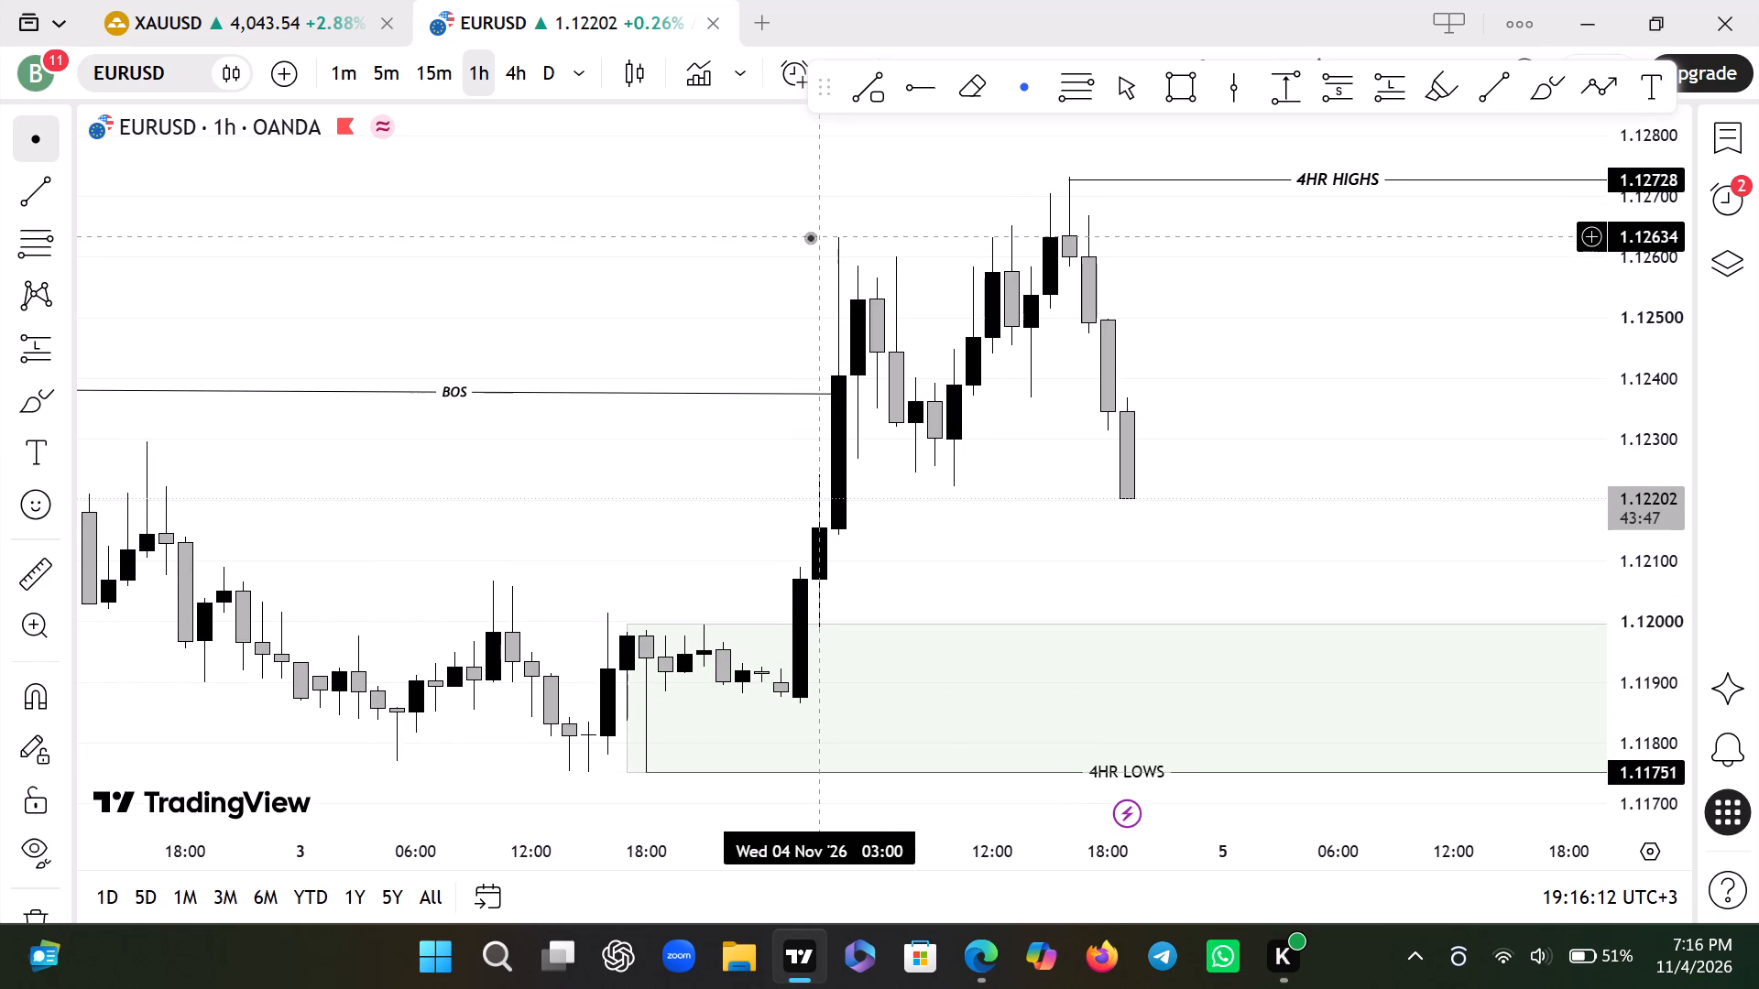
left_click(432, 71)
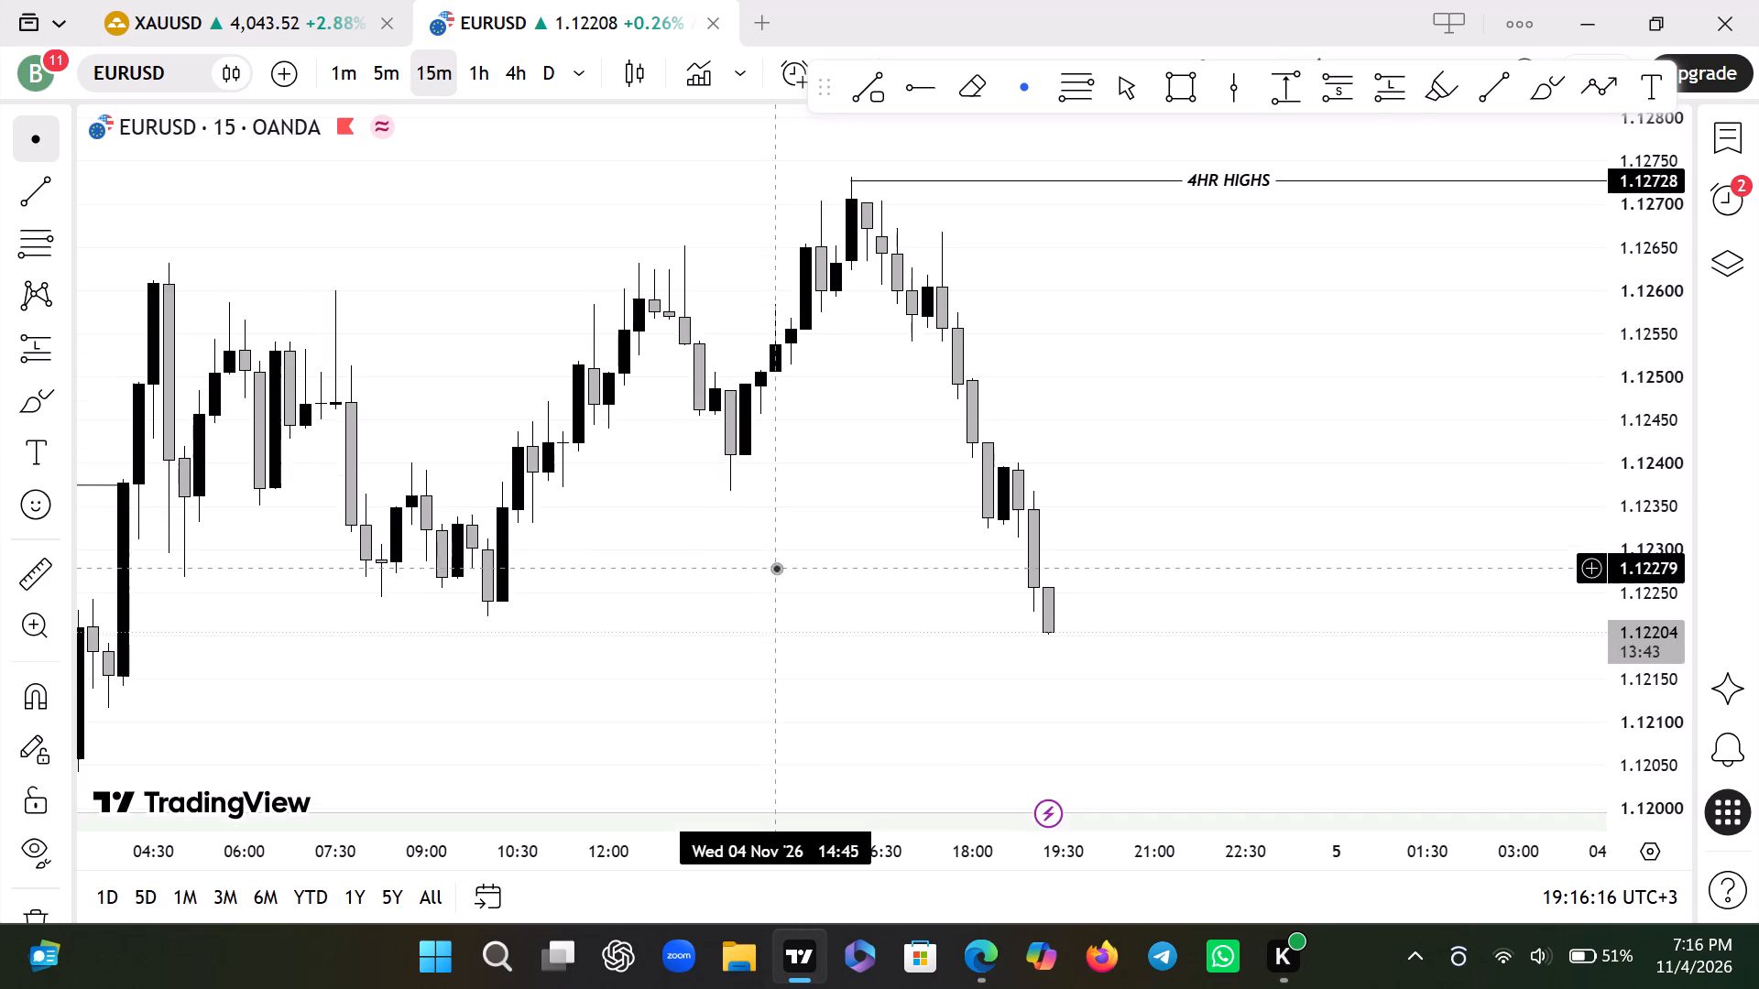
left_click_drag(497, 845, 843, 811)
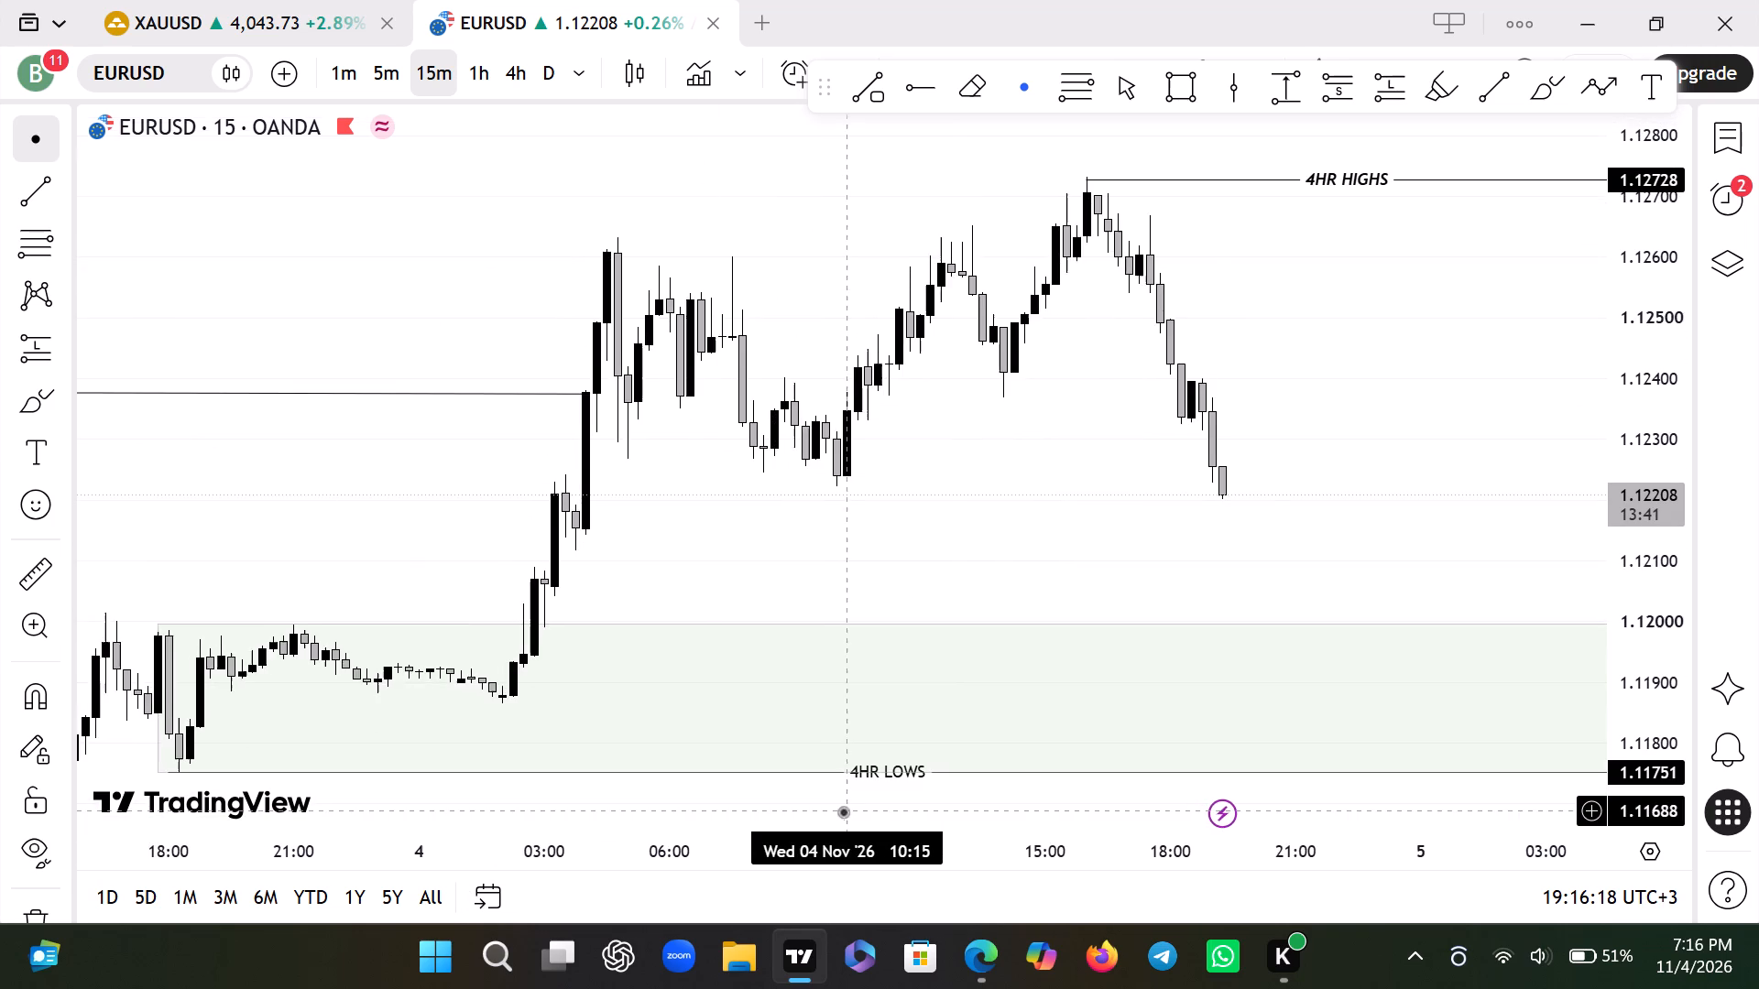
left_click_drag(843, 811, 645, 779)
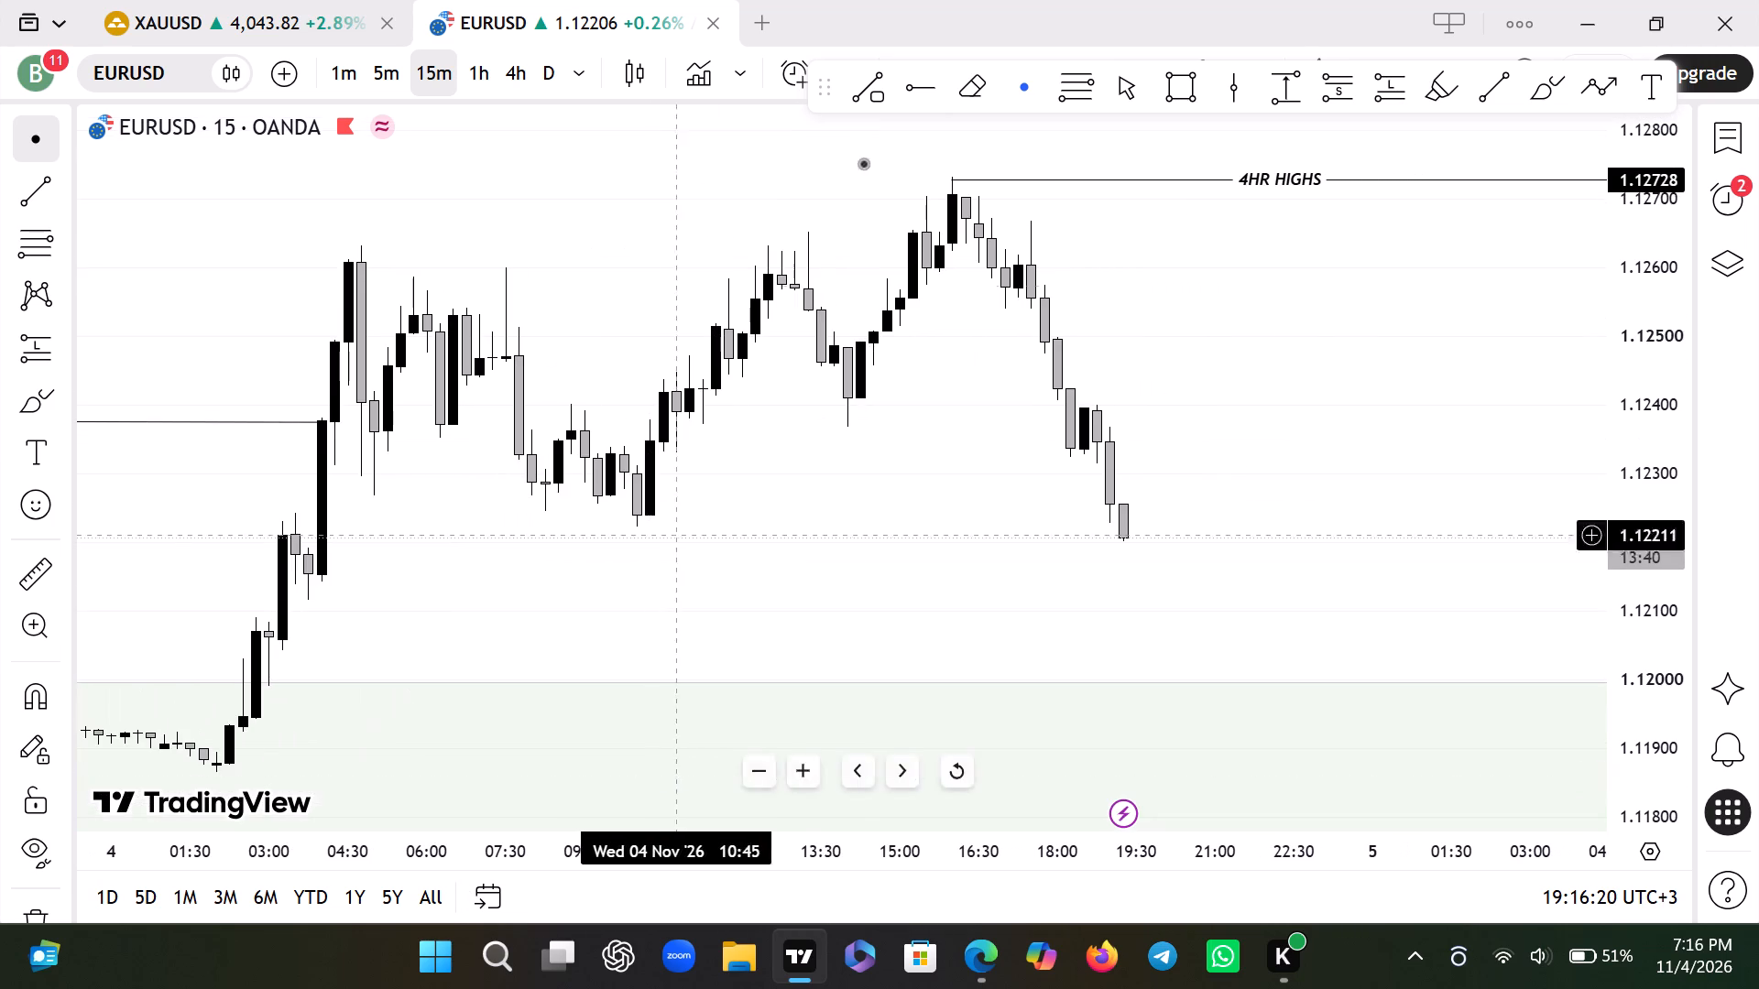
left_click(866, 96)
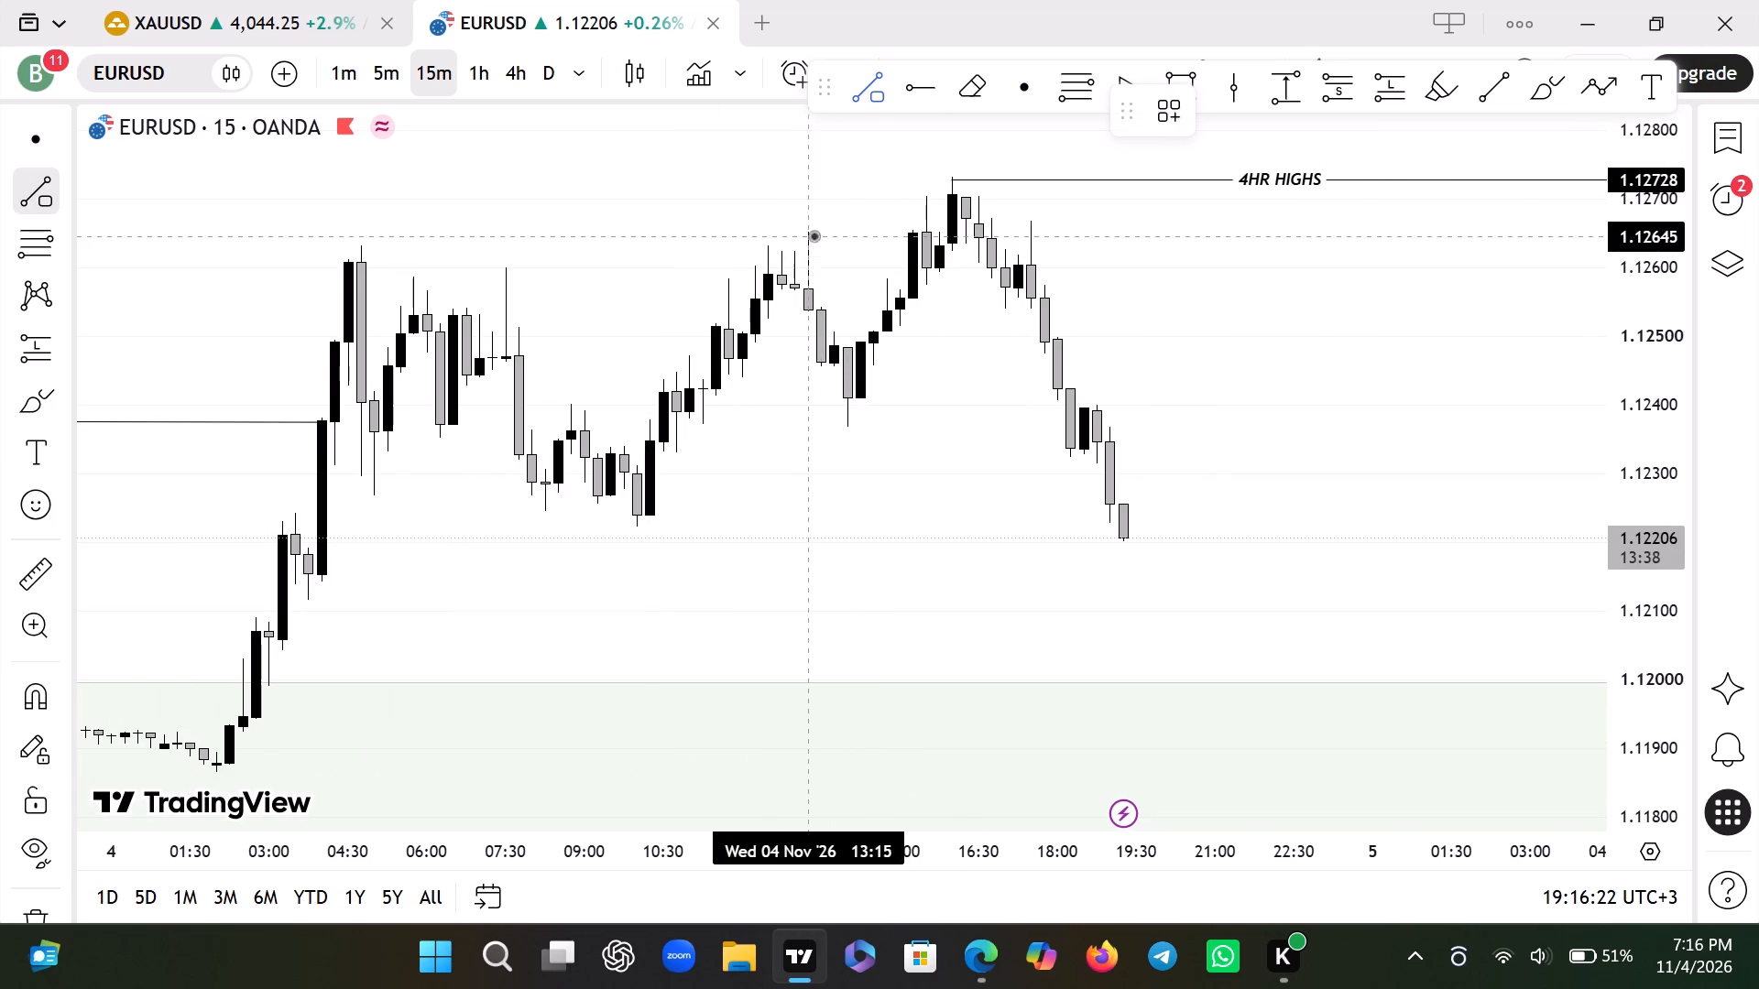
left_click(806, 232)
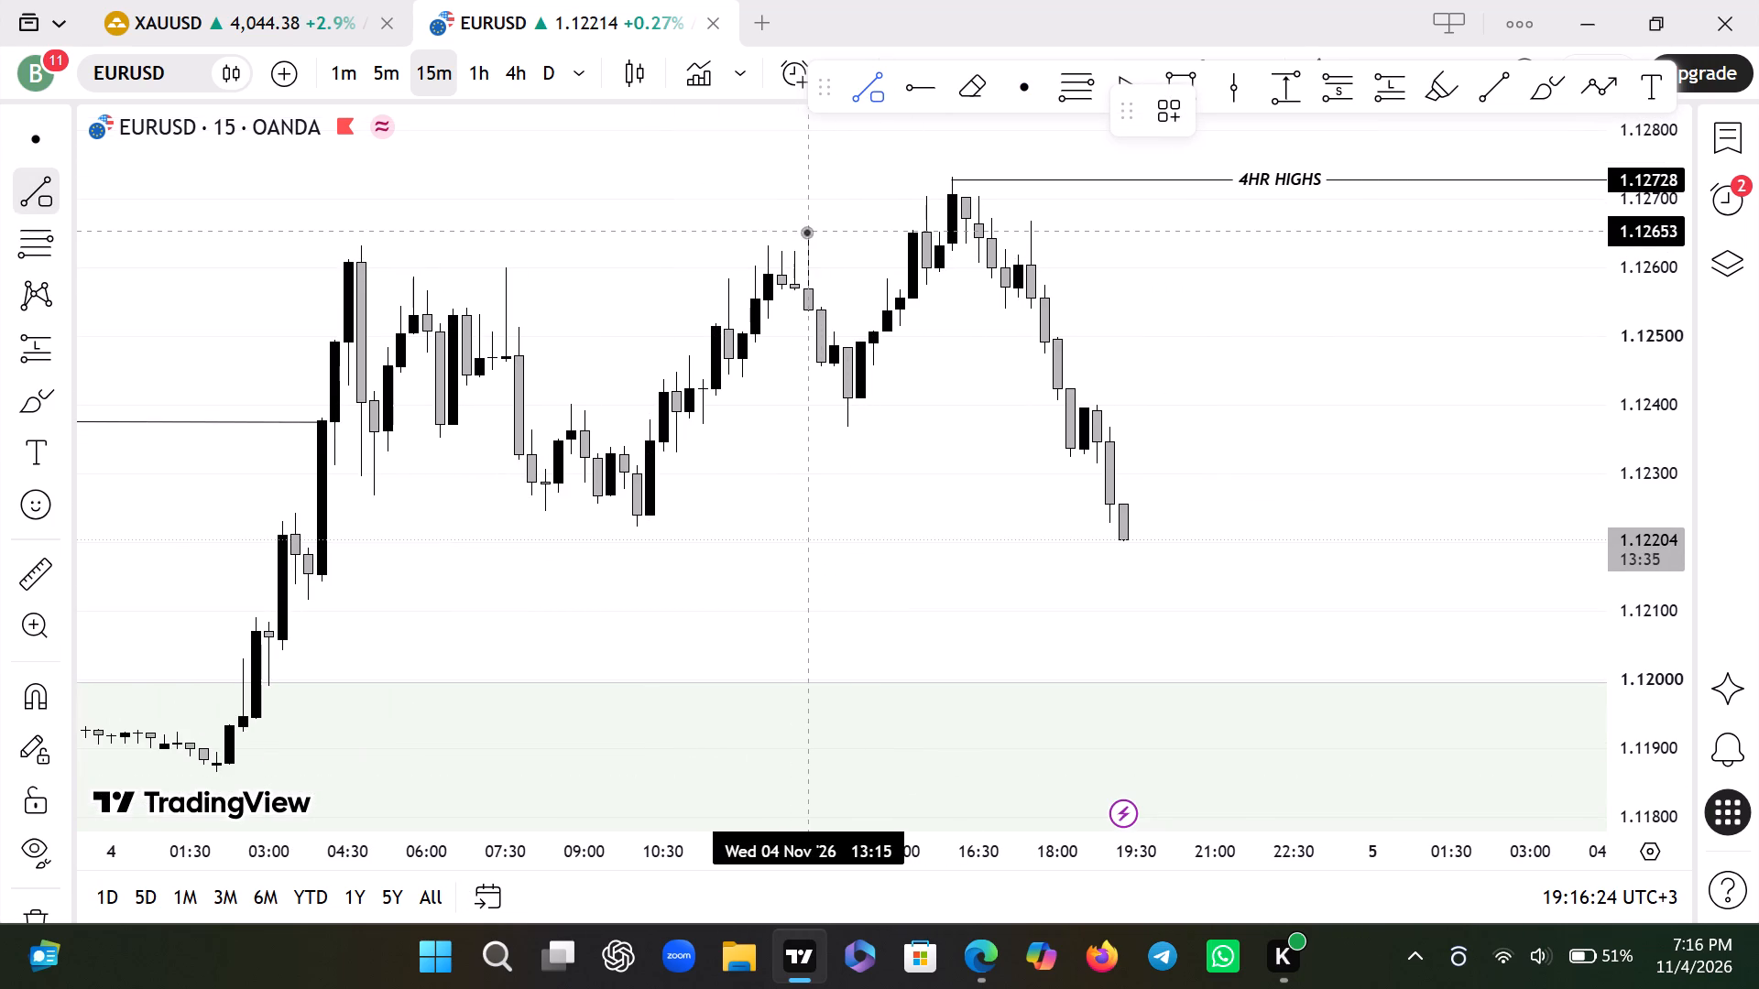
left_click(952, 230)
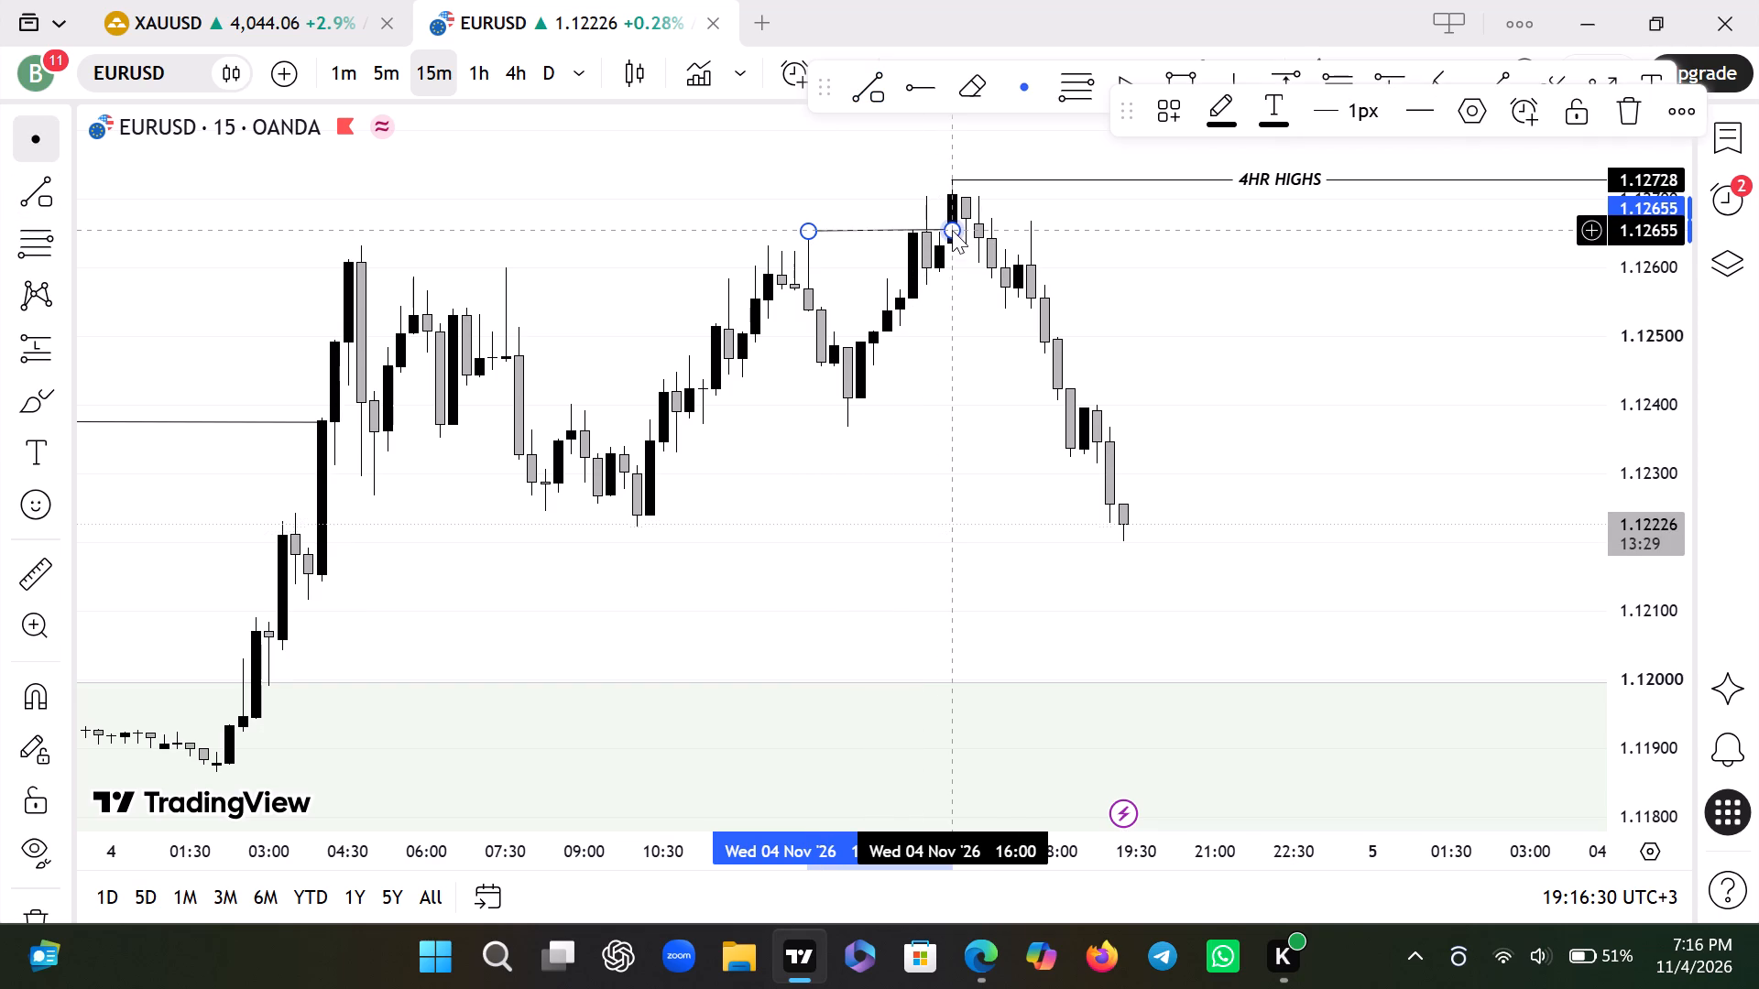
Draw an info line from the 4 Nov 14:00 low at about 1.12367 to the 18:15 candle that breaks it.
left_click(863, 84)
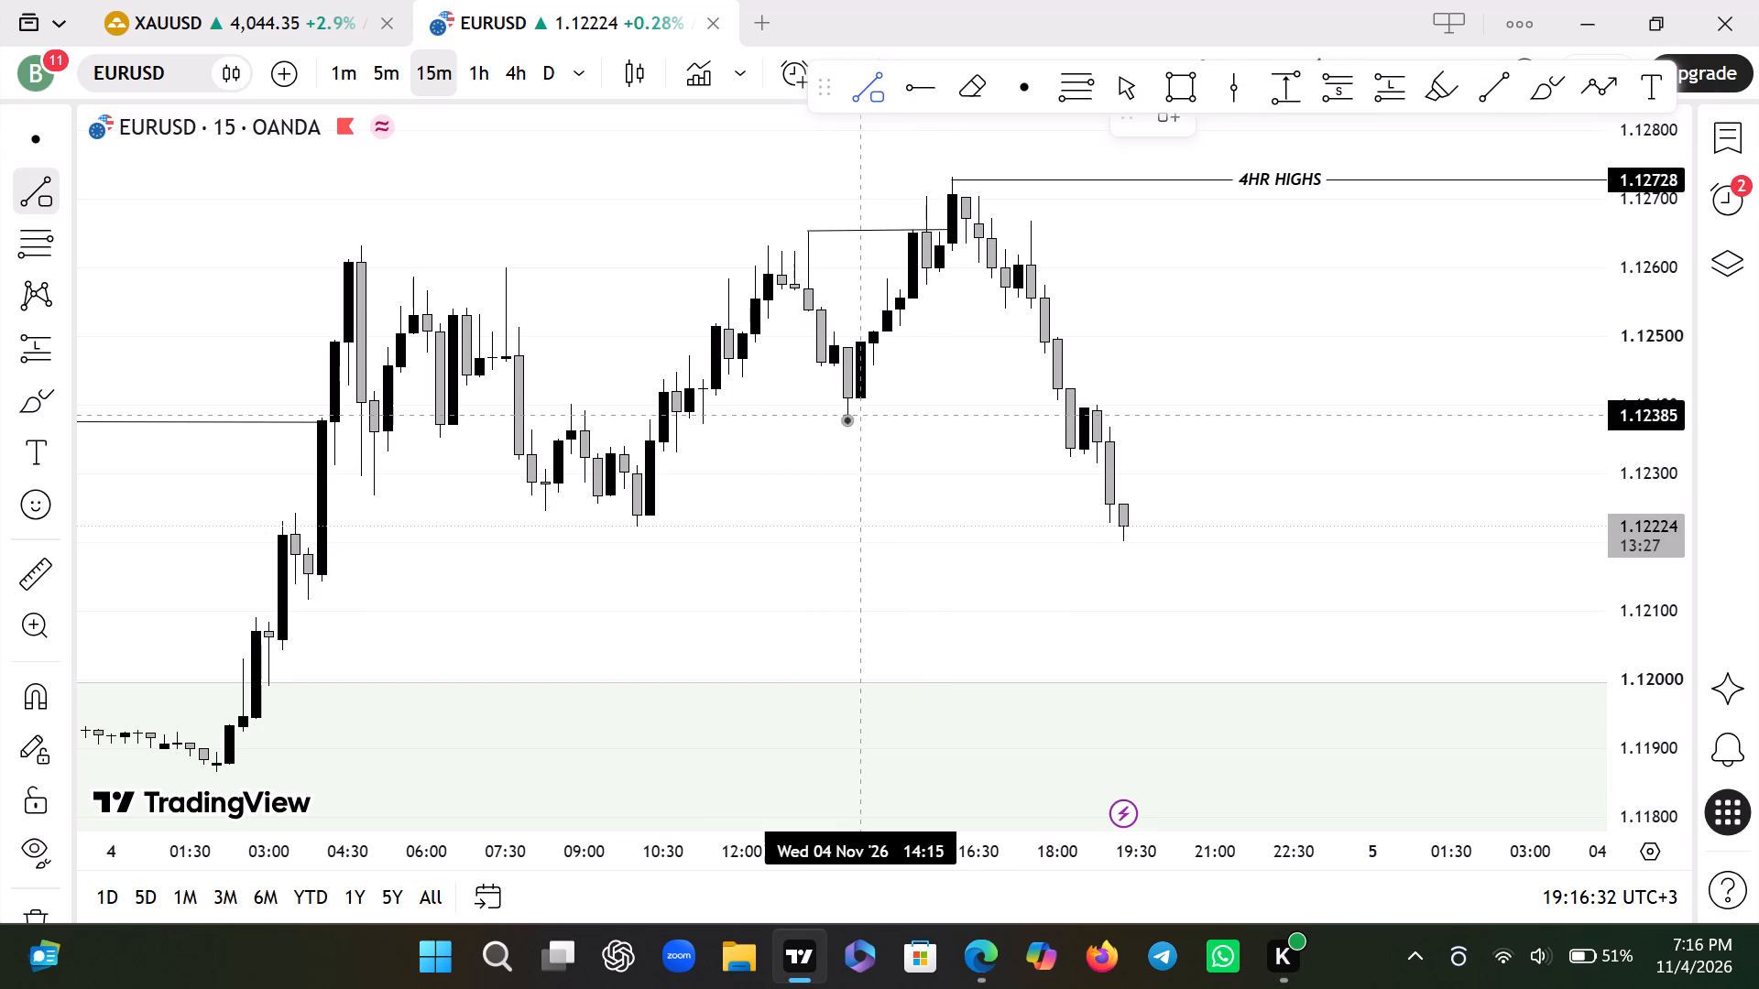
left_click(847, 428)
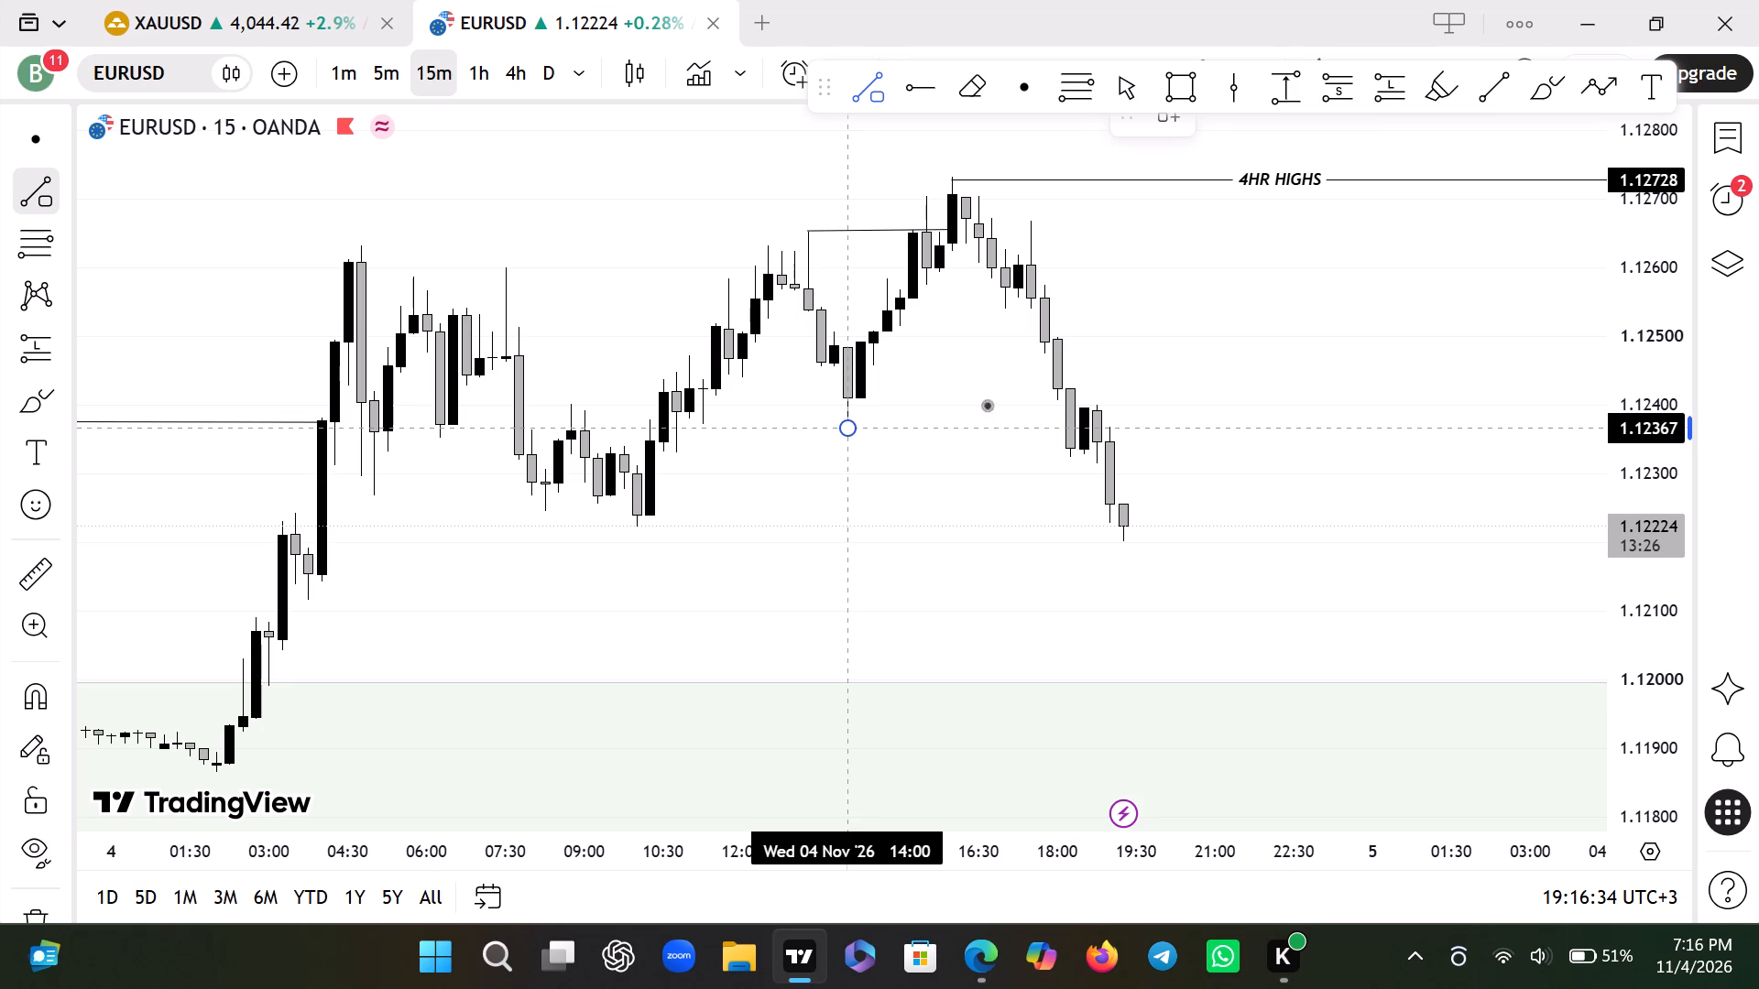
left_click(1074, 429)
left_click(1306, 291)
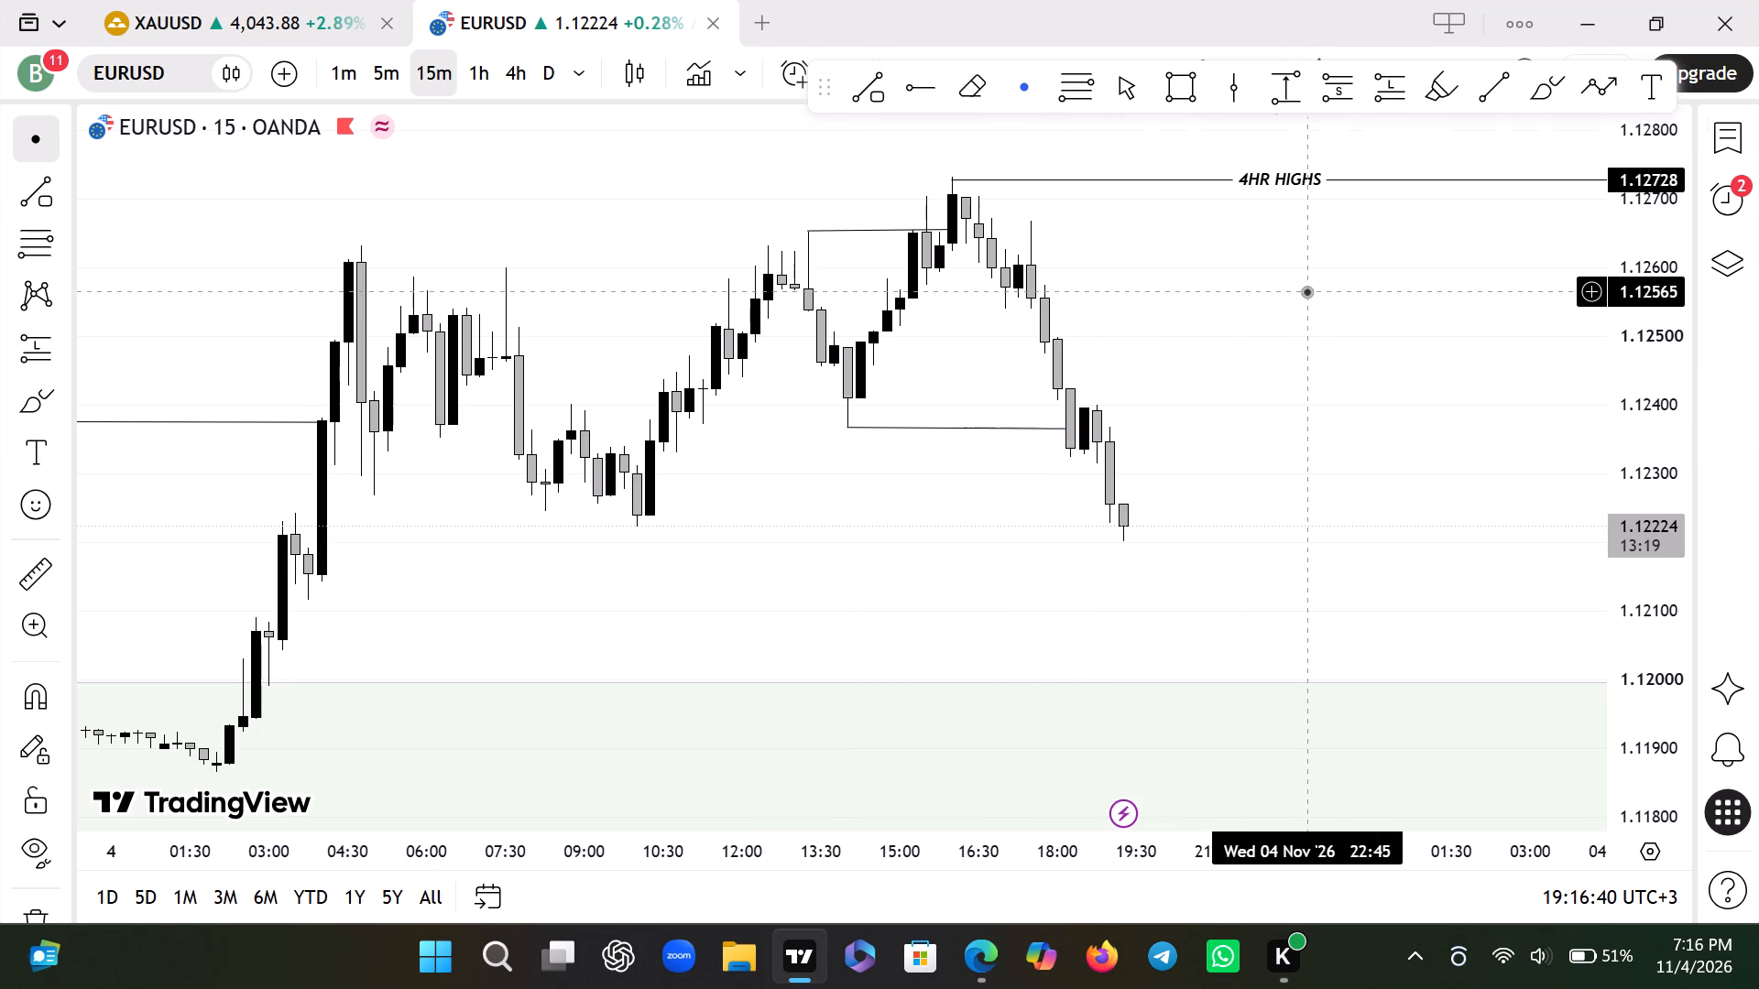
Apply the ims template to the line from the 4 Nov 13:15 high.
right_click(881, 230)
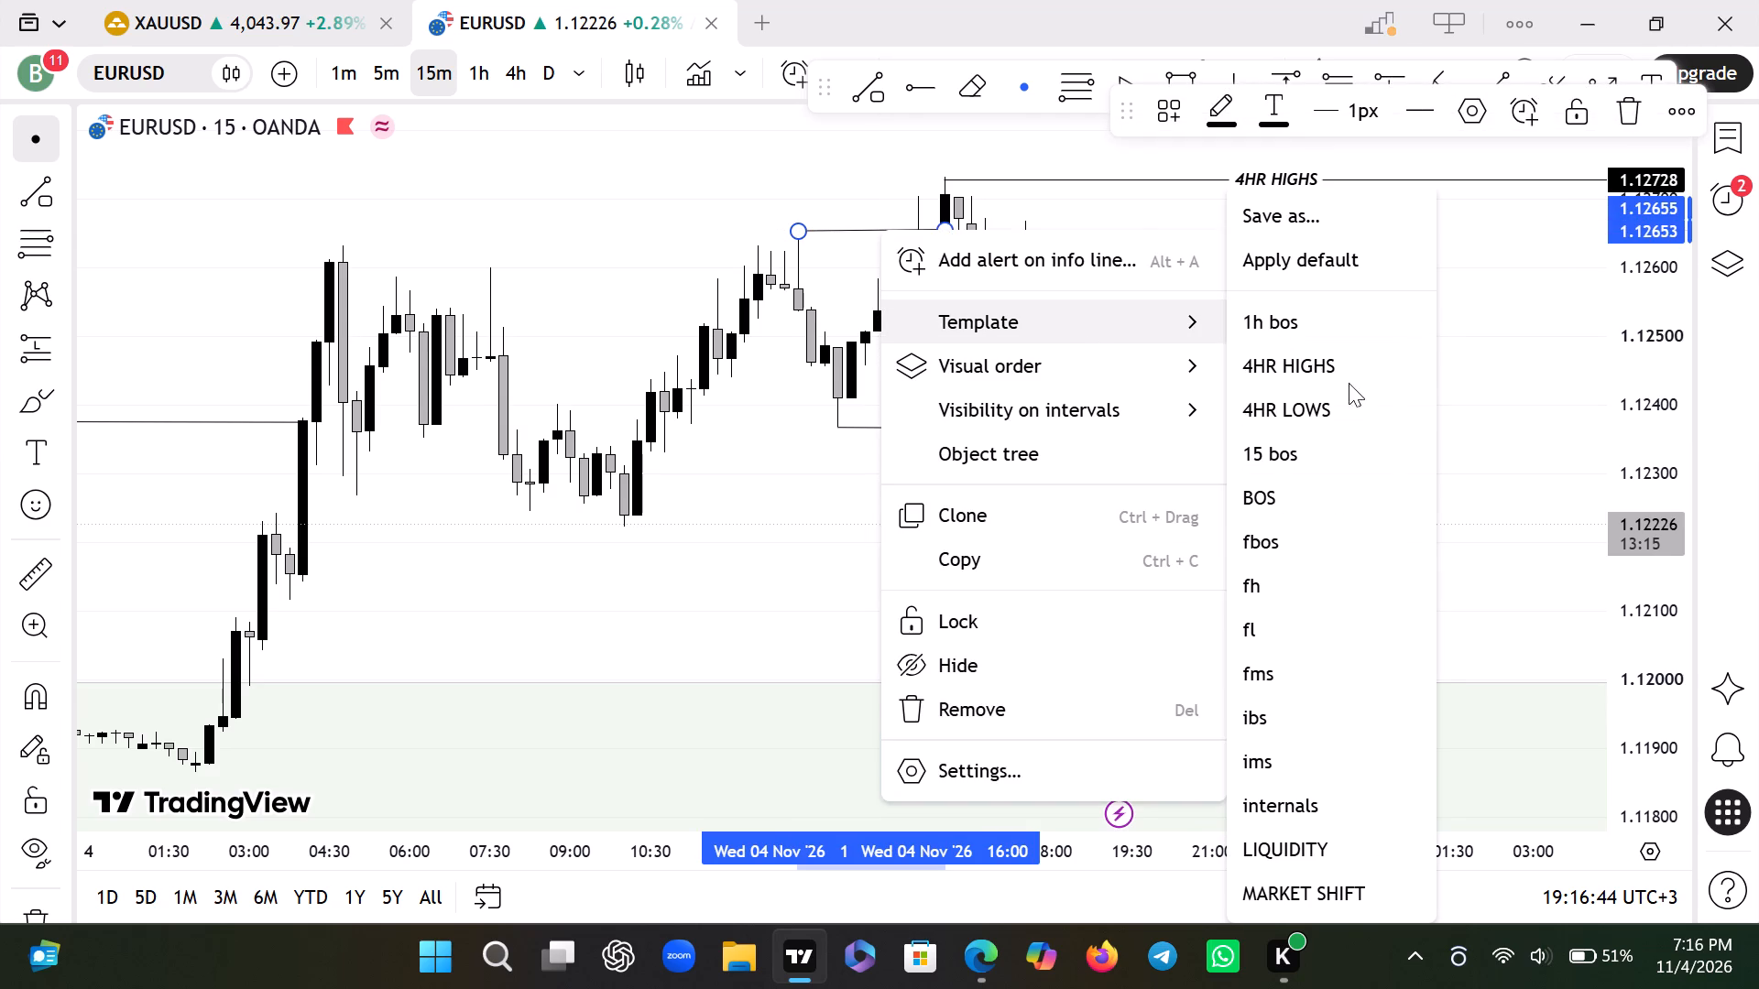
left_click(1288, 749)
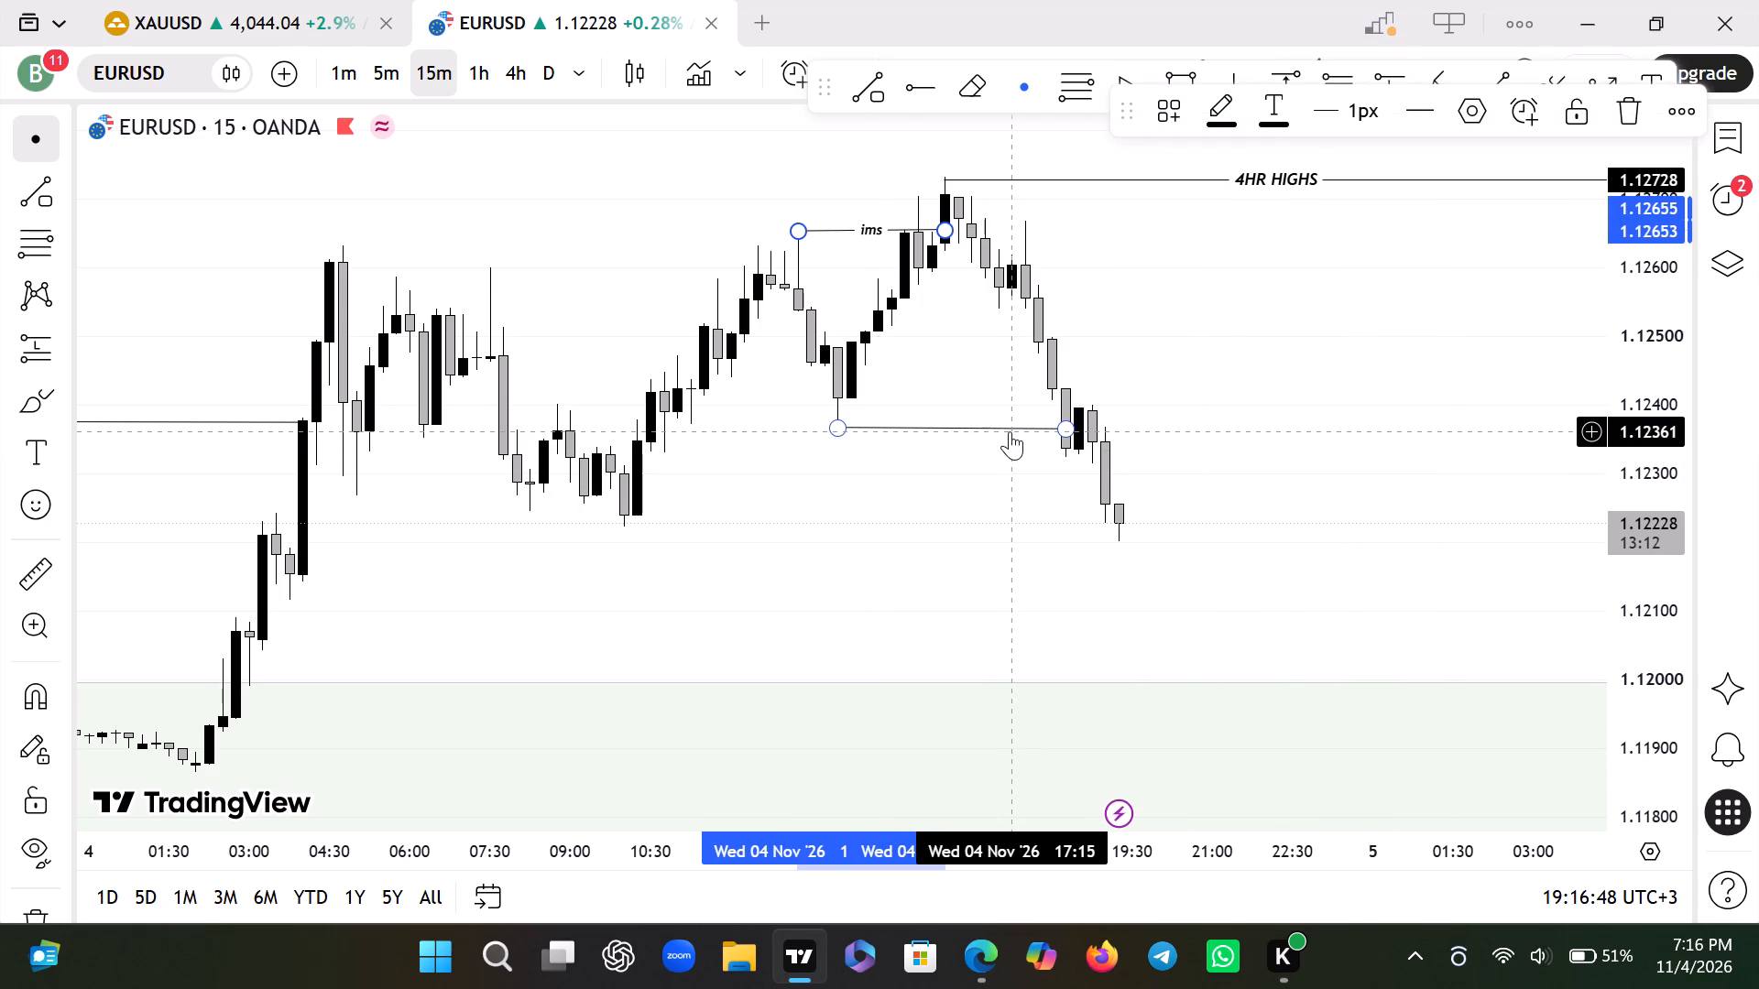
Apply the ims template to the line from the 4 Nov 14:00 low.
right_click(1010, 431)
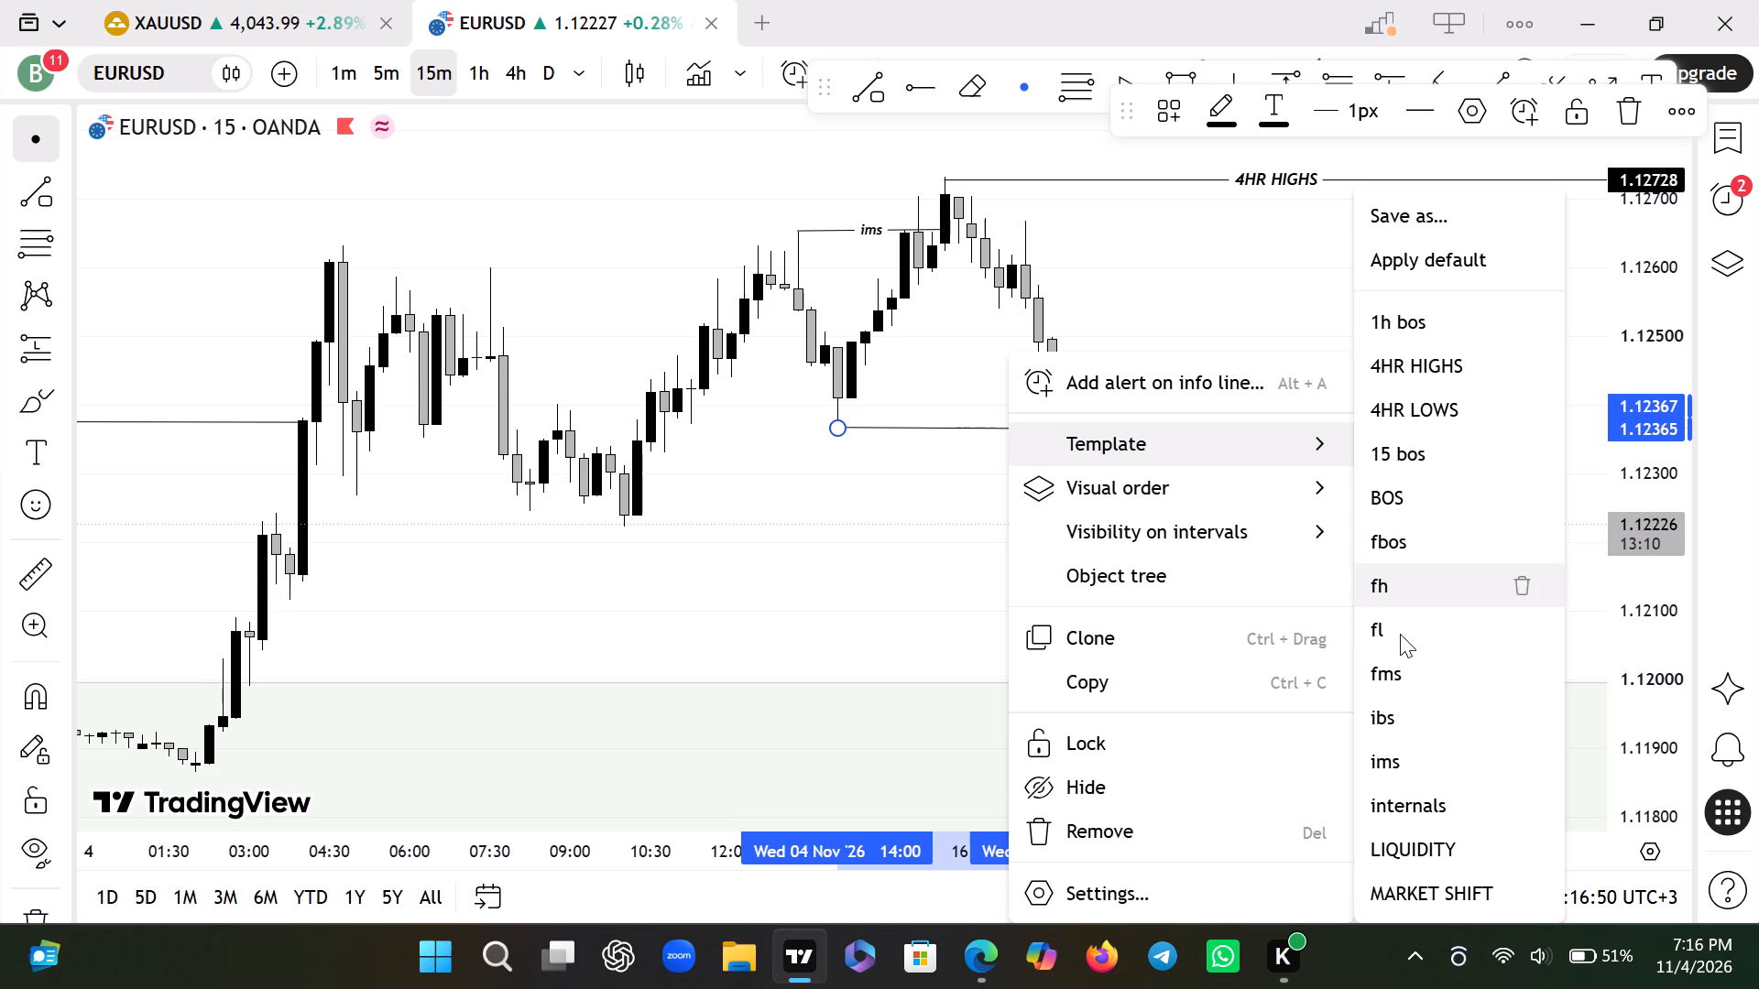
left_click(1429, 745)
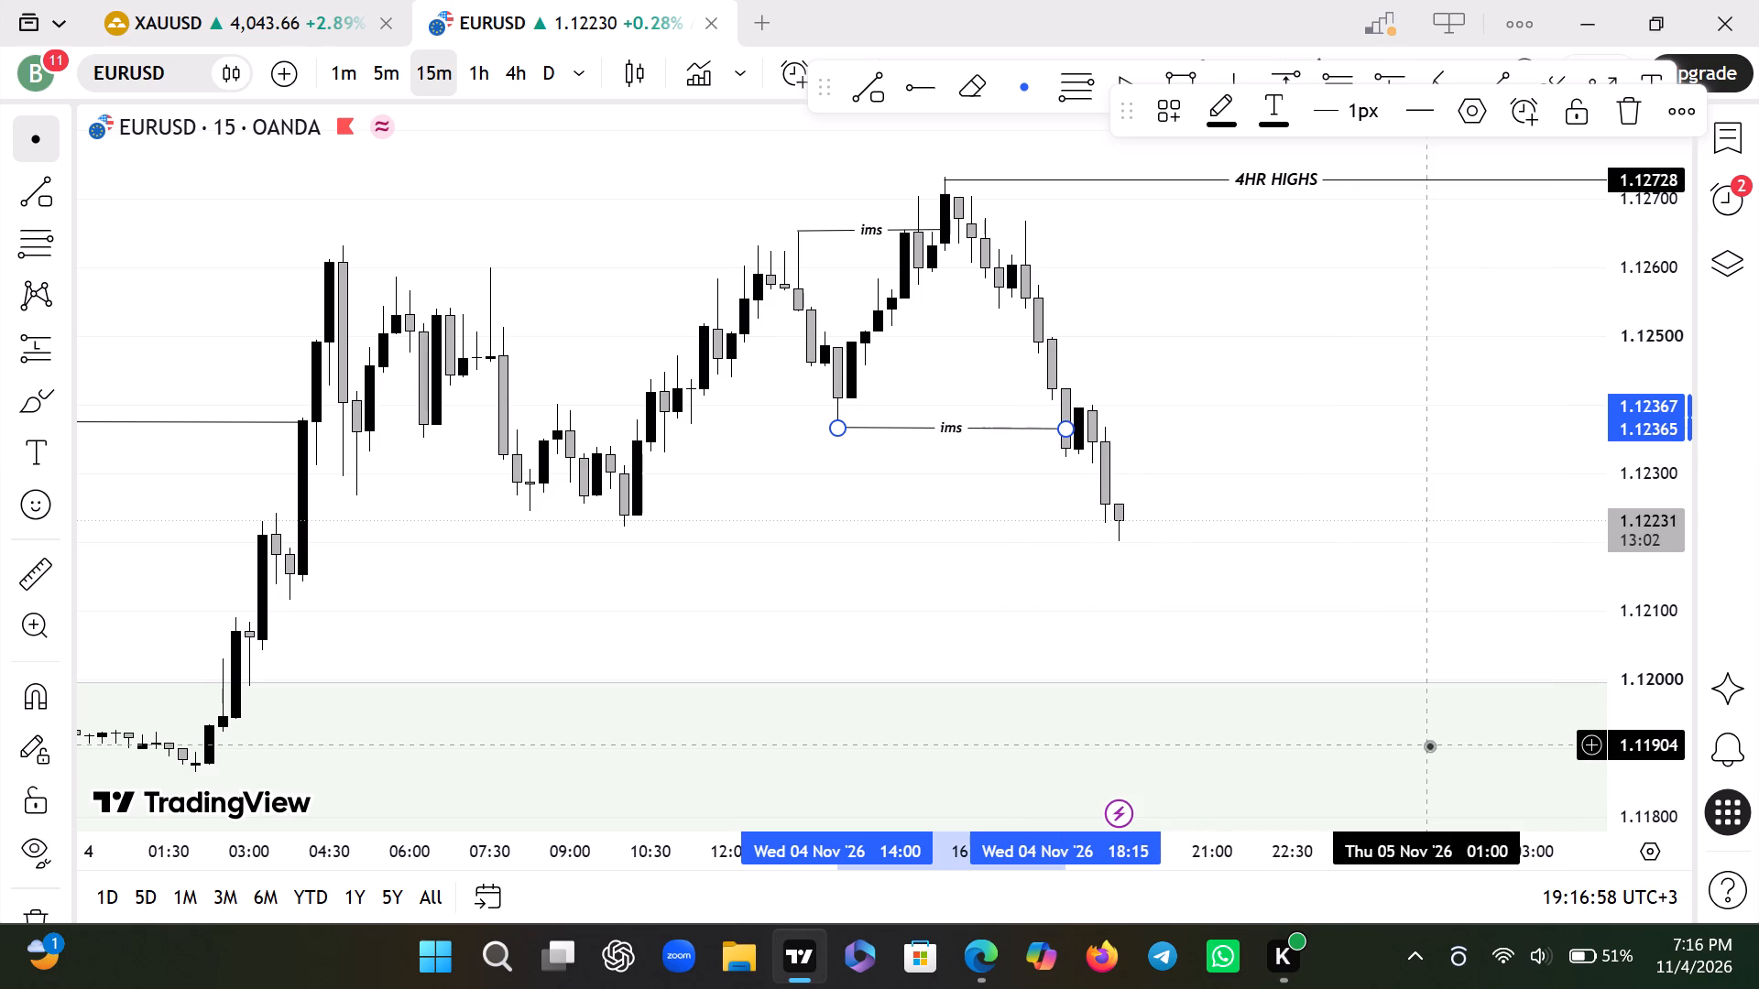
Apply the BOS template to the line from the 4 Nov 13:15 high.
right_click(875, 223)
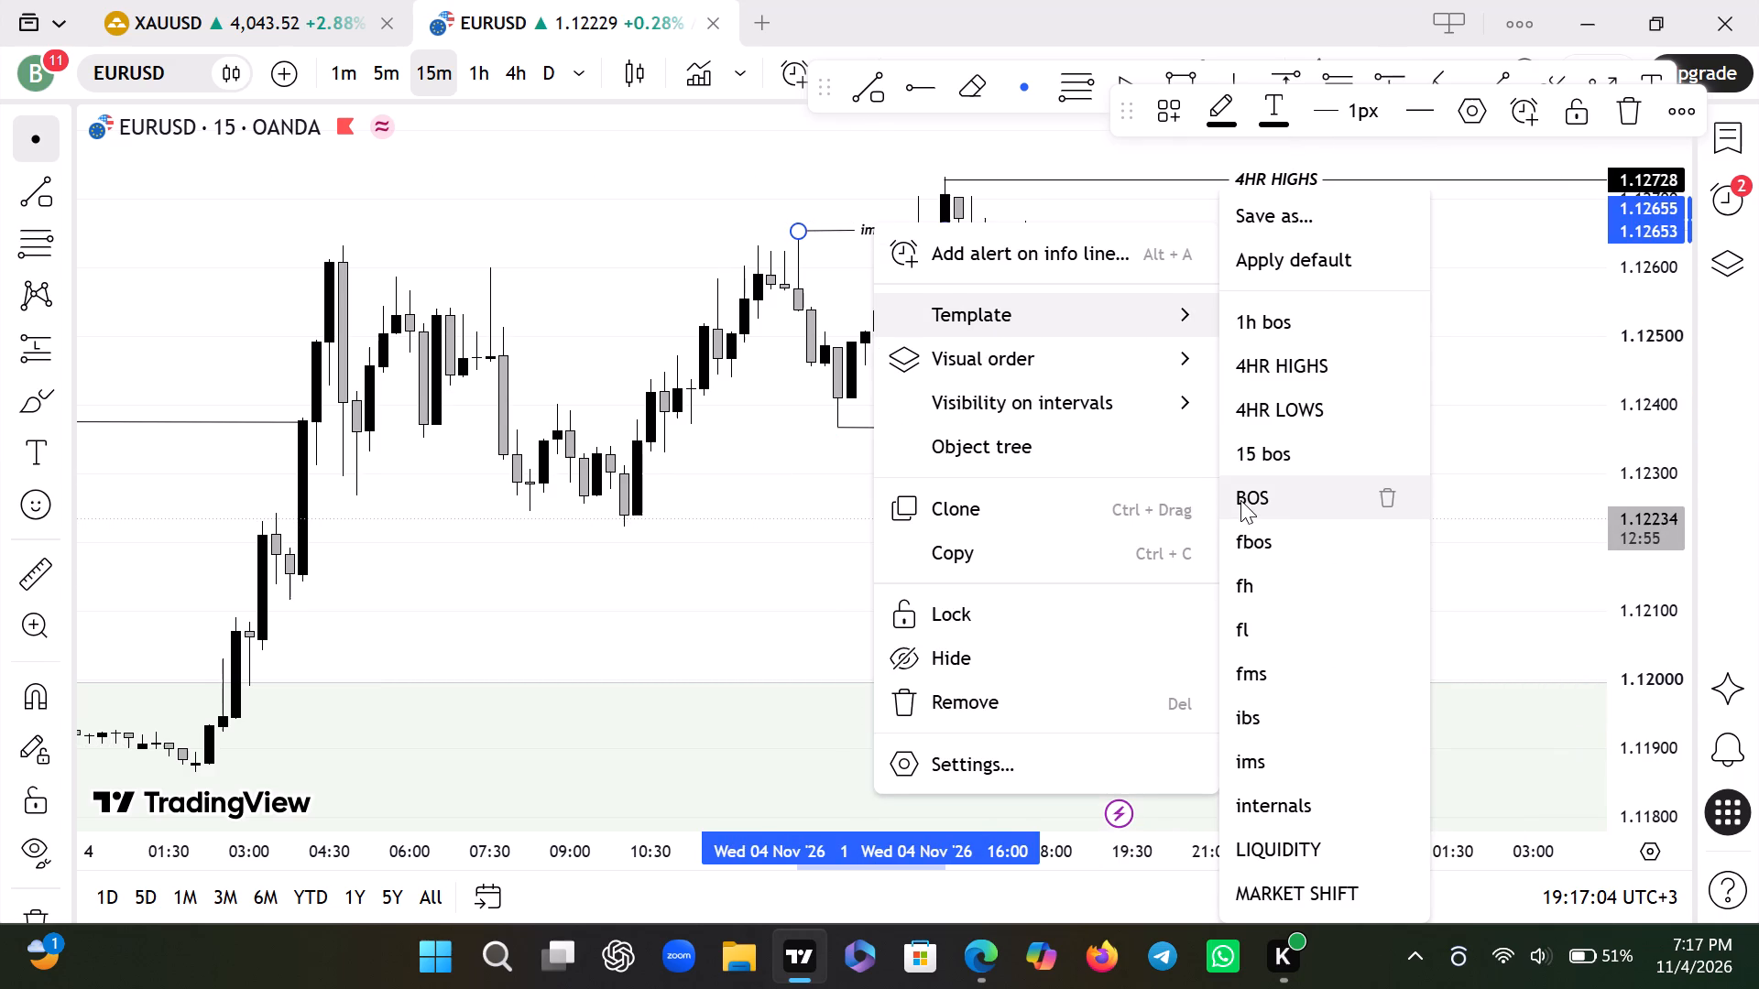
left_click(1274, 503)
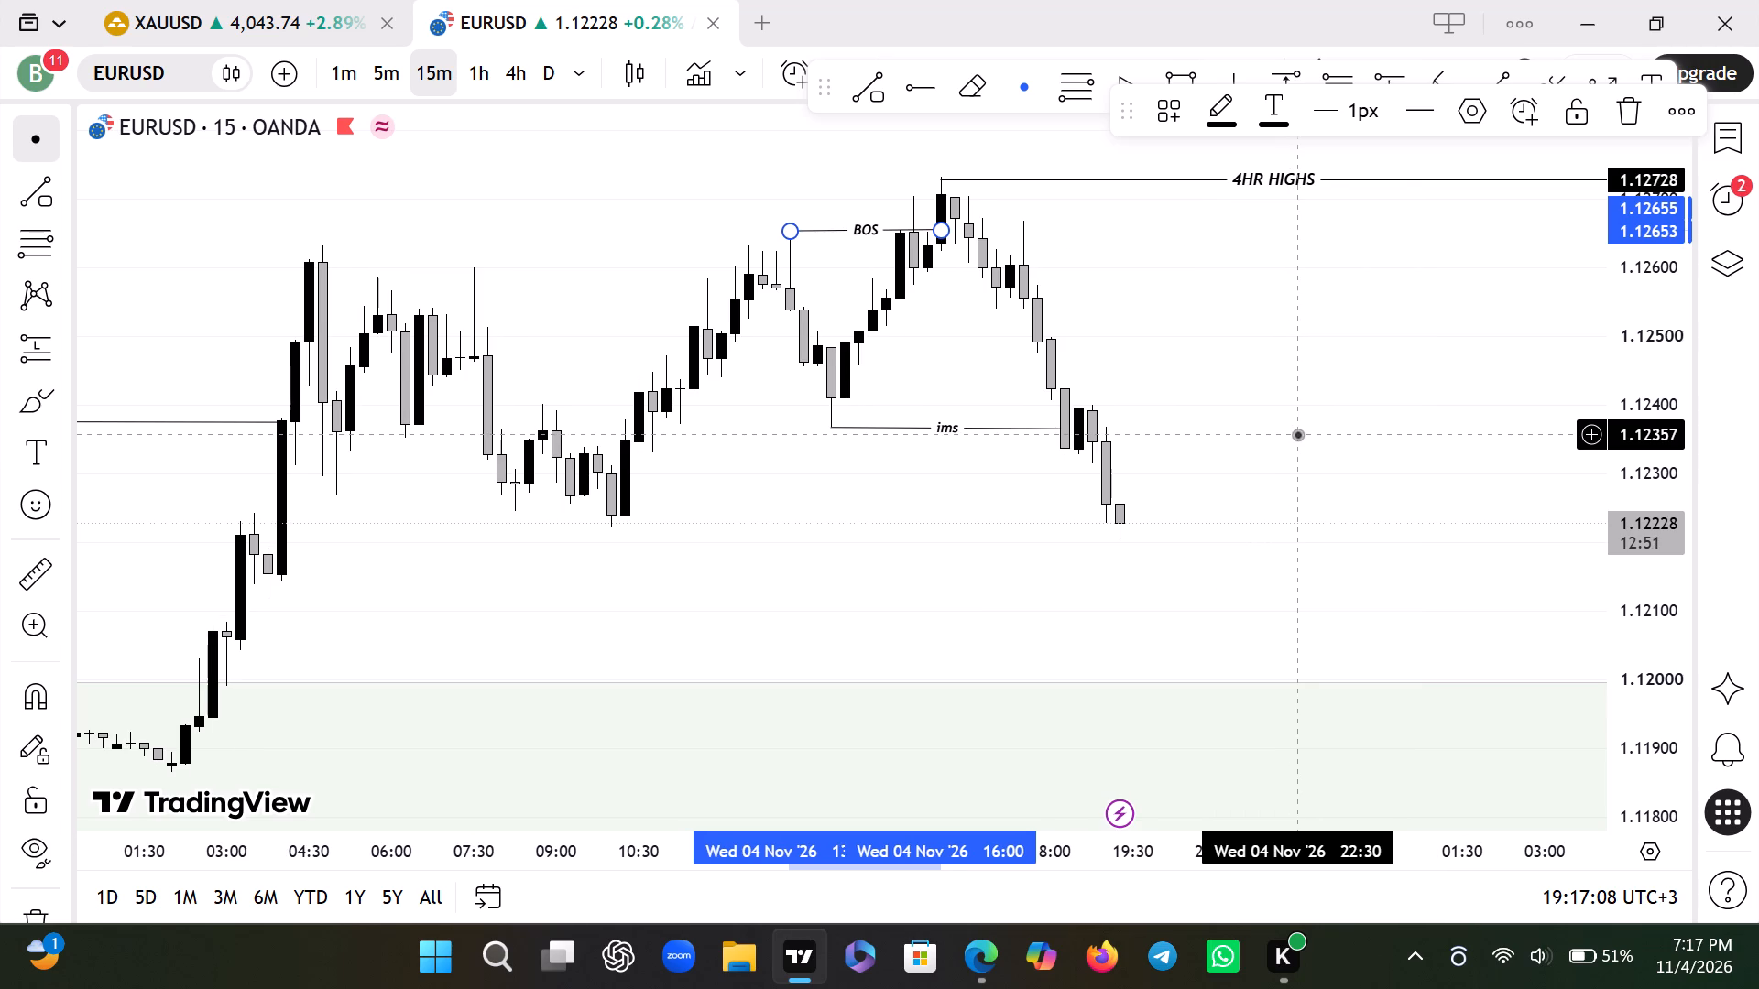
Examine the EURUSD 15-minute structure from the earlier BOS and the 4HR LOWS demand zone up to the 4HR HIGHS.
left_click(1297, 434)
scroll(1297, 434, "left", 1)
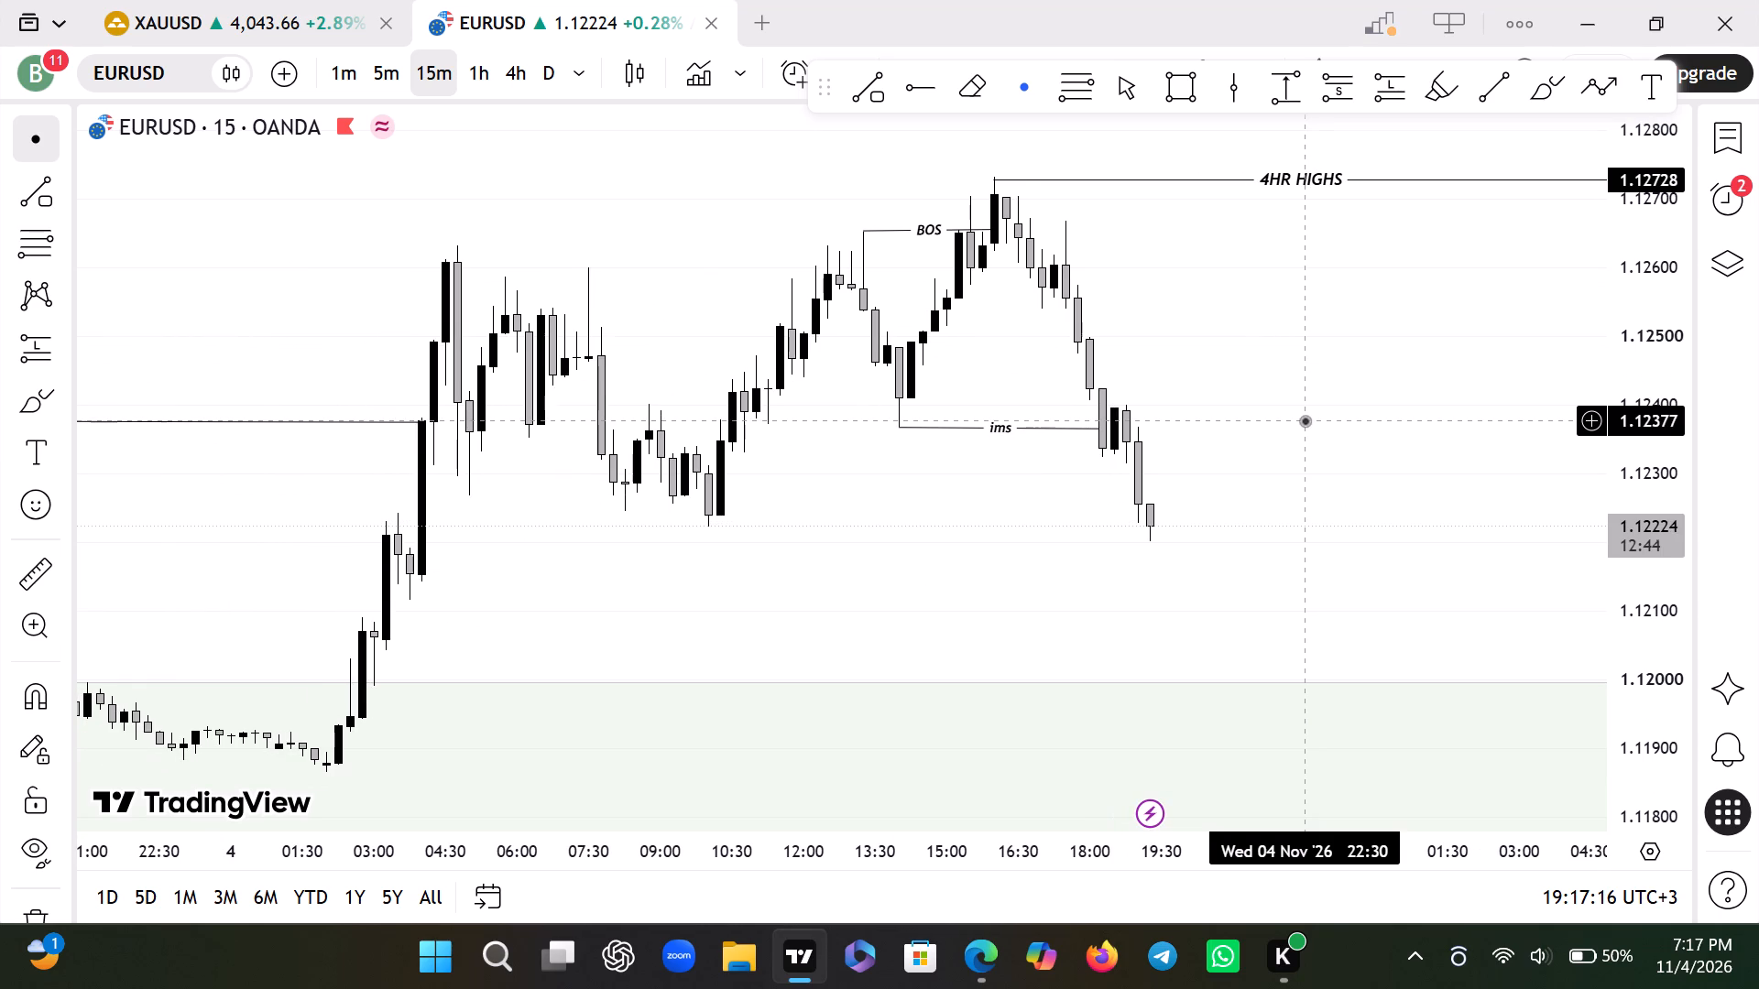
scroll(1305, 420, "down", 1)
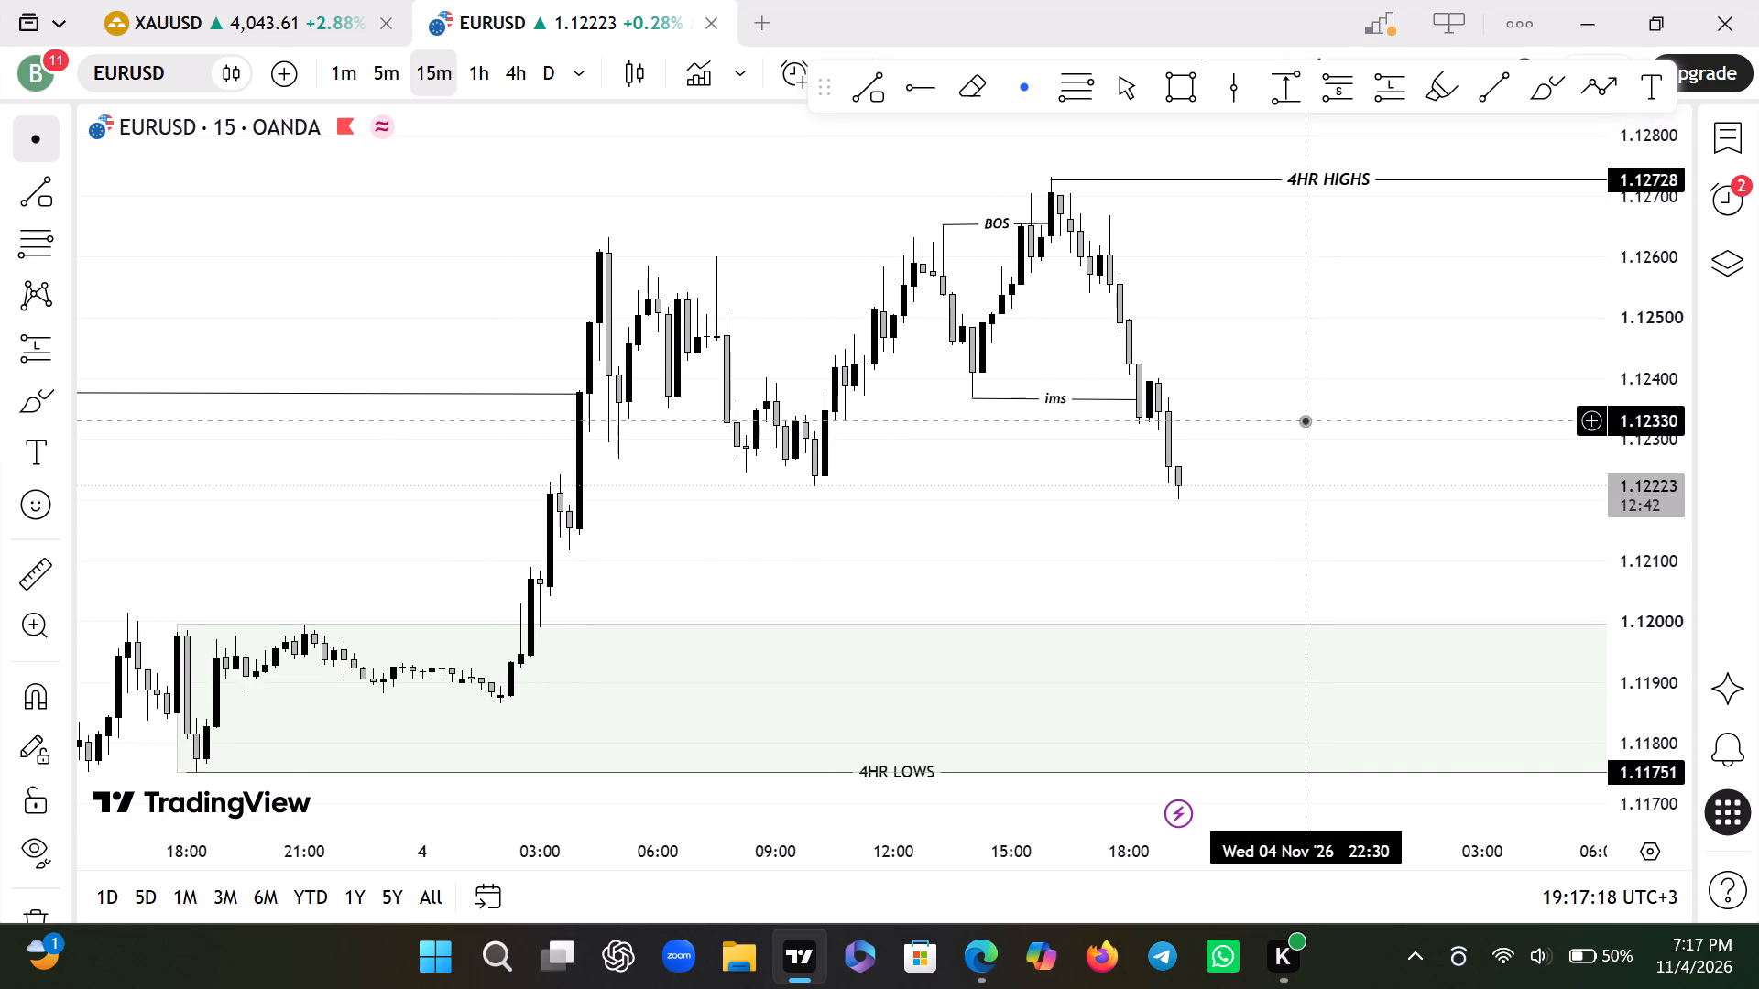
left_click(452, 831)
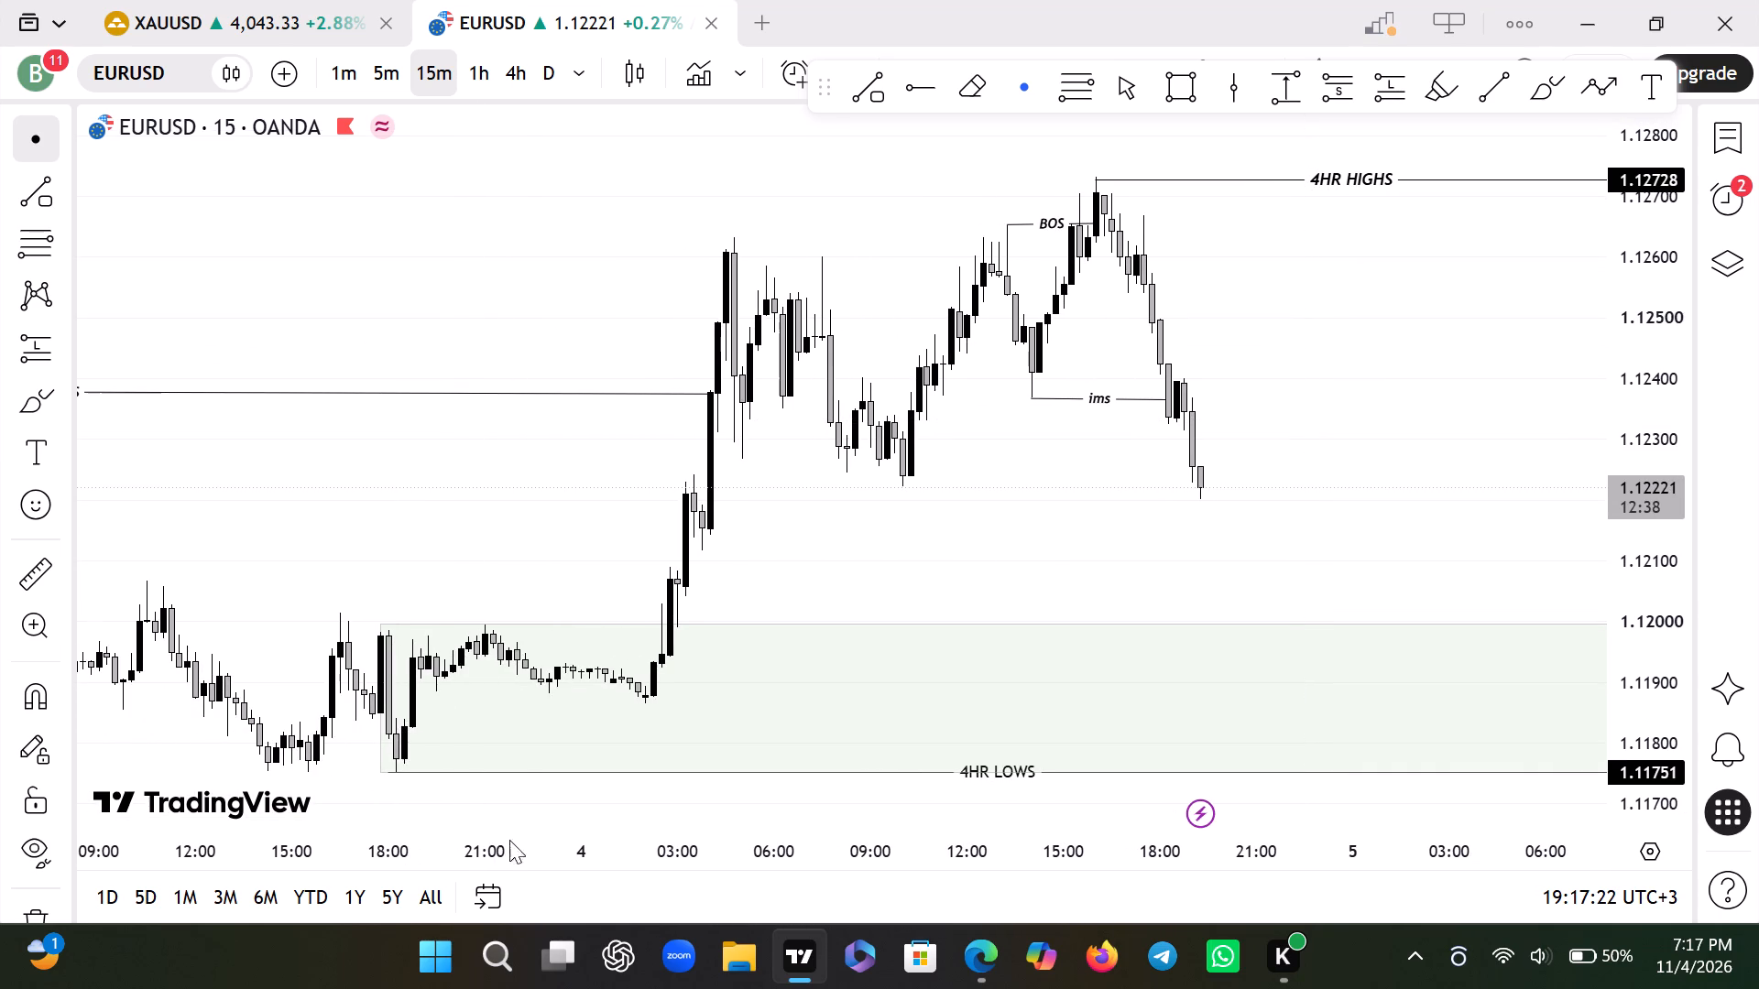
left_click_drag(461, 856, 866, 856)
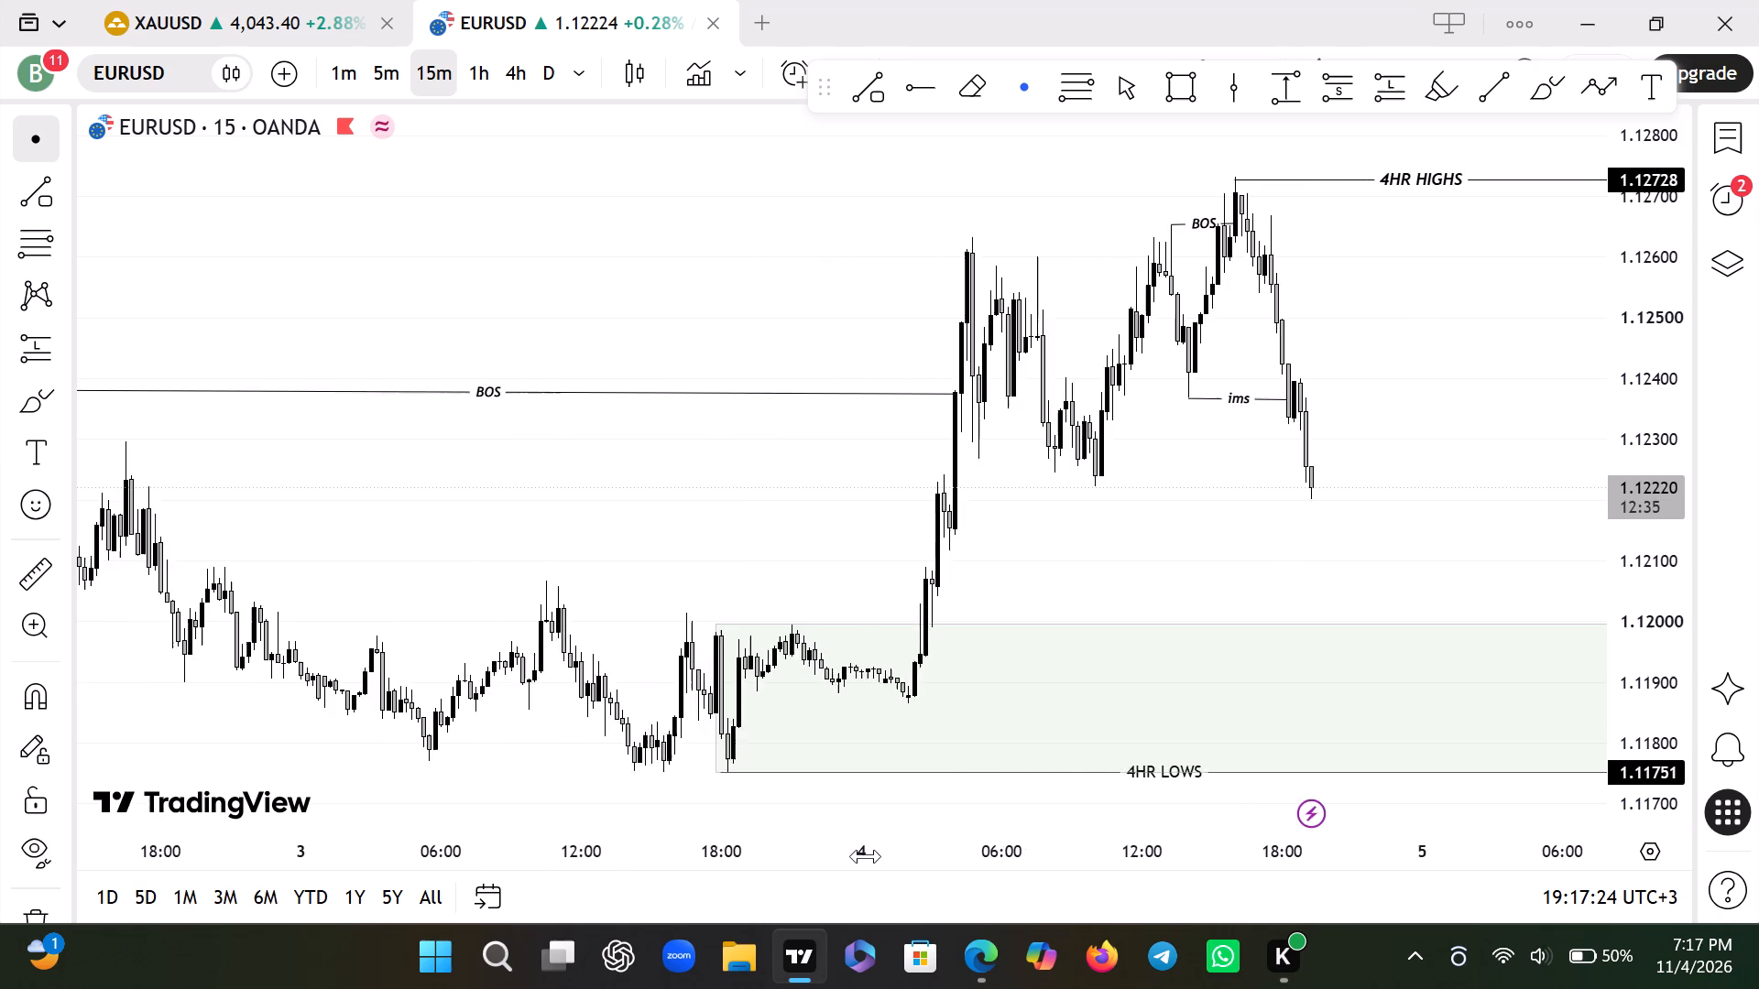
left_click_drag(866, 856, 925, 830)
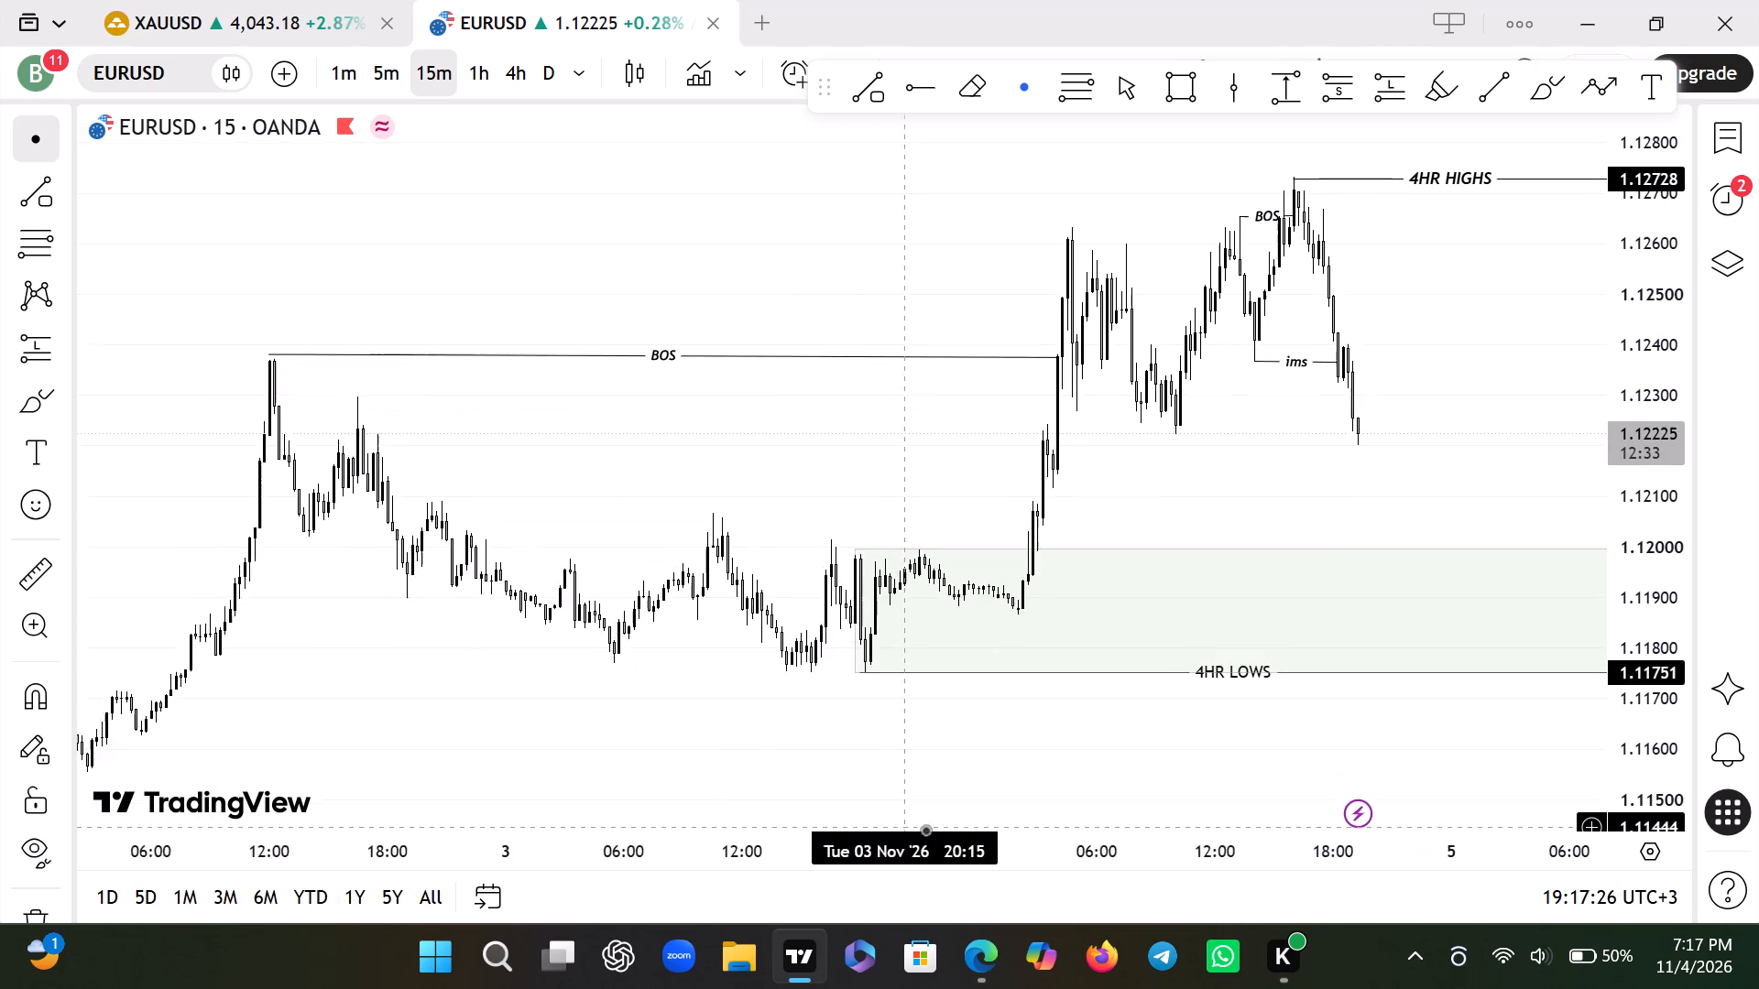
left_click_drag(925, 830, 928, 830)
left_click_drag(1084, 737, 942, 733)
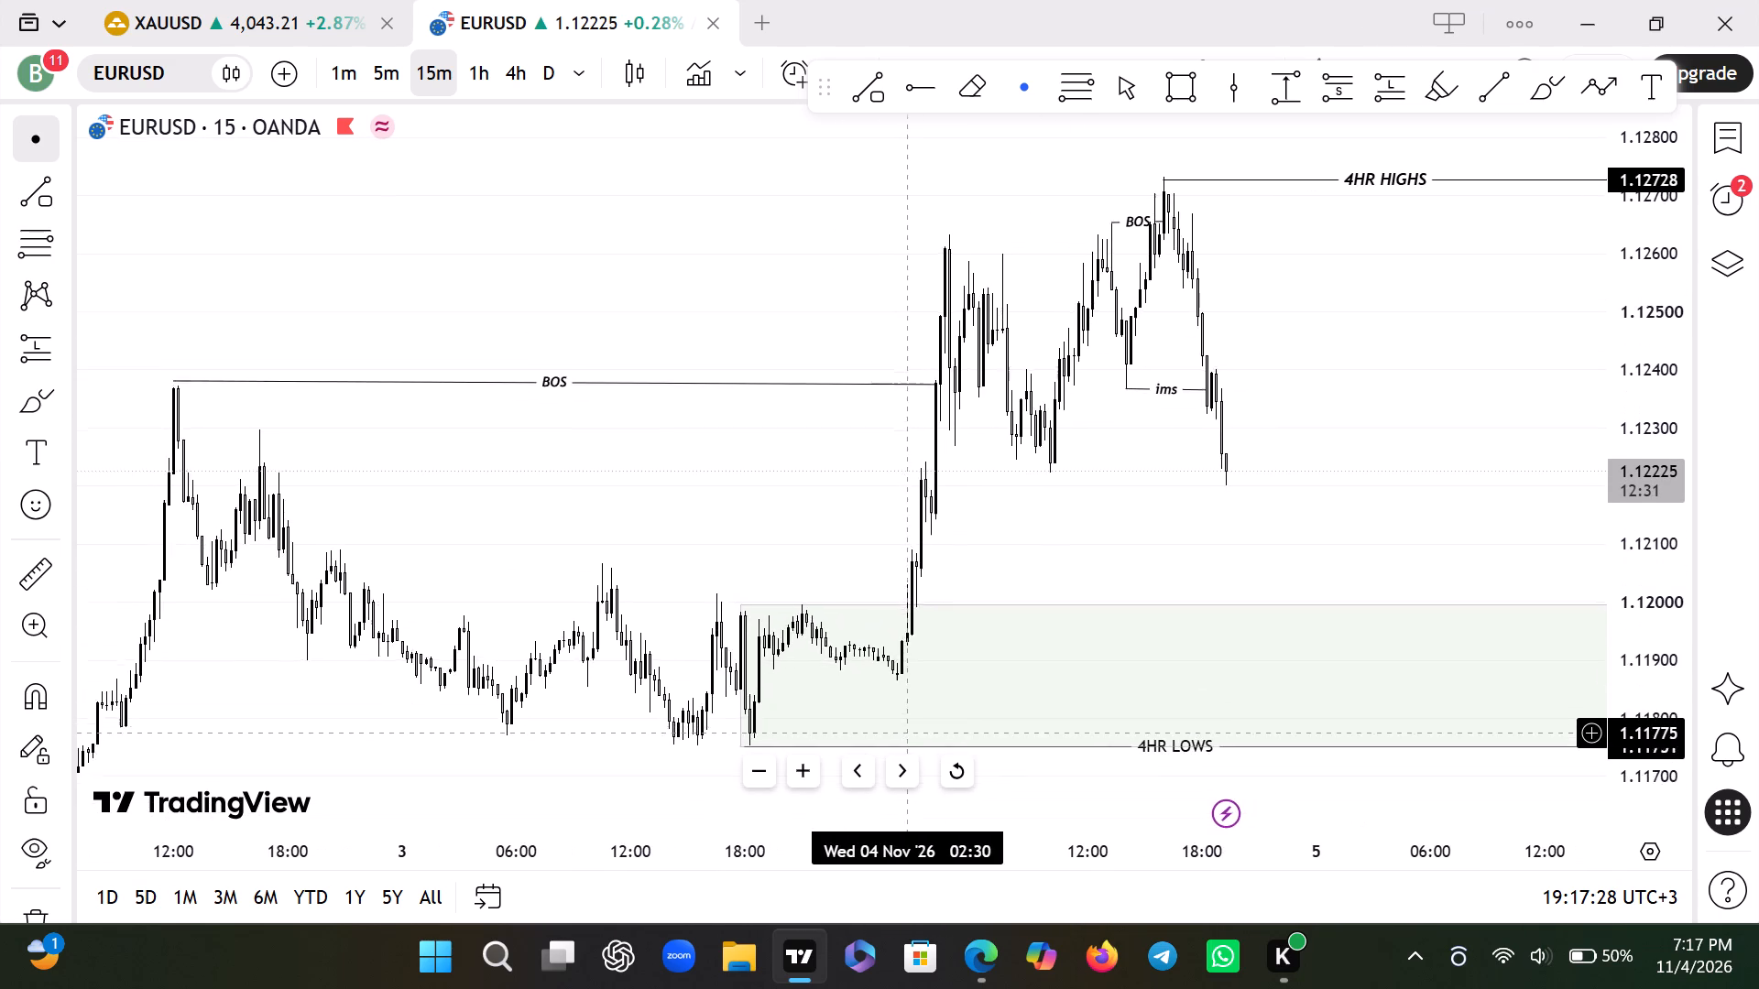
left_click_drag(942, 733, 1000, 736)
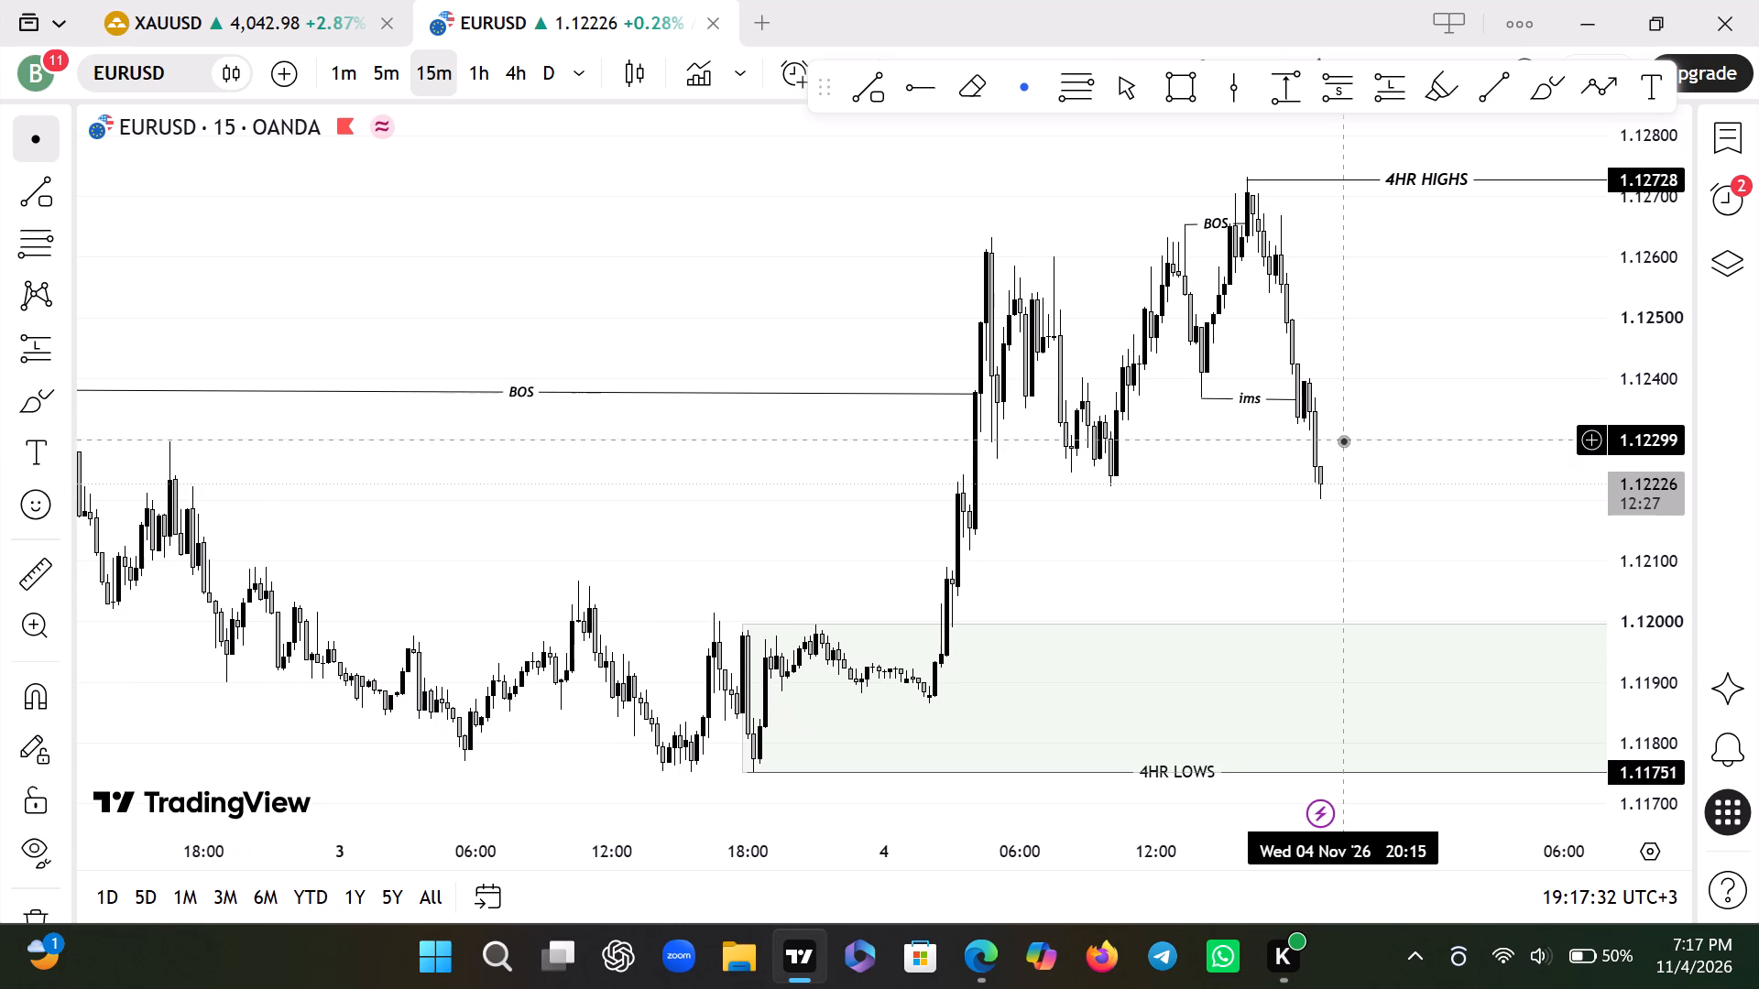
left_click(487, 84)
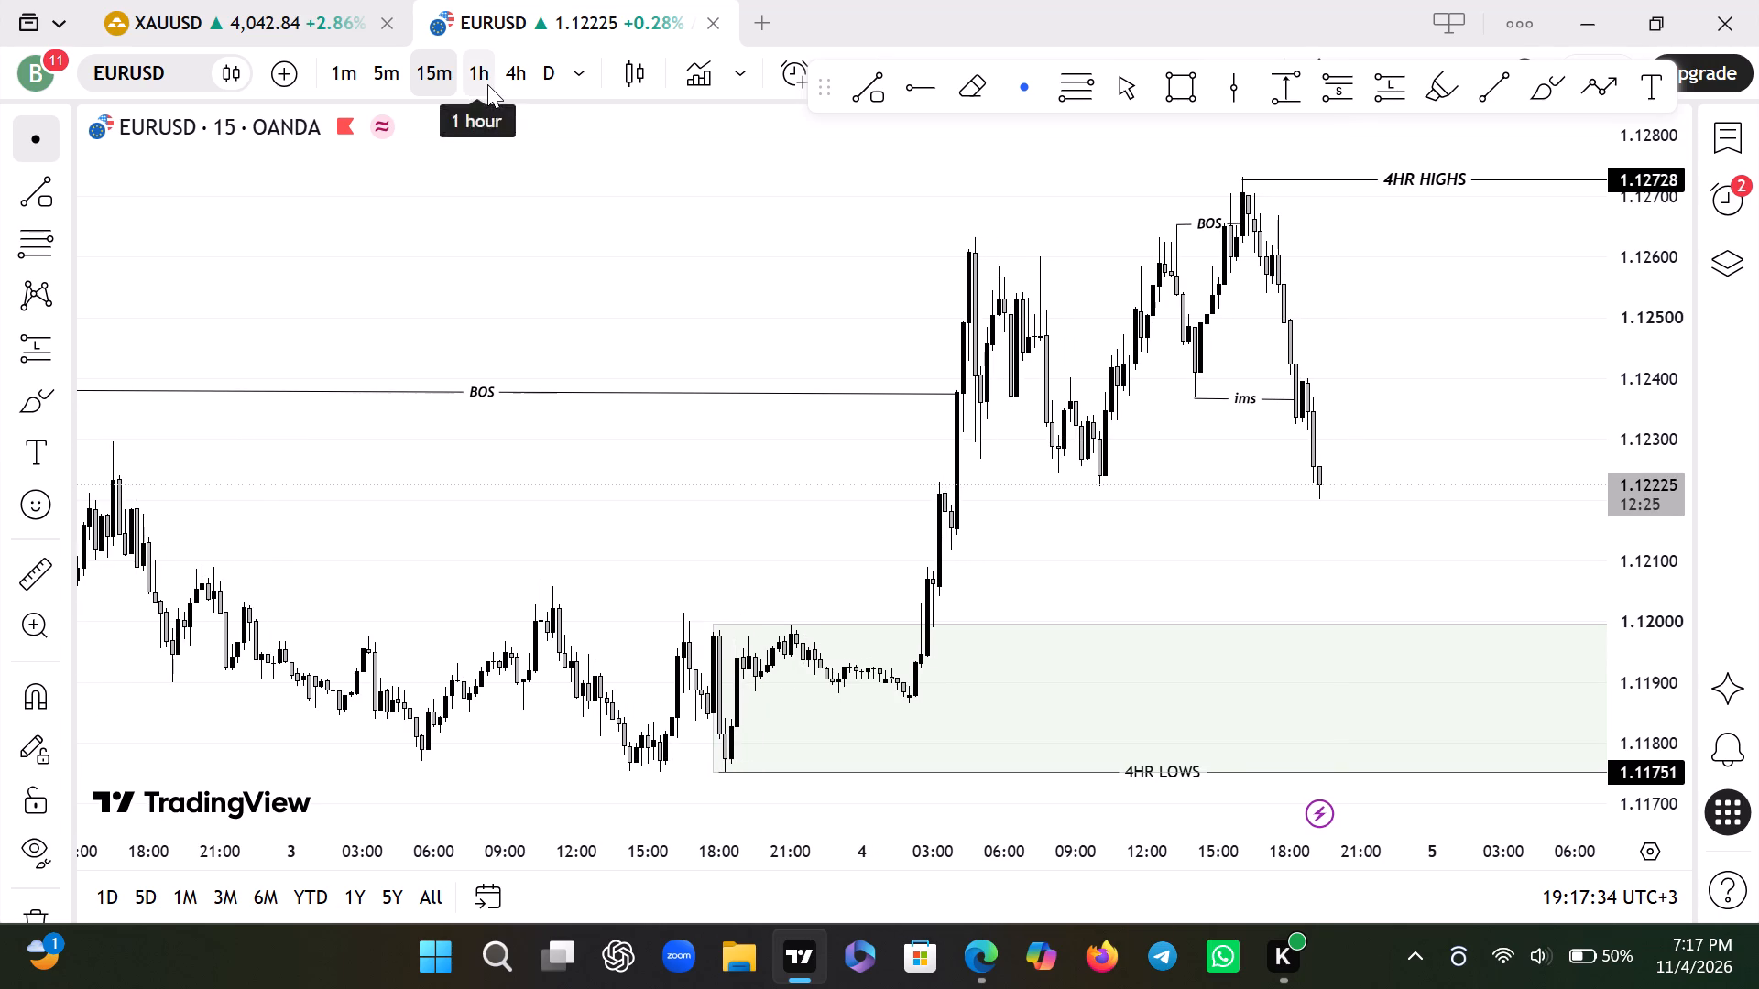
On the XAUUSD 1-hour chart, move the premium/discount box's starting corner to the 28 Oct 23:00 high at about 4,083.33.
left_click(276, 24)
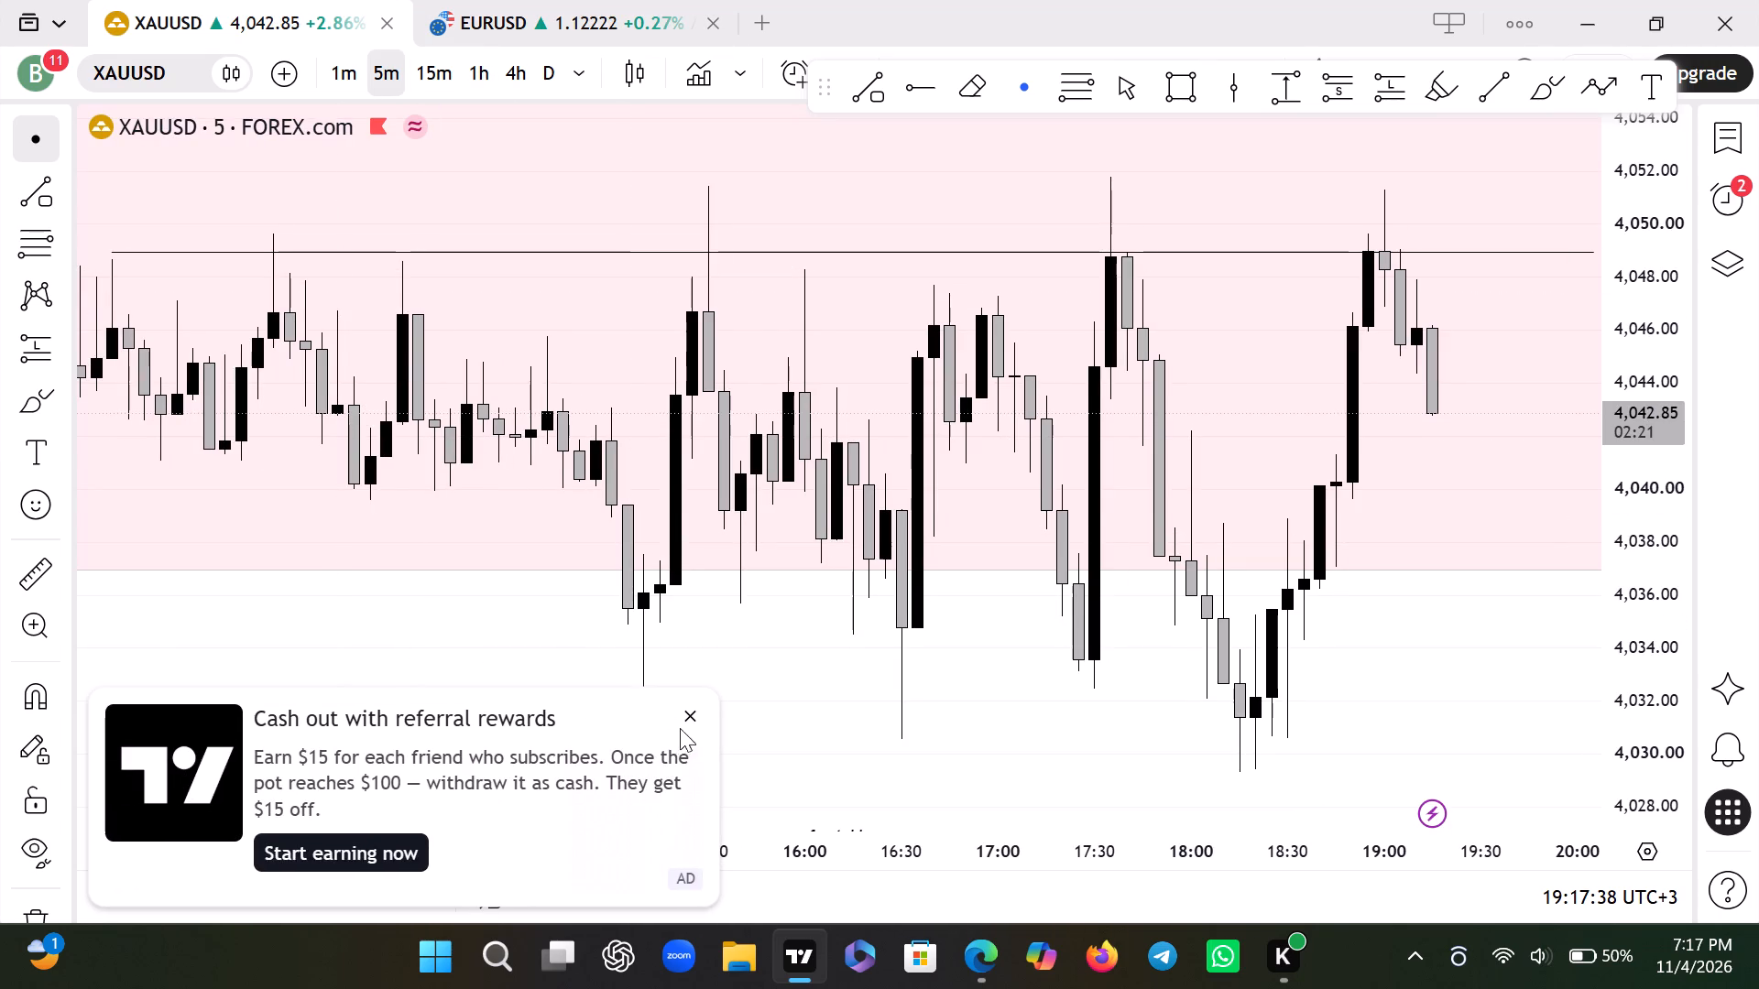
left_click(697, 721)
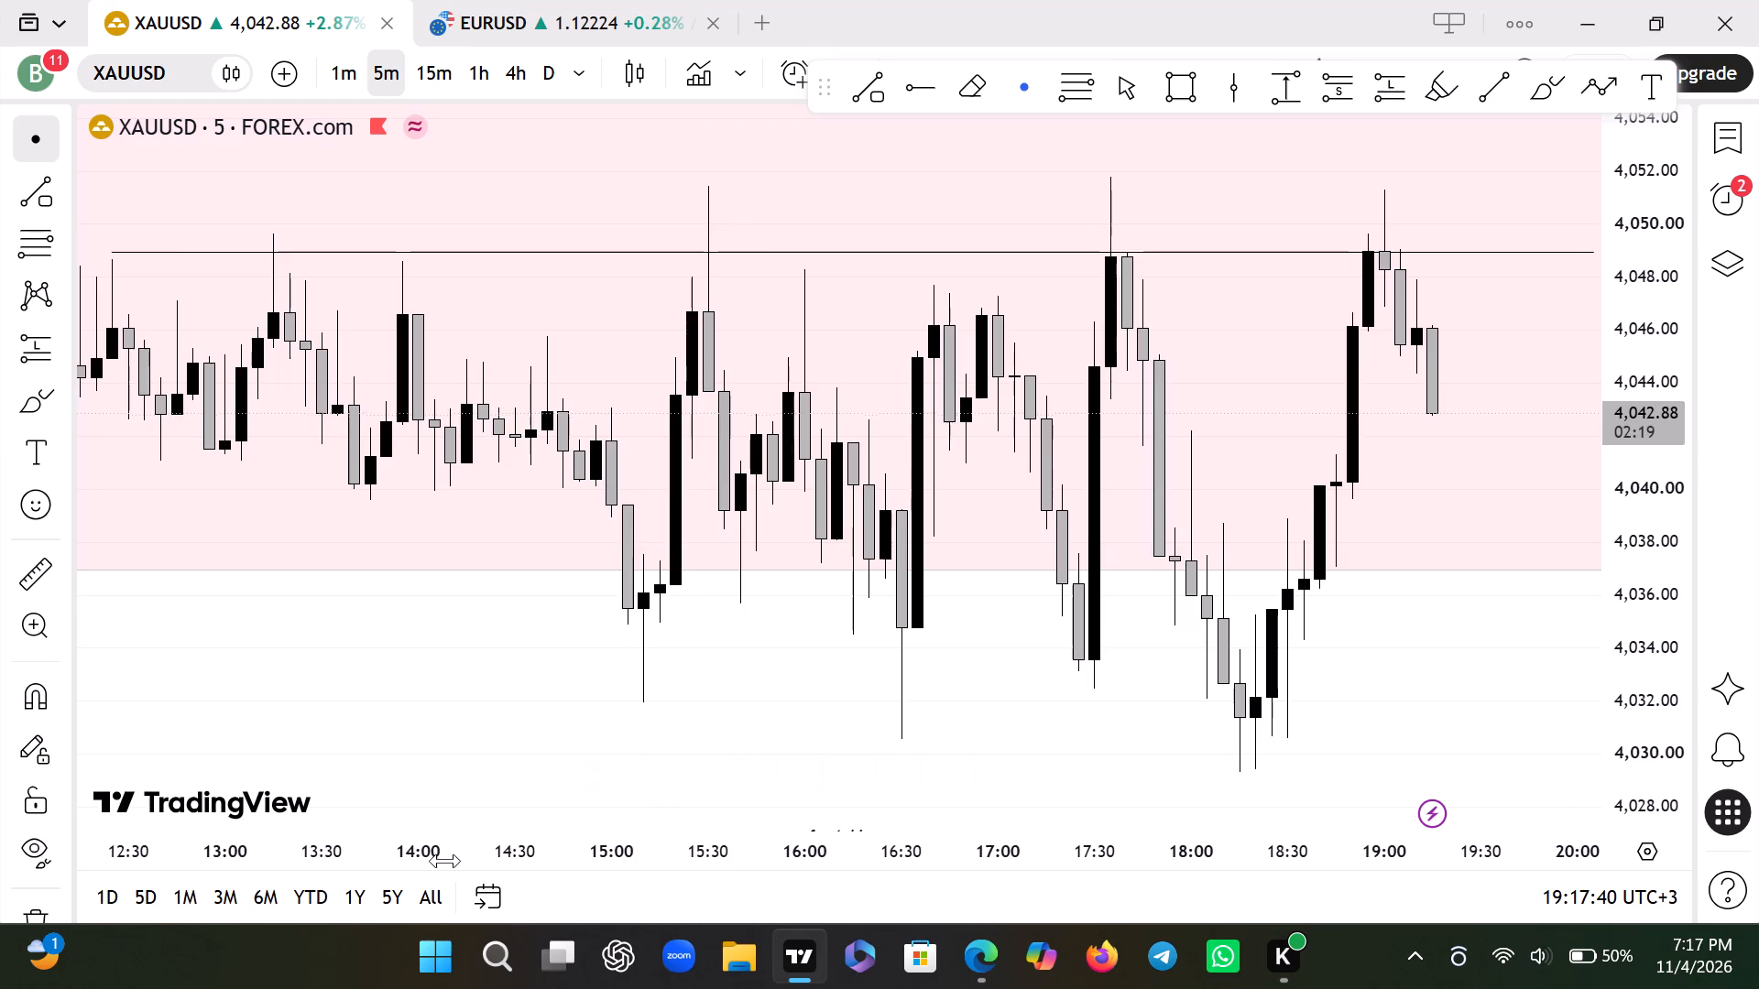
left_click_drag(445, 861, 1189, 851)
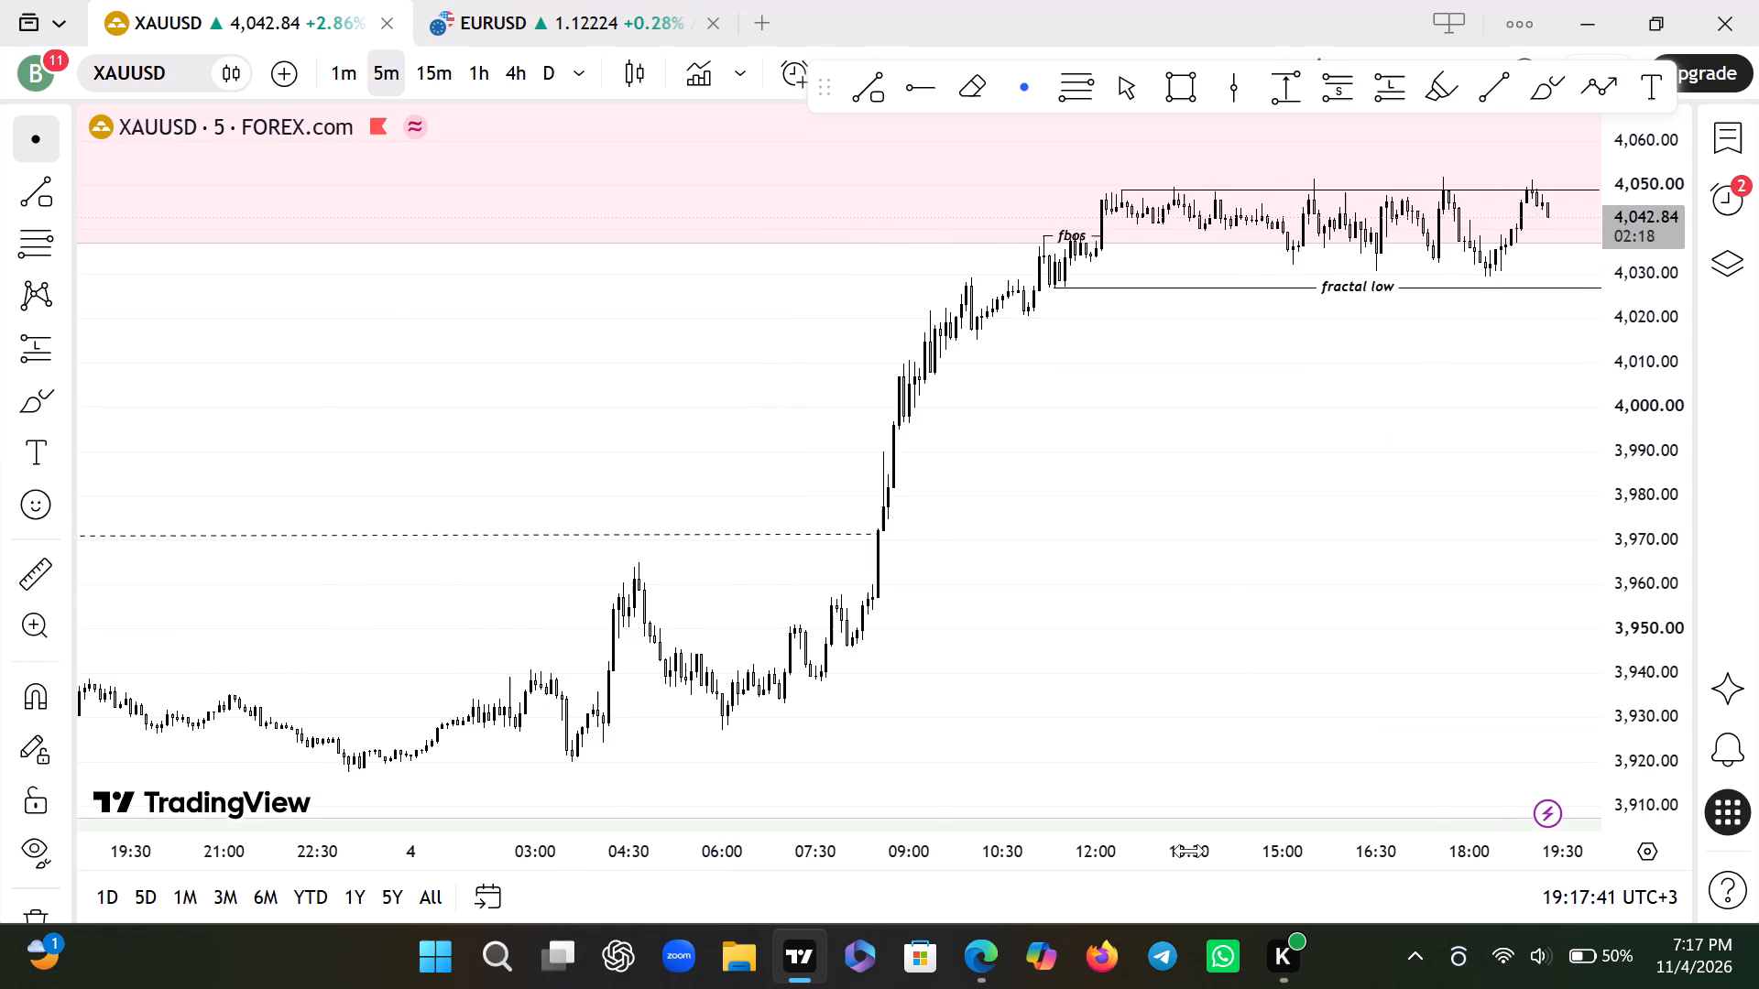
left_click_drag(1189, 851, 468, 815)
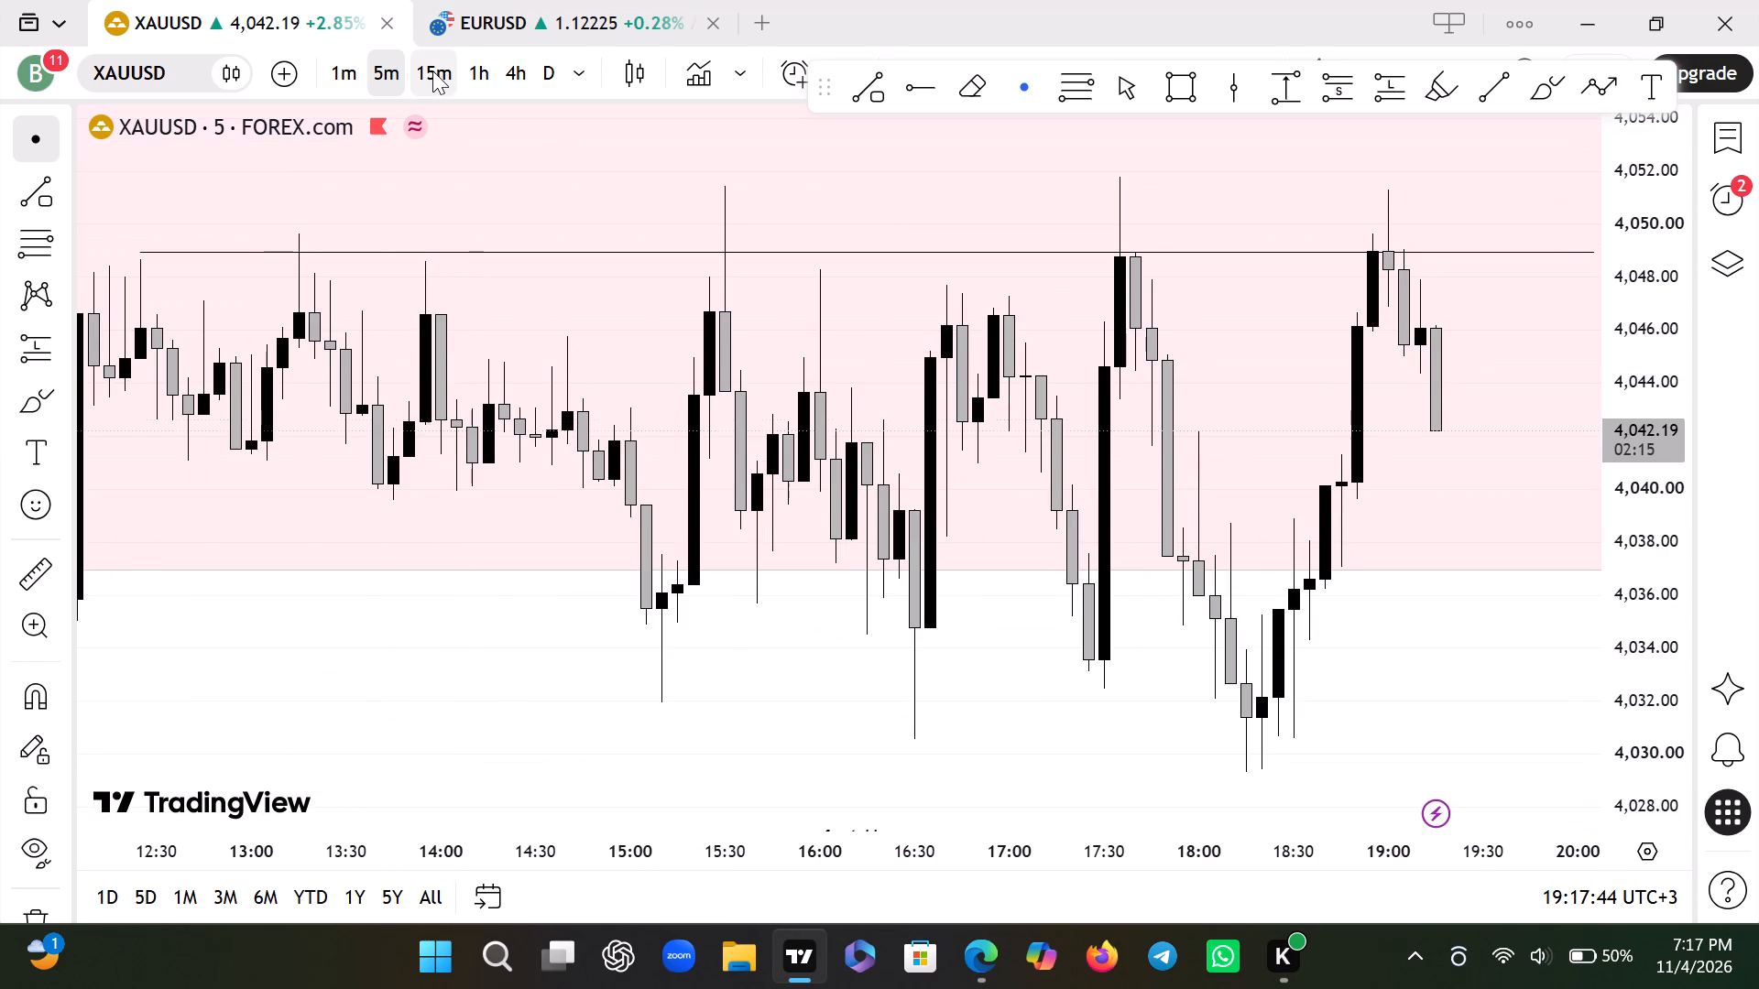
left_click(433, 71)
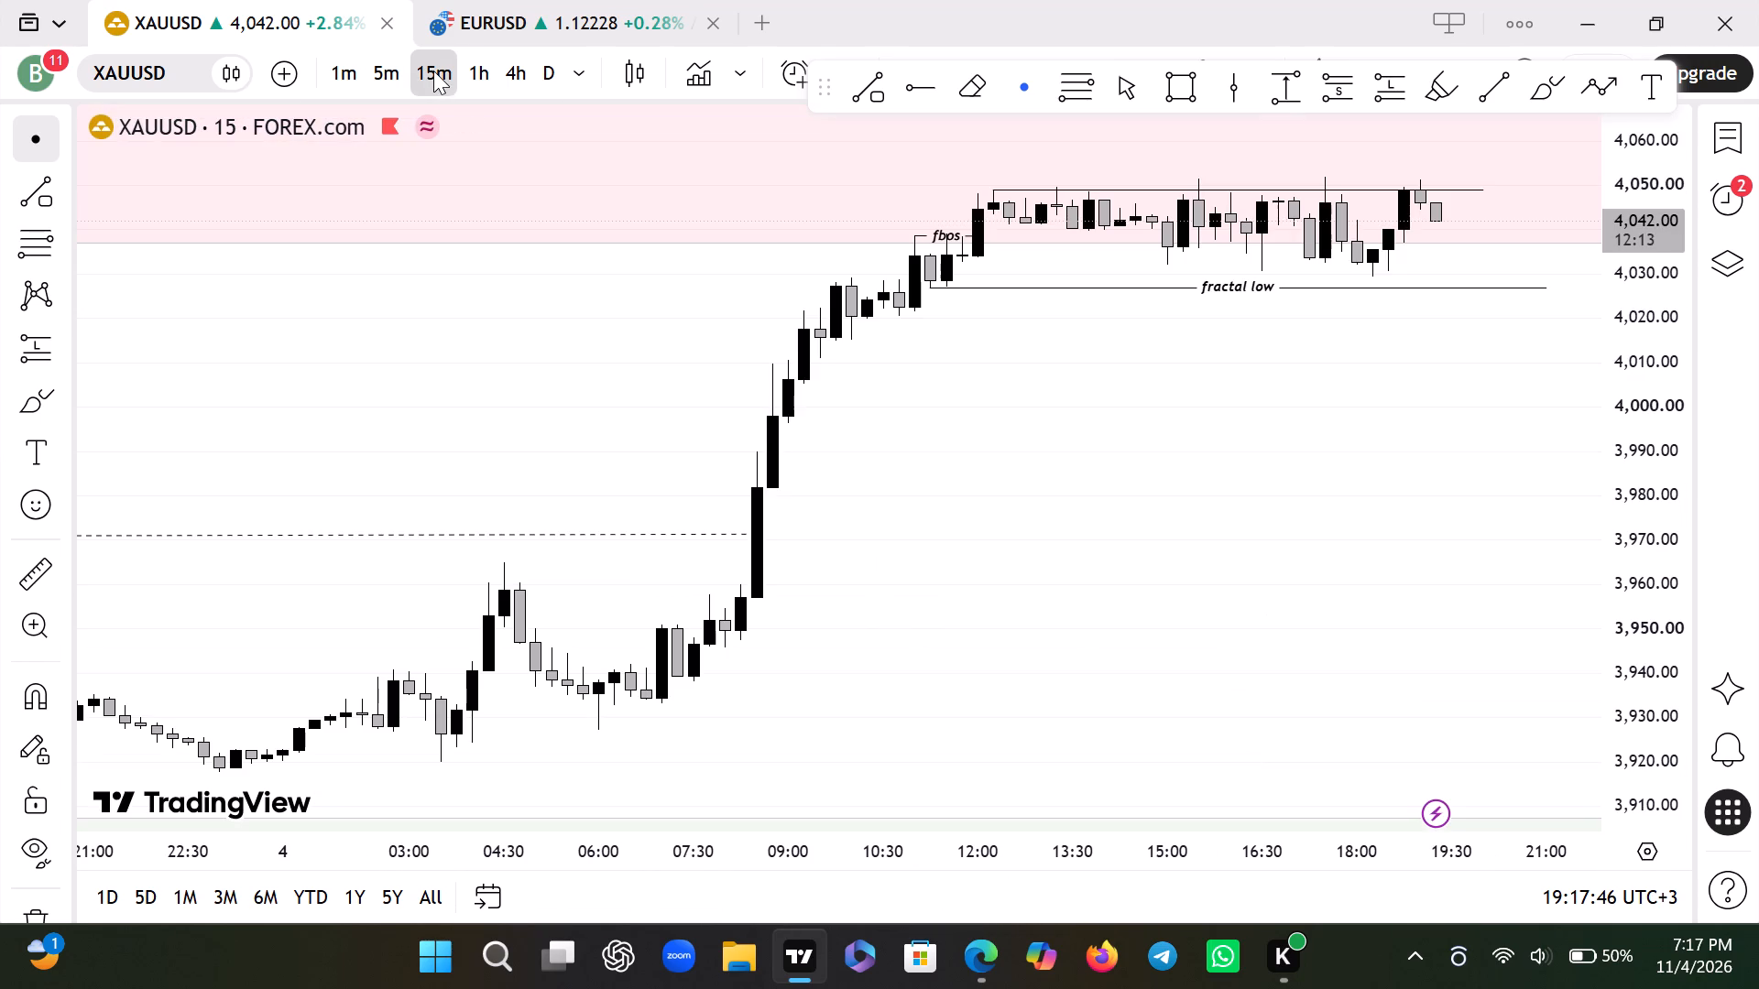
left_click(489, 55)
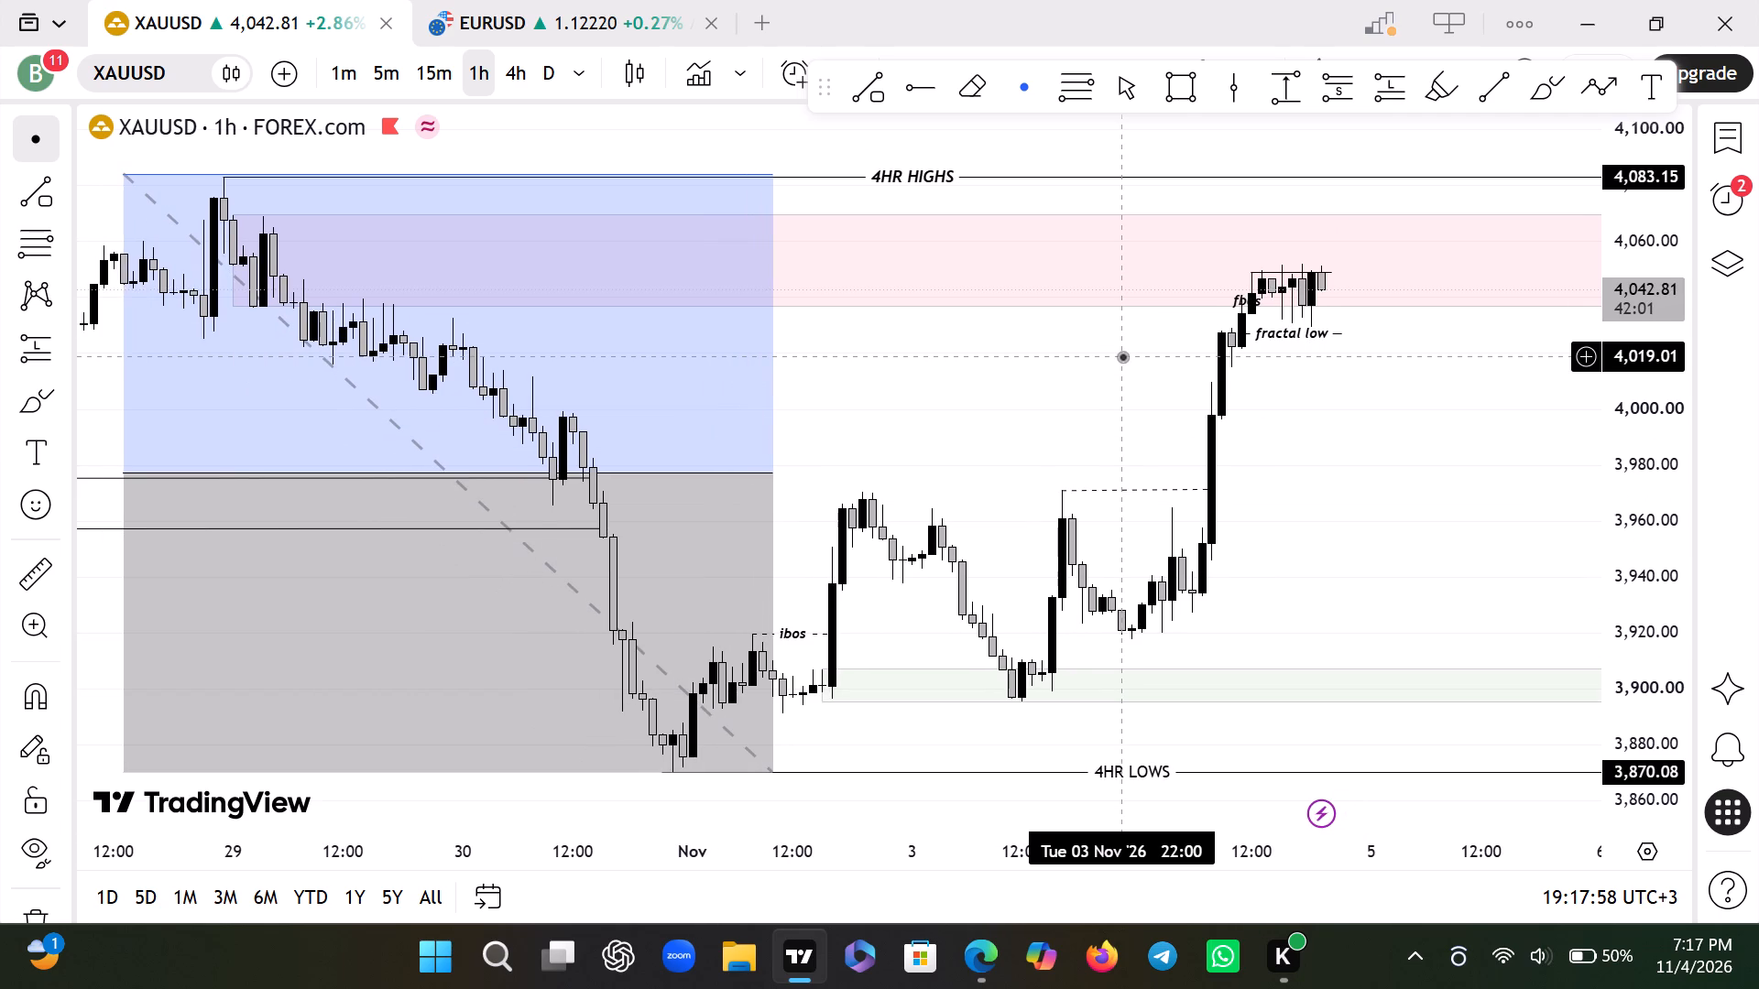
left_click_drag(128, 172, 223, 176)
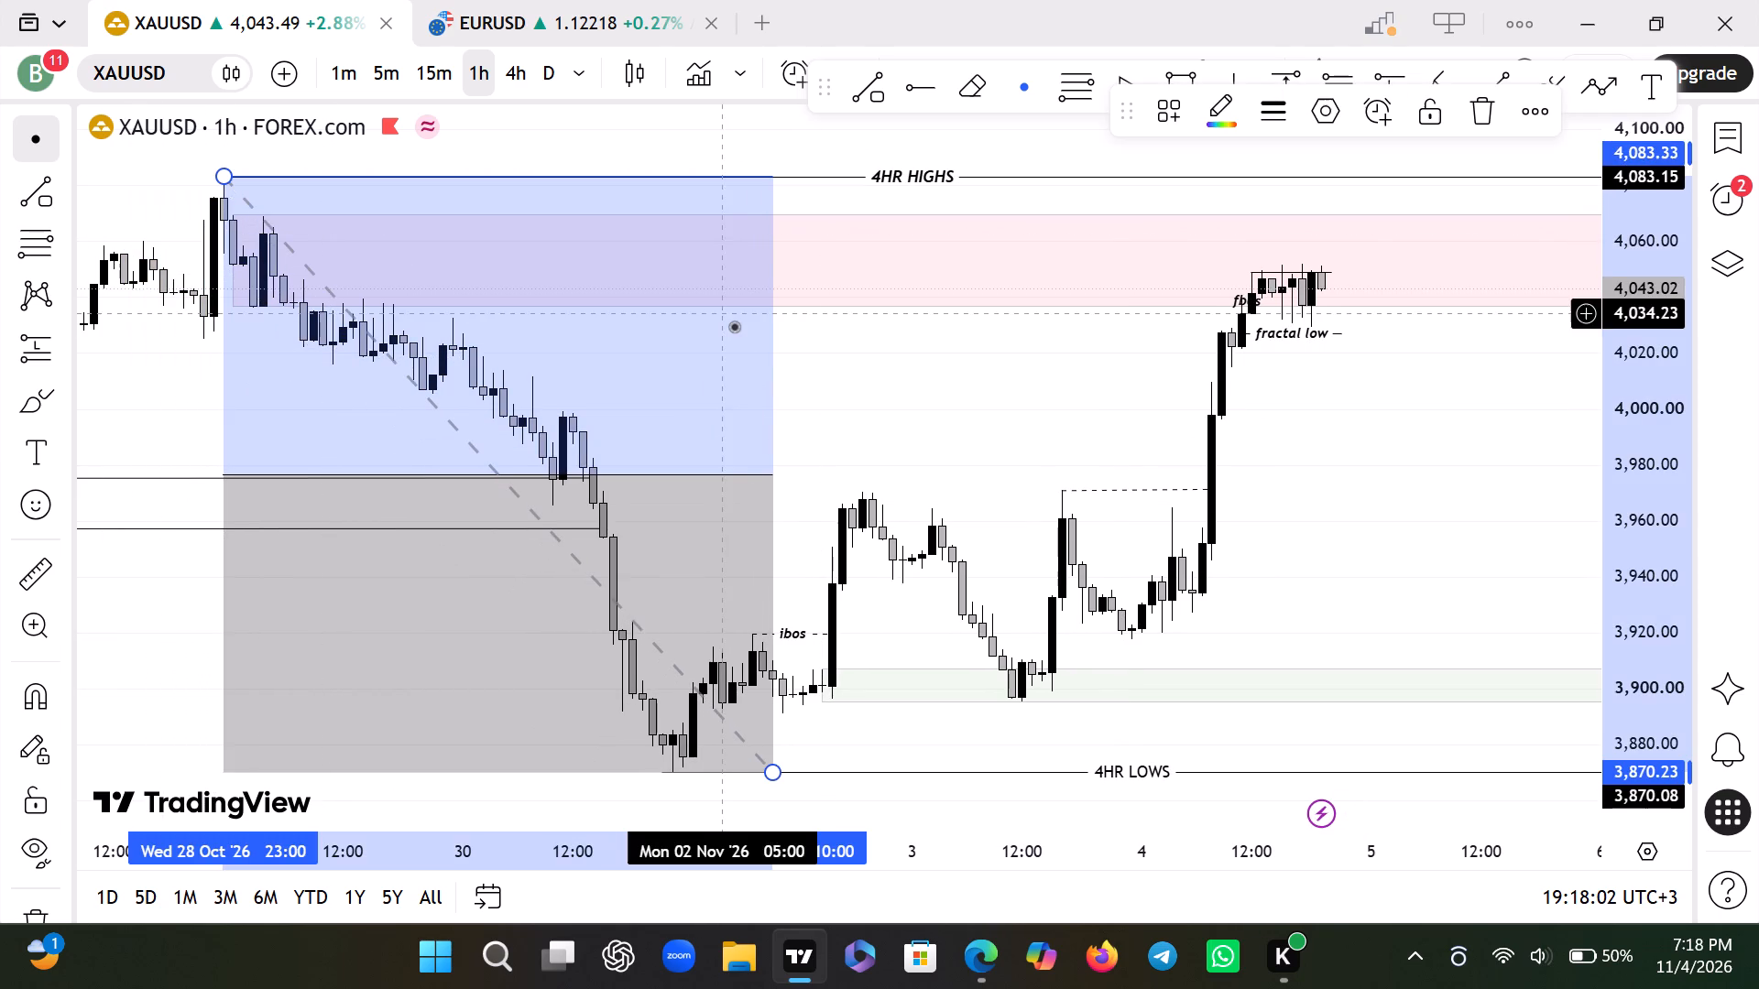
left_click(910, 346)
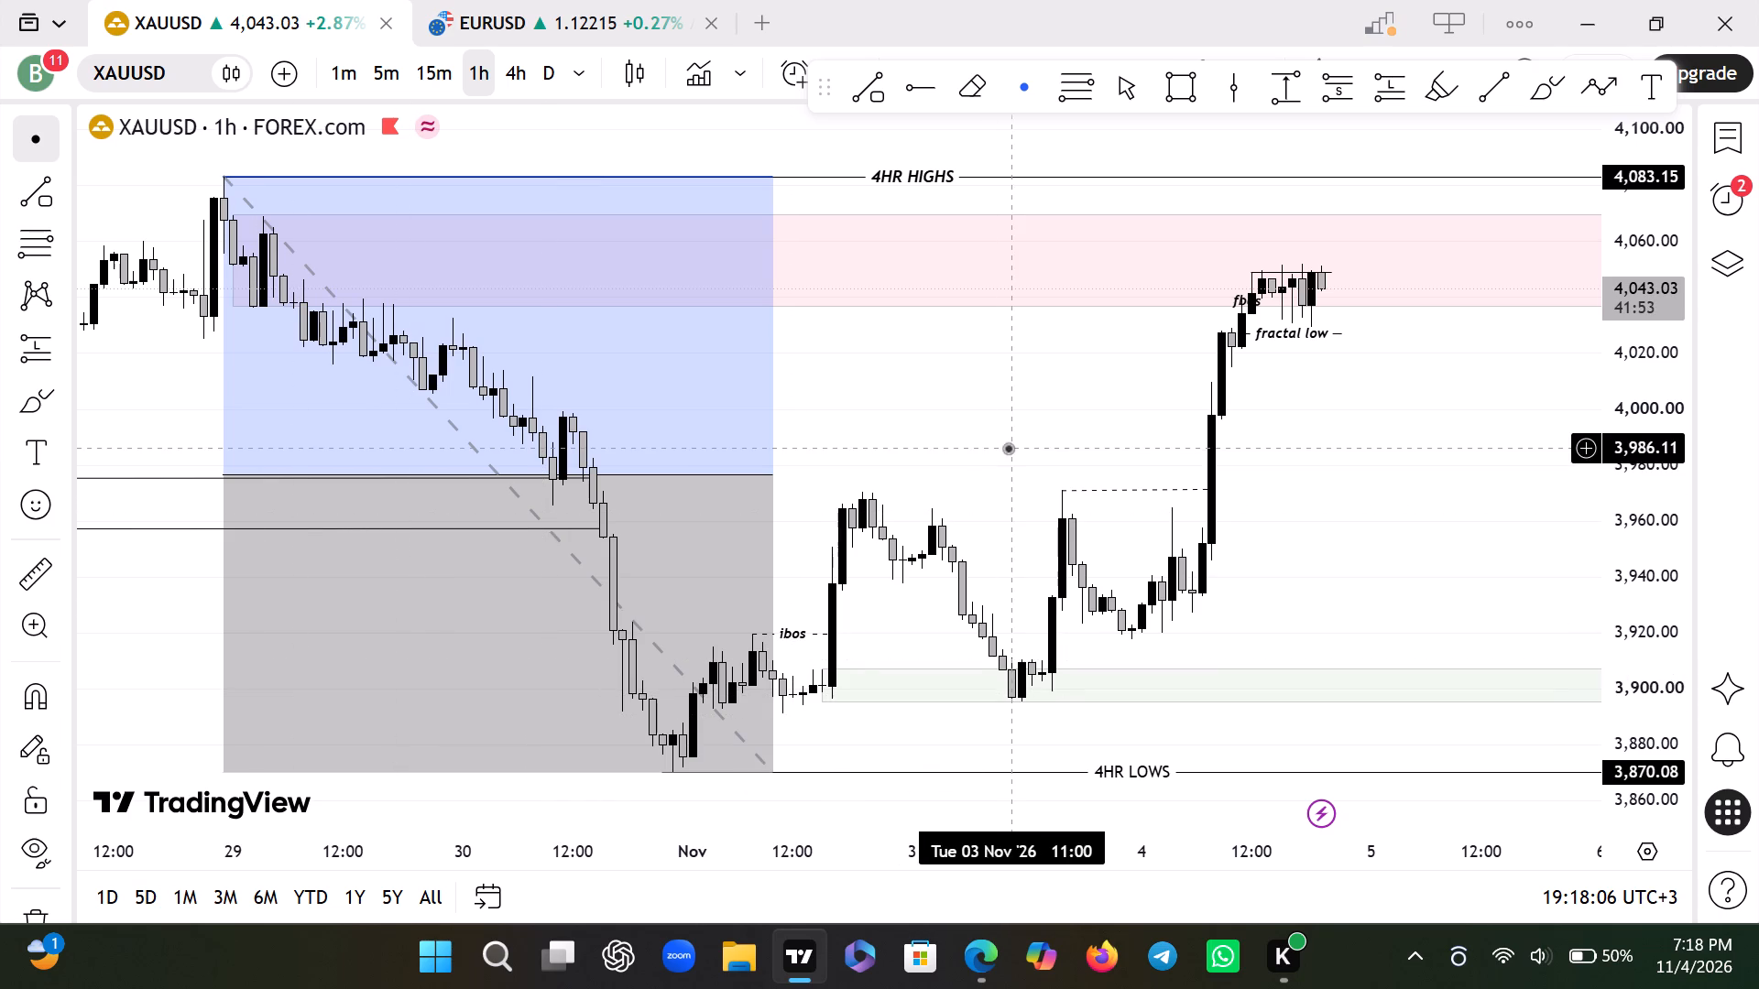
Examine the XAUUSD price structure on the 1-hour, 15-minute and 5-minute charts, around the demand zone, fractal low and supply zone.
left_click_drag(1008, 448, 1035, 434)
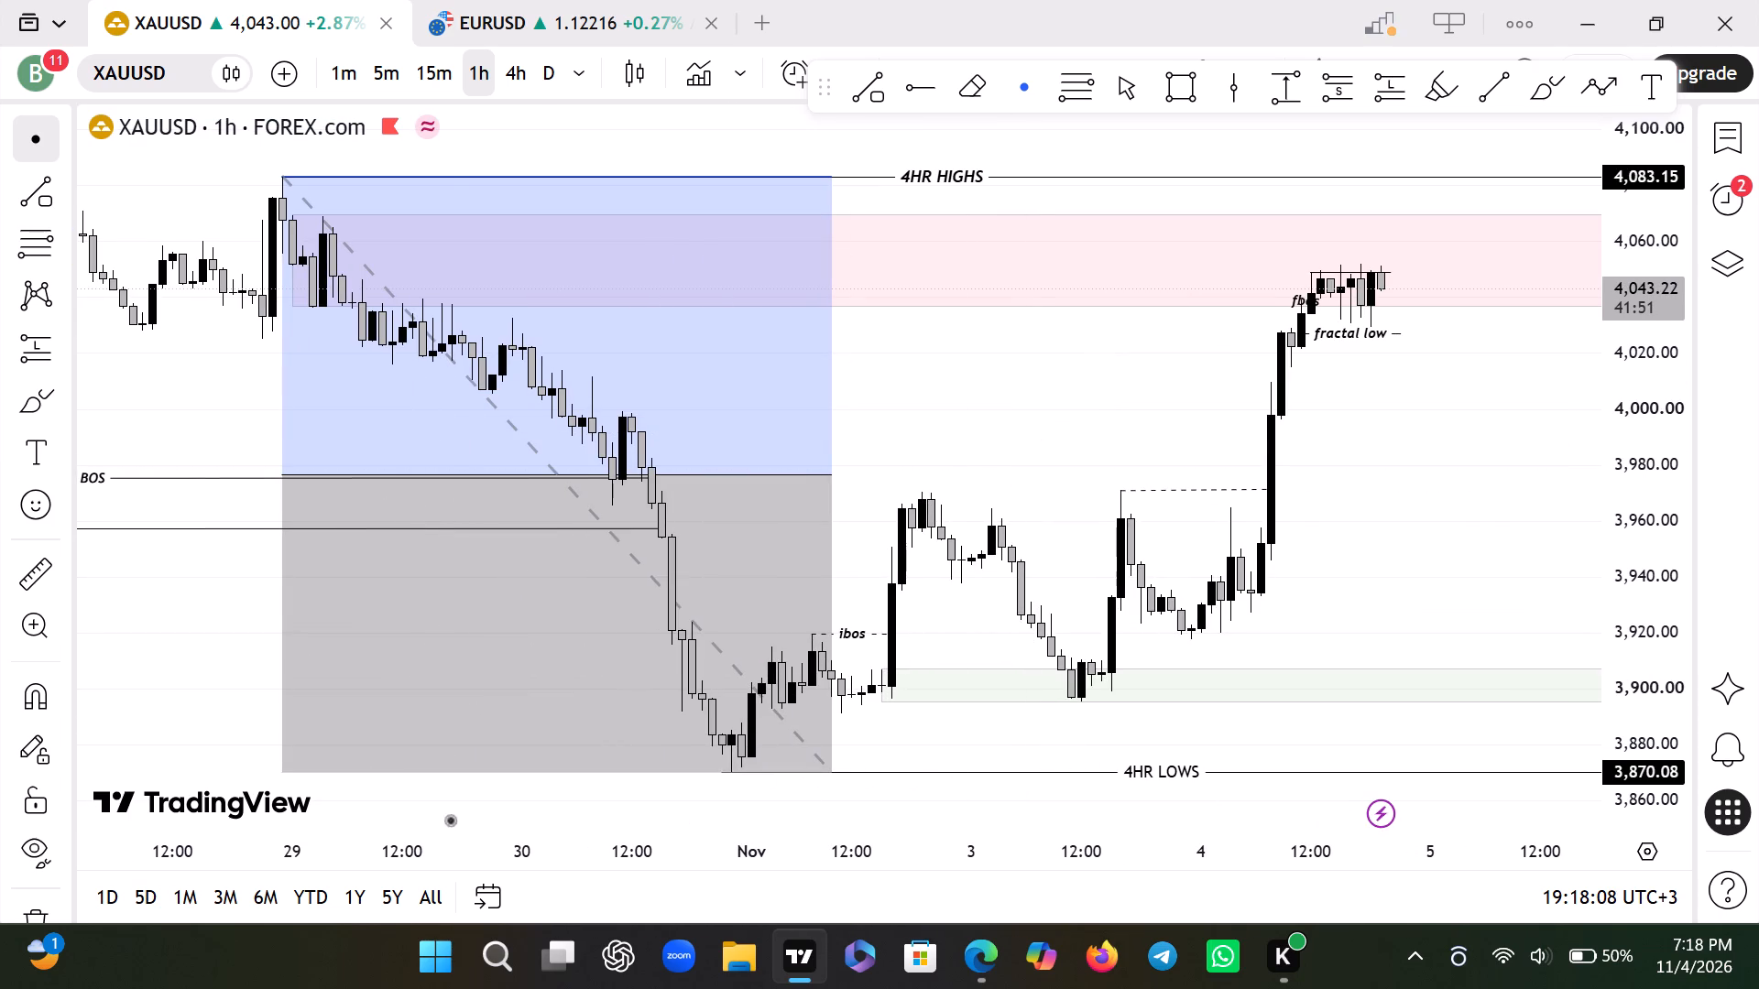
left_click_drag(417, 865, 1161, 817)
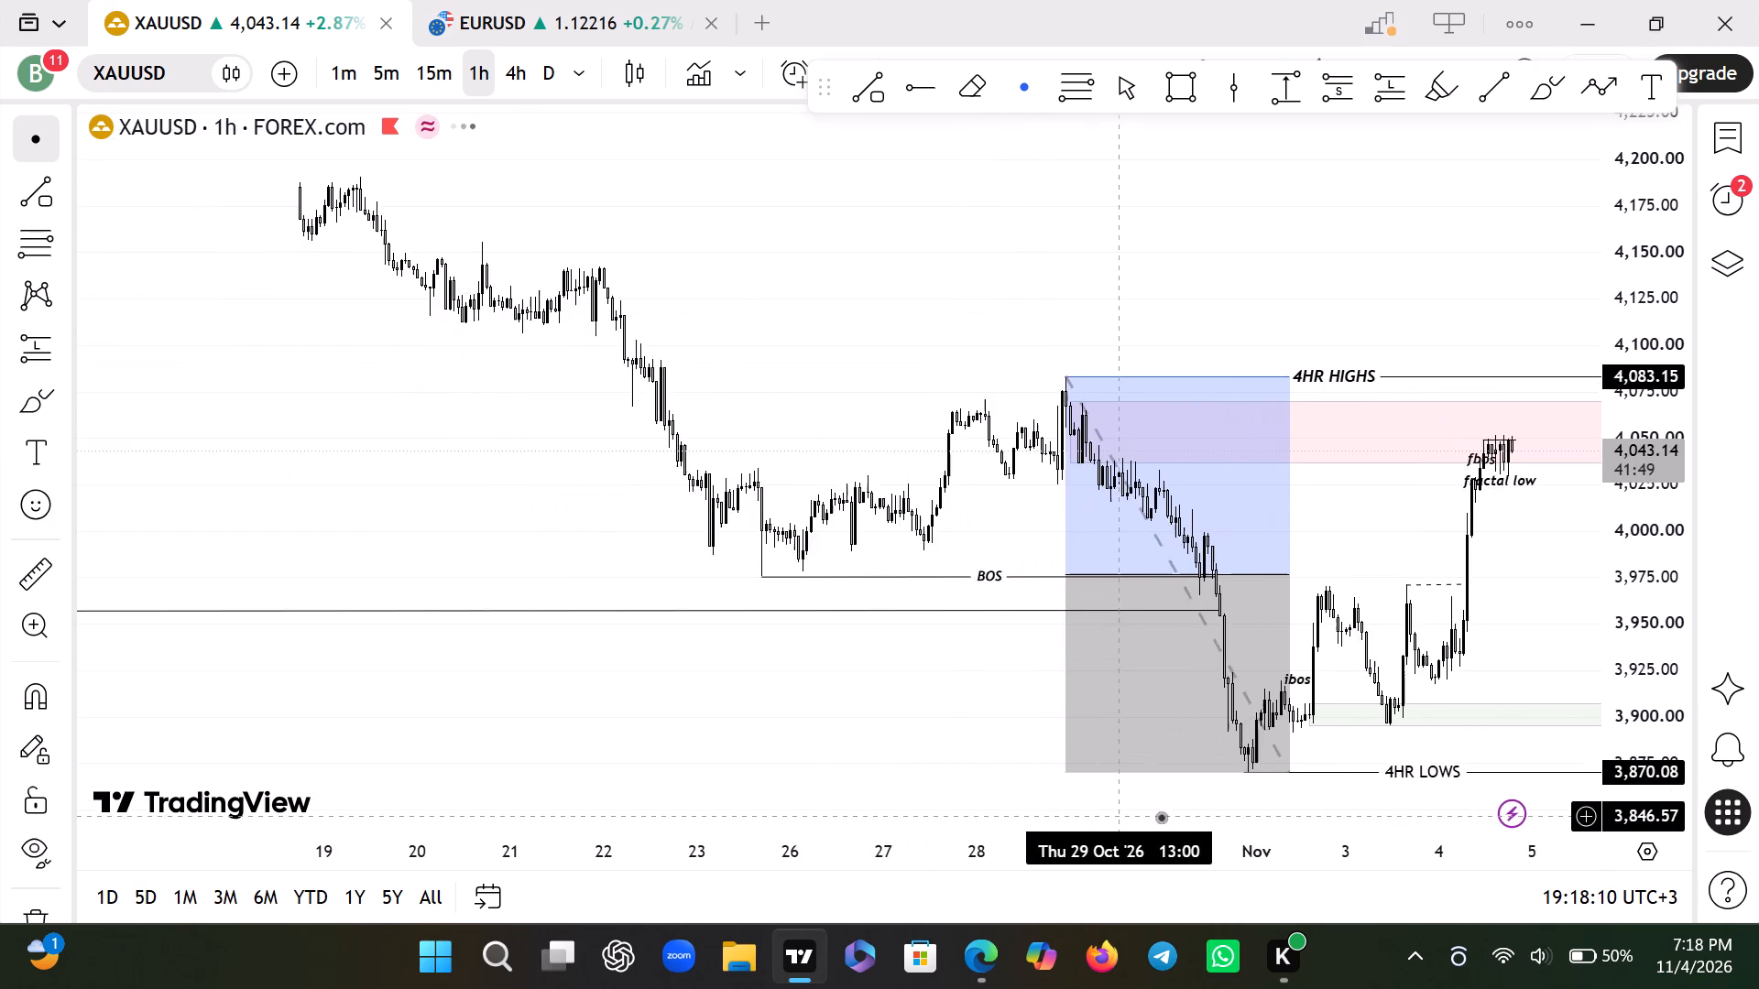
left_click_drag(1161, 817, 950, 815)
left_click_drag(1481, 607, 902, 667)
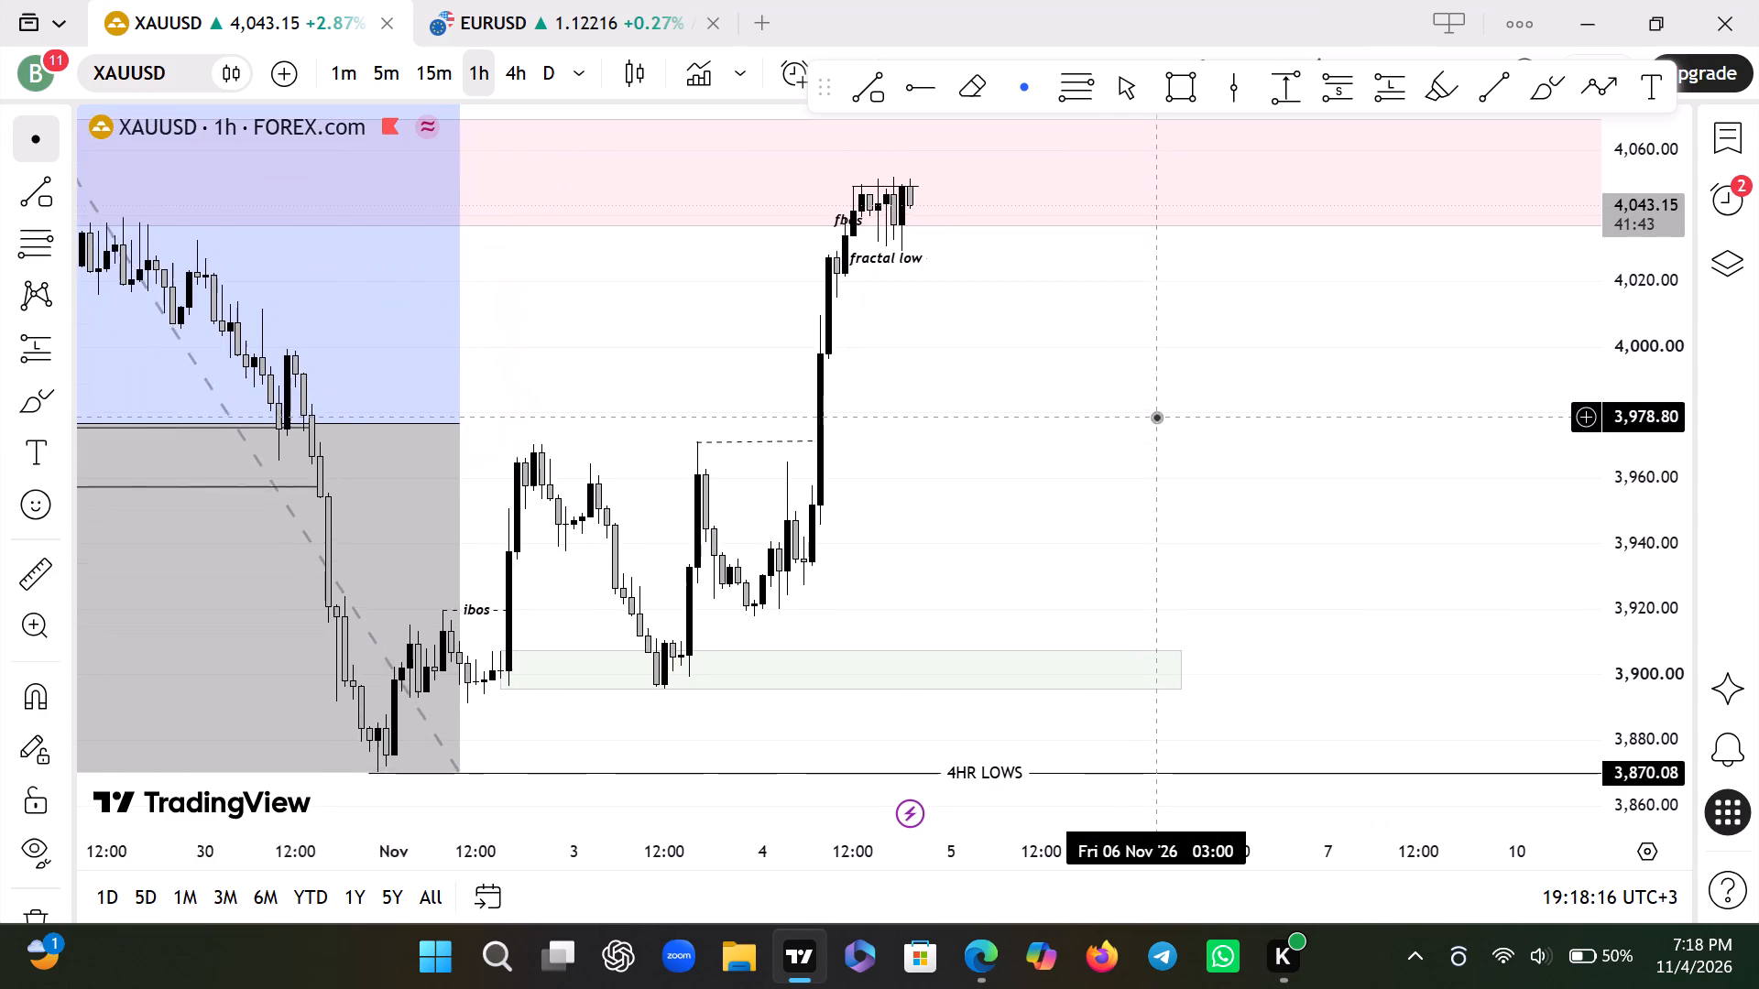
left_click_drag(1156, 417, 1398, 440)
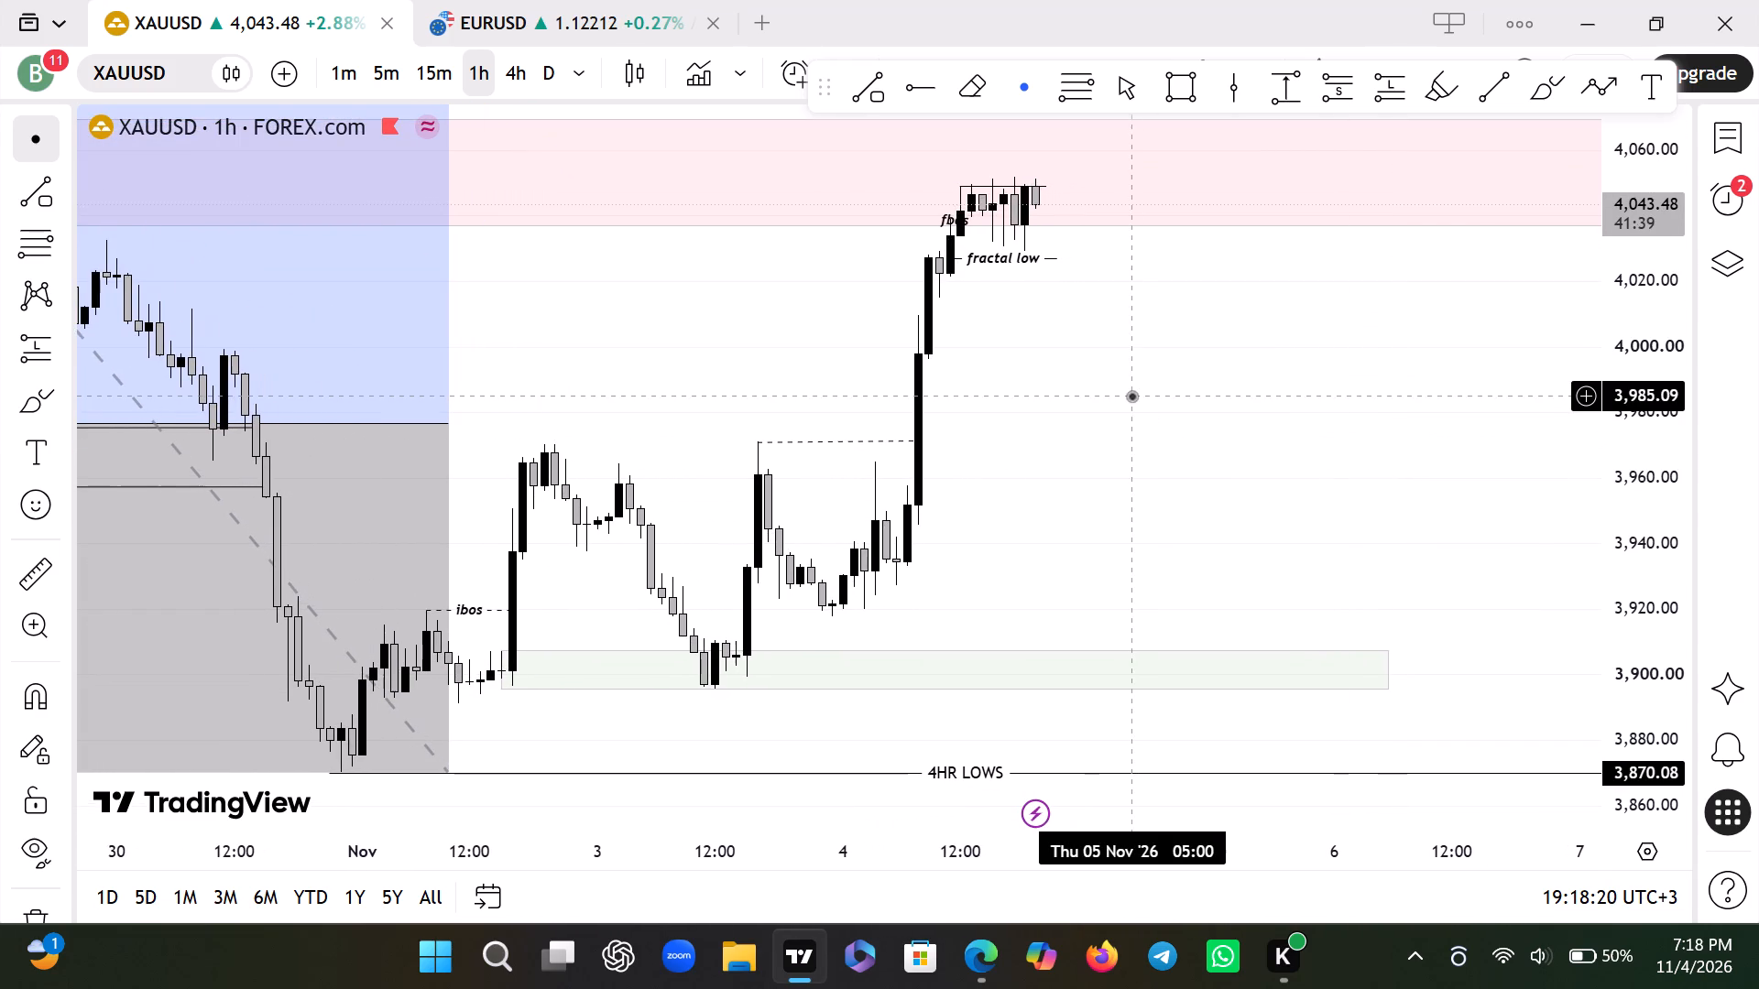
left_click(426, 66)
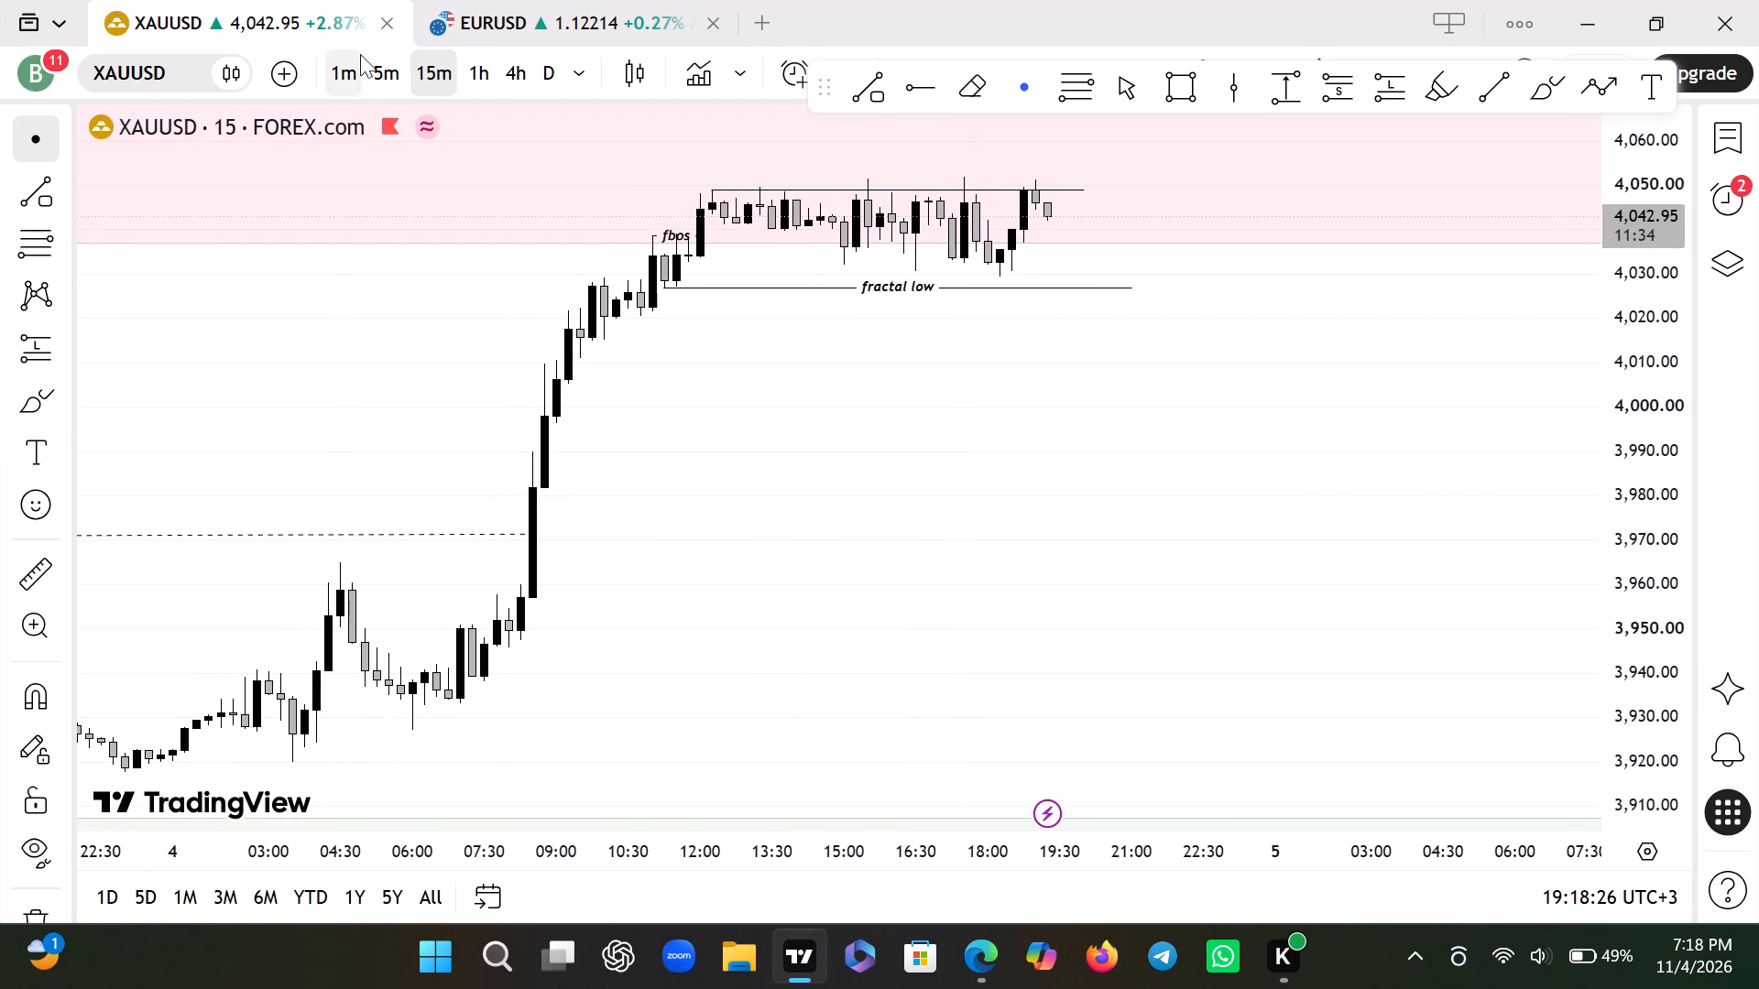
left_click(387, 64)
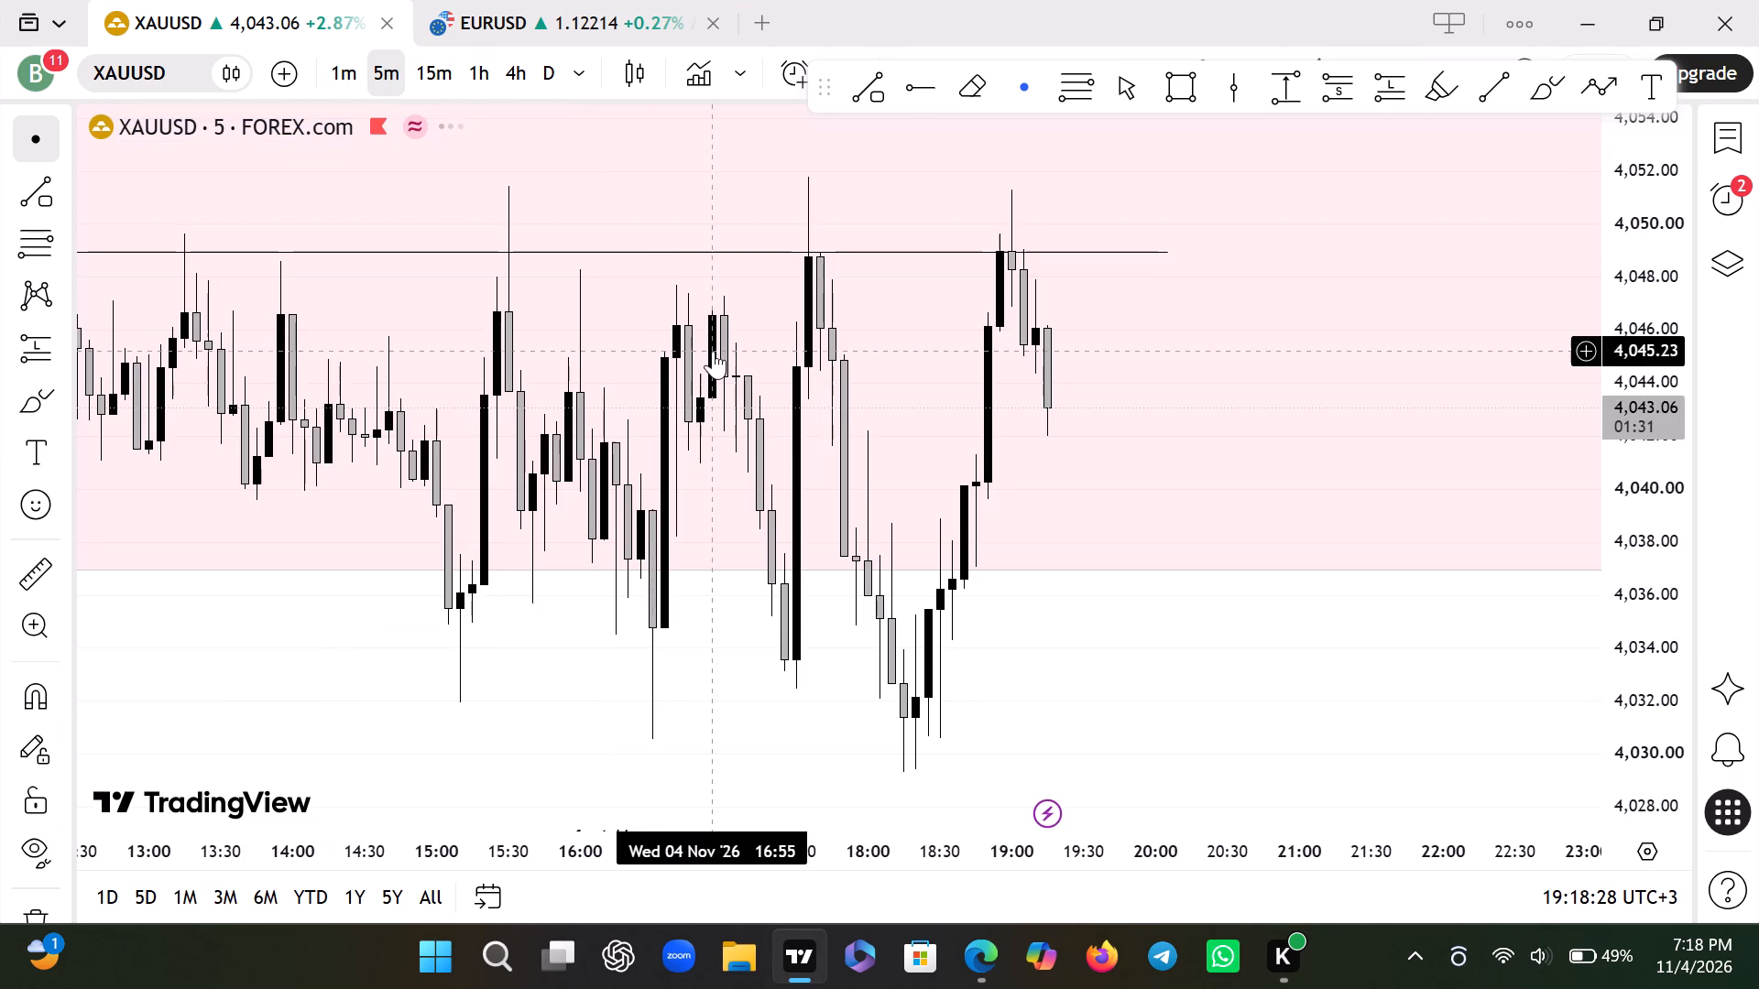
left_click_drag(329, 846, 1044, 853)
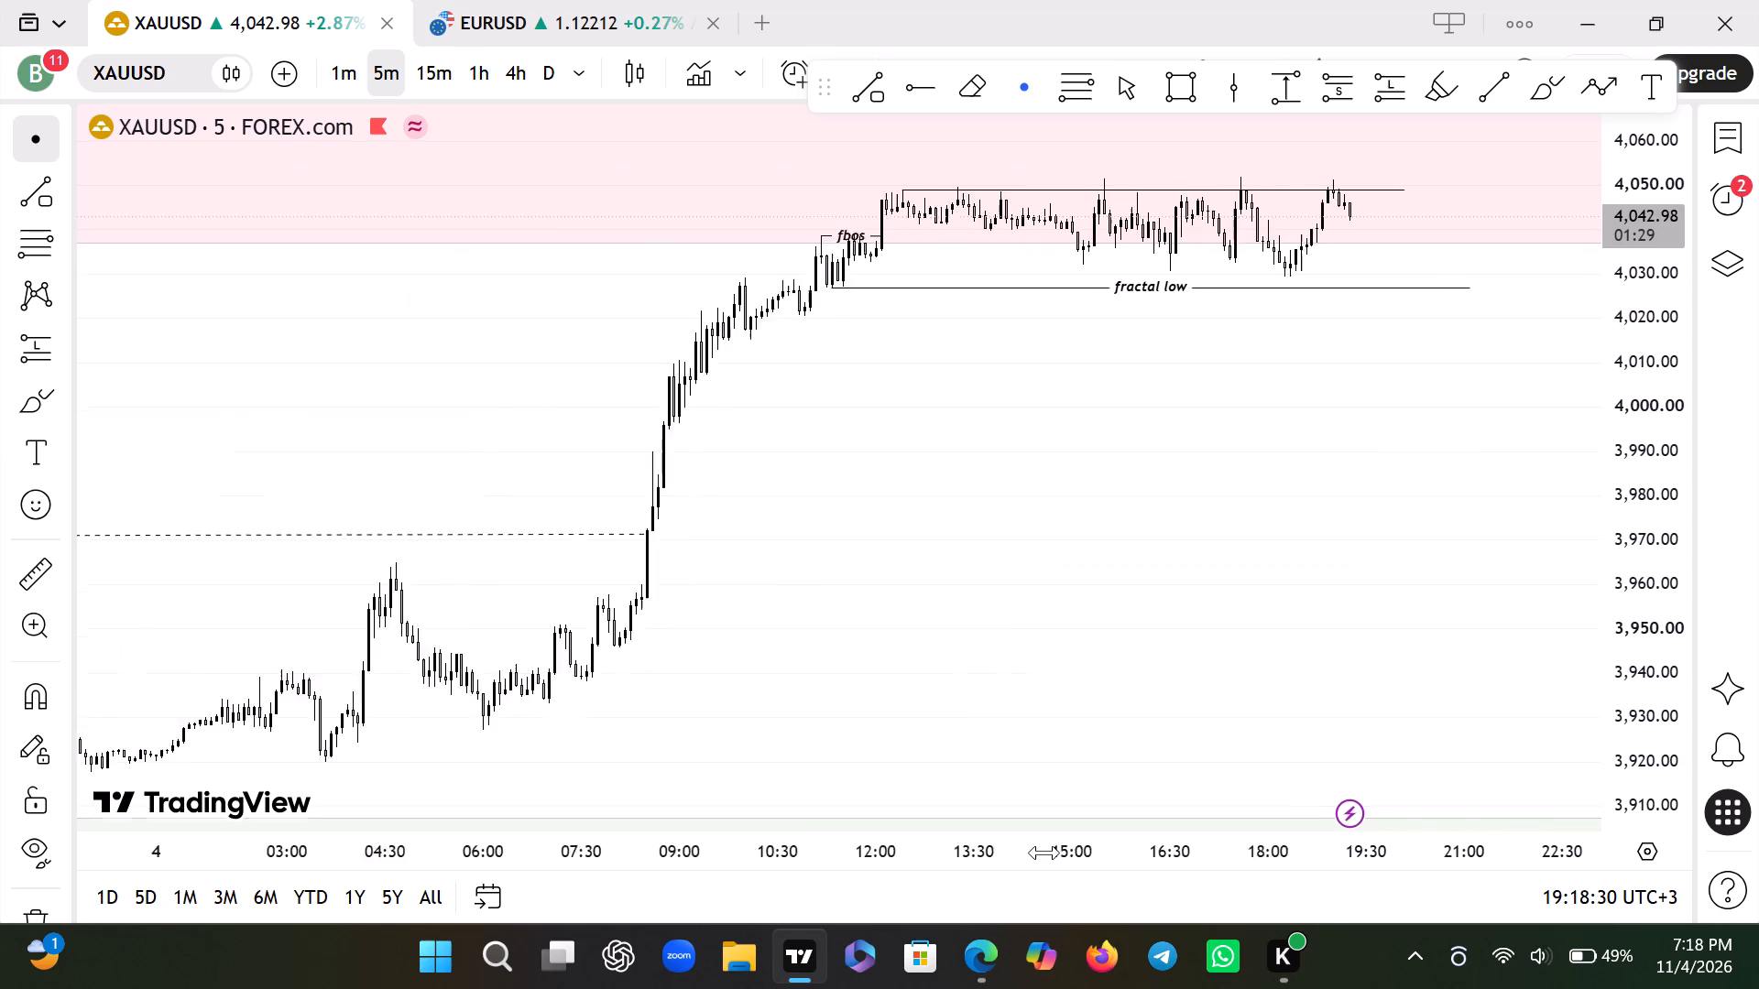
left_click_drag(1044, 853, 653, 890)
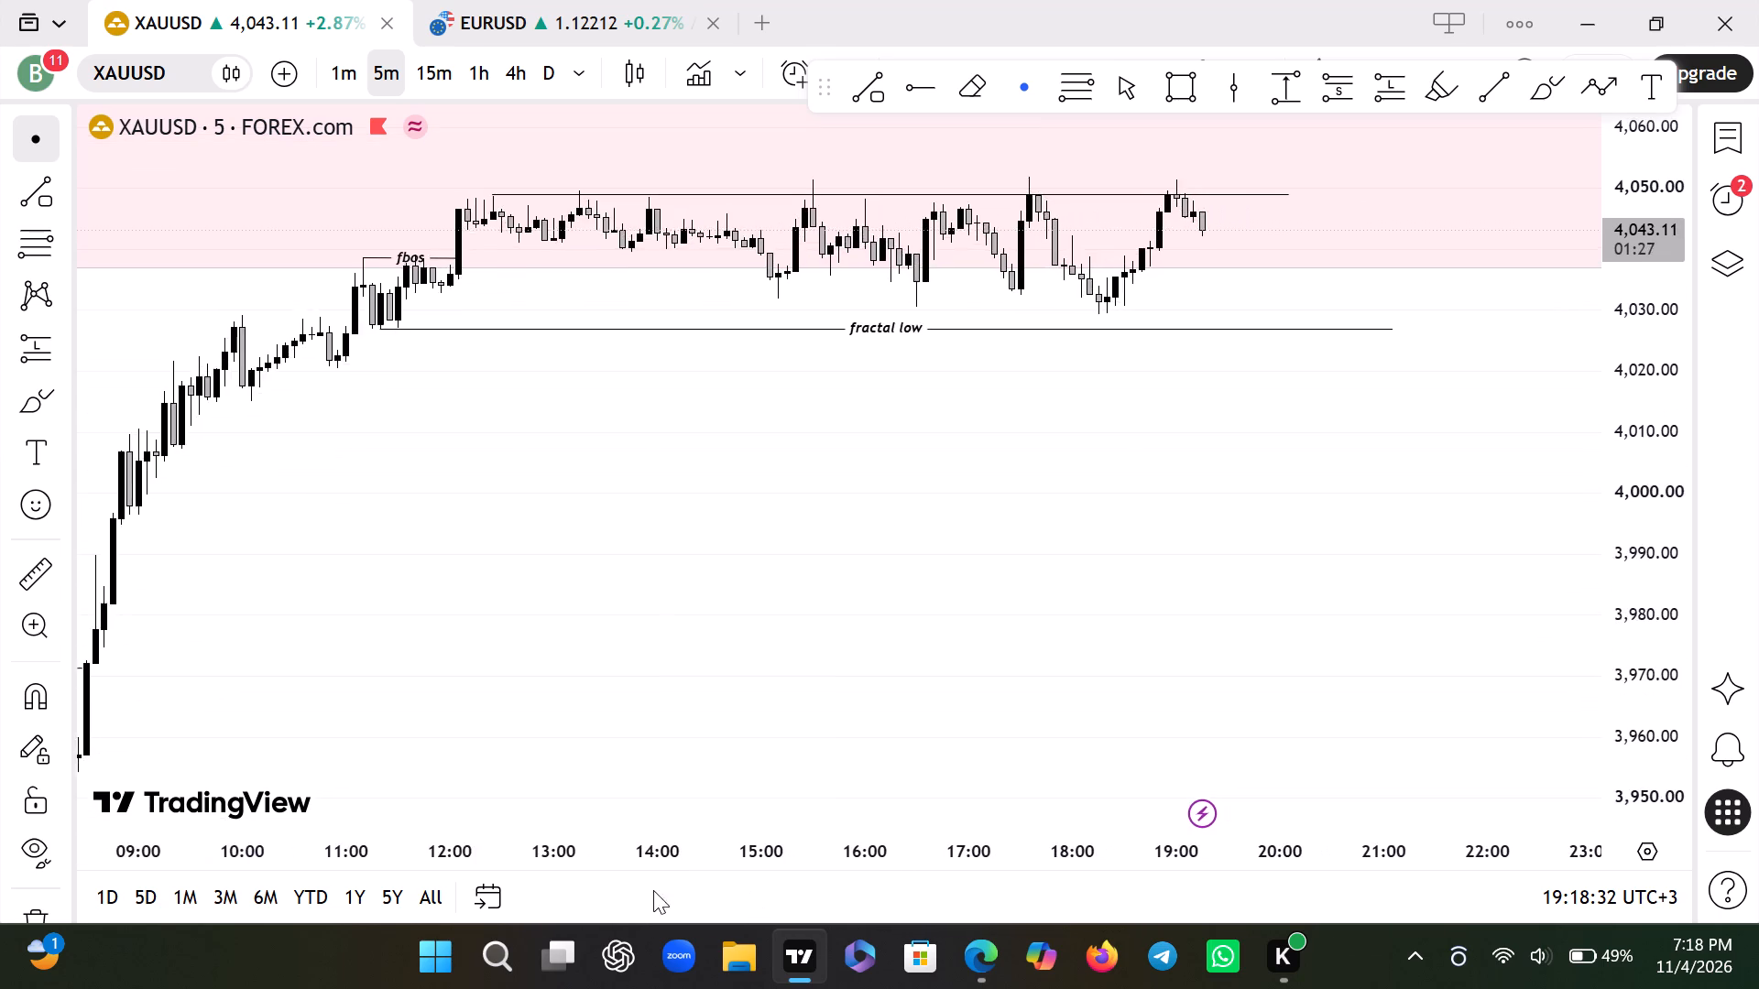
left_click_drag(653, 890, 510, 902)
left_click_drag(274, 697, 739, 679)
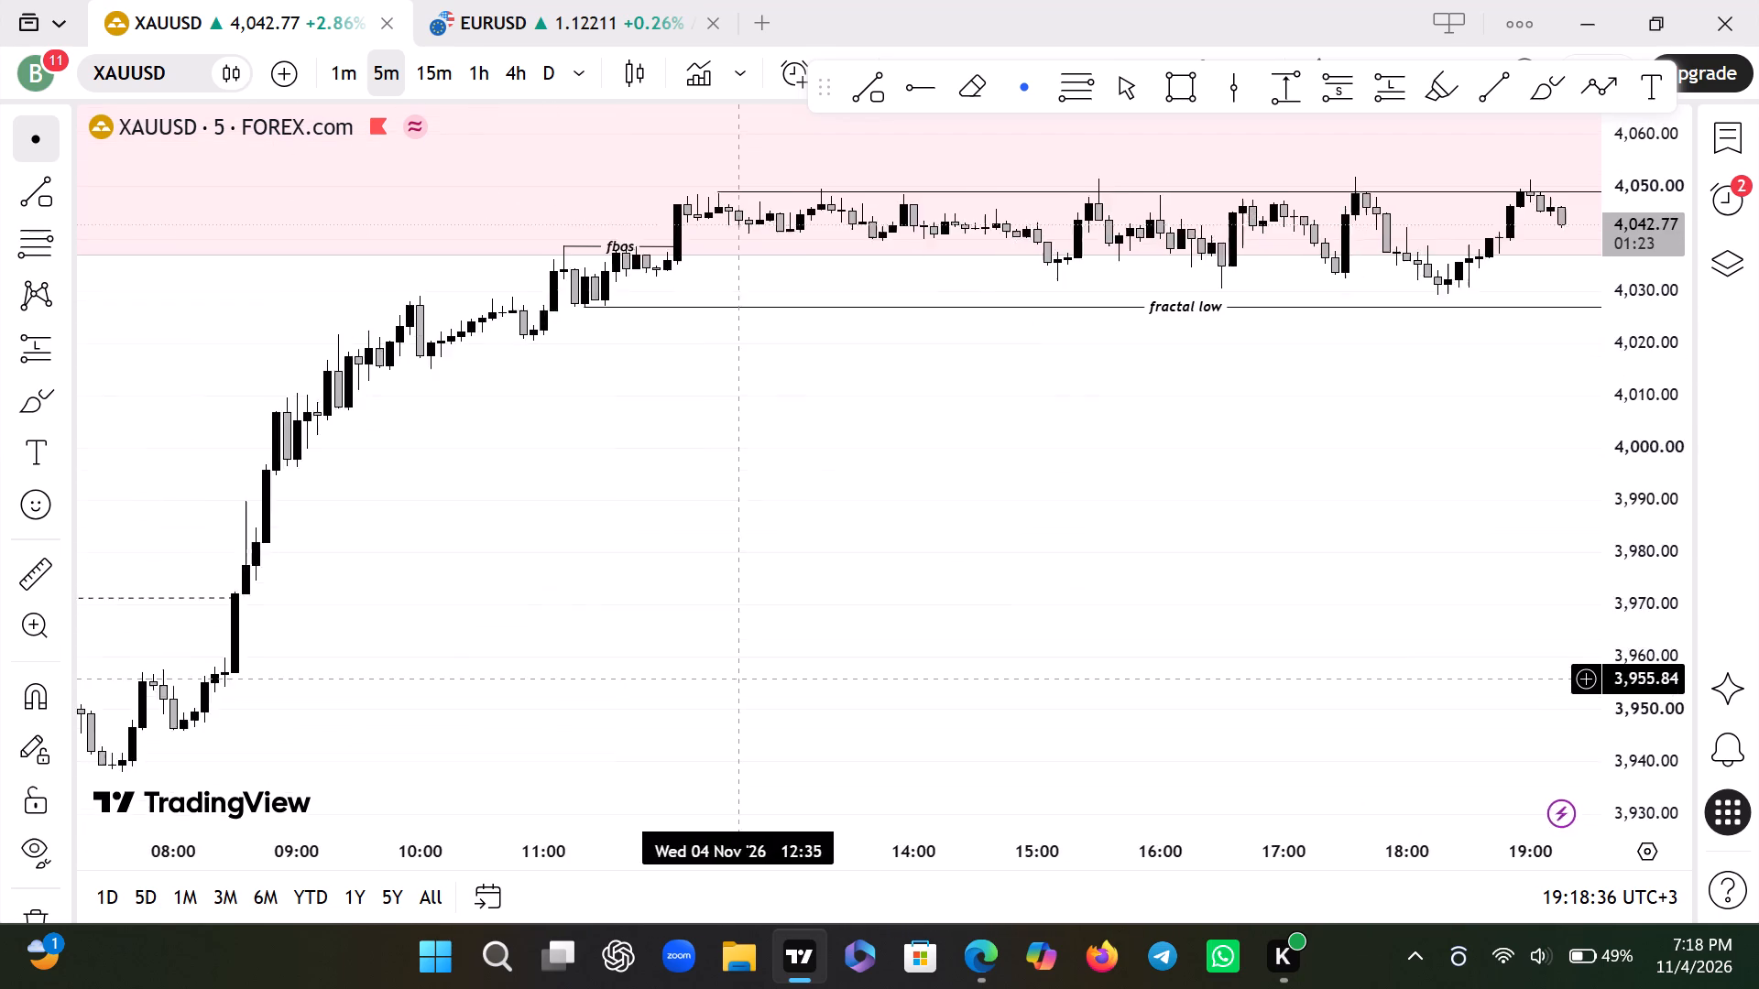
Shorten the fractal low line on the XAUUSD 5-minute chart to end at 4 Nov 20:00, level at about 4,026.91.
left_click_drag(739, 679, 360, 709)
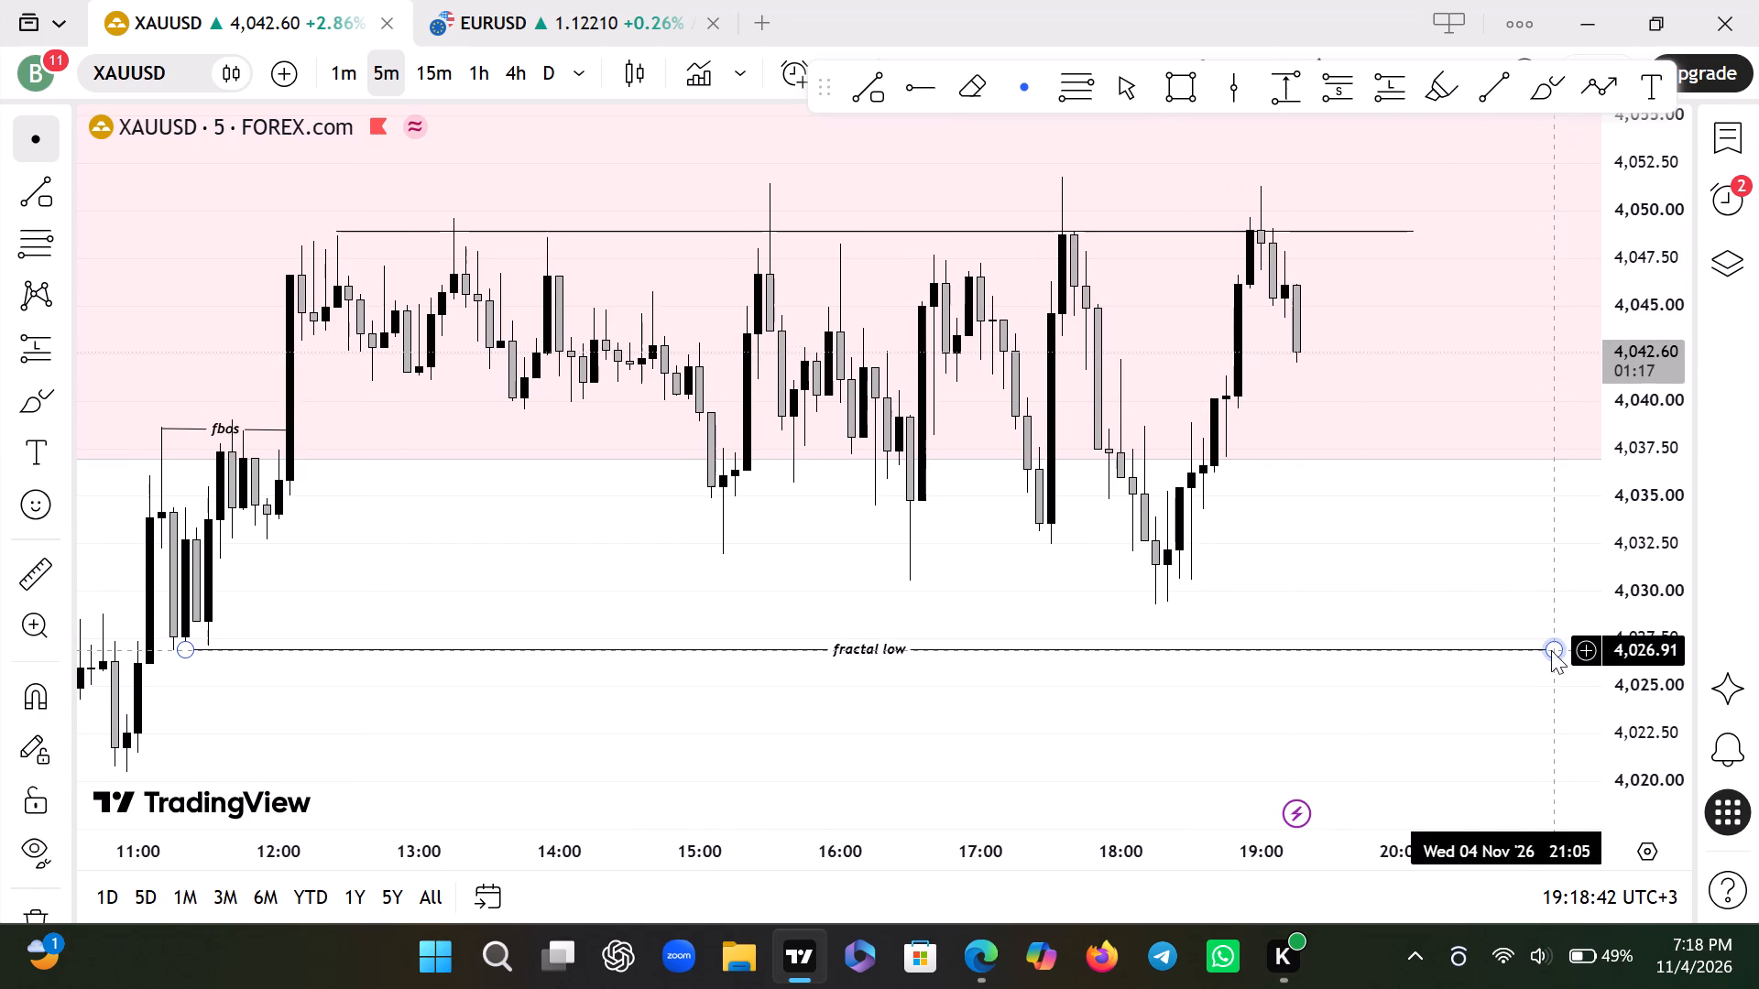
left_click_drag(1551, 650, 1399, 647)
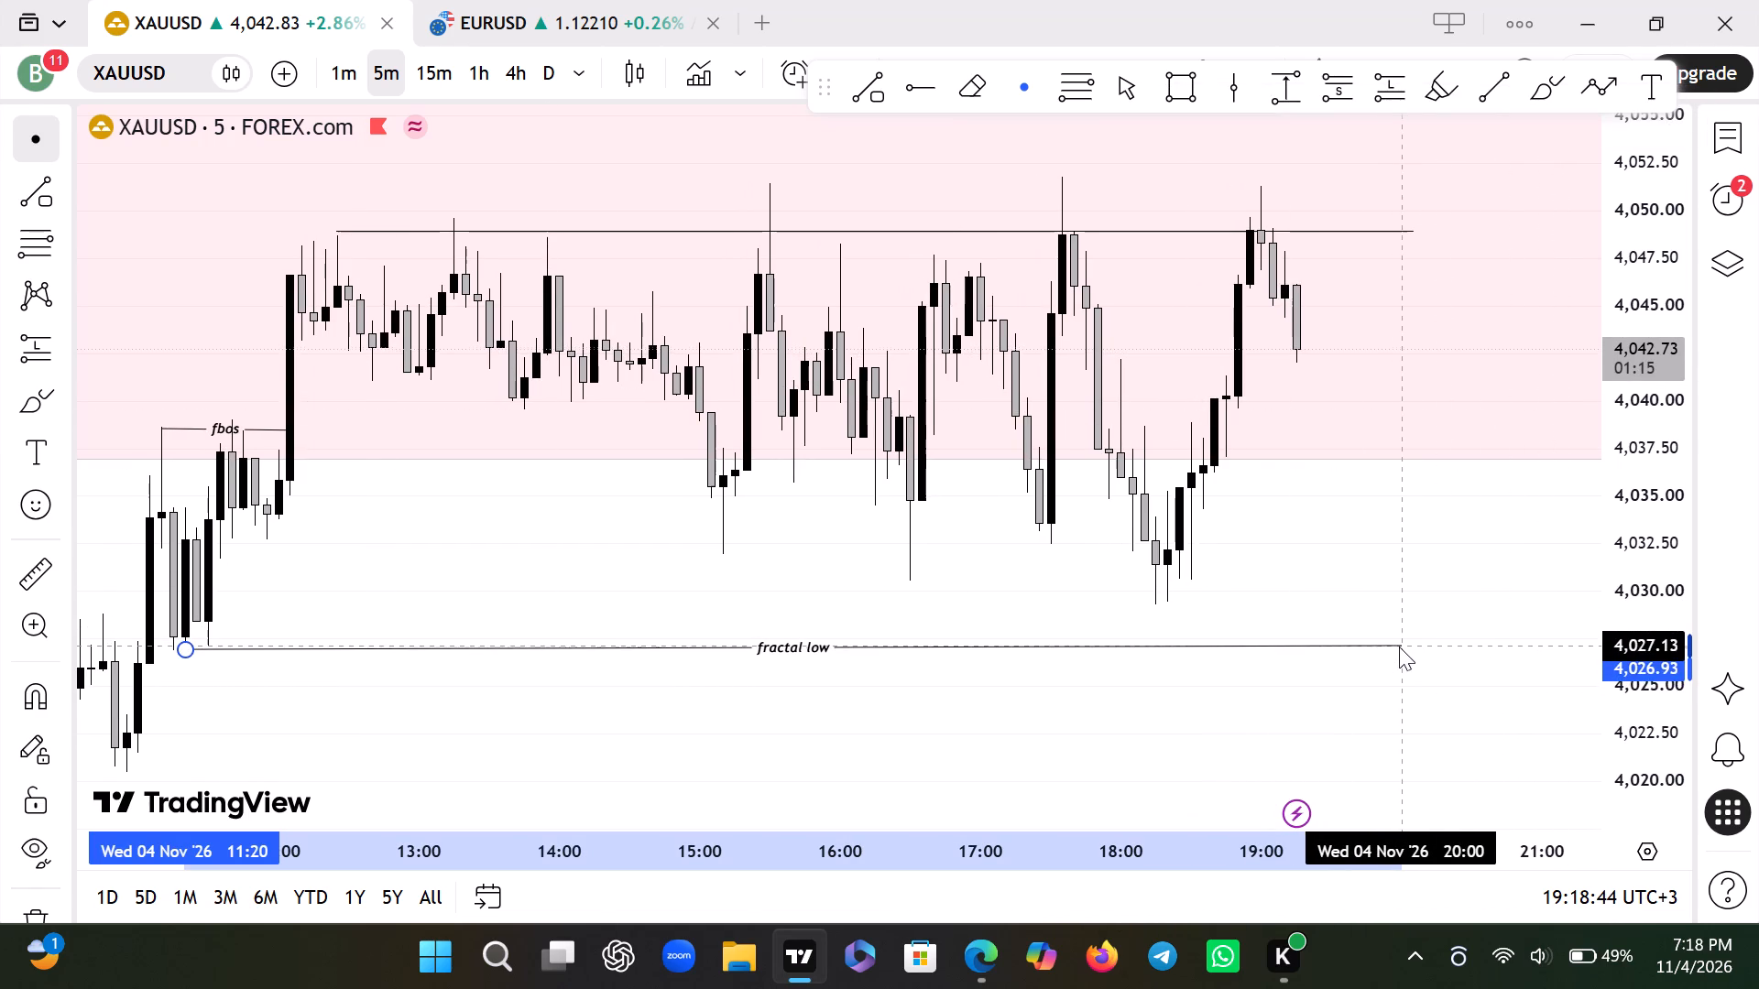
left_click_drag(1399, 647, 1398, 649)
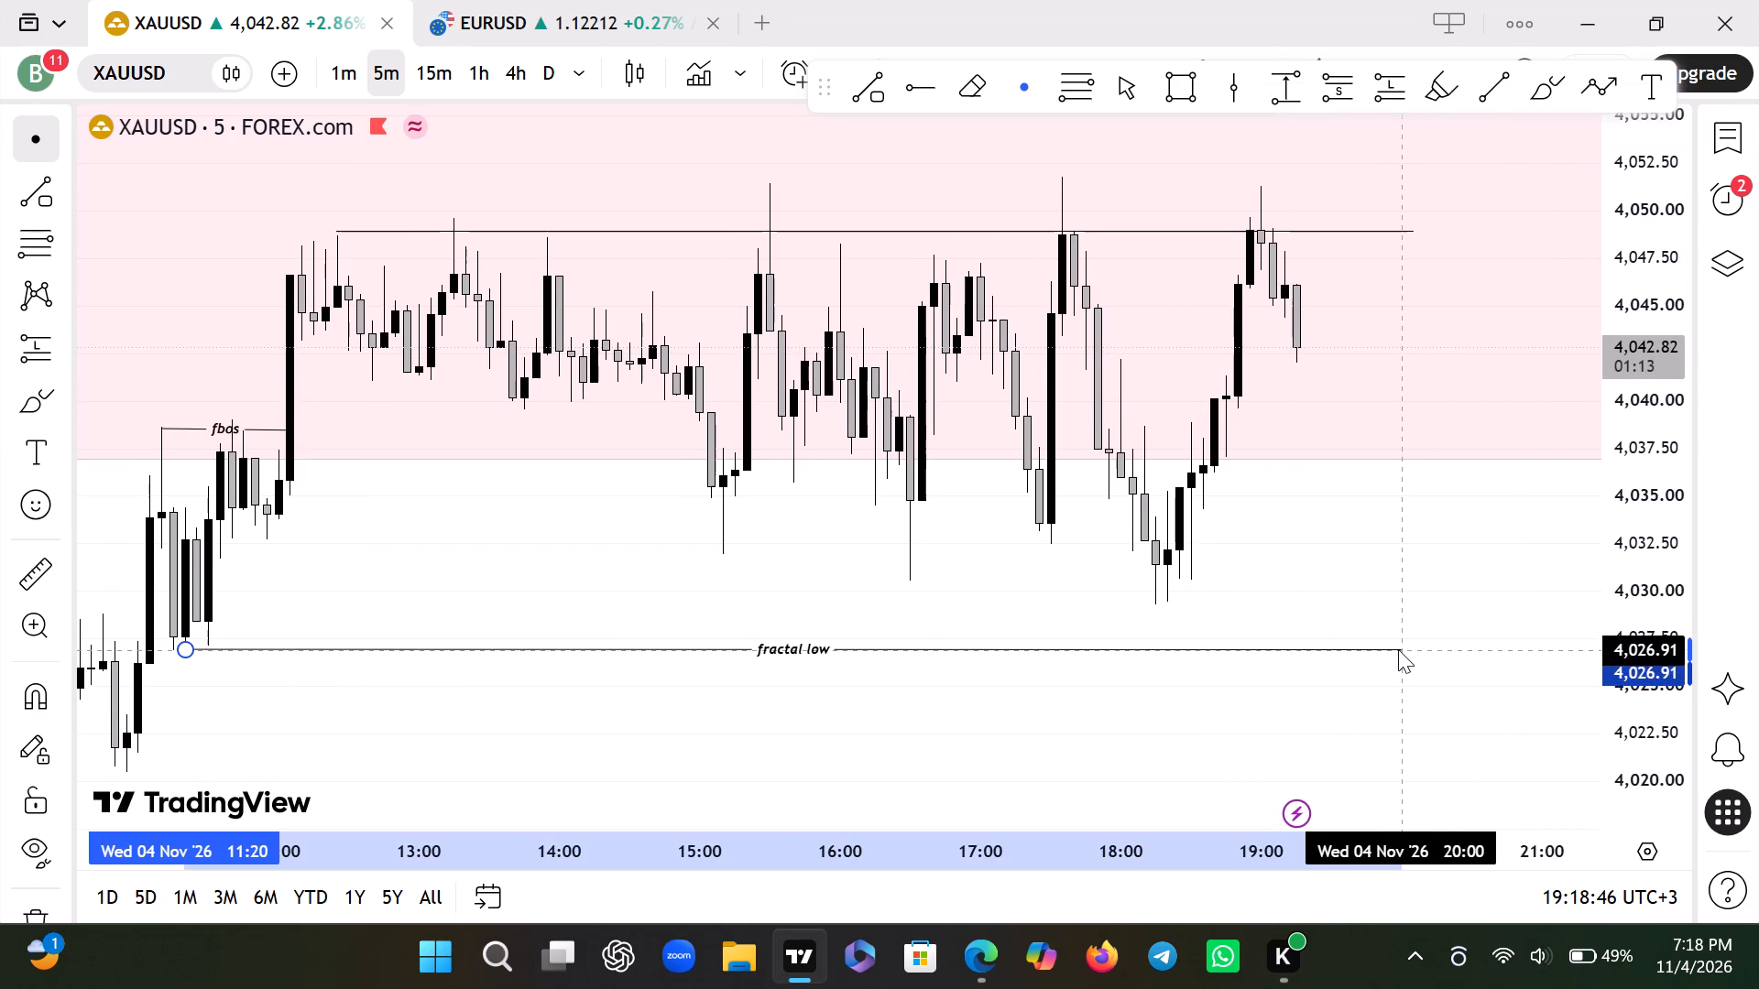
left_click_drag(1398, 649, 1399, 649)
left_click(1404, 582)
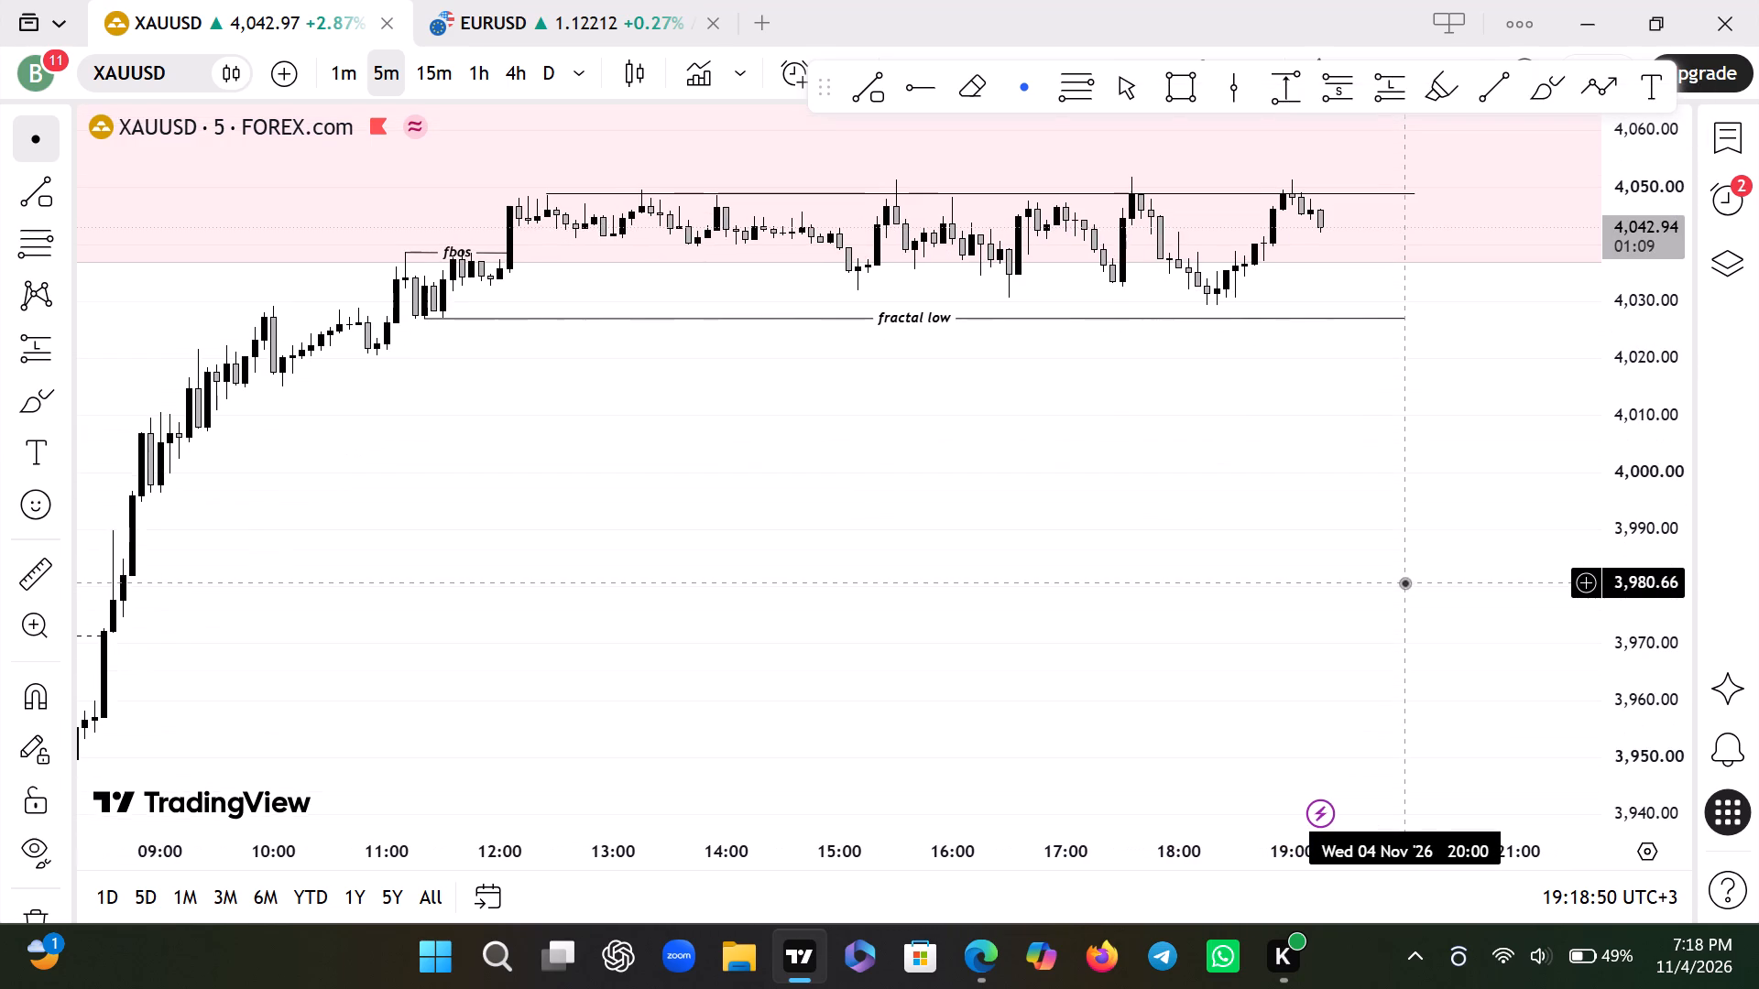
Apply the ibs template to the unlabelled dashed line from the 3 Nov 16:00 high on the XAUUSD 1-hour chart.
left_click(429, 69)
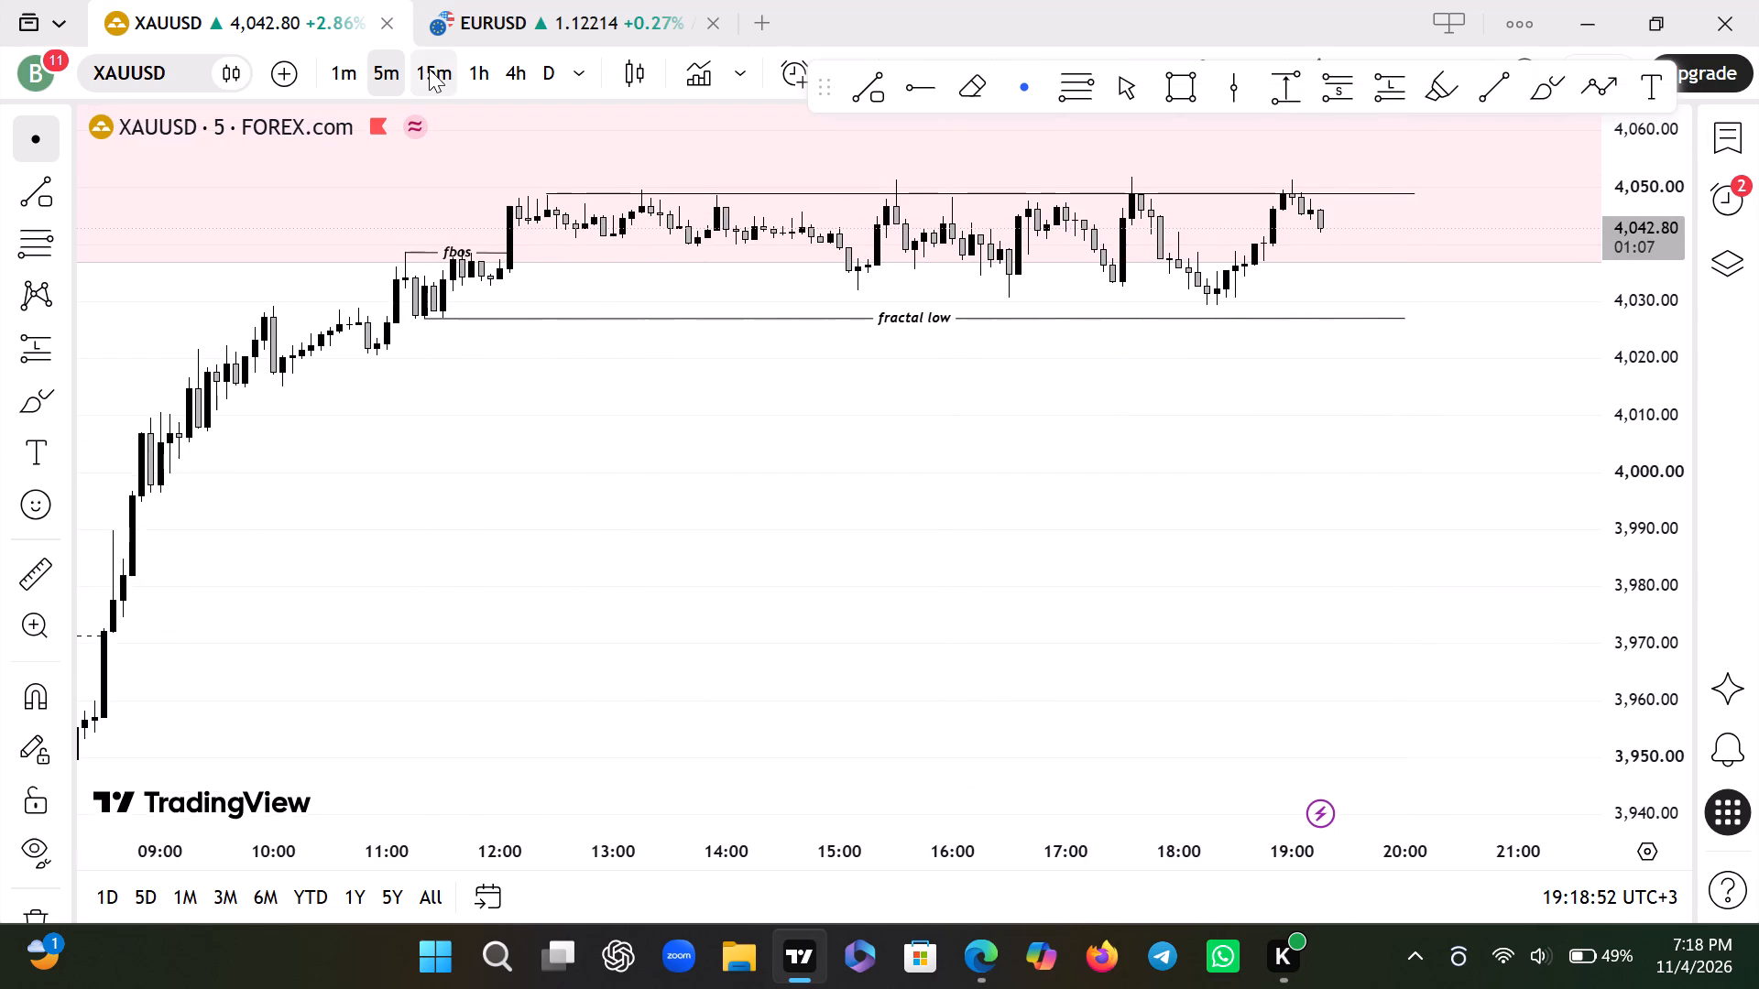
left_click(492, 71)
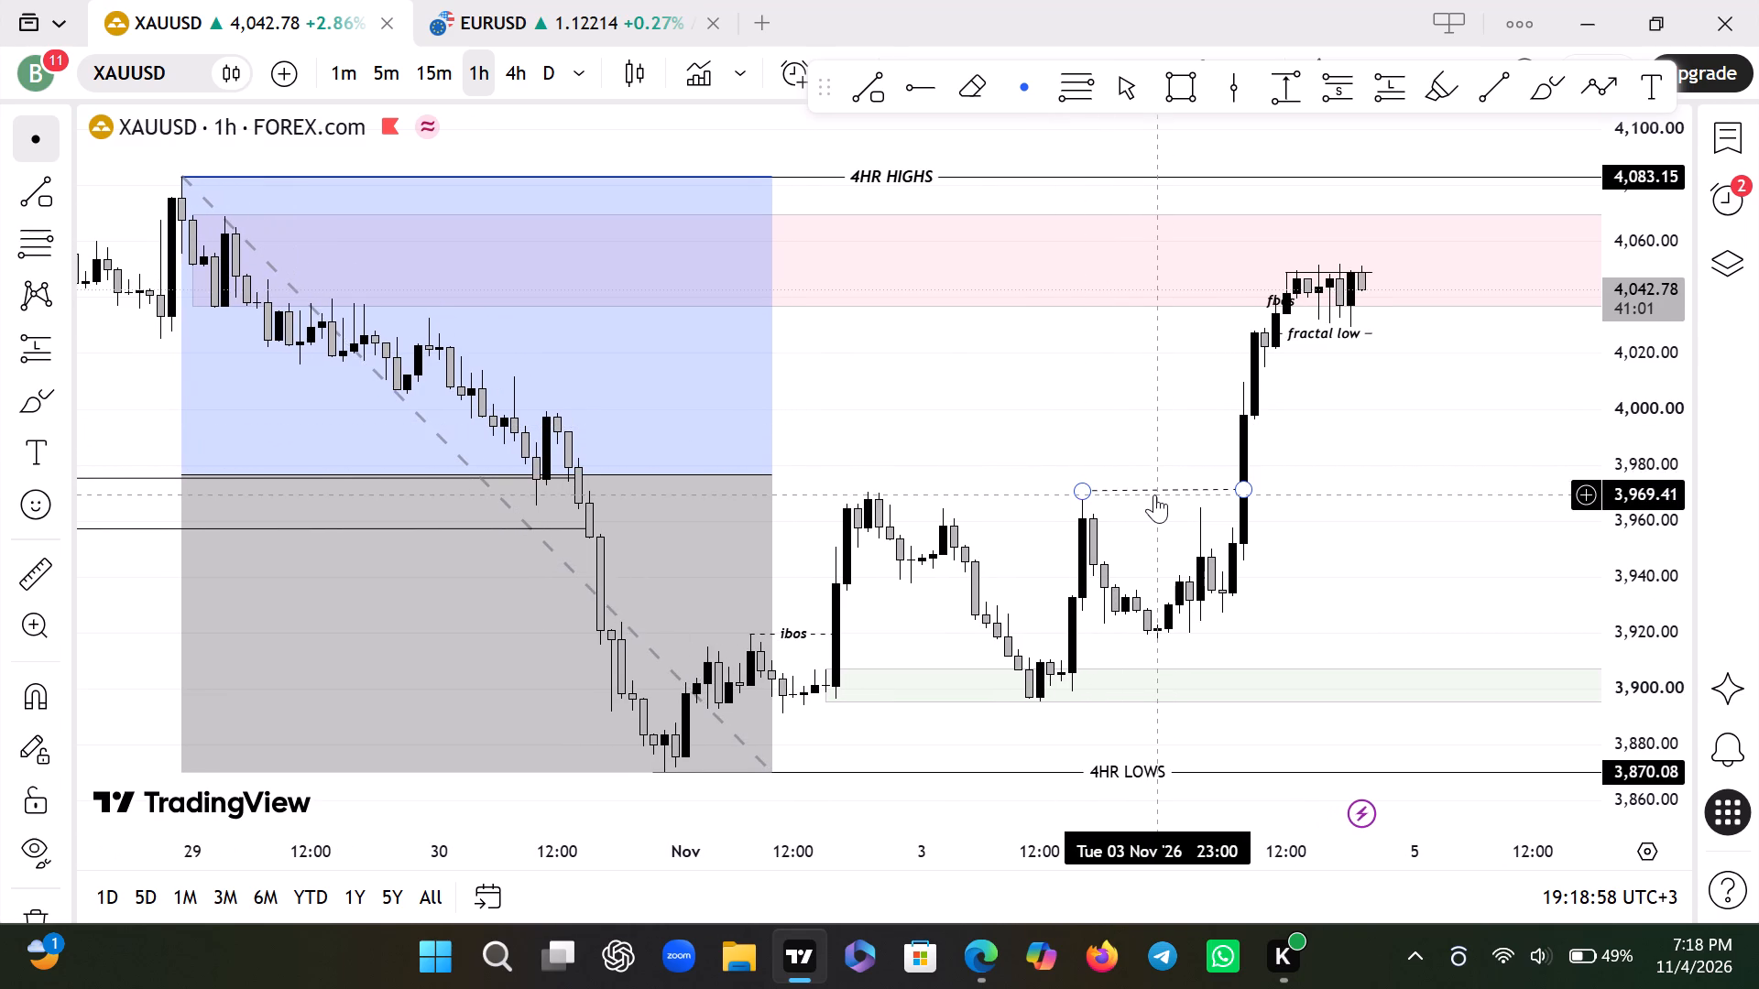
right_click(1165, 492)
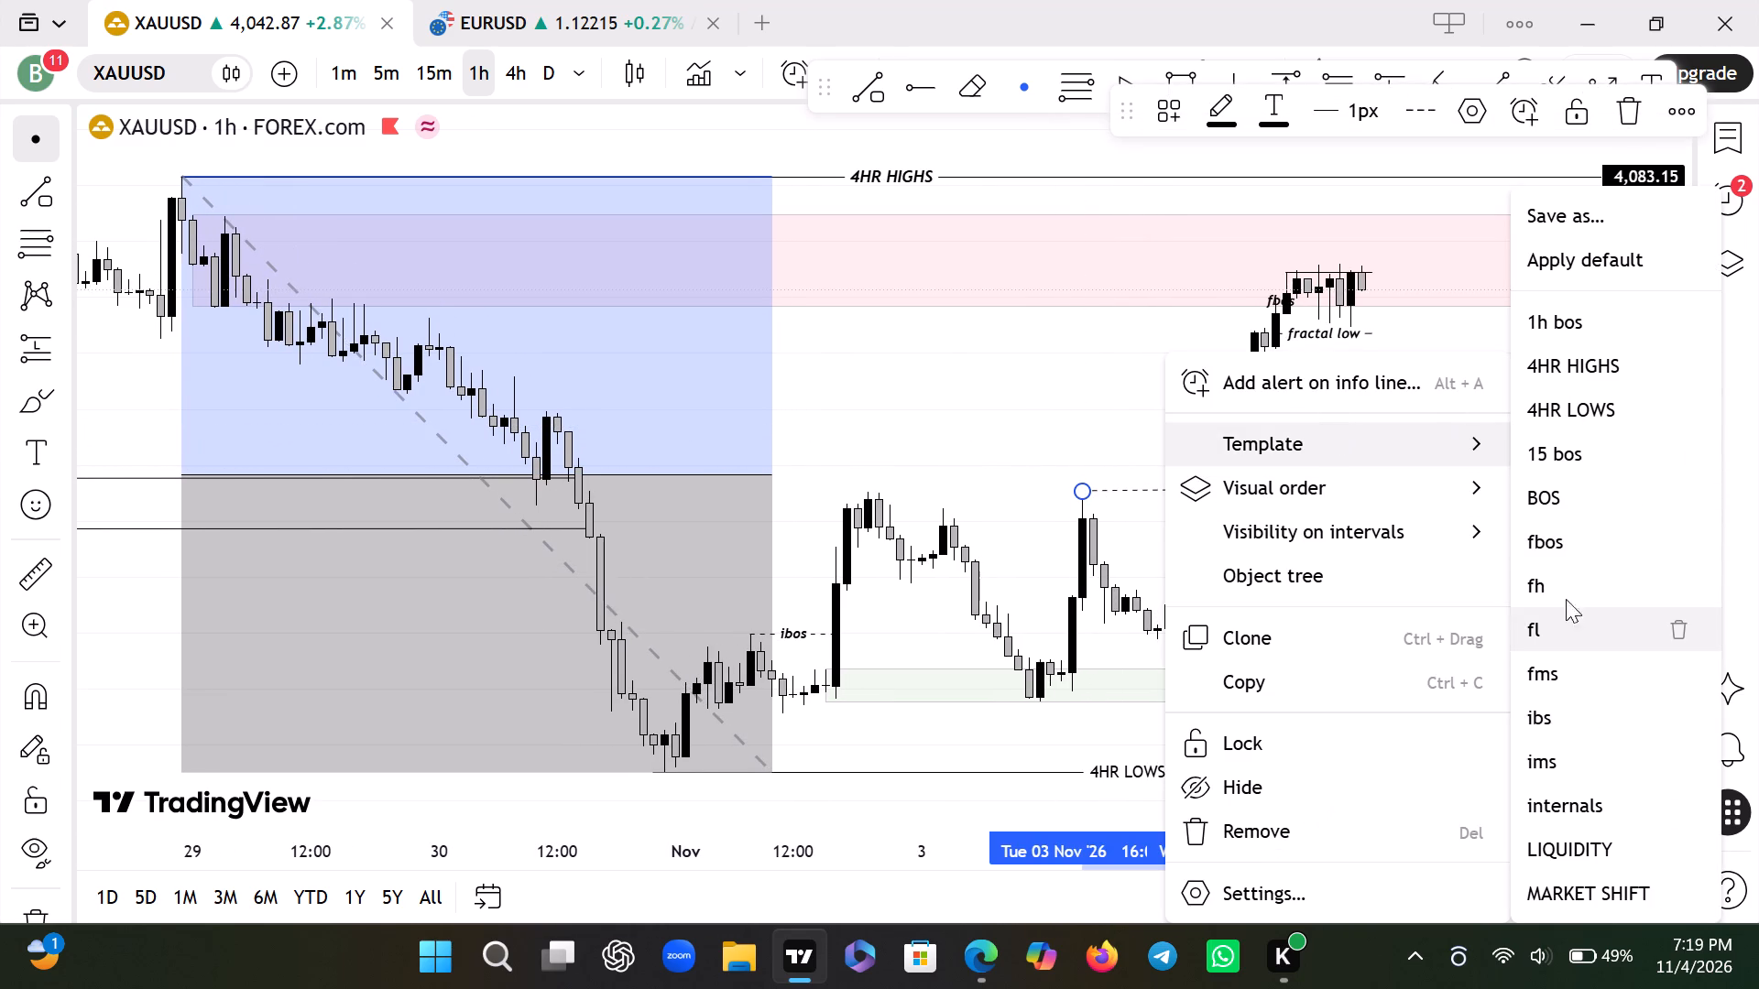
left_click(1567, 733)
left_click(1484, 538)
left_click_drag(1484, 538, 1284, 553)
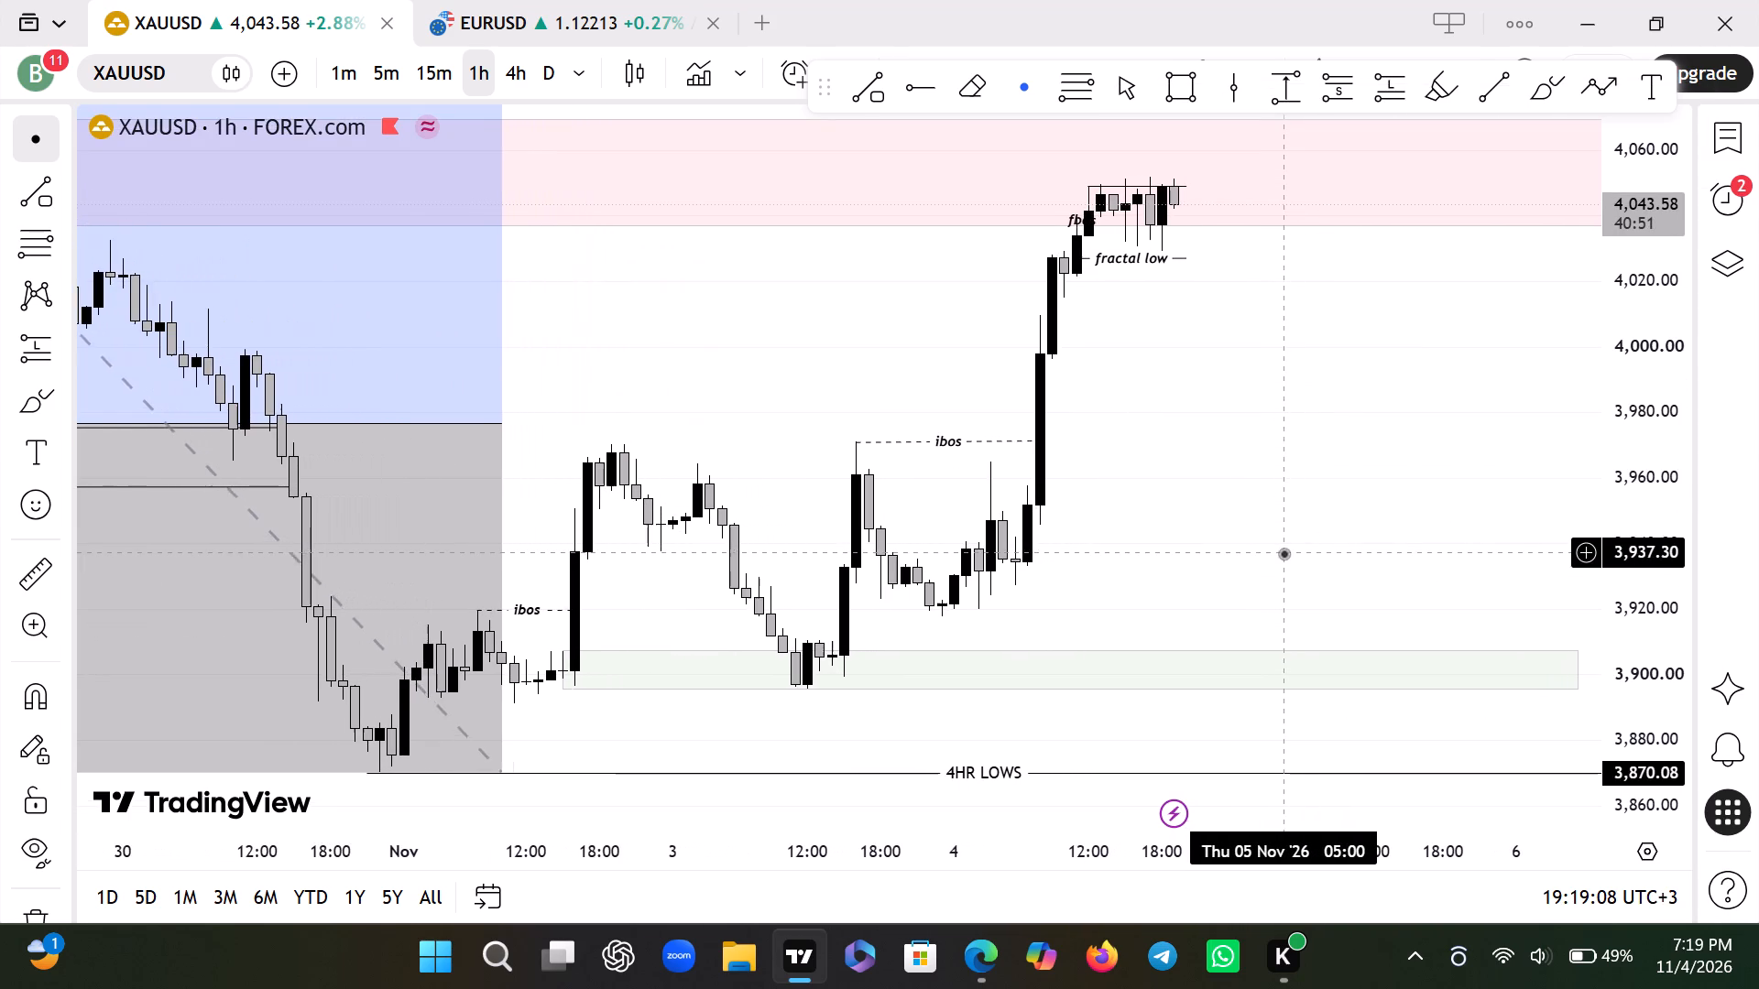
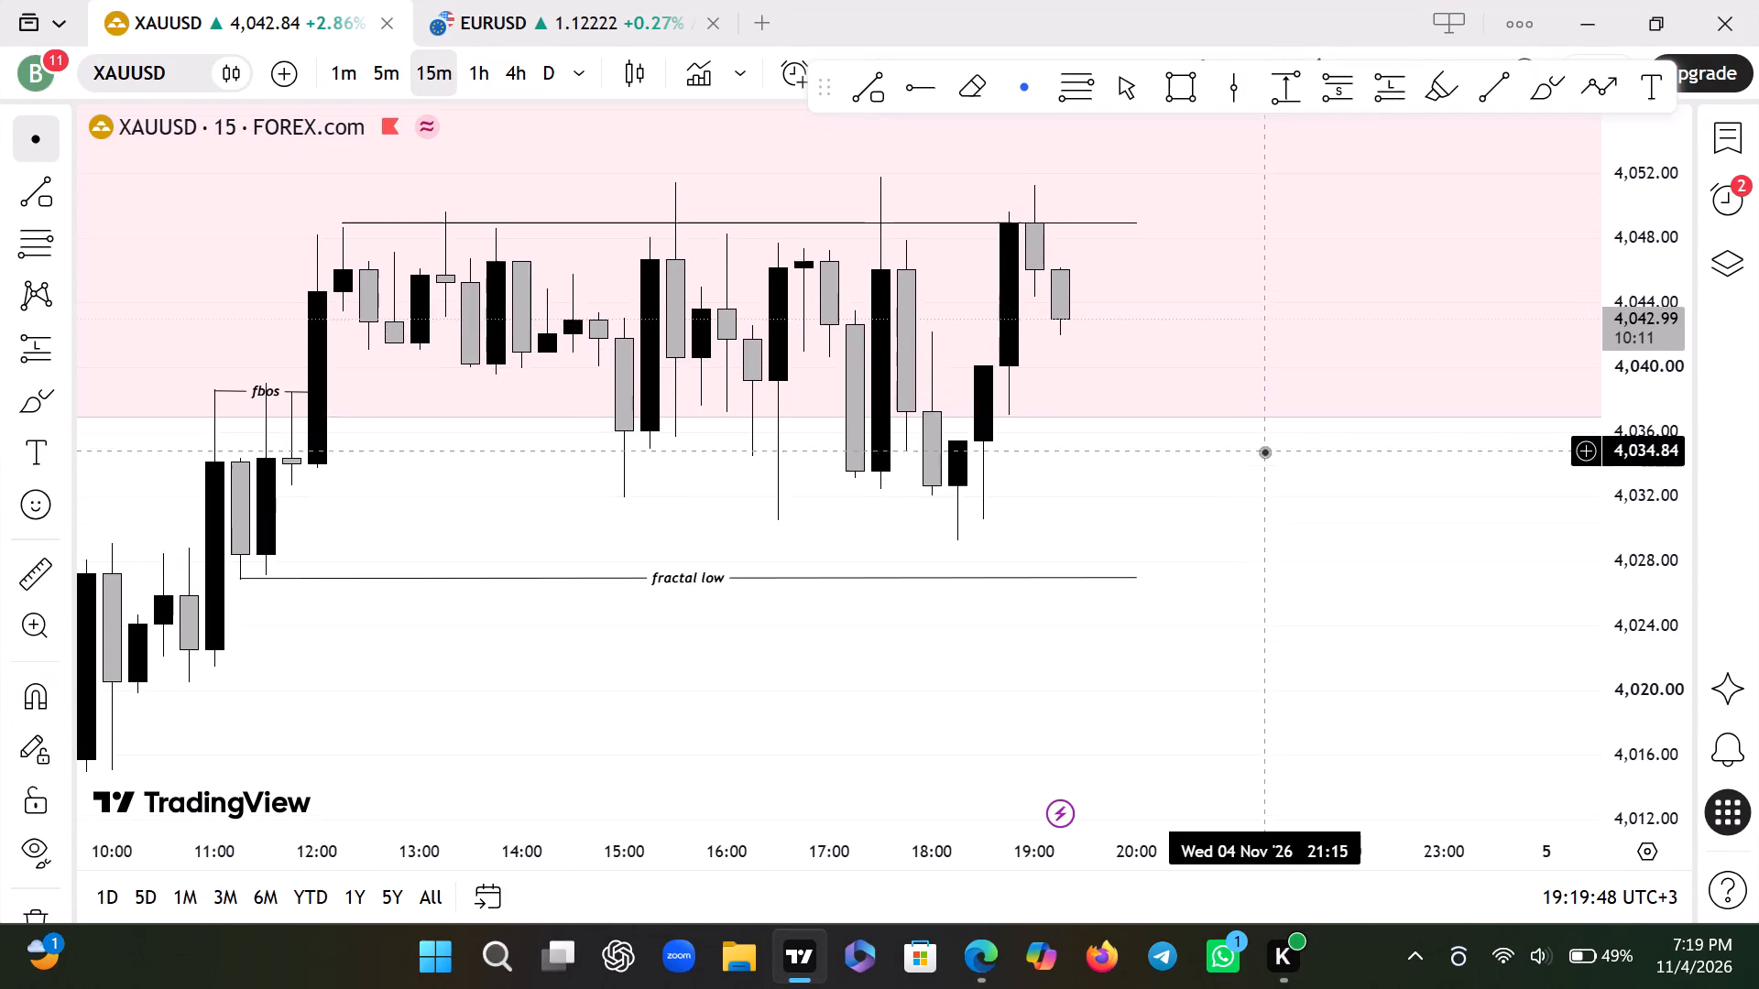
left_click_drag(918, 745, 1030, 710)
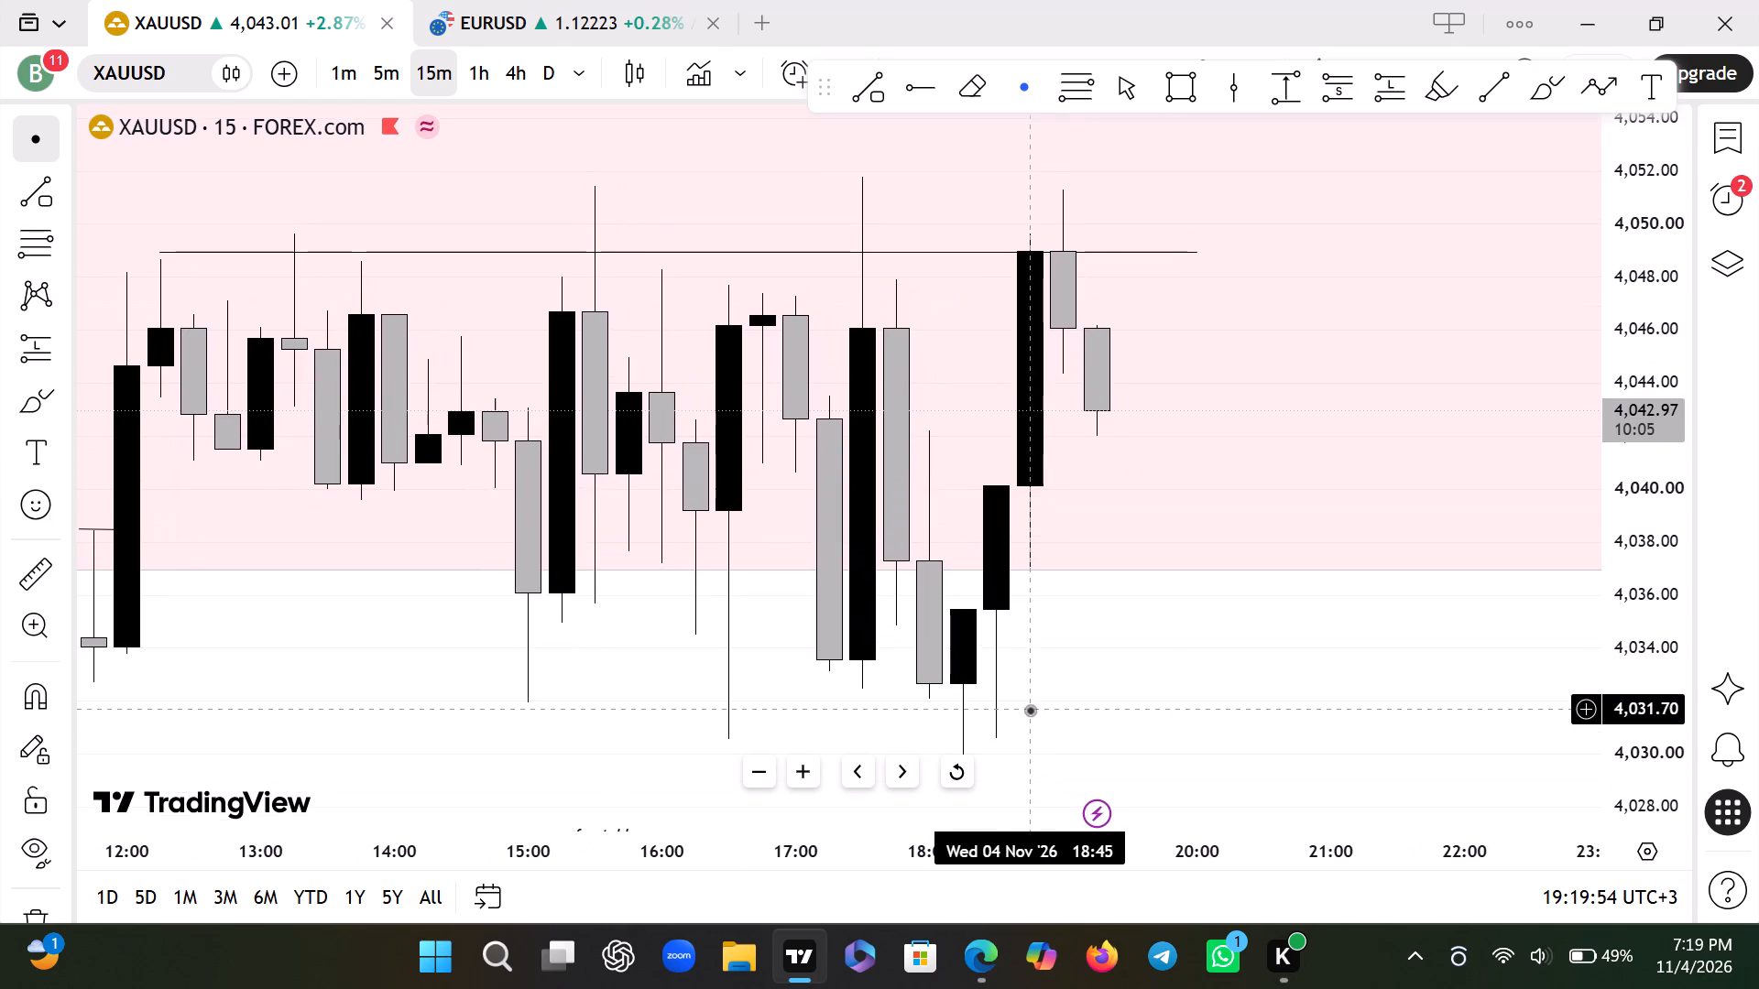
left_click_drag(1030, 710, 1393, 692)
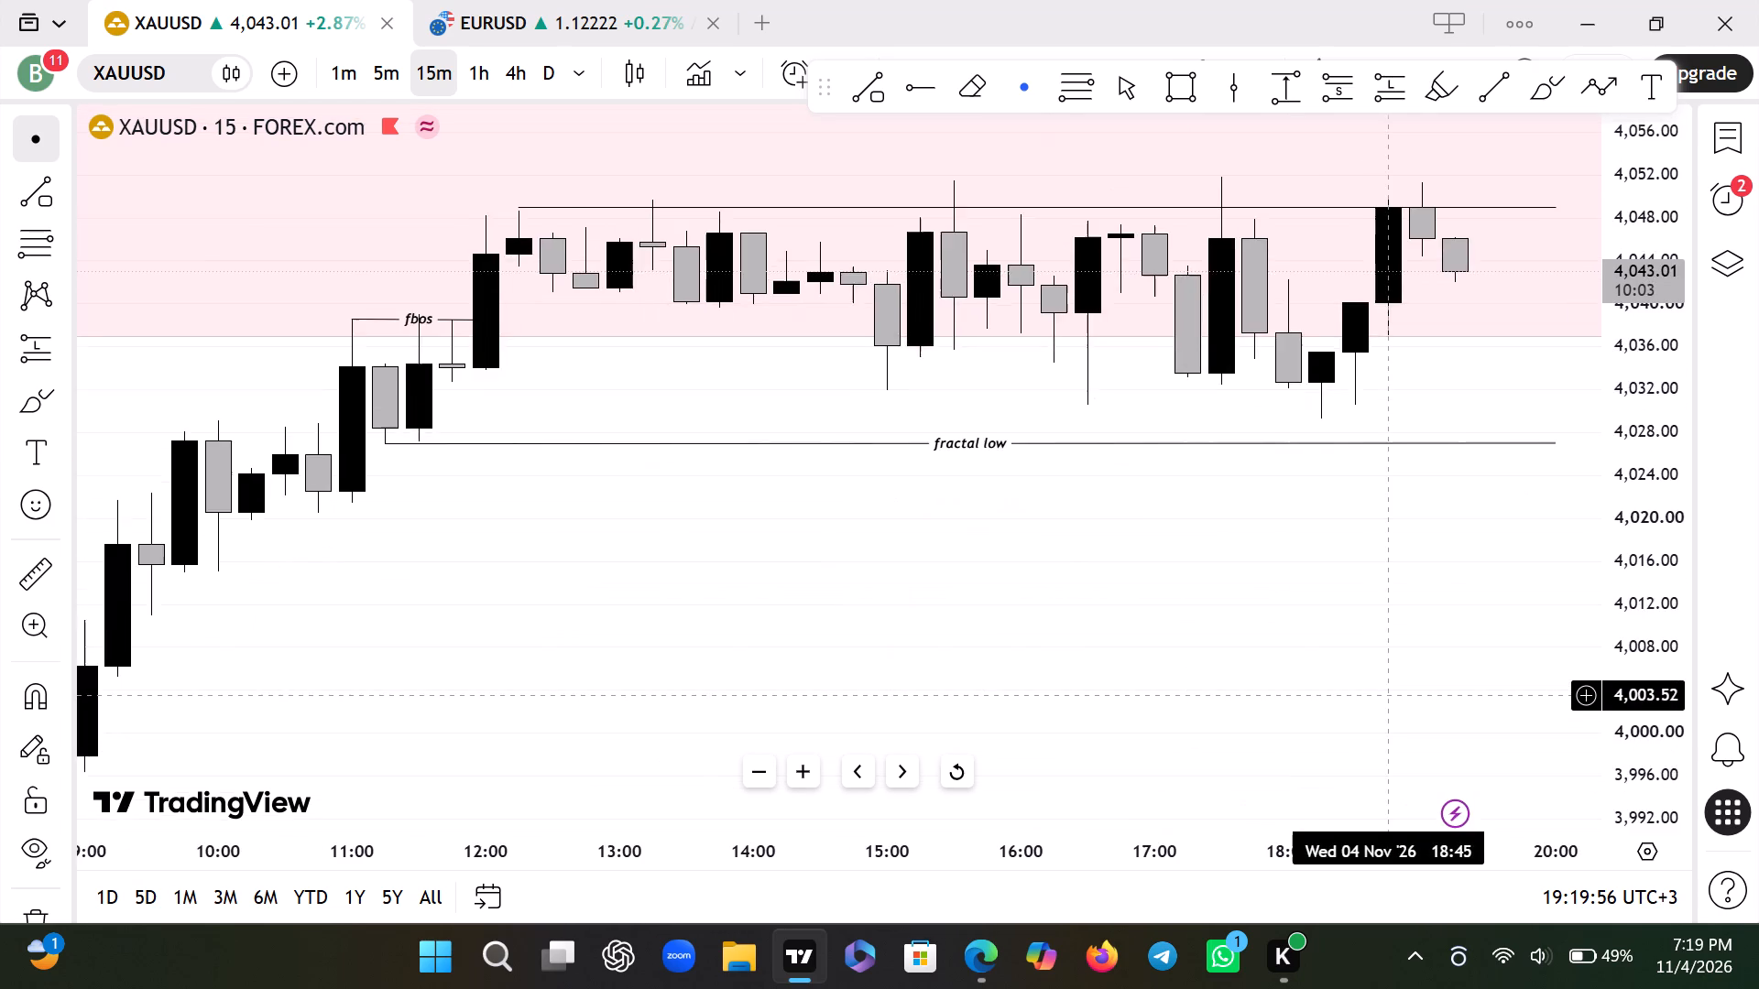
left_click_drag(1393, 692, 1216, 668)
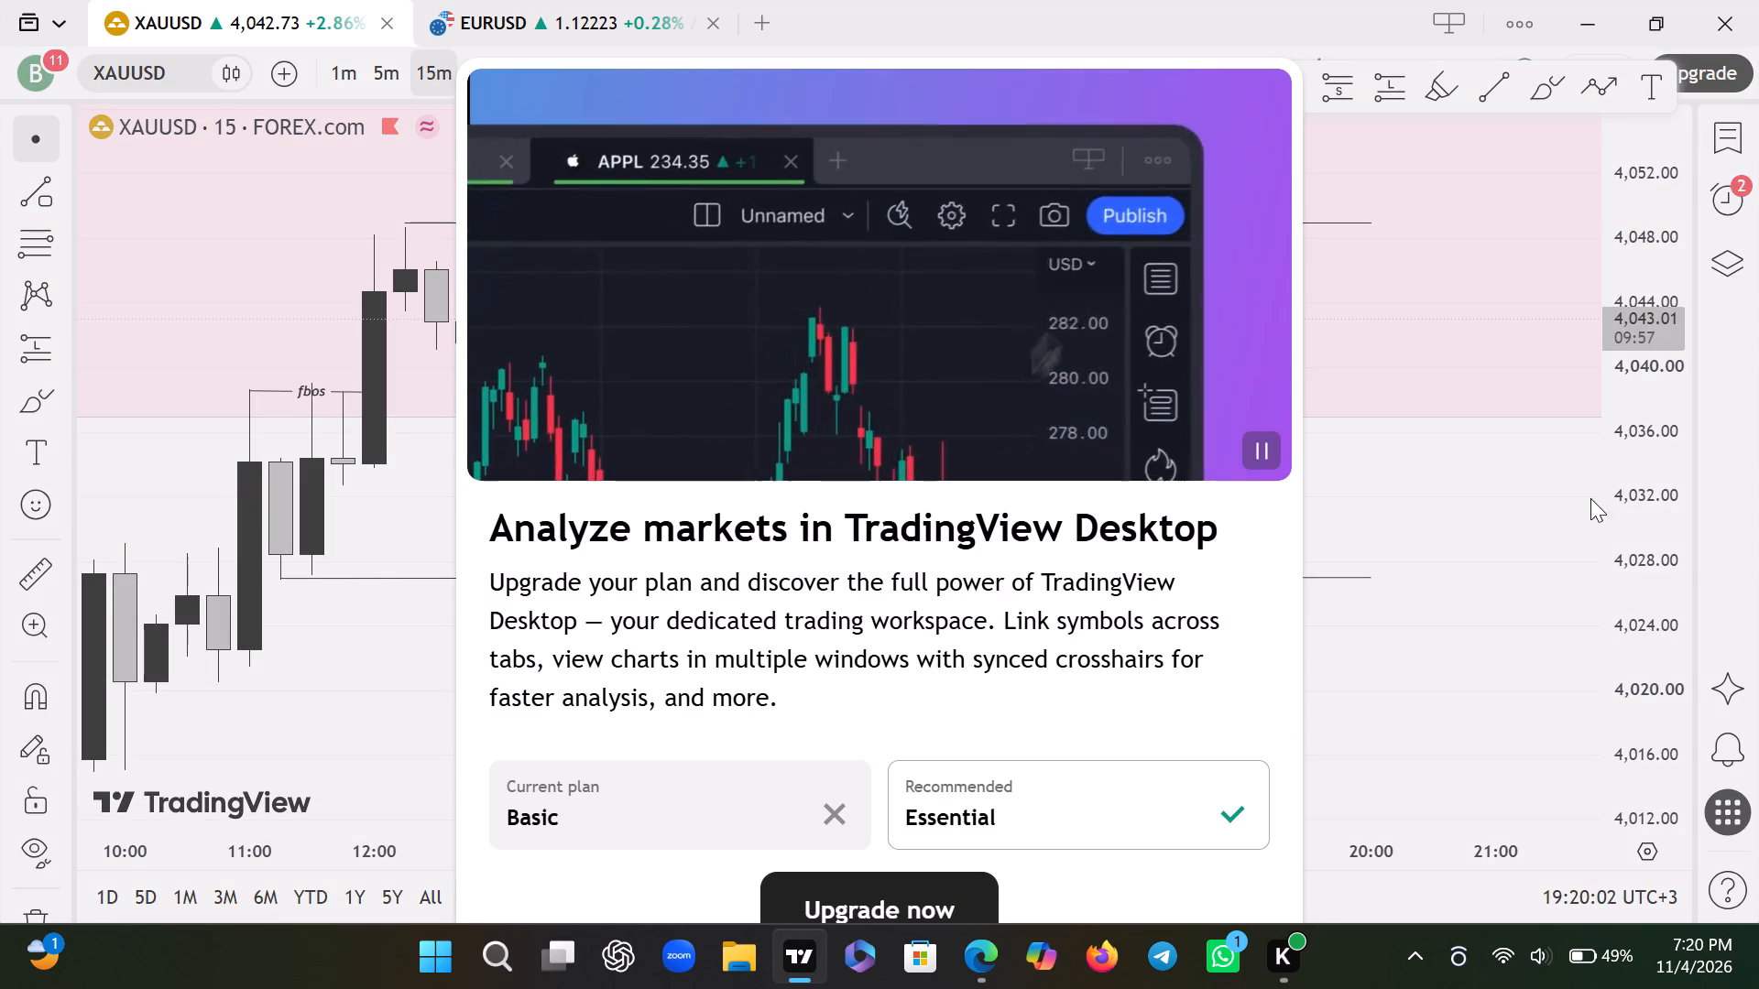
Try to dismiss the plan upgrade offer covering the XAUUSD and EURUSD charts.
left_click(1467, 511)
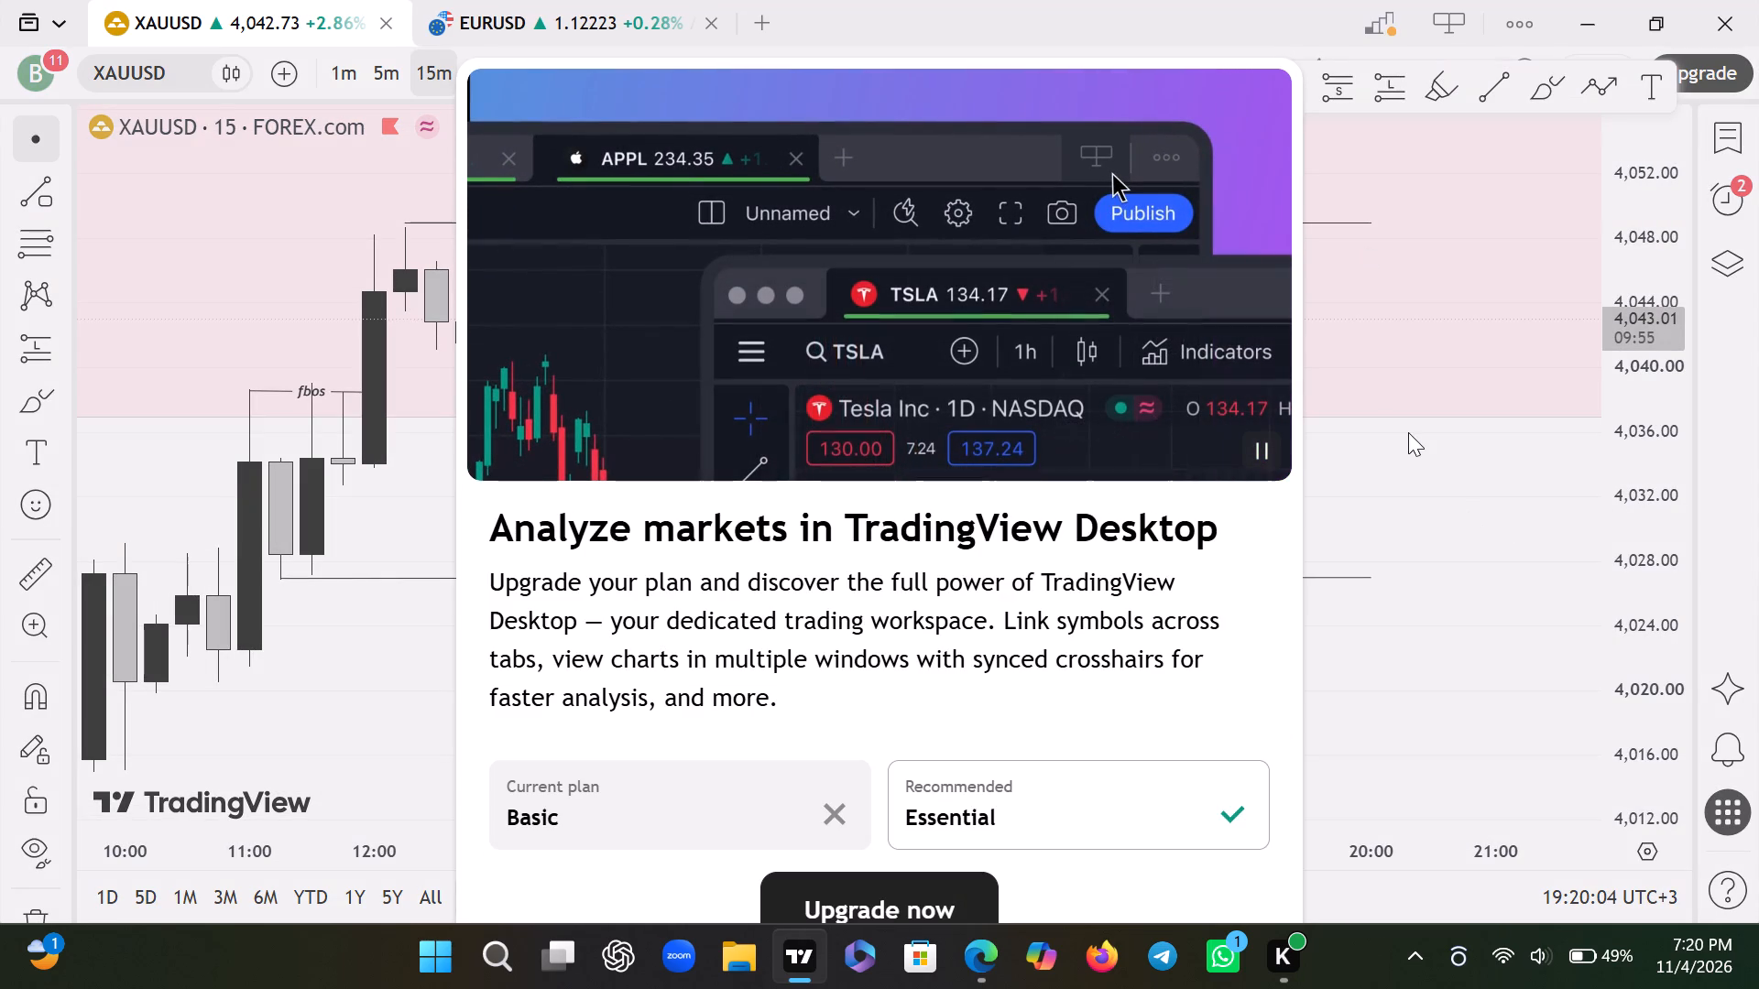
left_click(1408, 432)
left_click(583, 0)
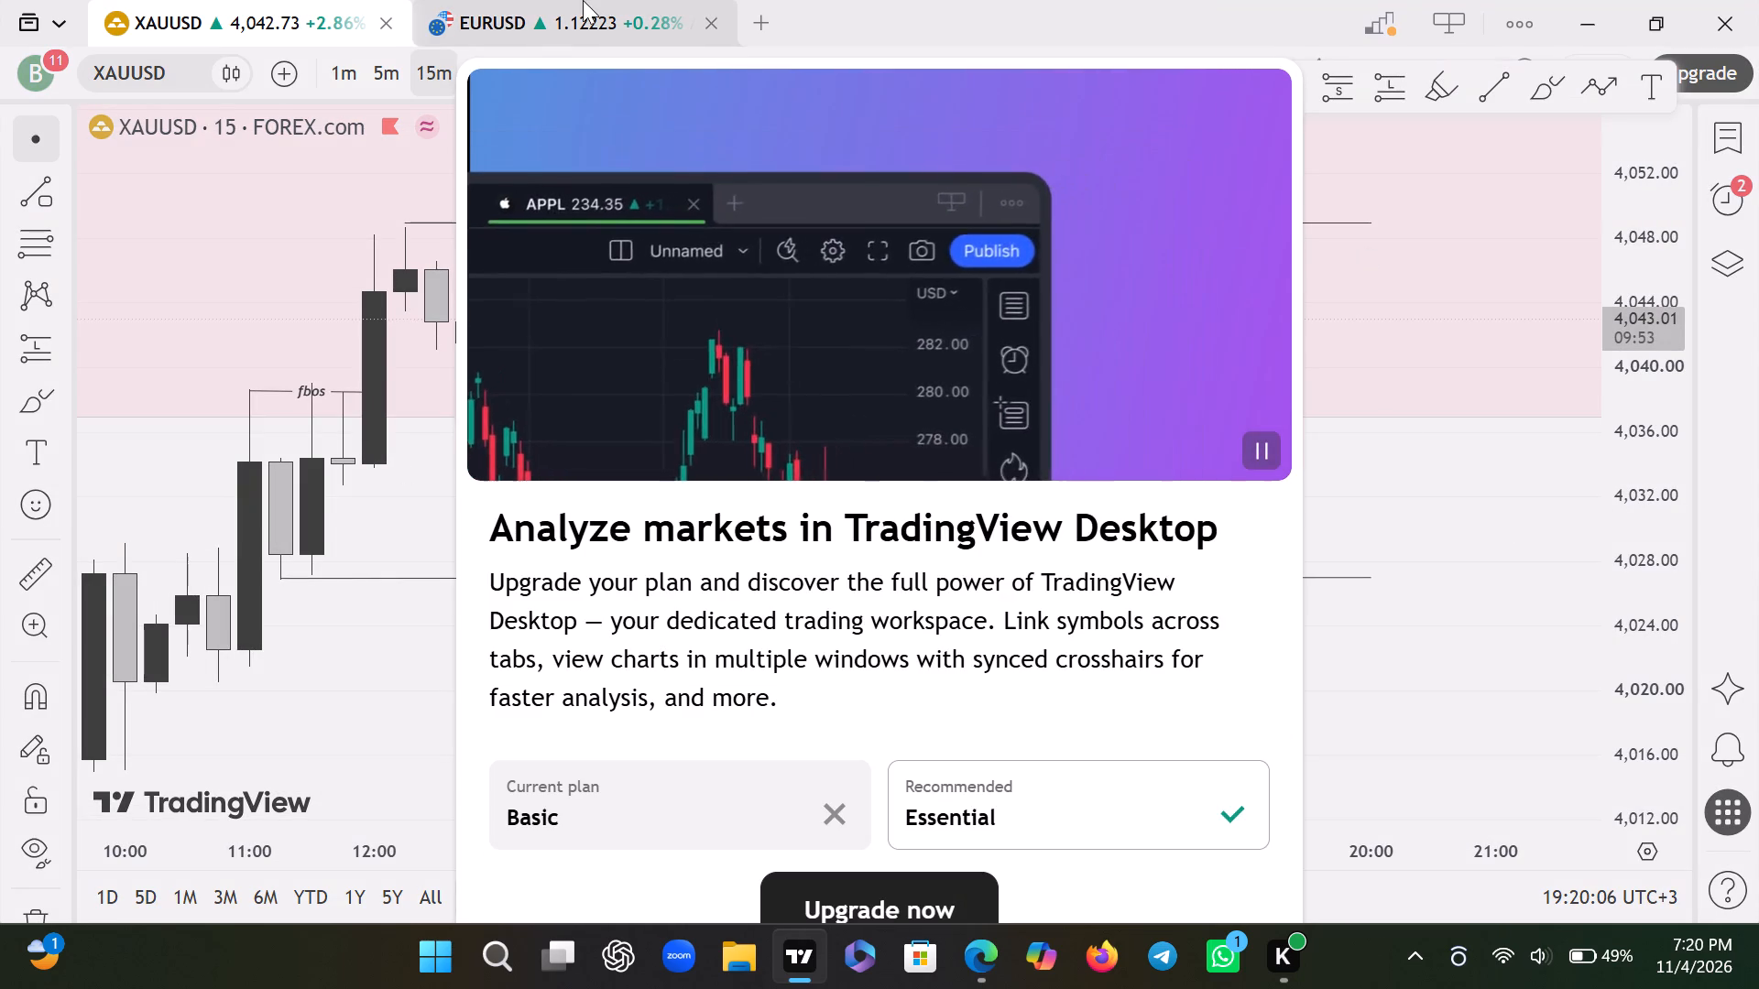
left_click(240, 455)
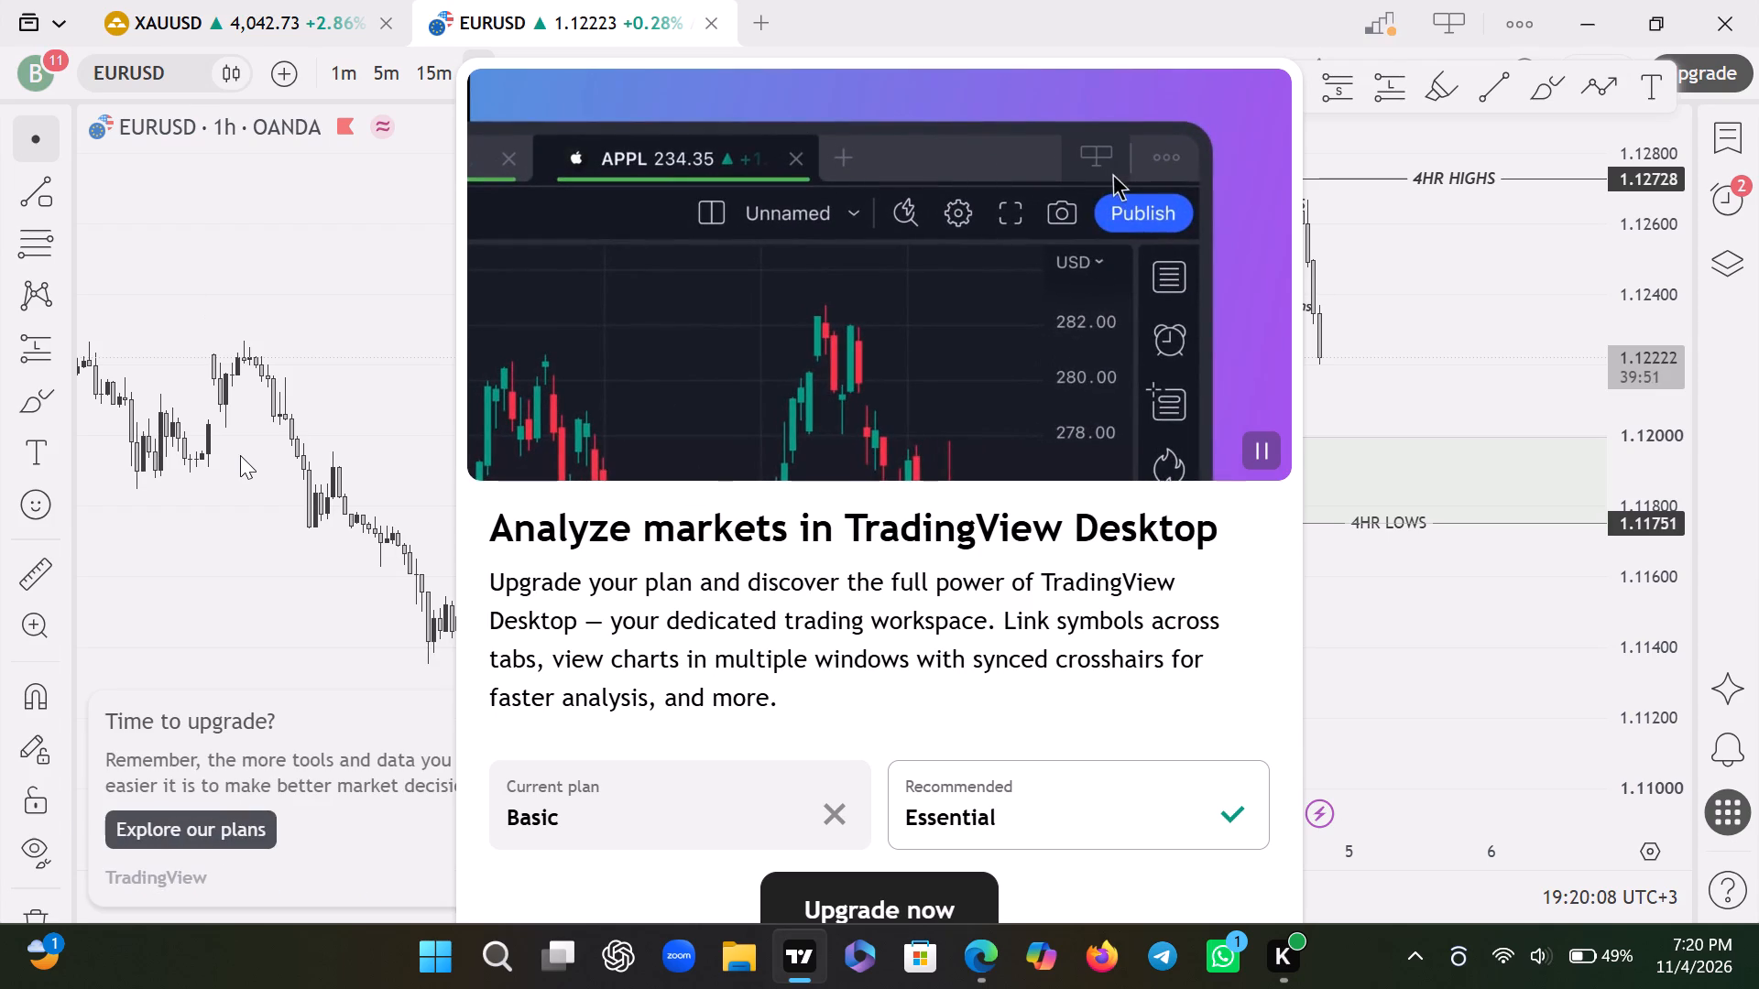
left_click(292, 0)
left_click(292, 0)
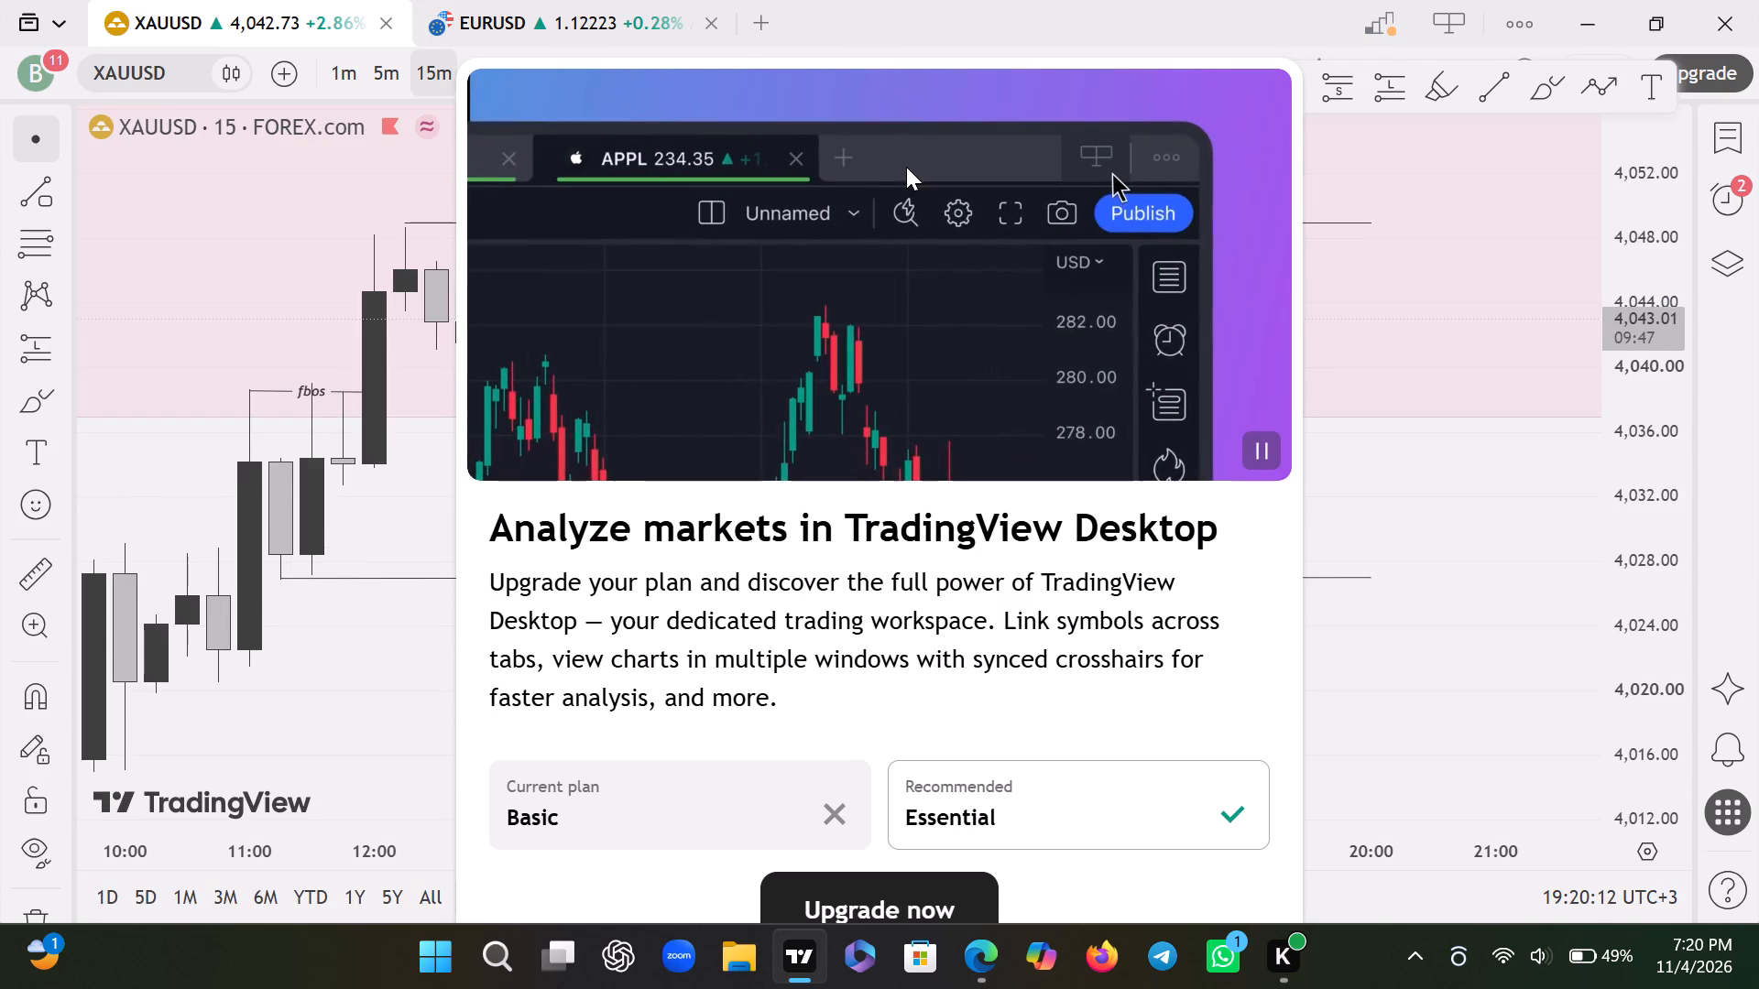
Duplicate the EURUSD chart tab, close the original, and place the new EURUSD tab ahead of XAUUSD.
left_click(521, 0)
left_click(521, 0)
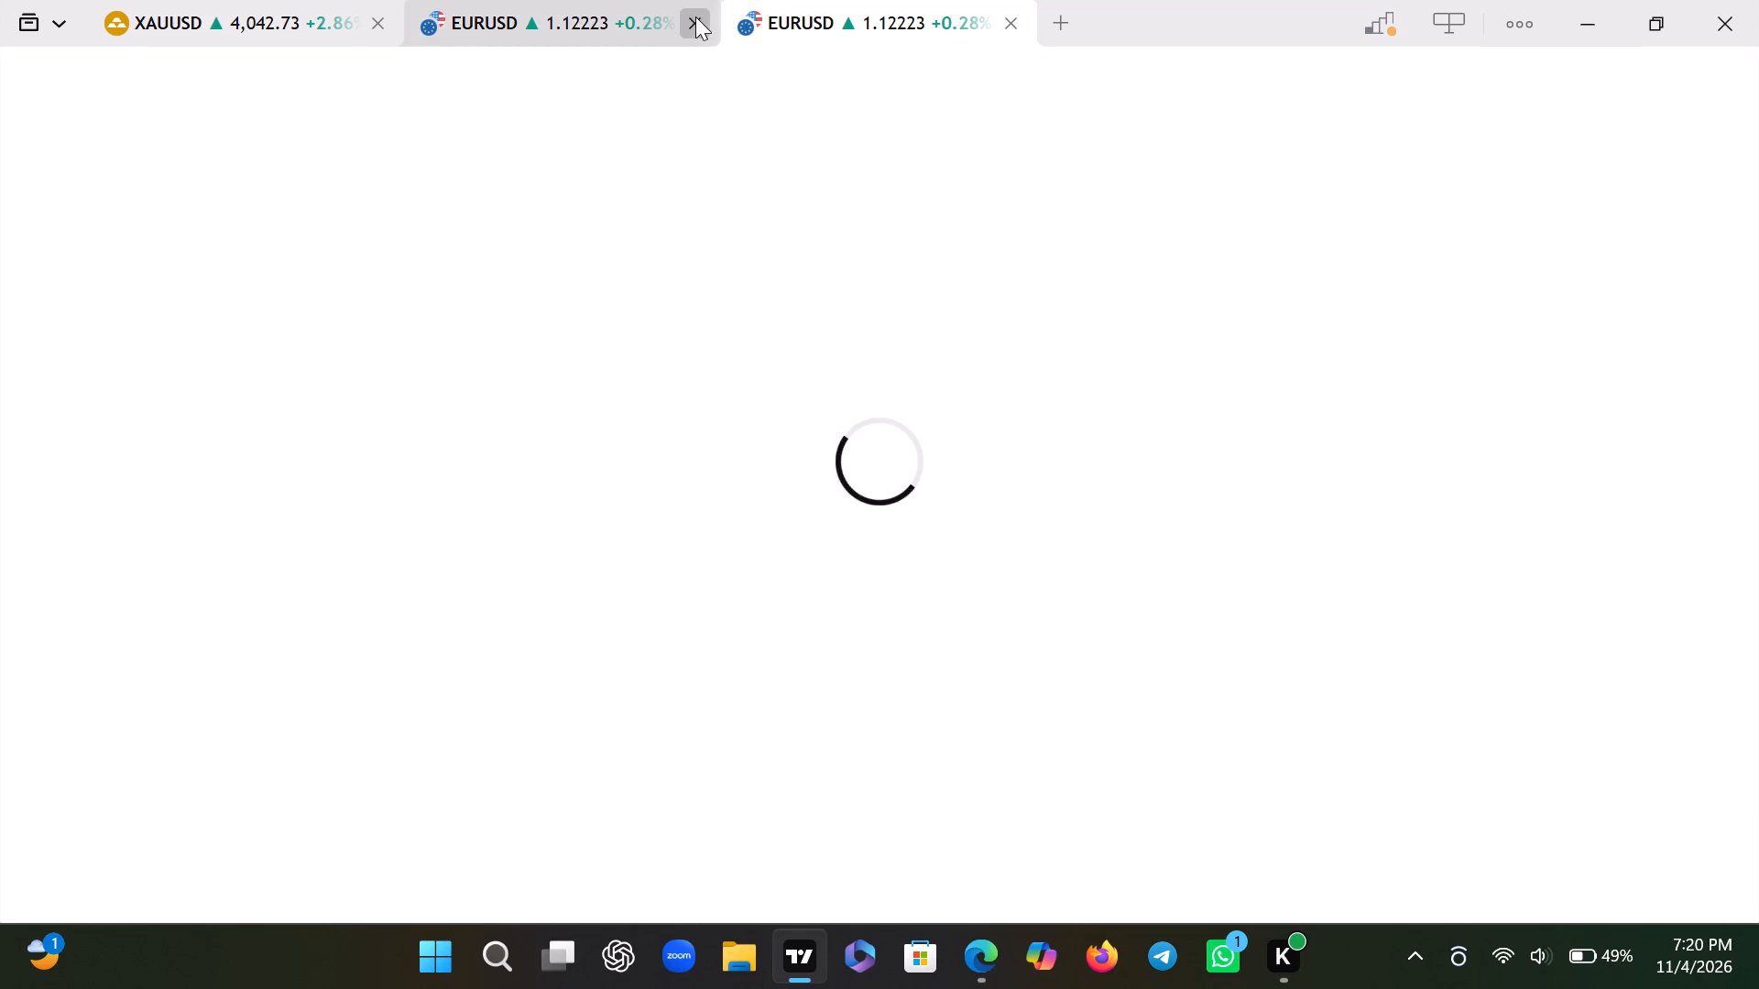
left_click(695, 16)
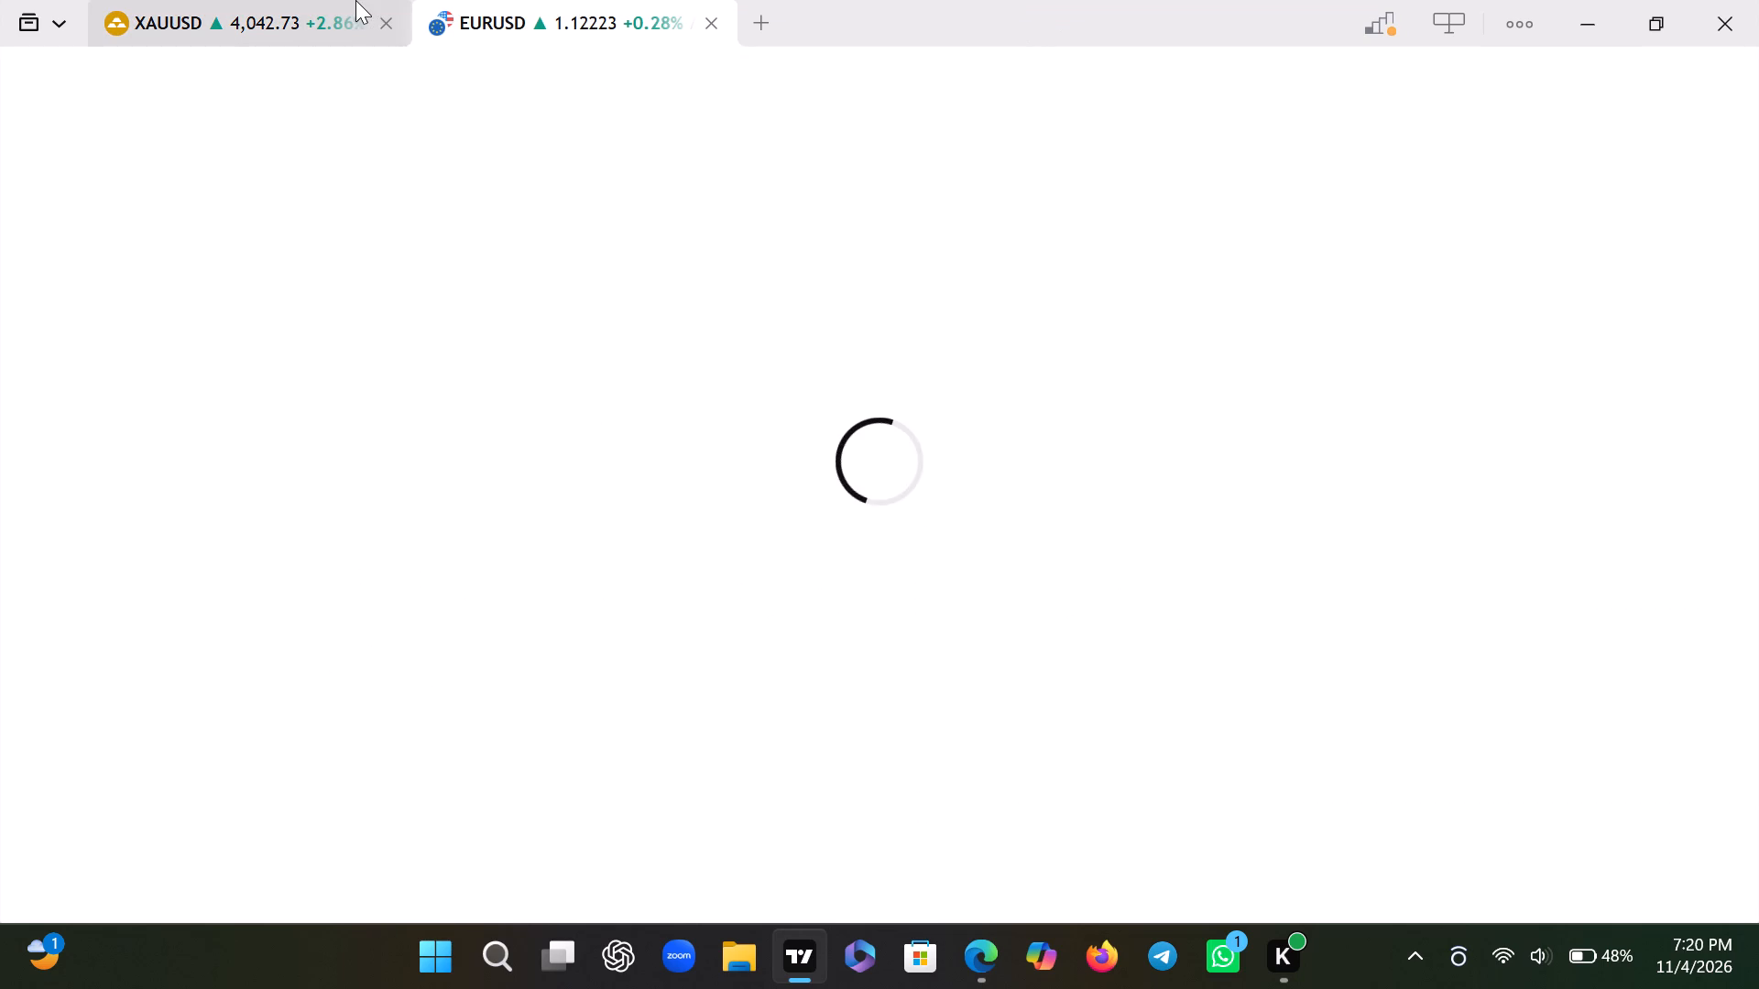
left_click_drag(451, 0, 146, 0)
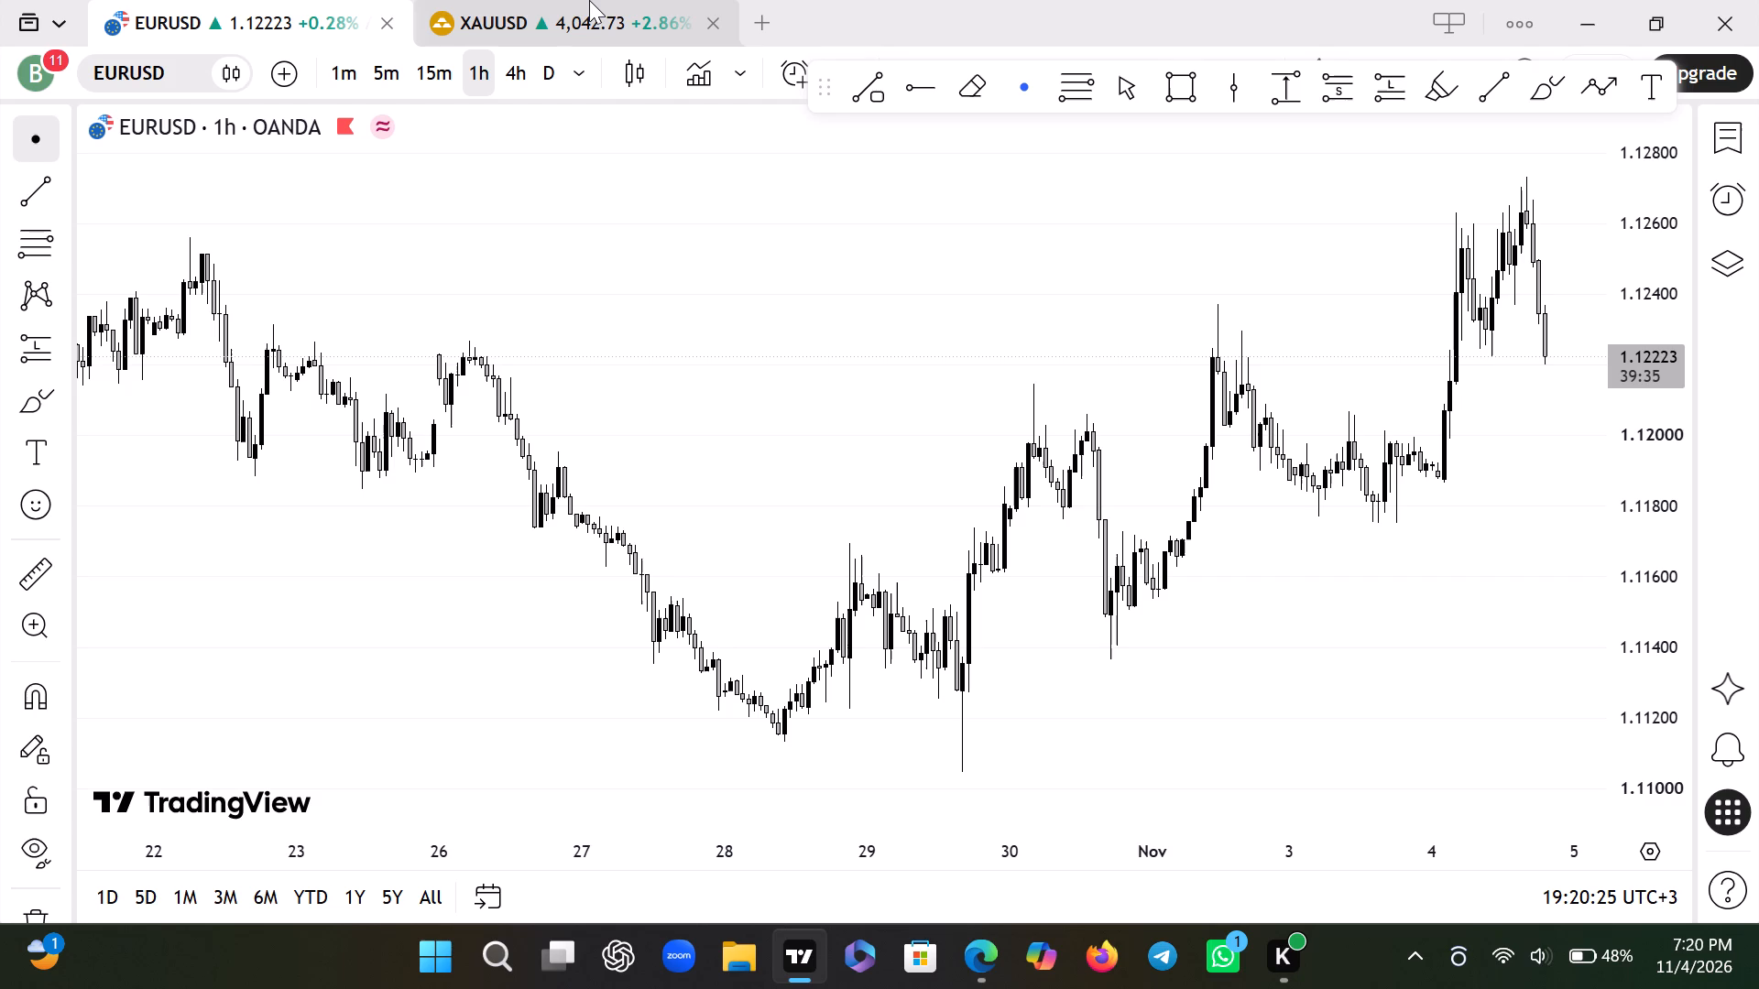
Examine the EURUSD price structure on the 1-hour and 15-minute charts between the 4HR HIGHS and 4HR LOWS levels.
left_click_drag(1089, 340, 619, 324)
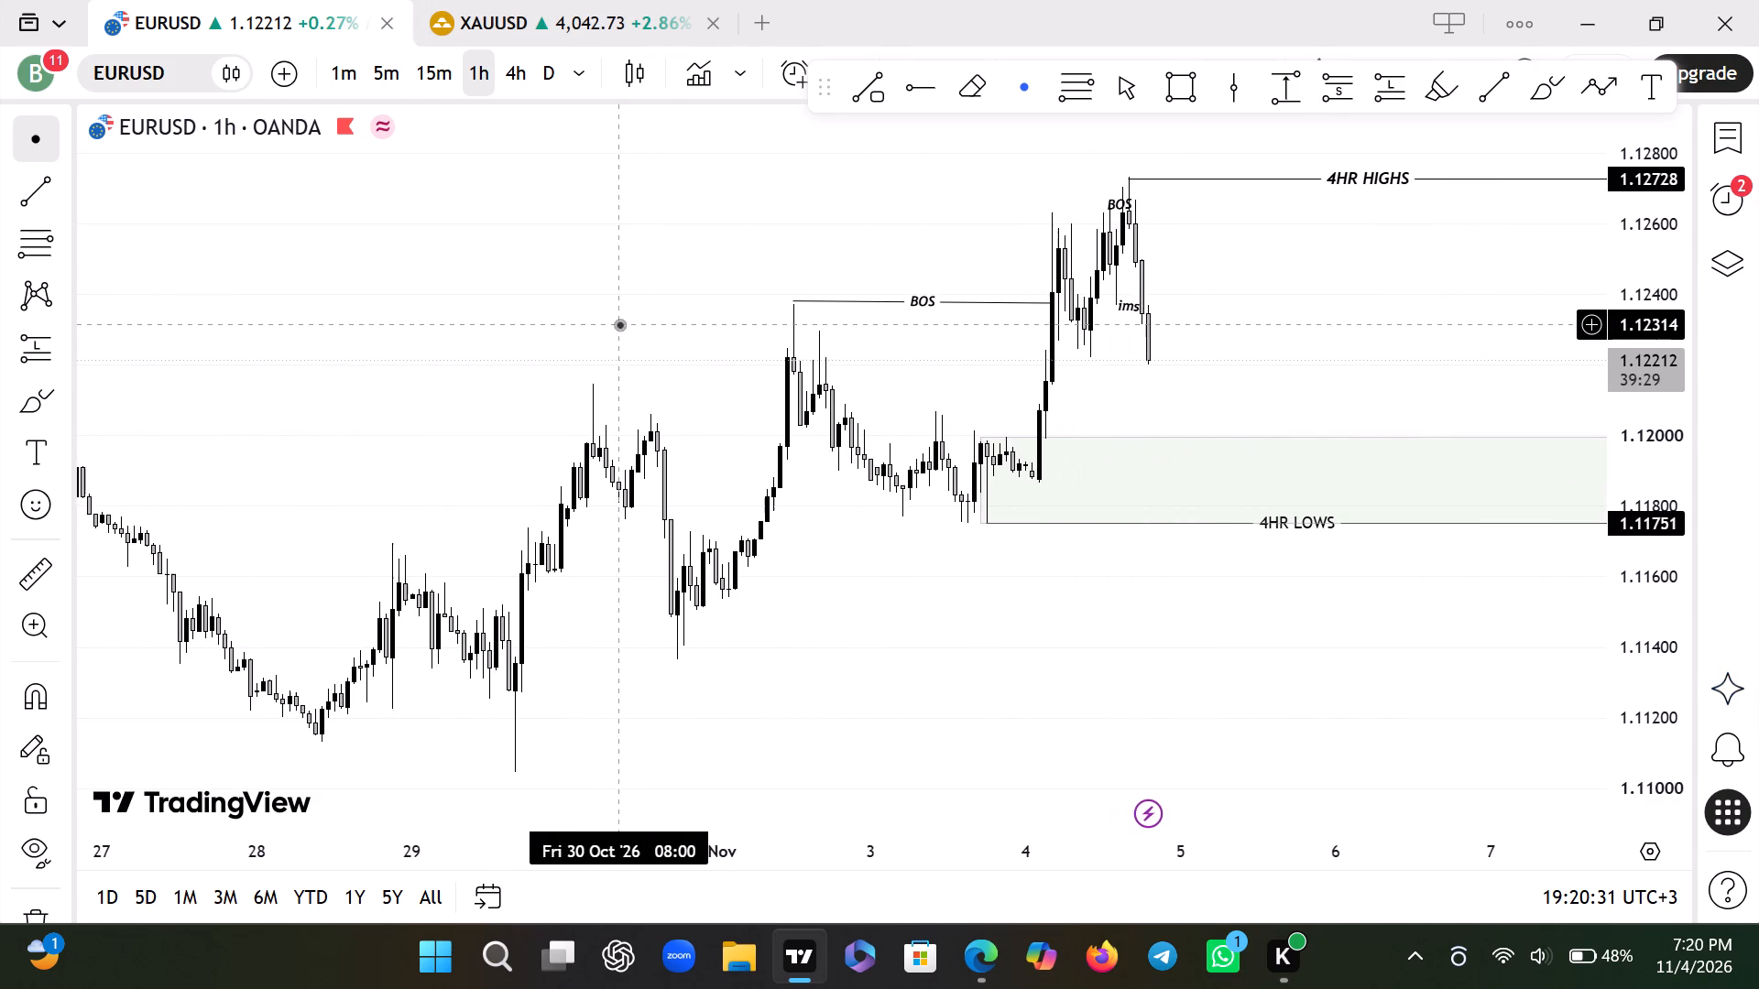
left_click_drag(1307, 339, 1088, 326)
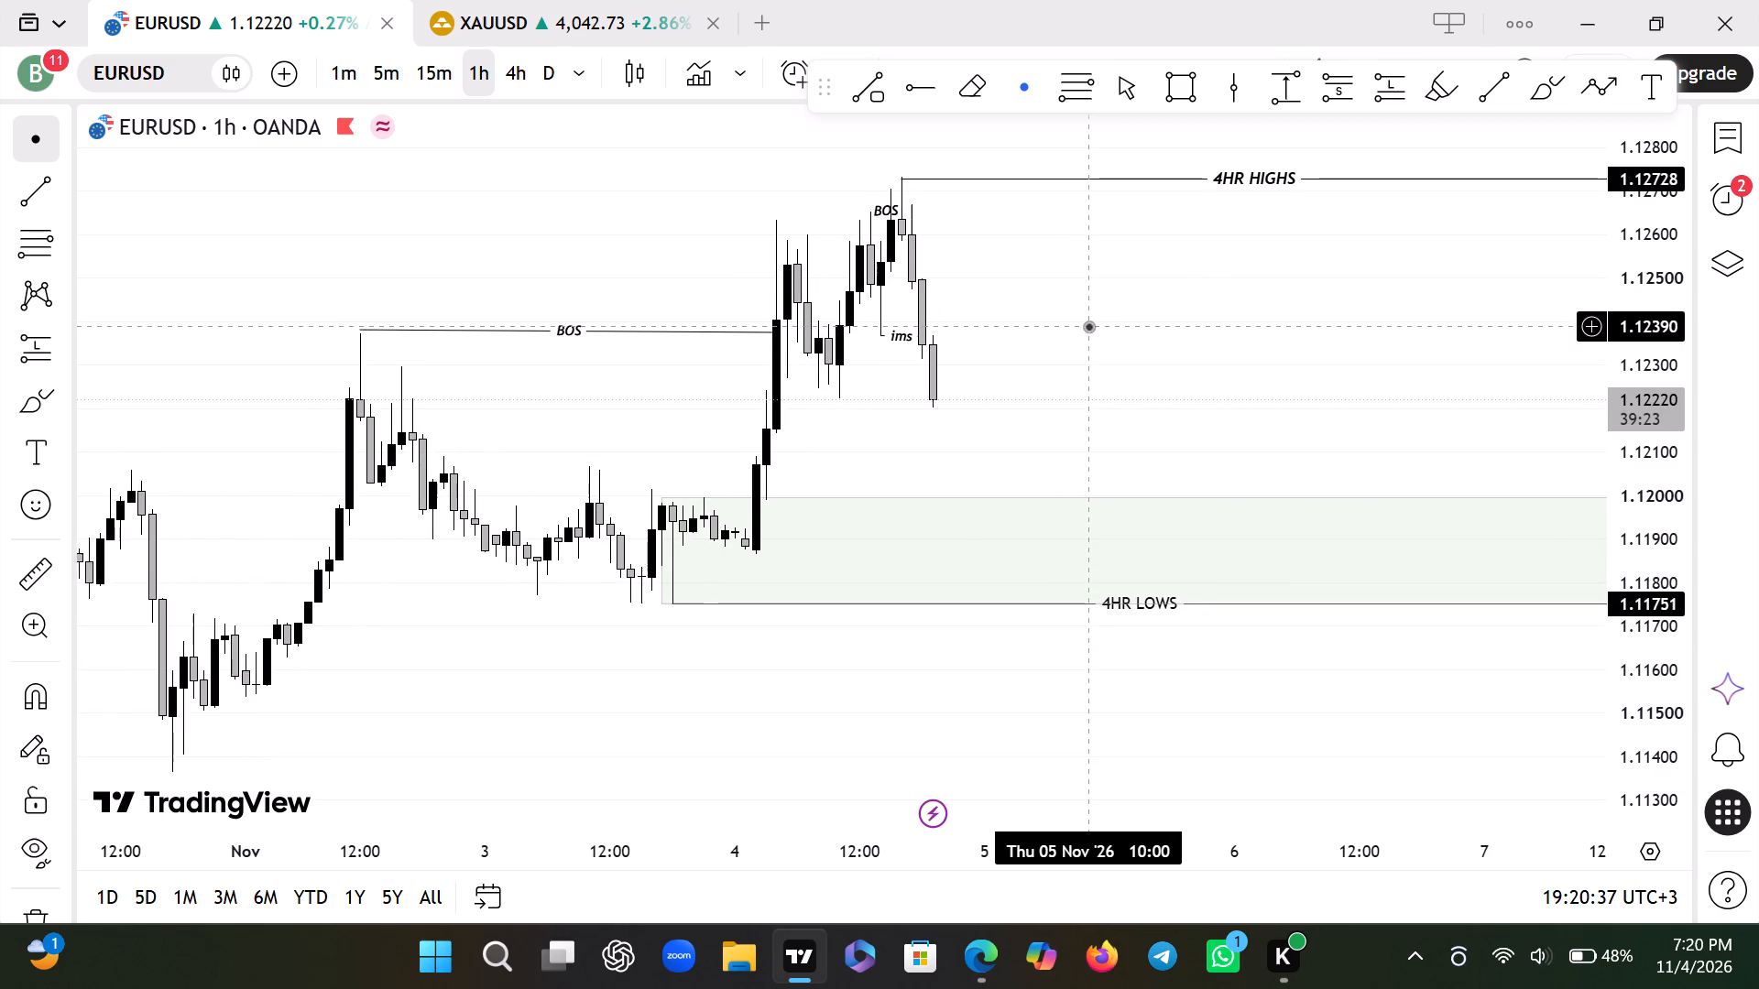
scroll(1088, 326, "left", 1)
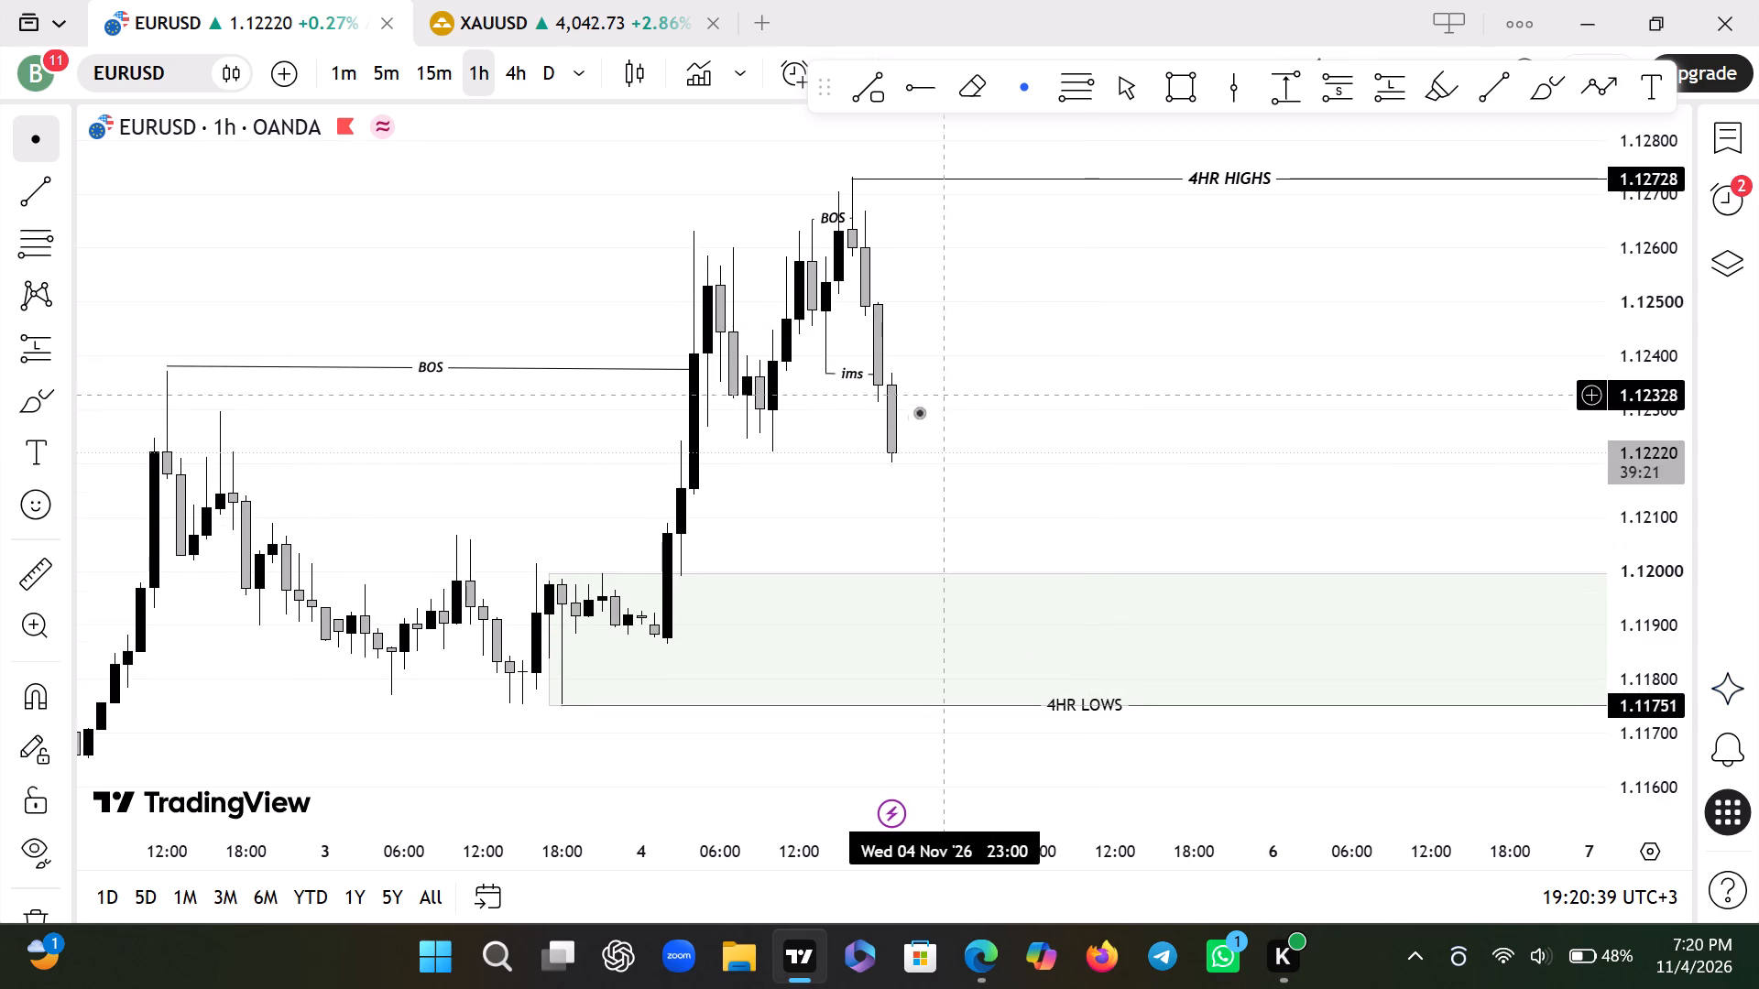
left_click(423, 76)
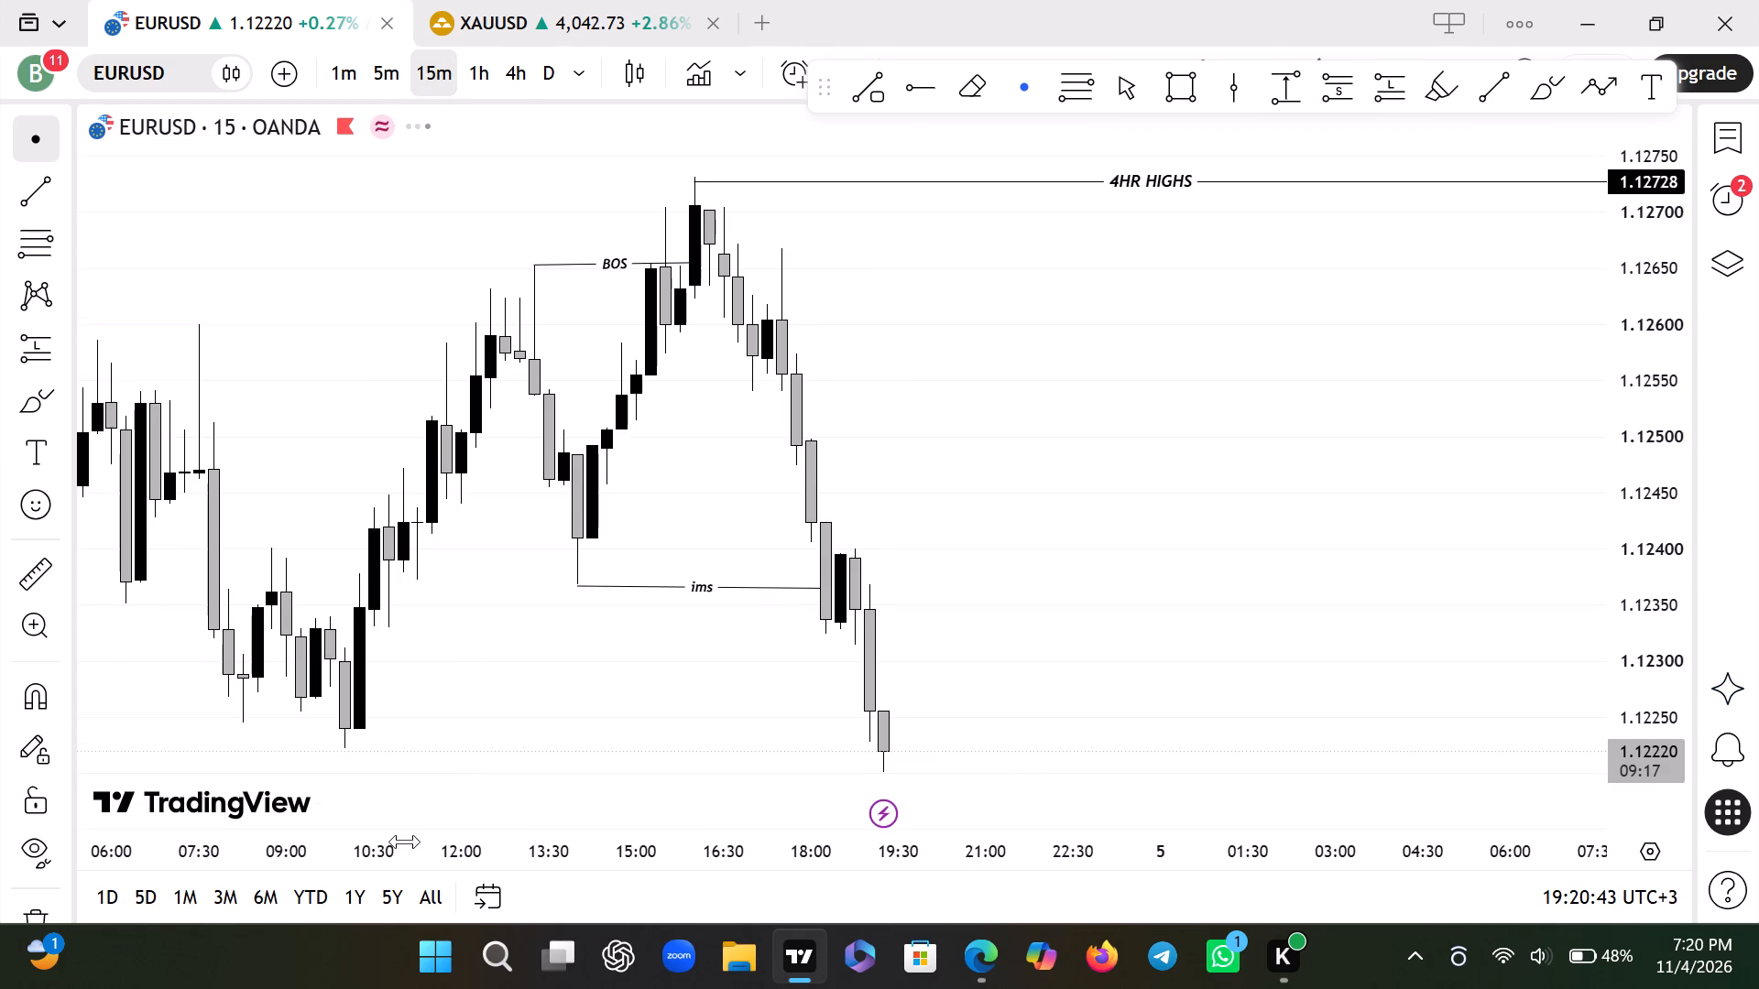
left_click_drag(405, 842, 1145, 831)
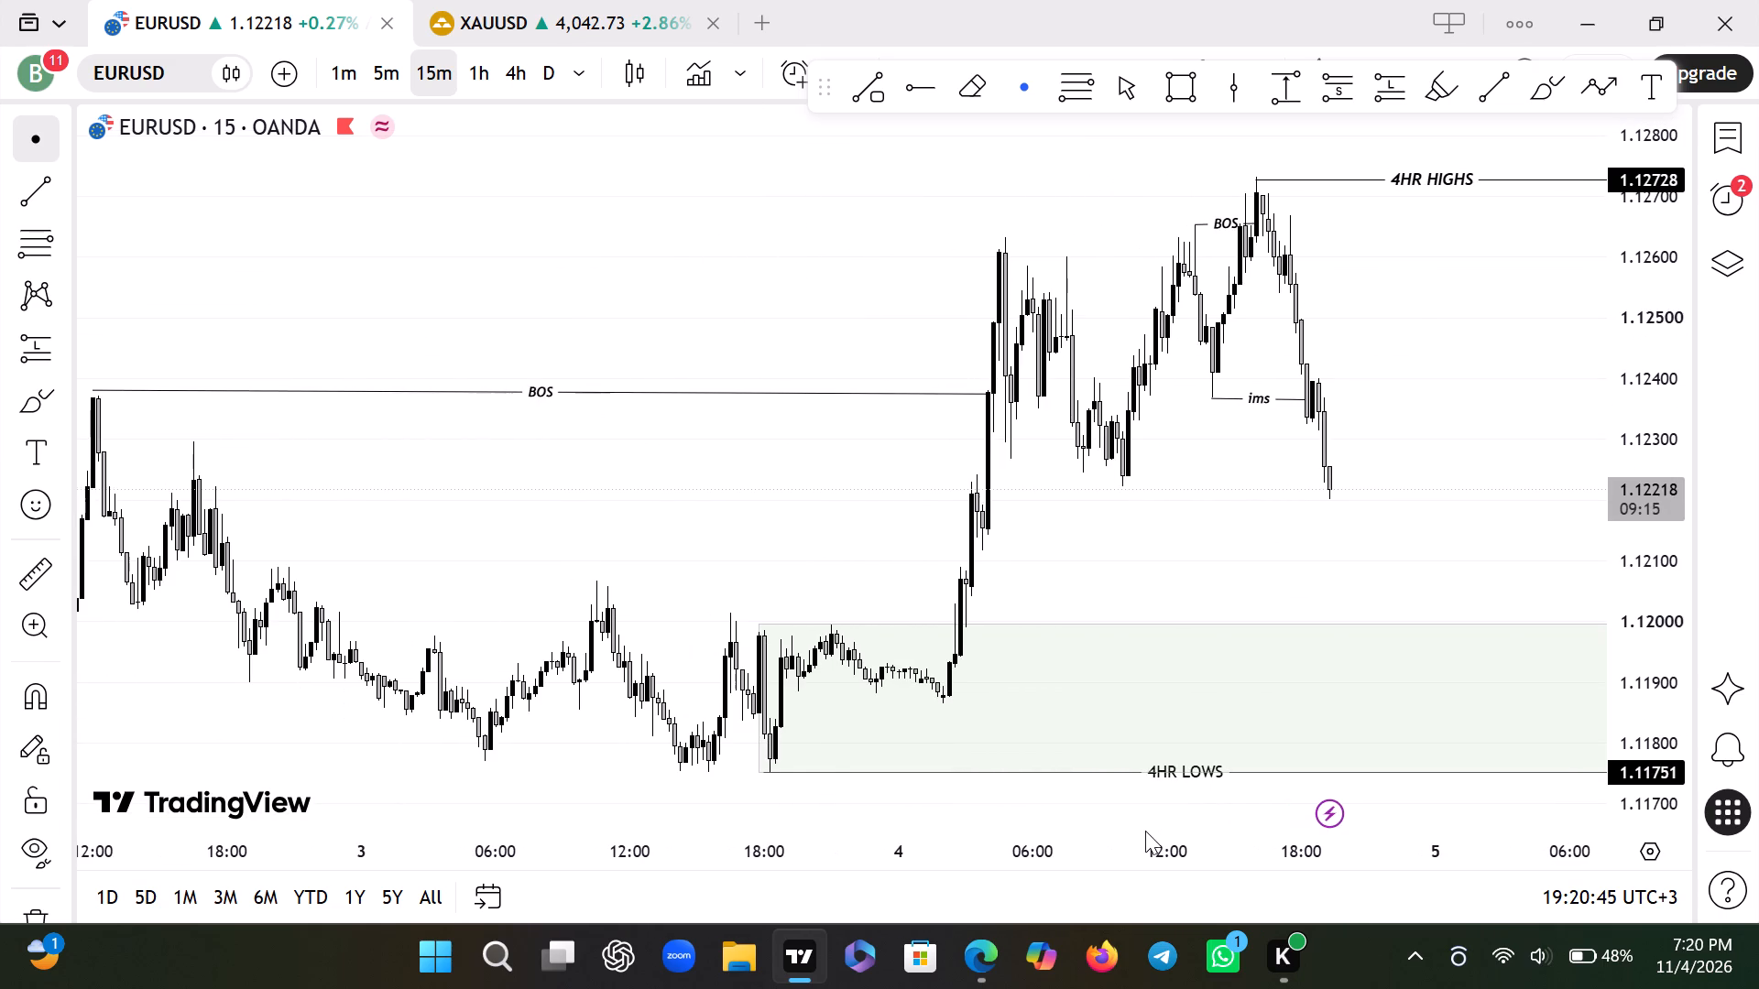
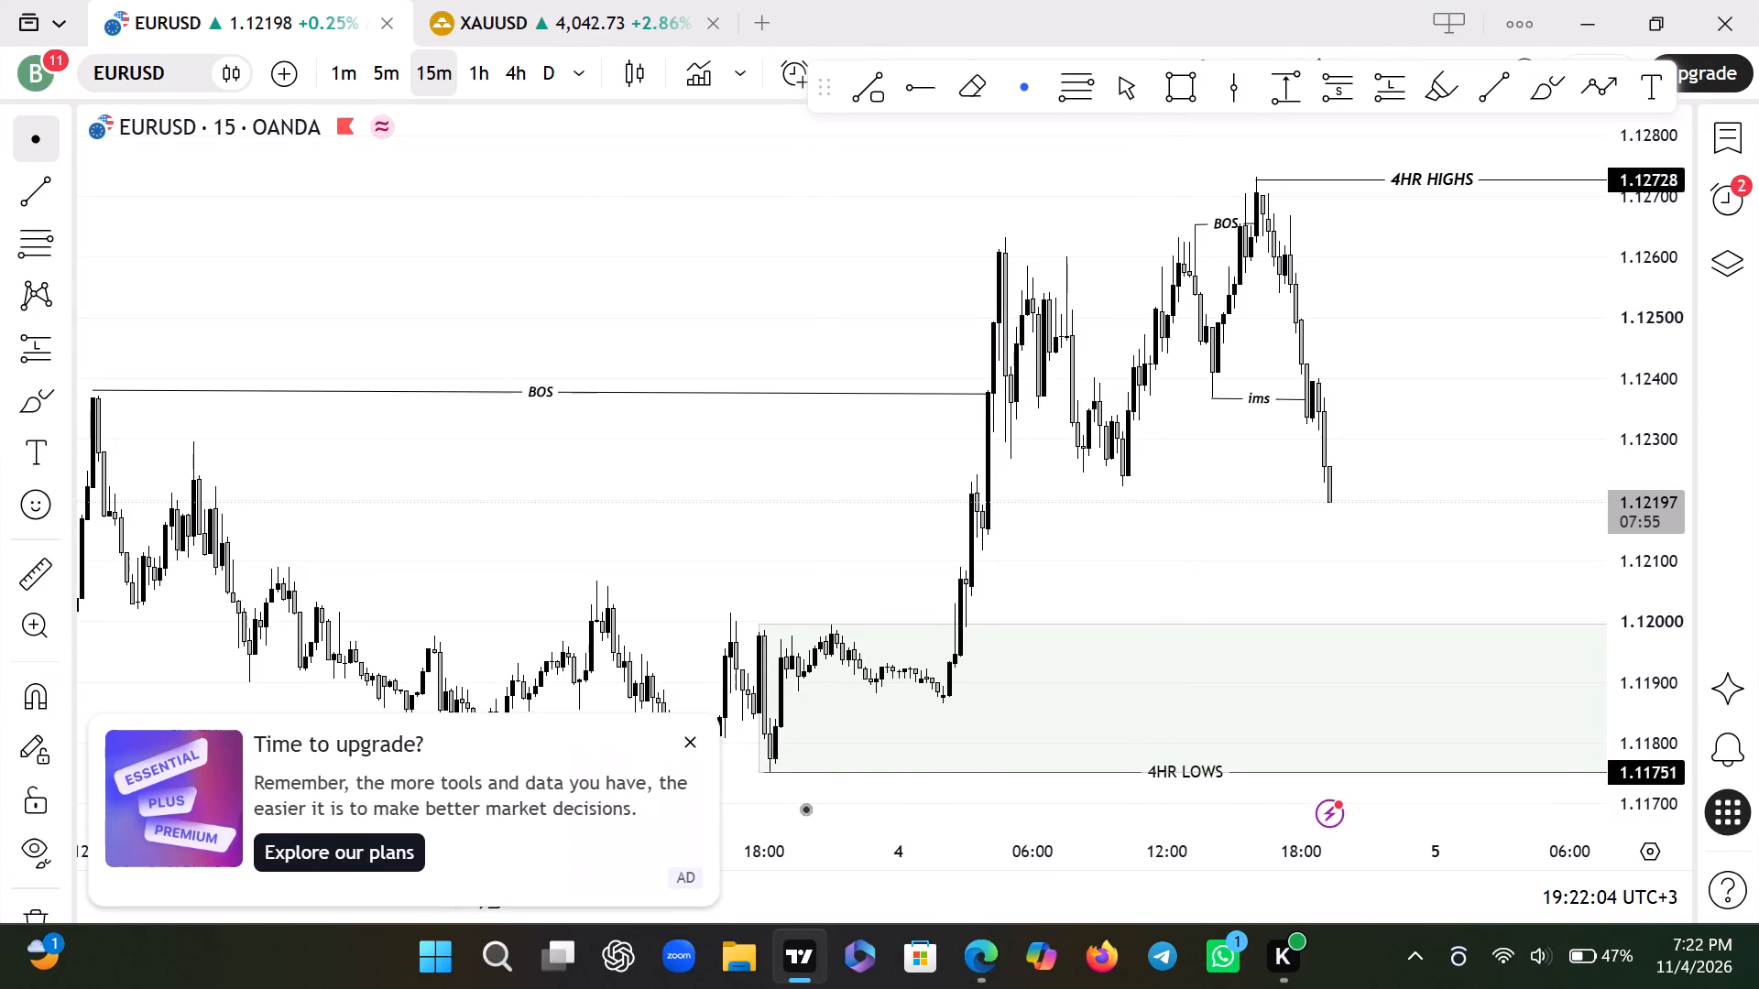
Dismiss the plan upgrade offer covering the EURUSD 15-minute chart.
left_click(691, 741)
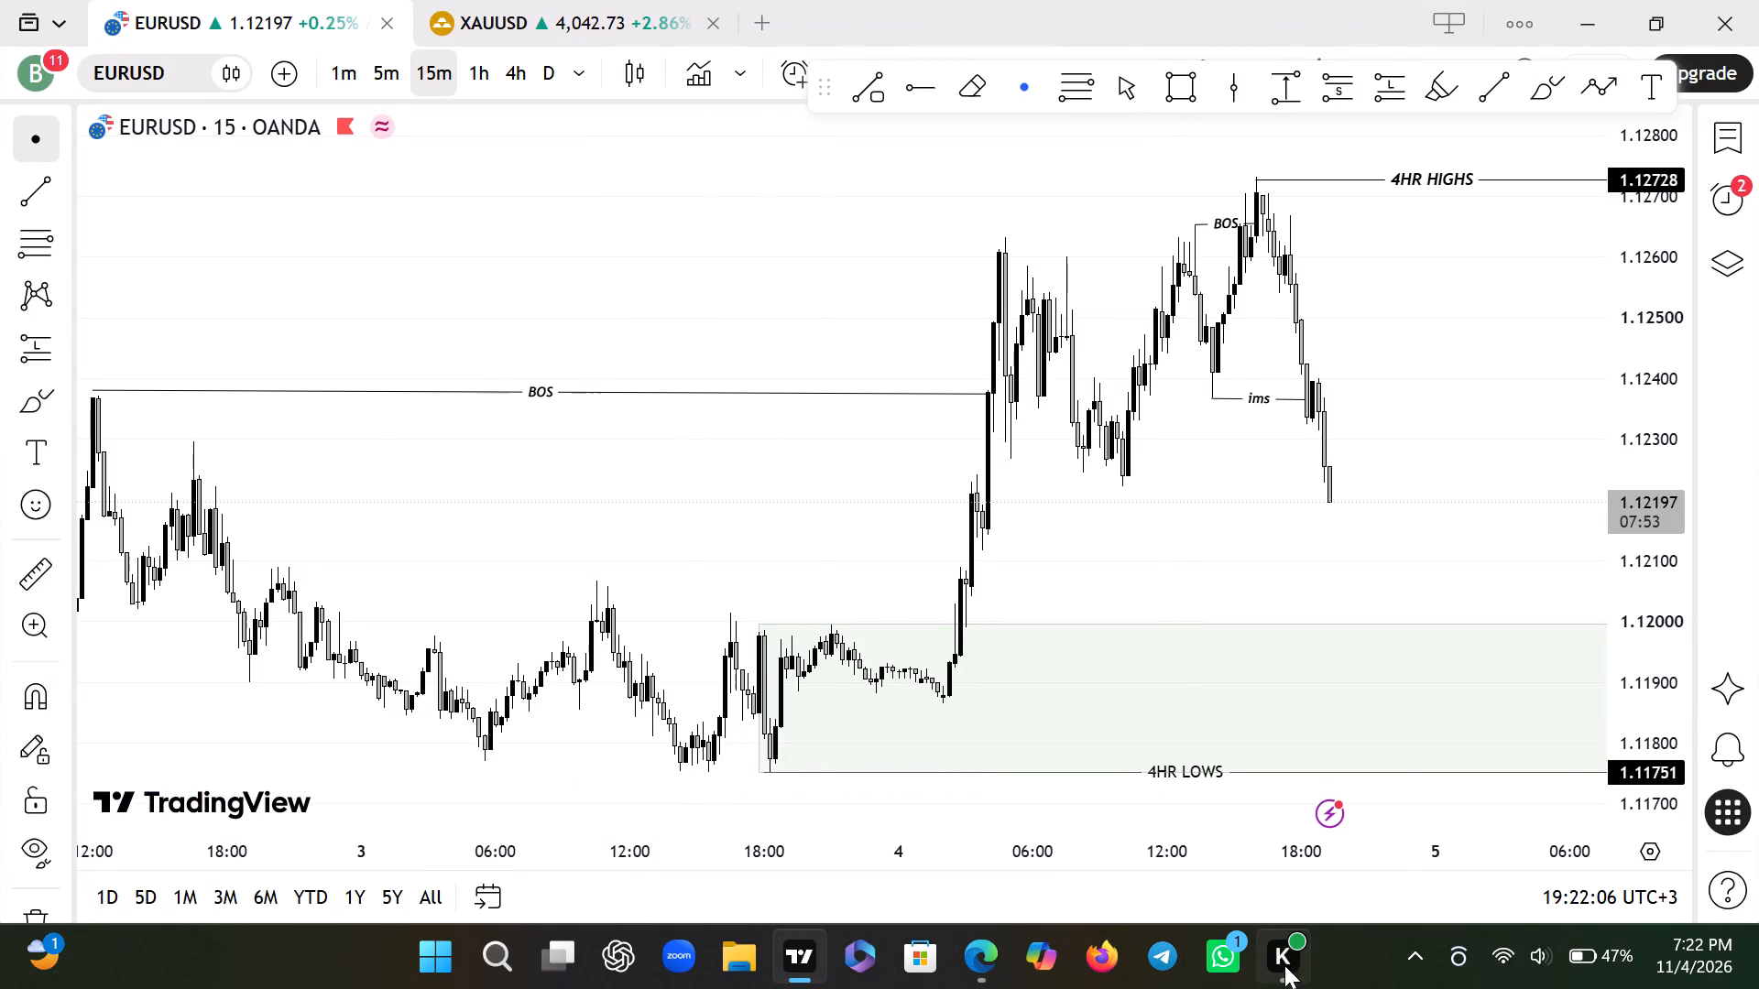
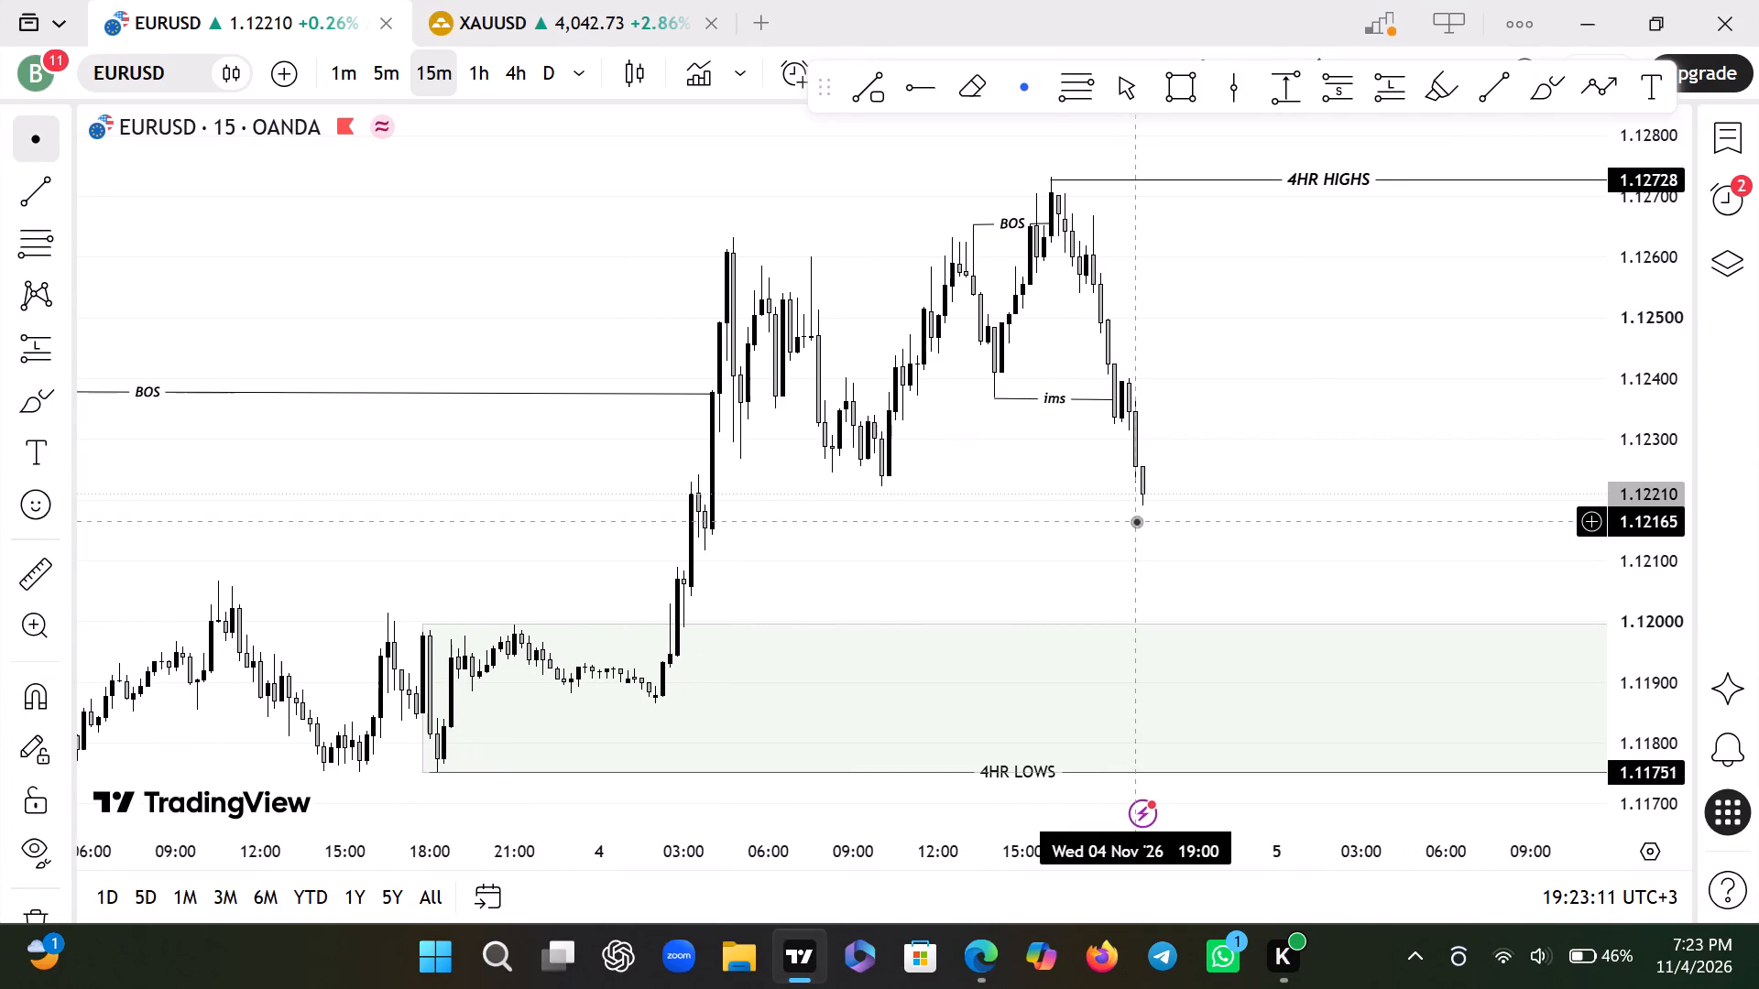
Review the EURUSD structure between the 4HR highs and 4HR lows on the 1-hour chart, then on the 15-minute chart.
left_click(472, 77)
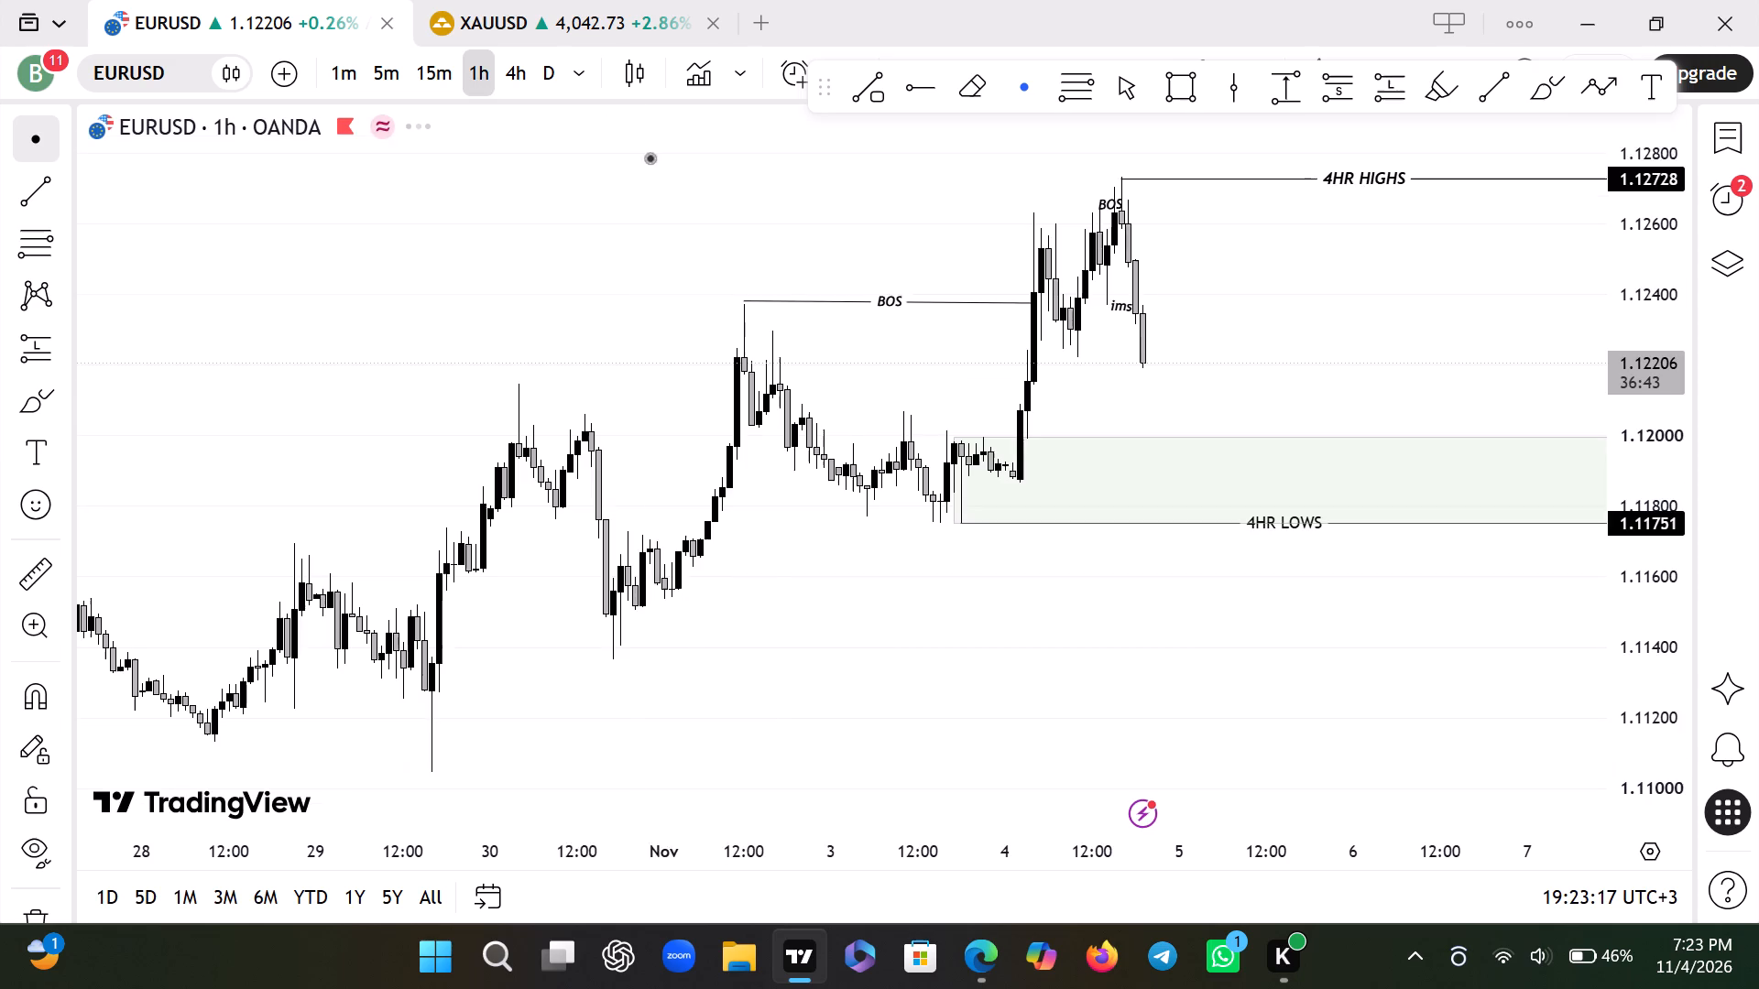
left_click_drag(1387, 338, 1137, 329)
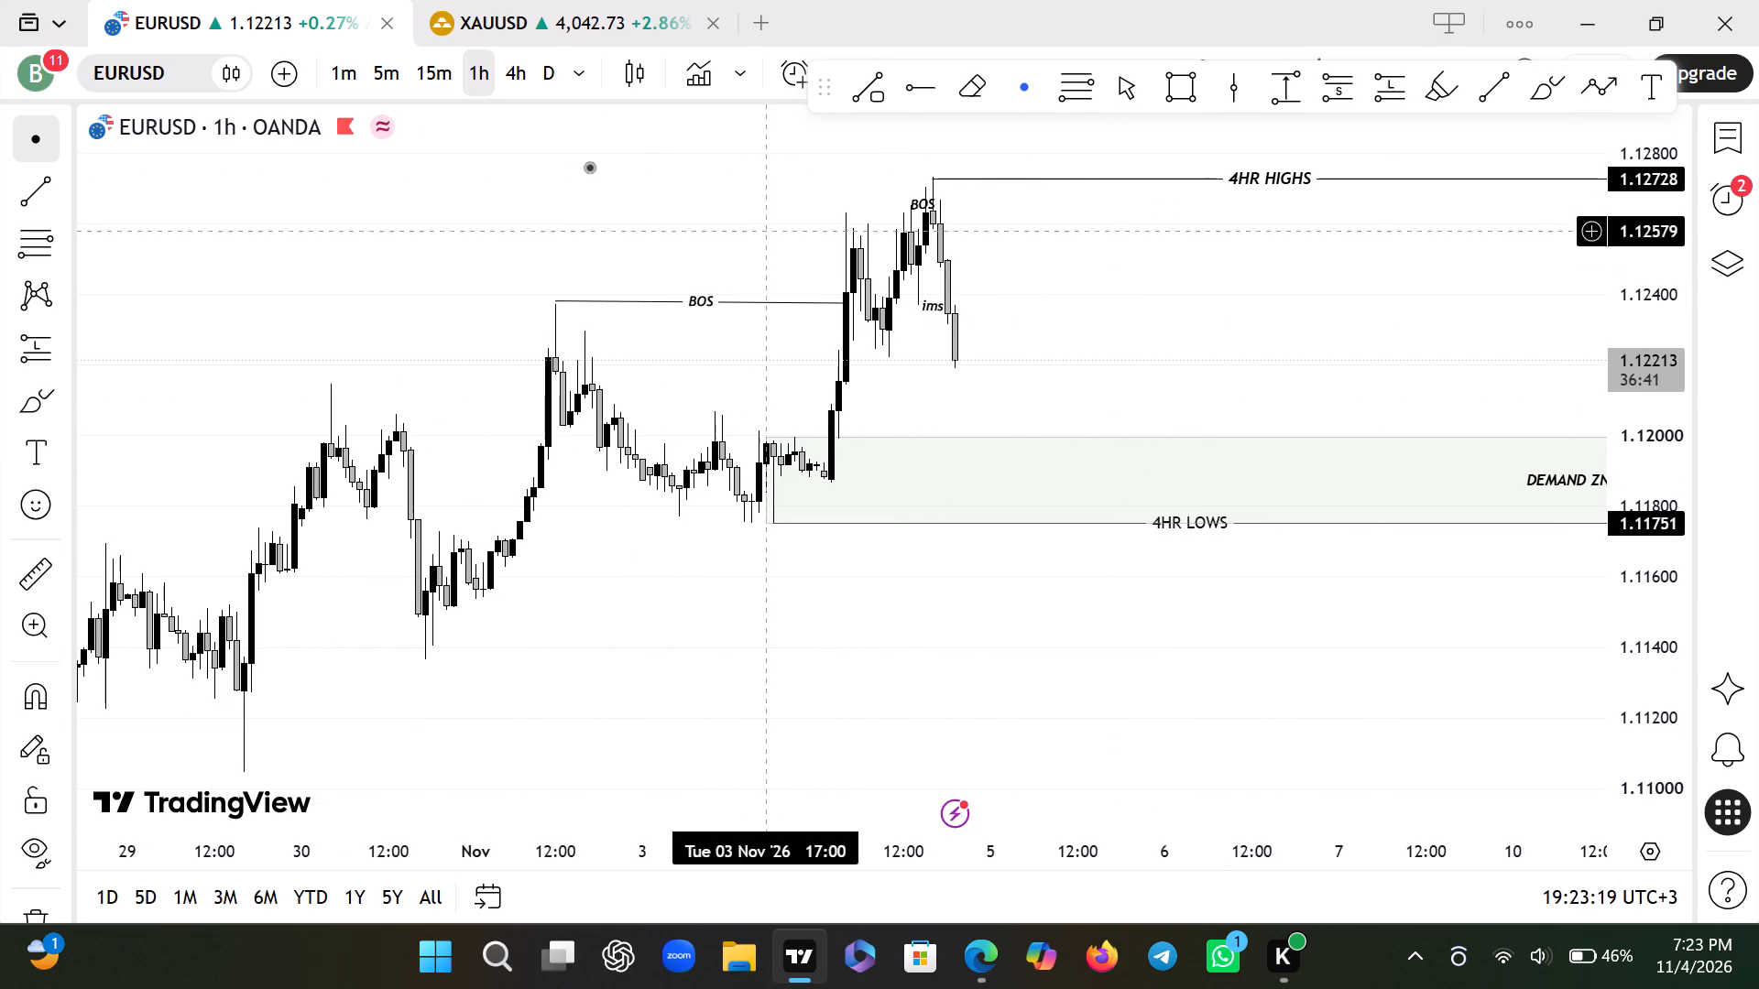
left_click(418, 70)
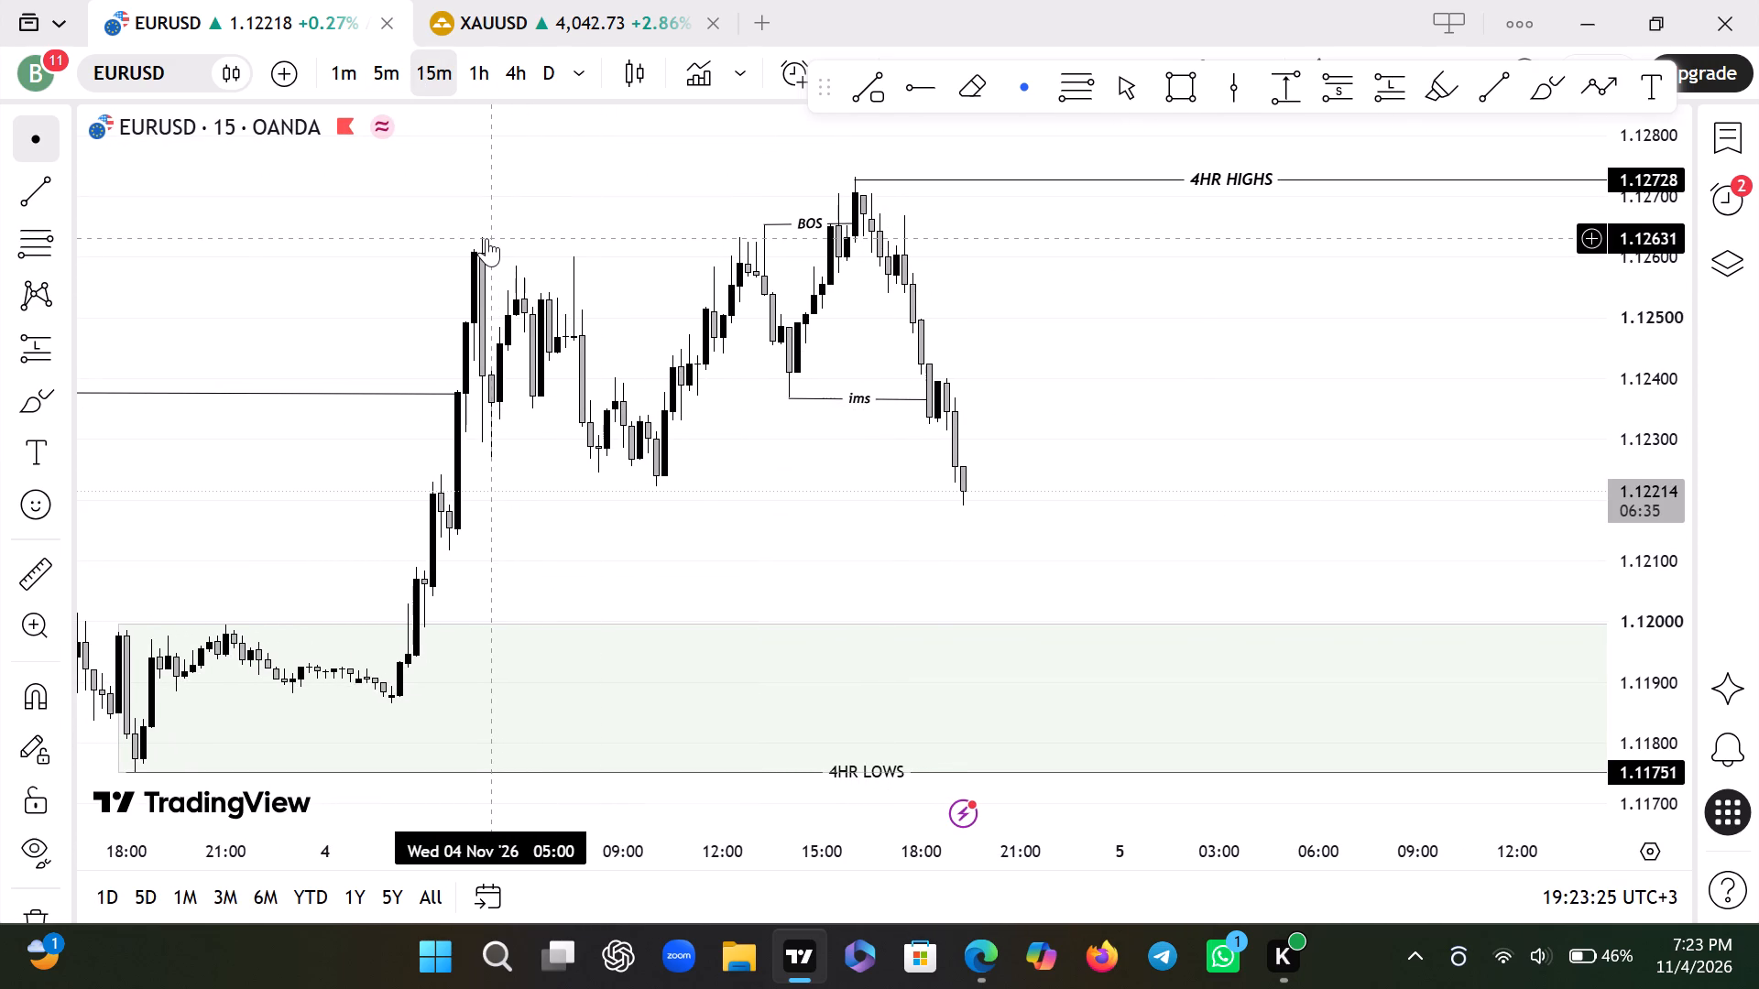
left_click_drag(1069, 424, 1218, 443)
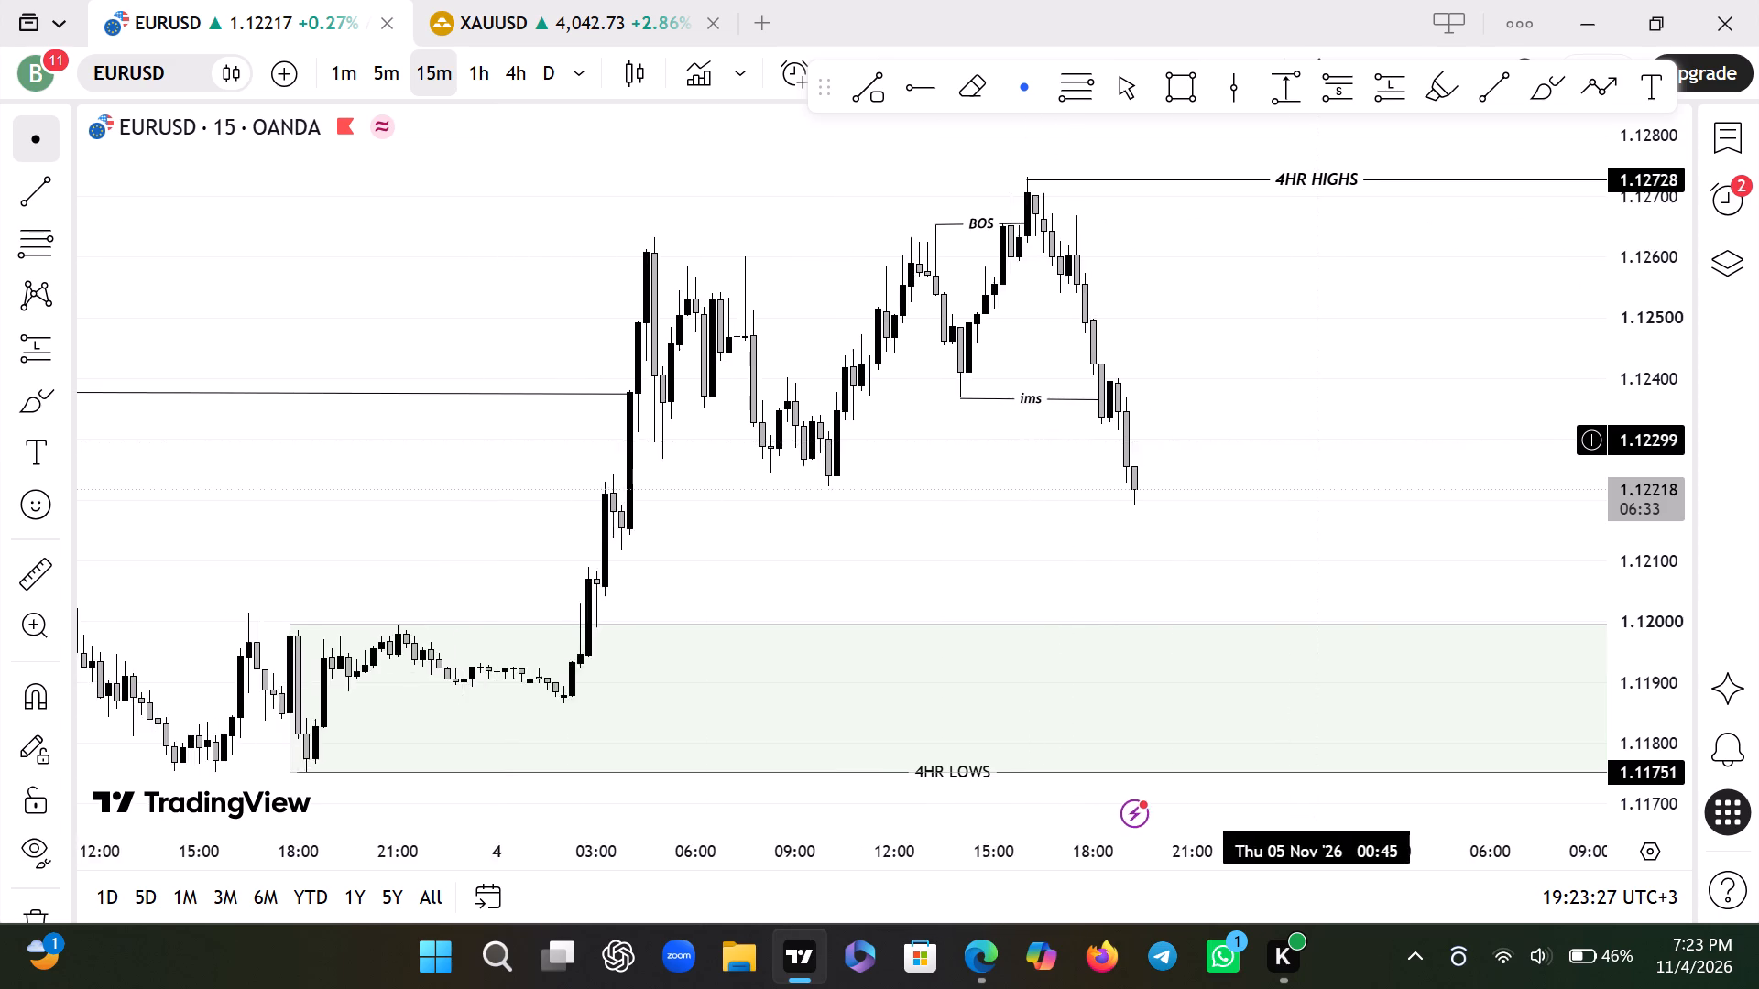
left_click_drag(1218, 443, 1085, 409)
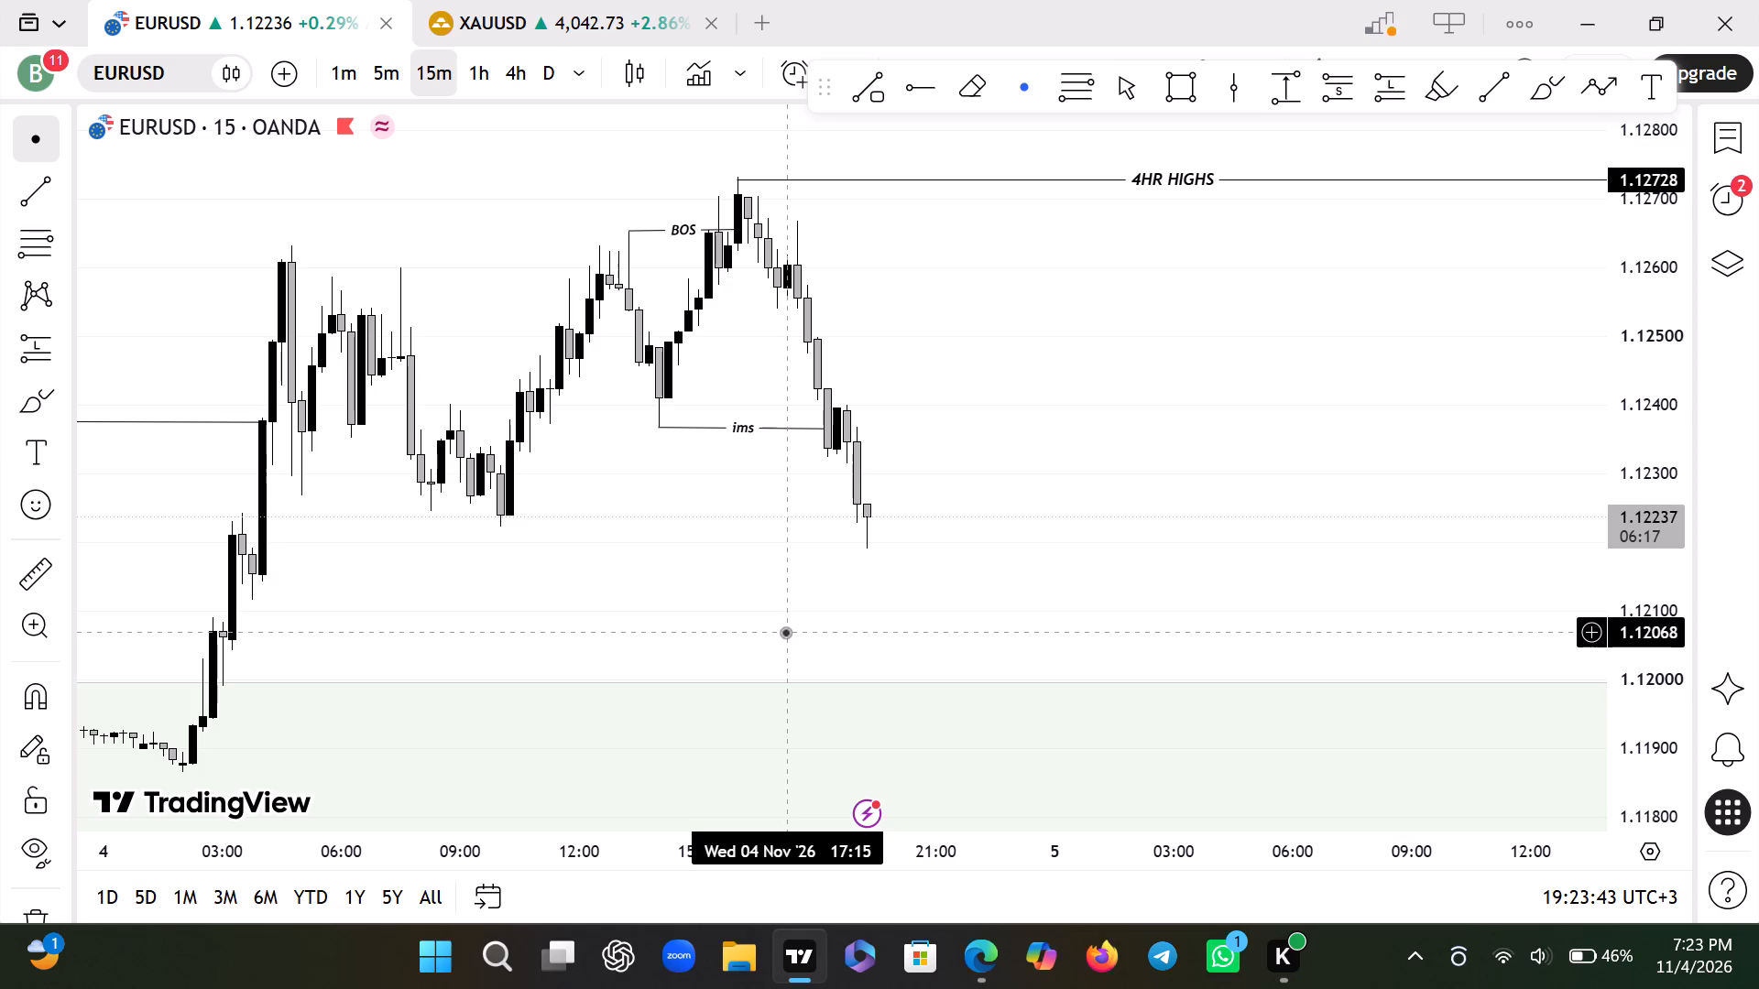
left_click_drag(785, 632, 730, 600)
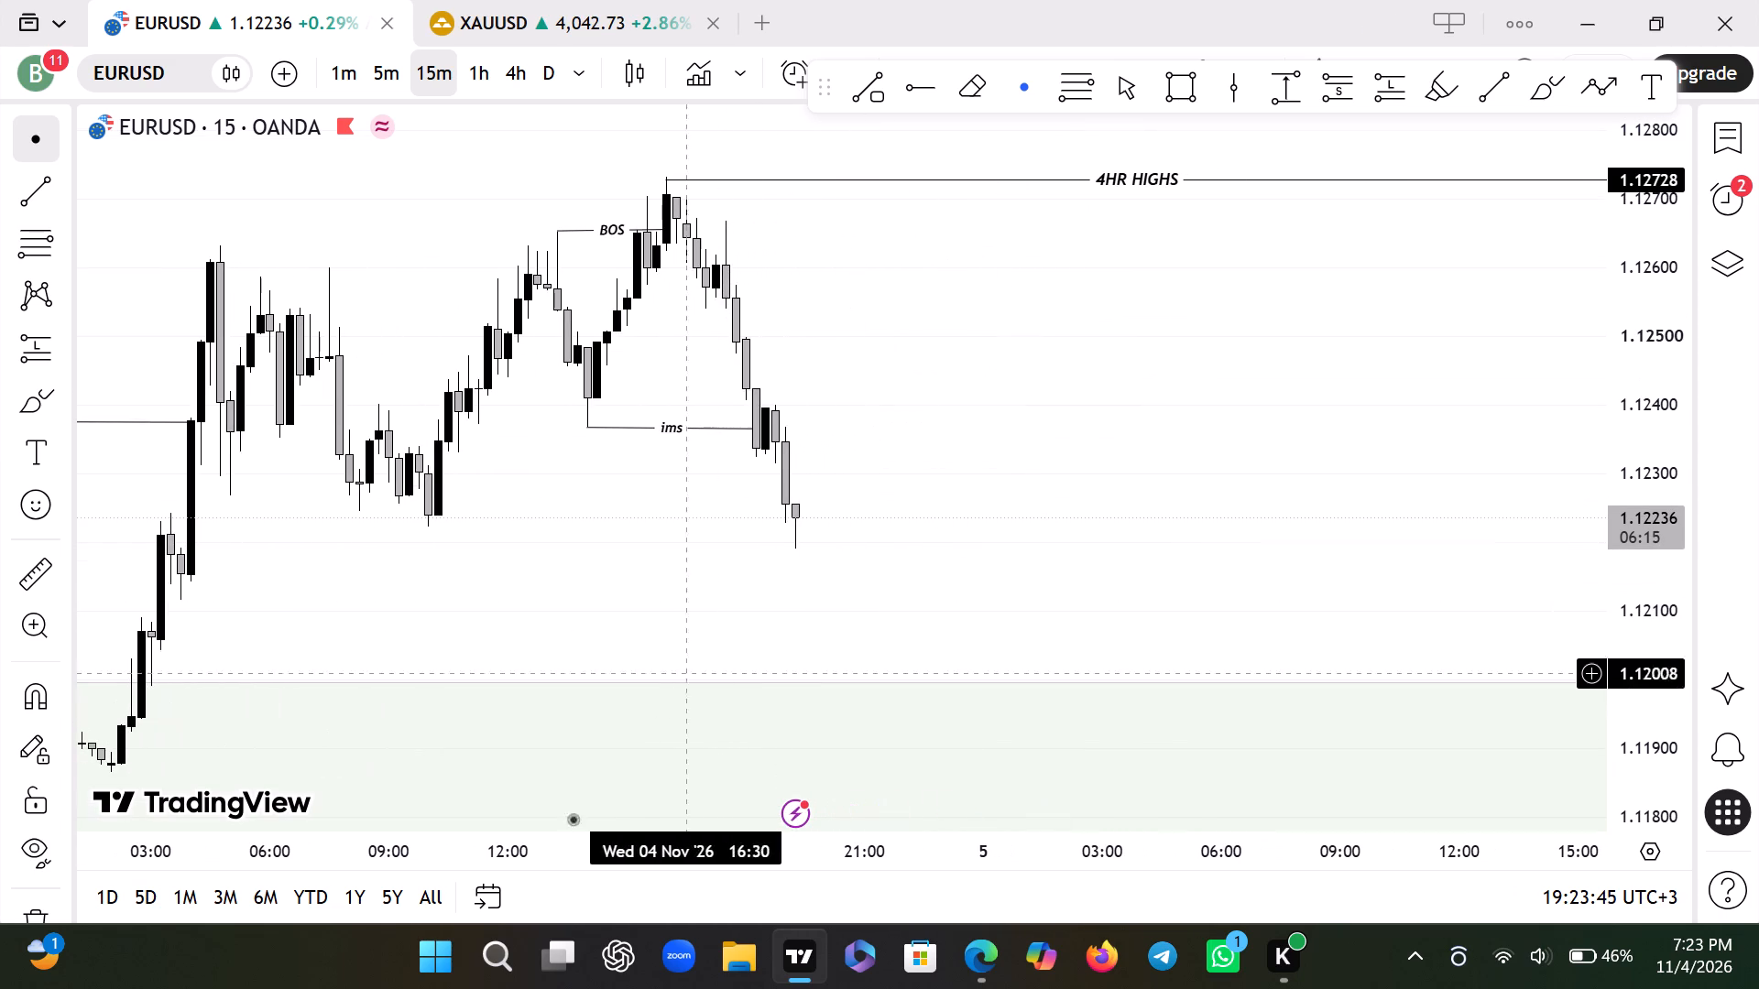
left_click_drag(524, 831, 1002, 856)
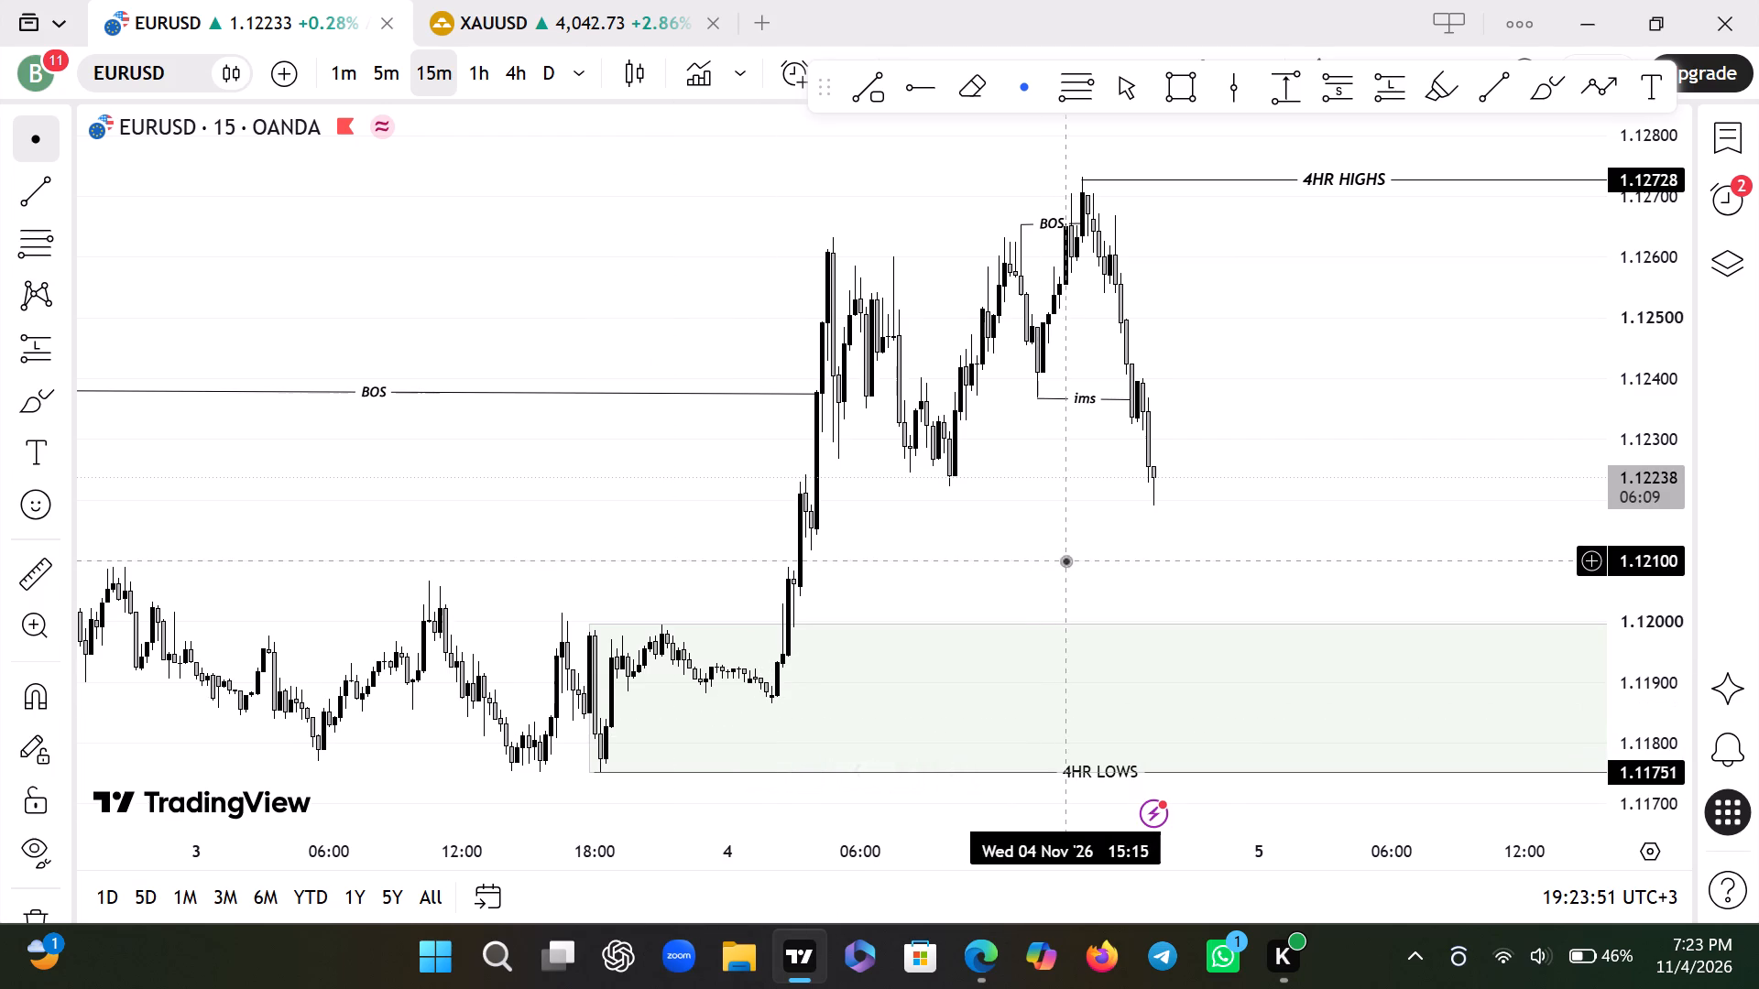
left_click_drag(1065, 560, 864, 552)
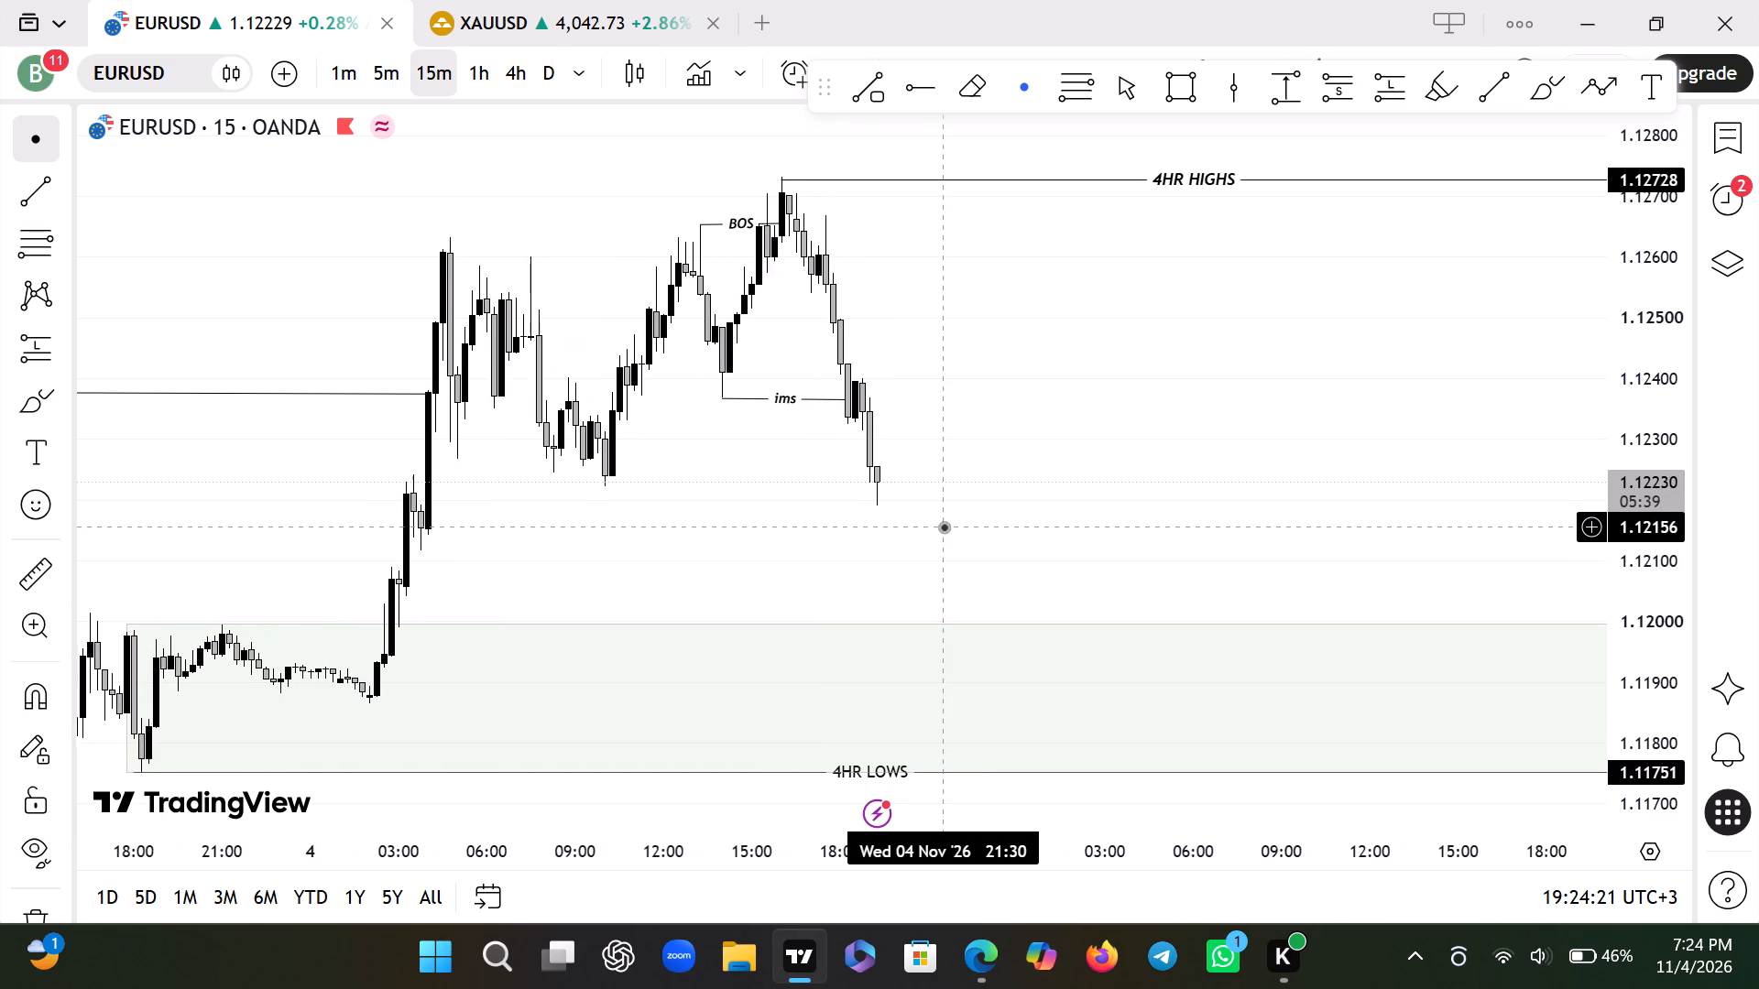
scroll(944, 527, "left", 1)
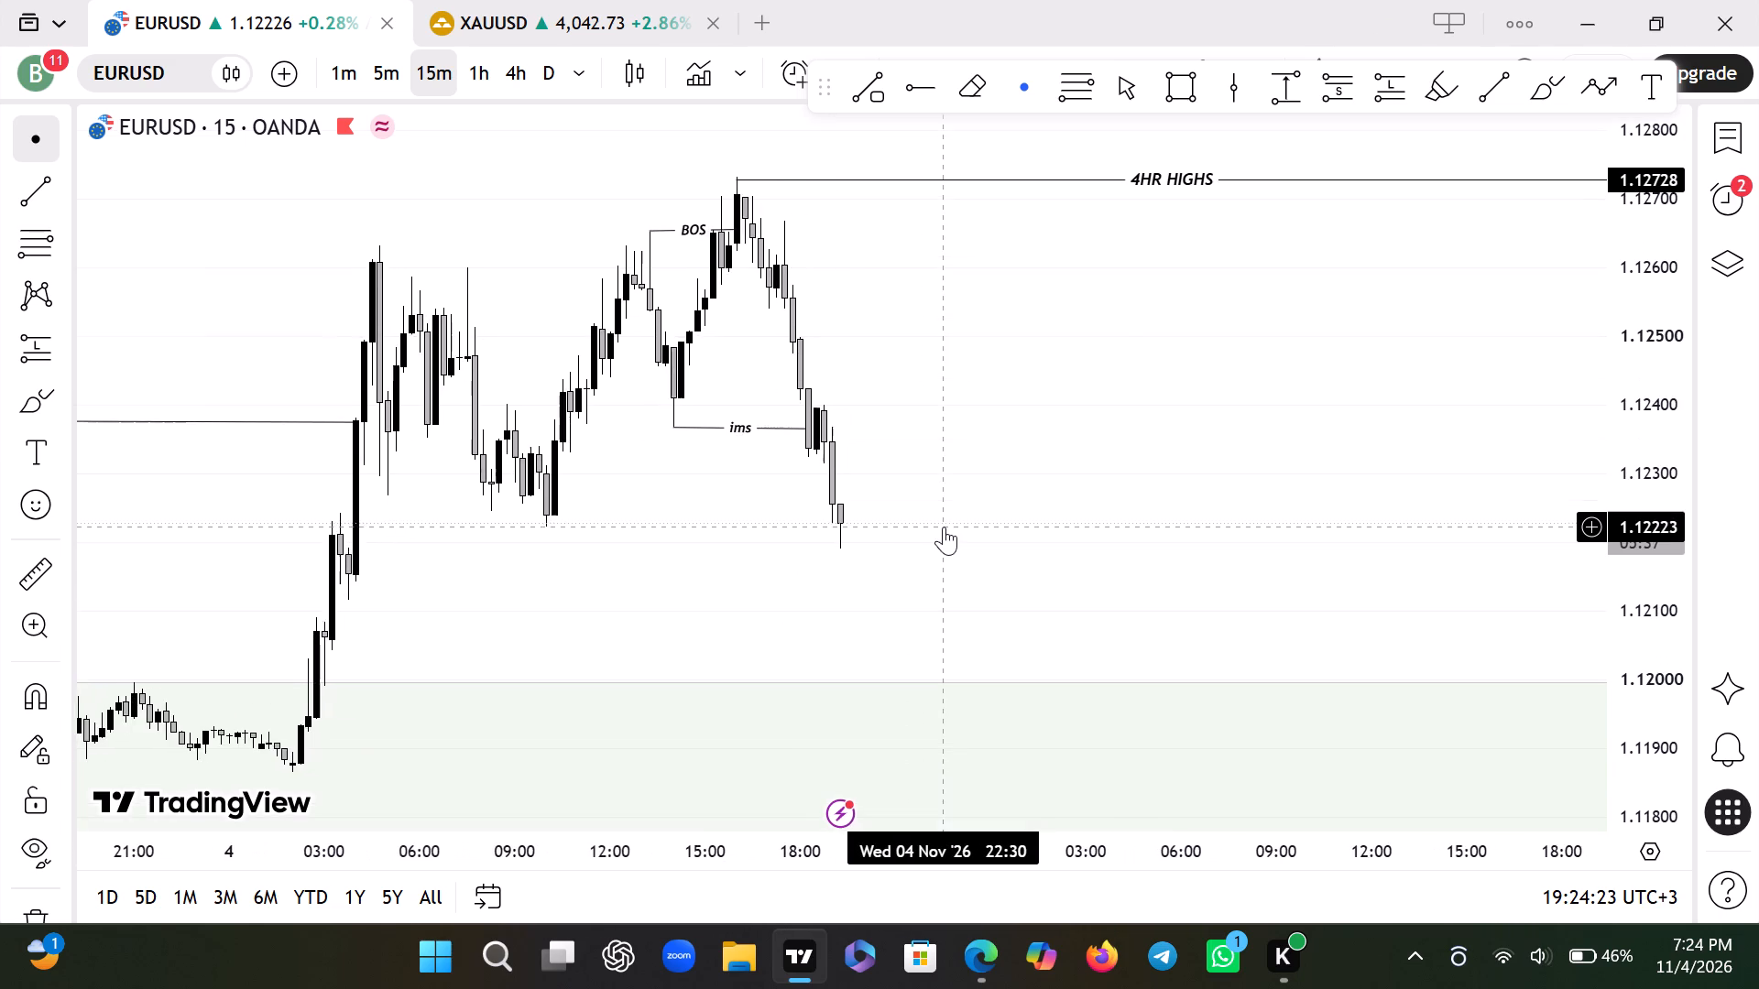
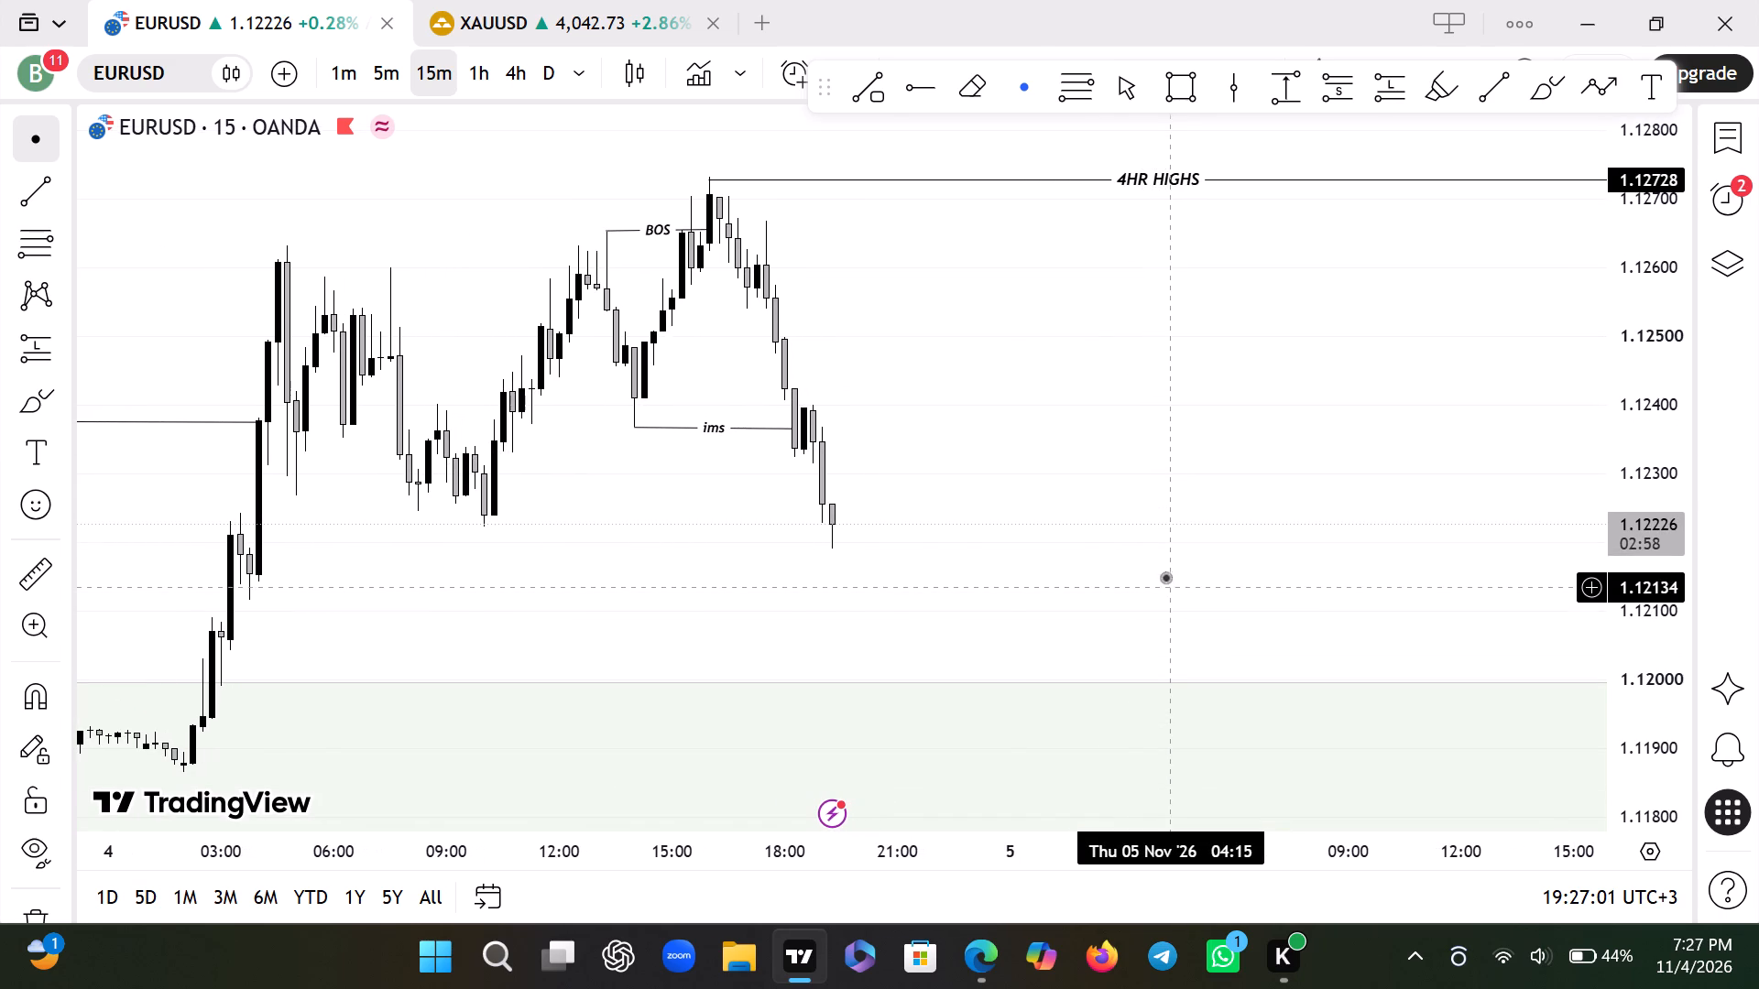
Draw a rectangle zone below the 4HR highs on the EURUSD 15-minute chart, from about 1.12669 down to 1.12543.
left_click(1166, 86)
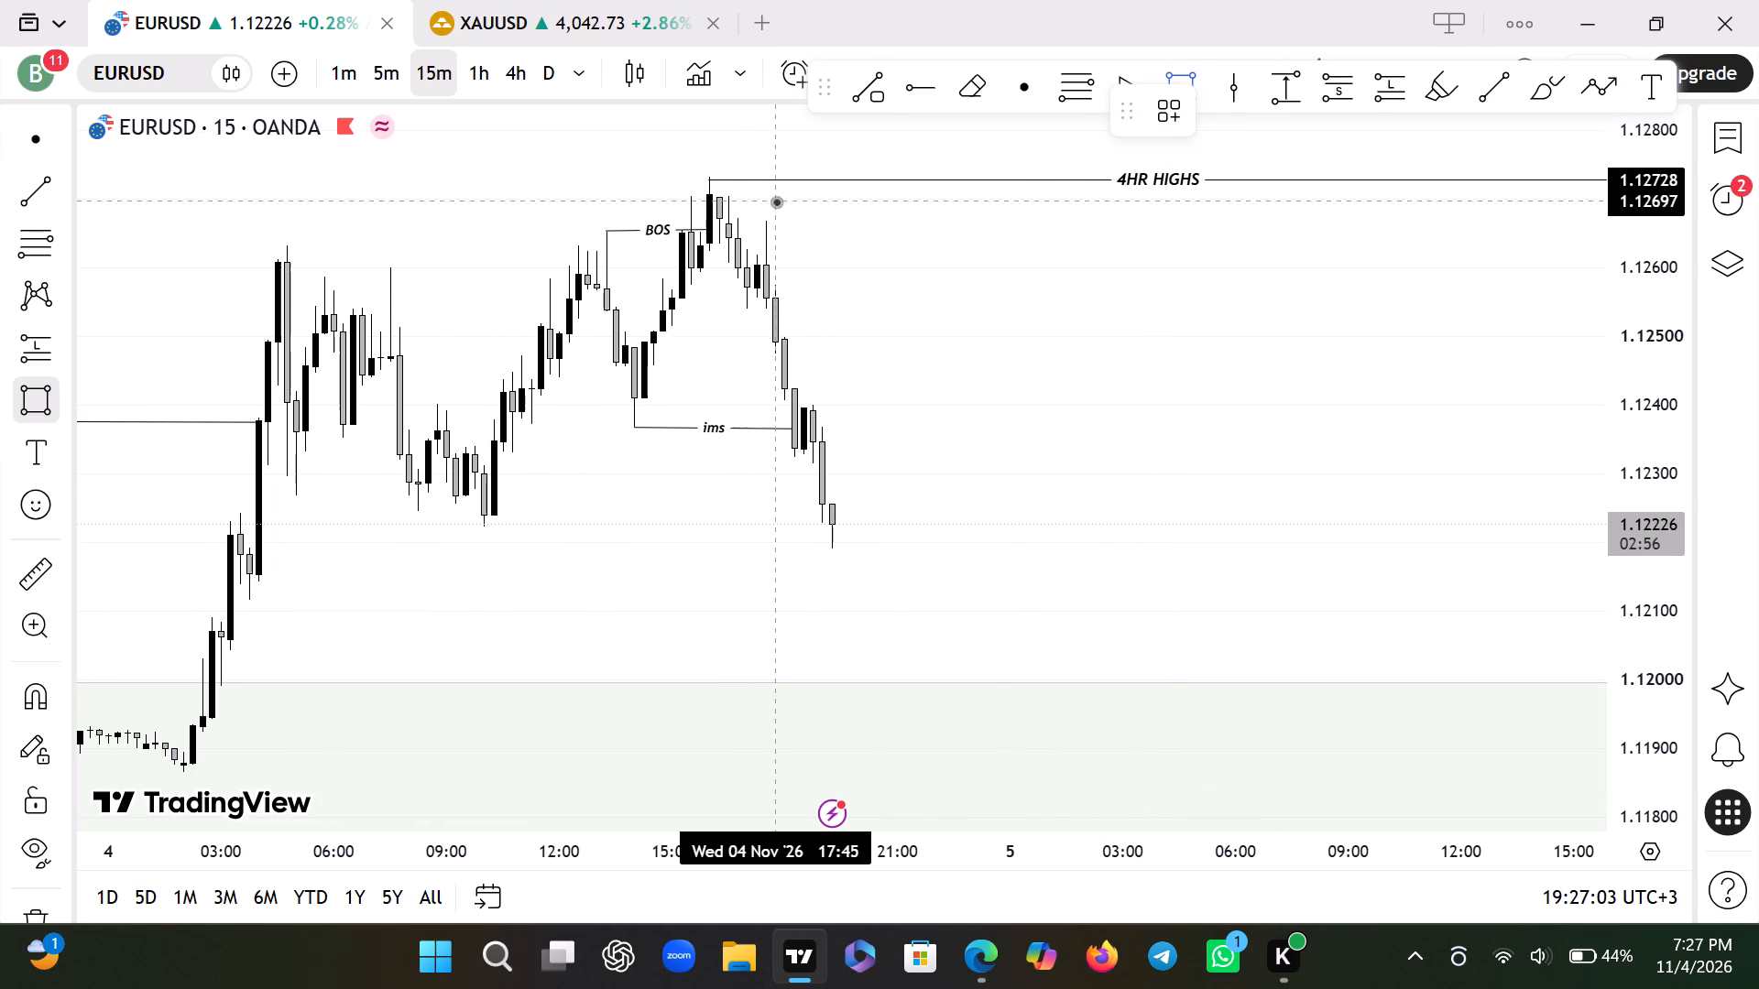
left_click_drag(743, 221, 1281, 255)
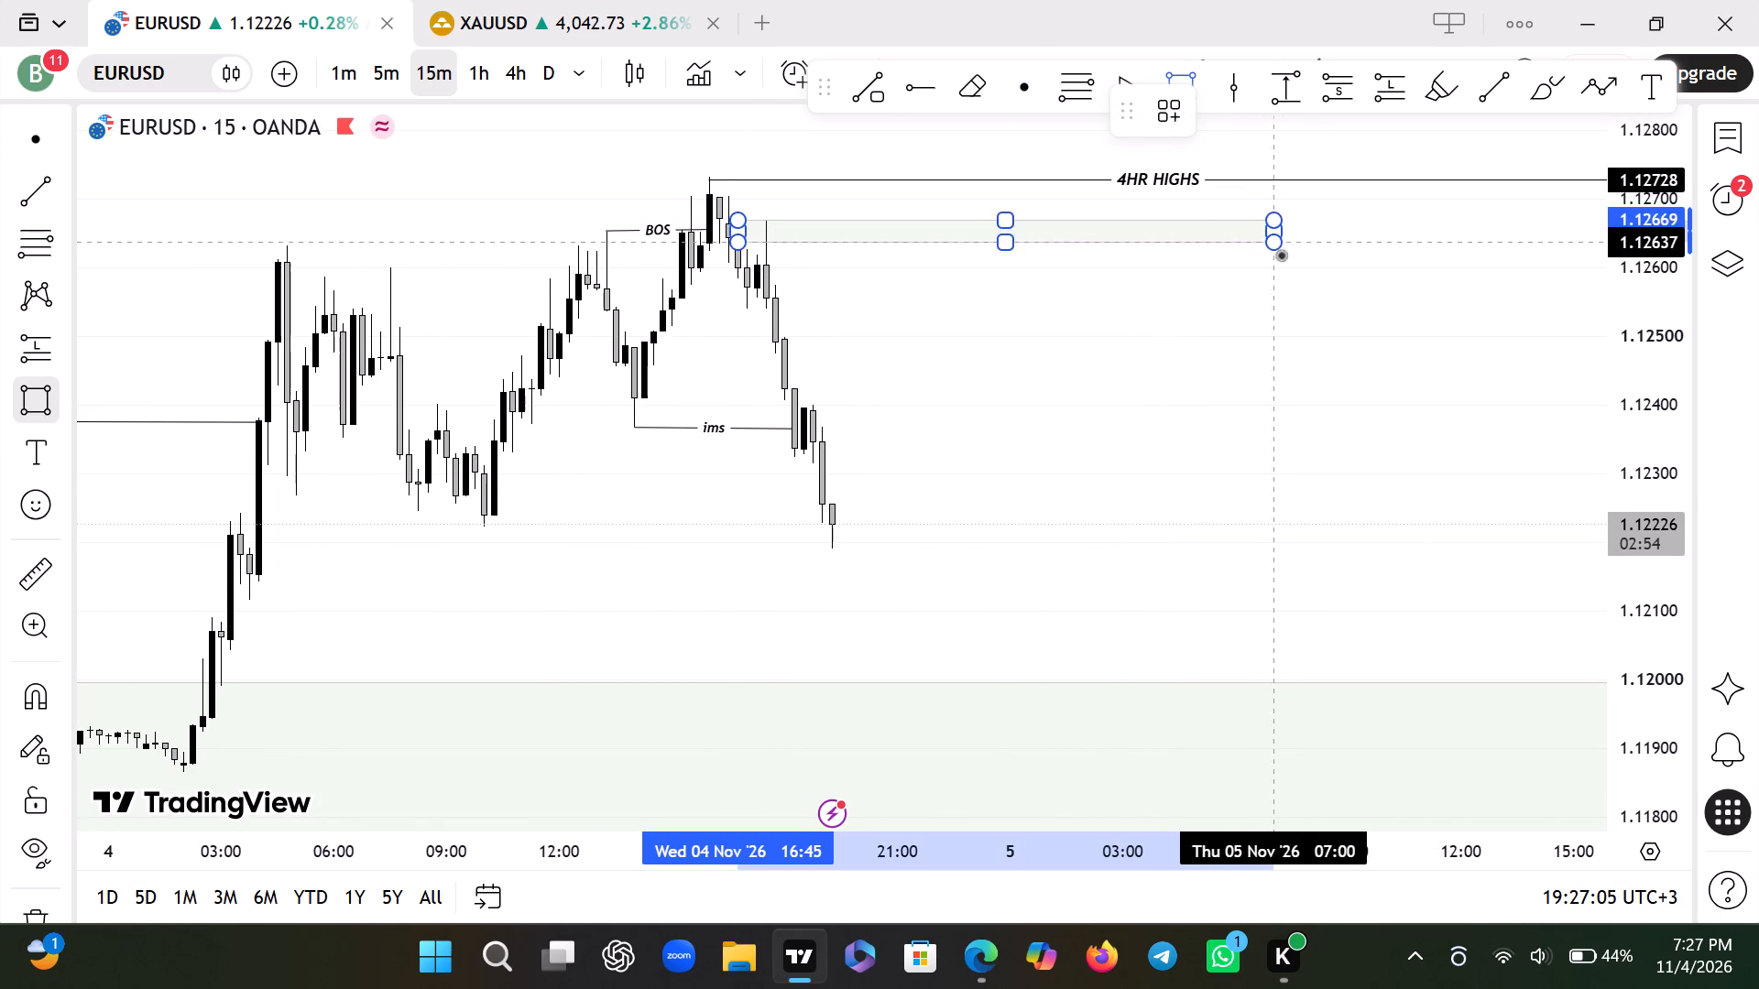
left_click_drag(1281, 255, 1390, 307)
left_click(1390, 307)
right_click(1390, 307)
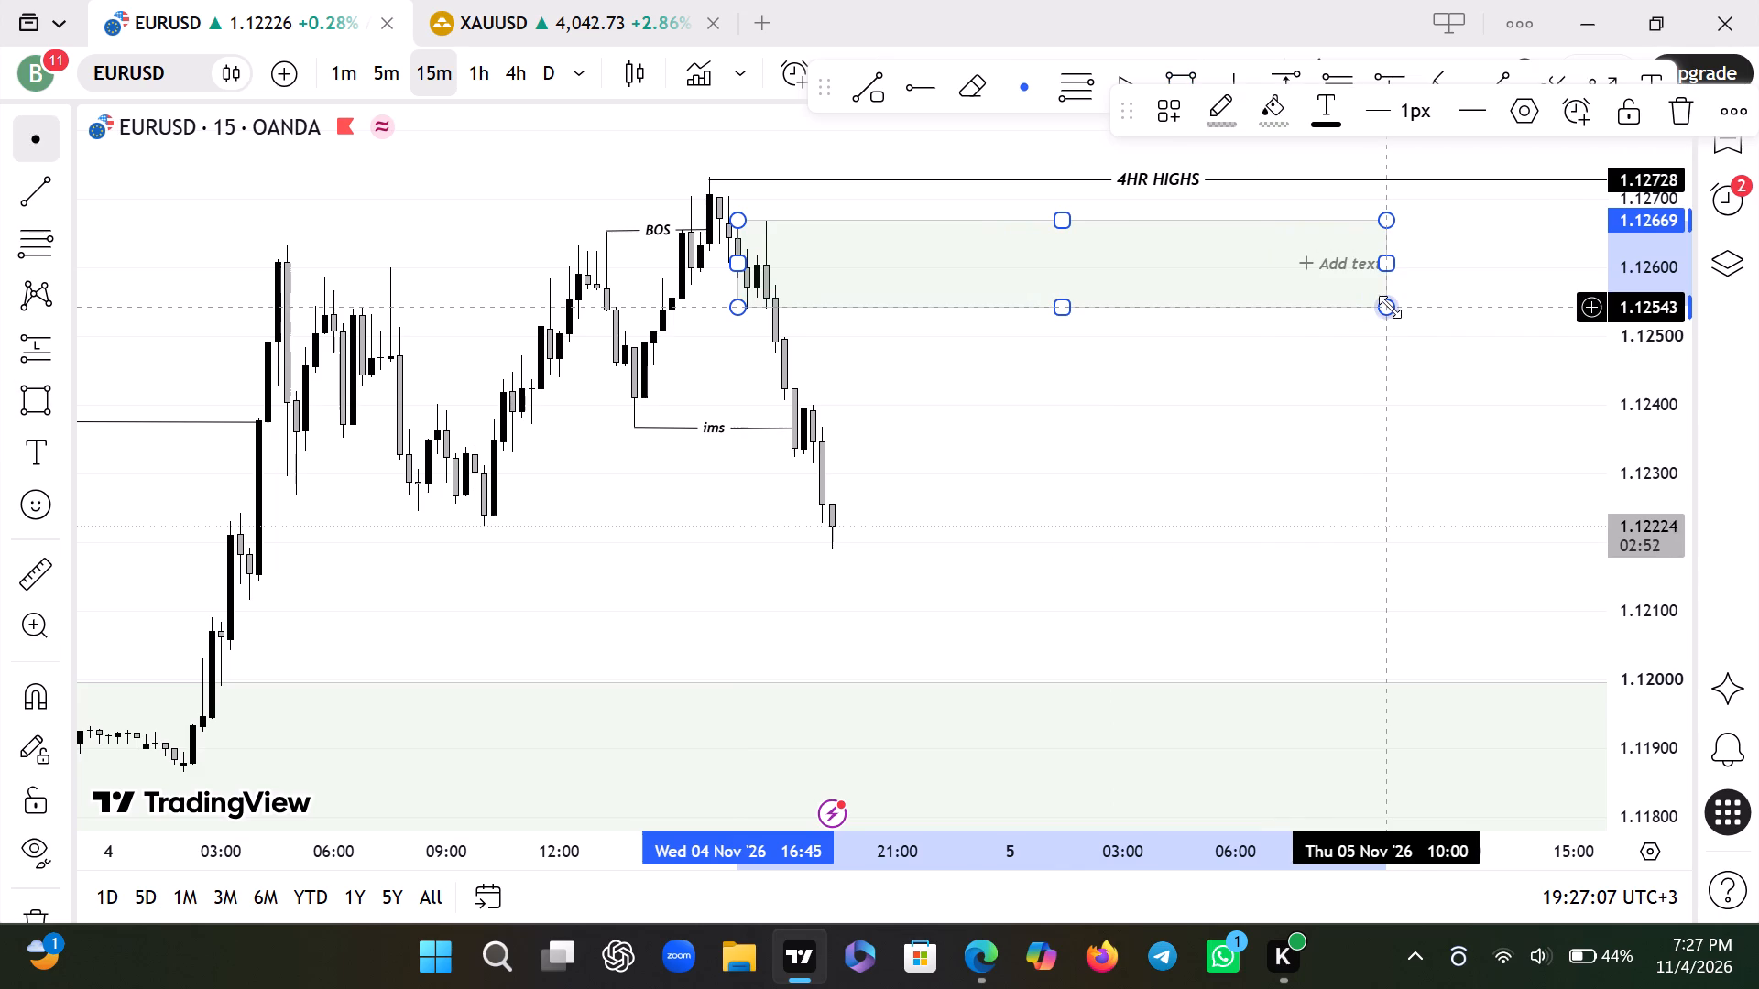
right_click(1357, 308)
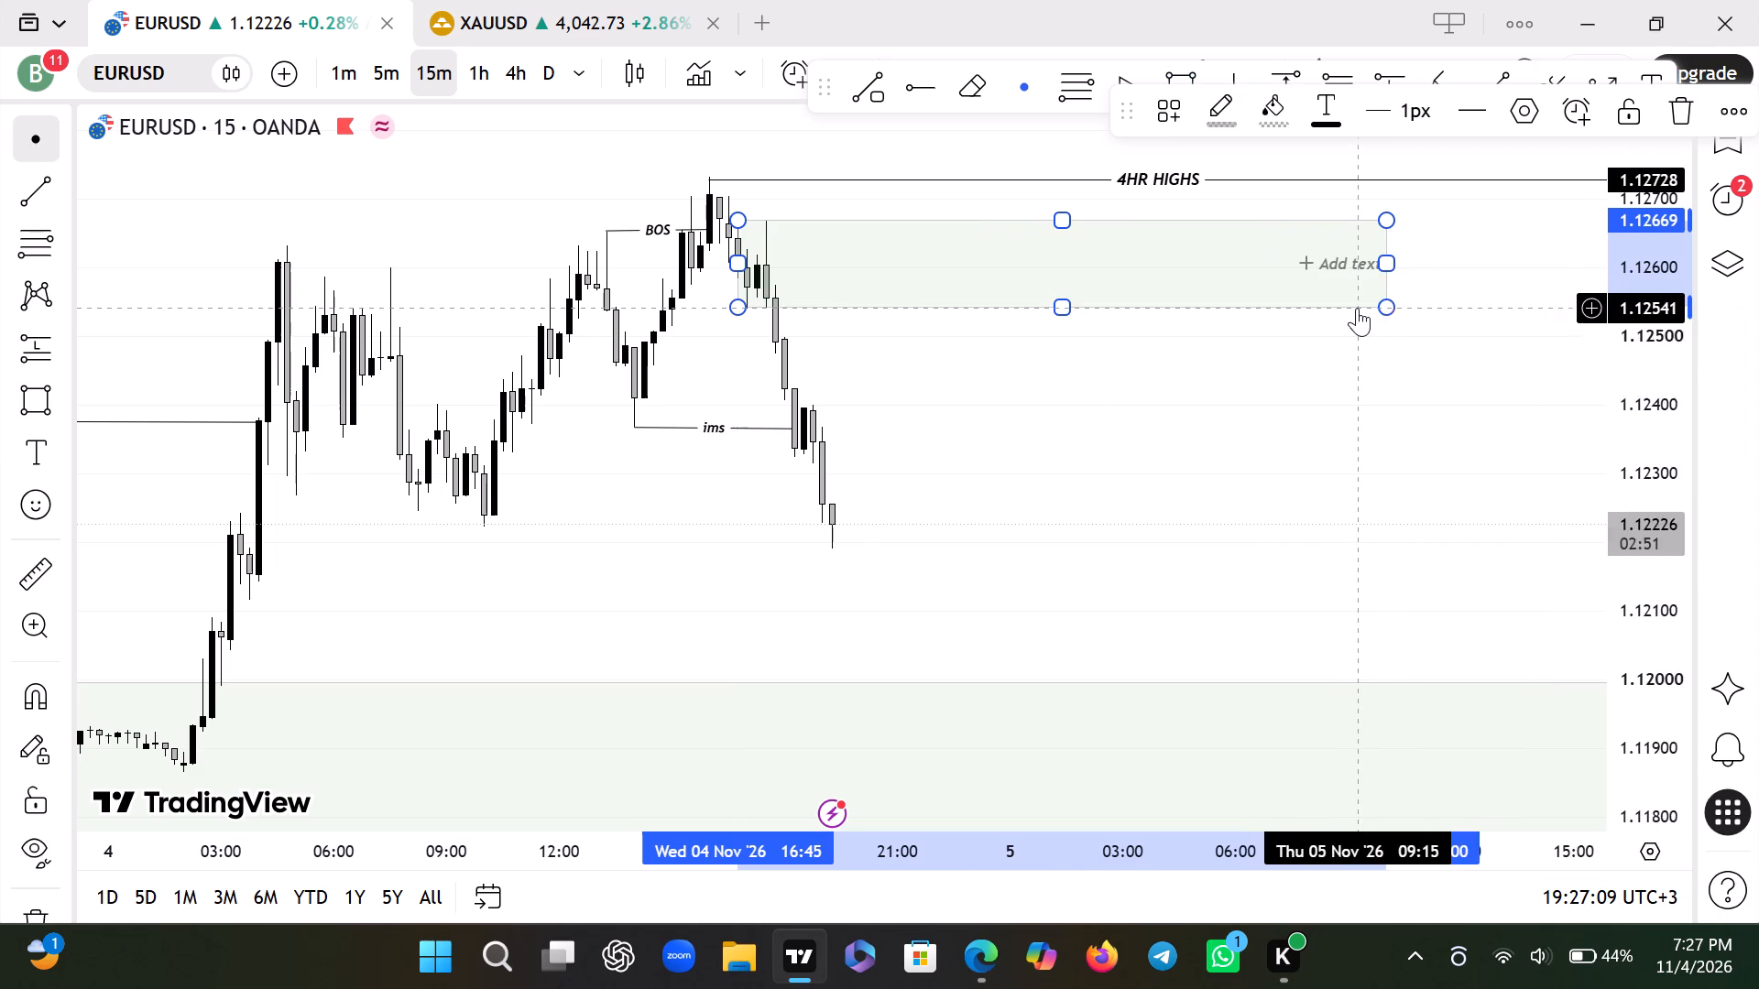
Change the new EURUSD zone's fill colour to red.
left_click(1269, 118)
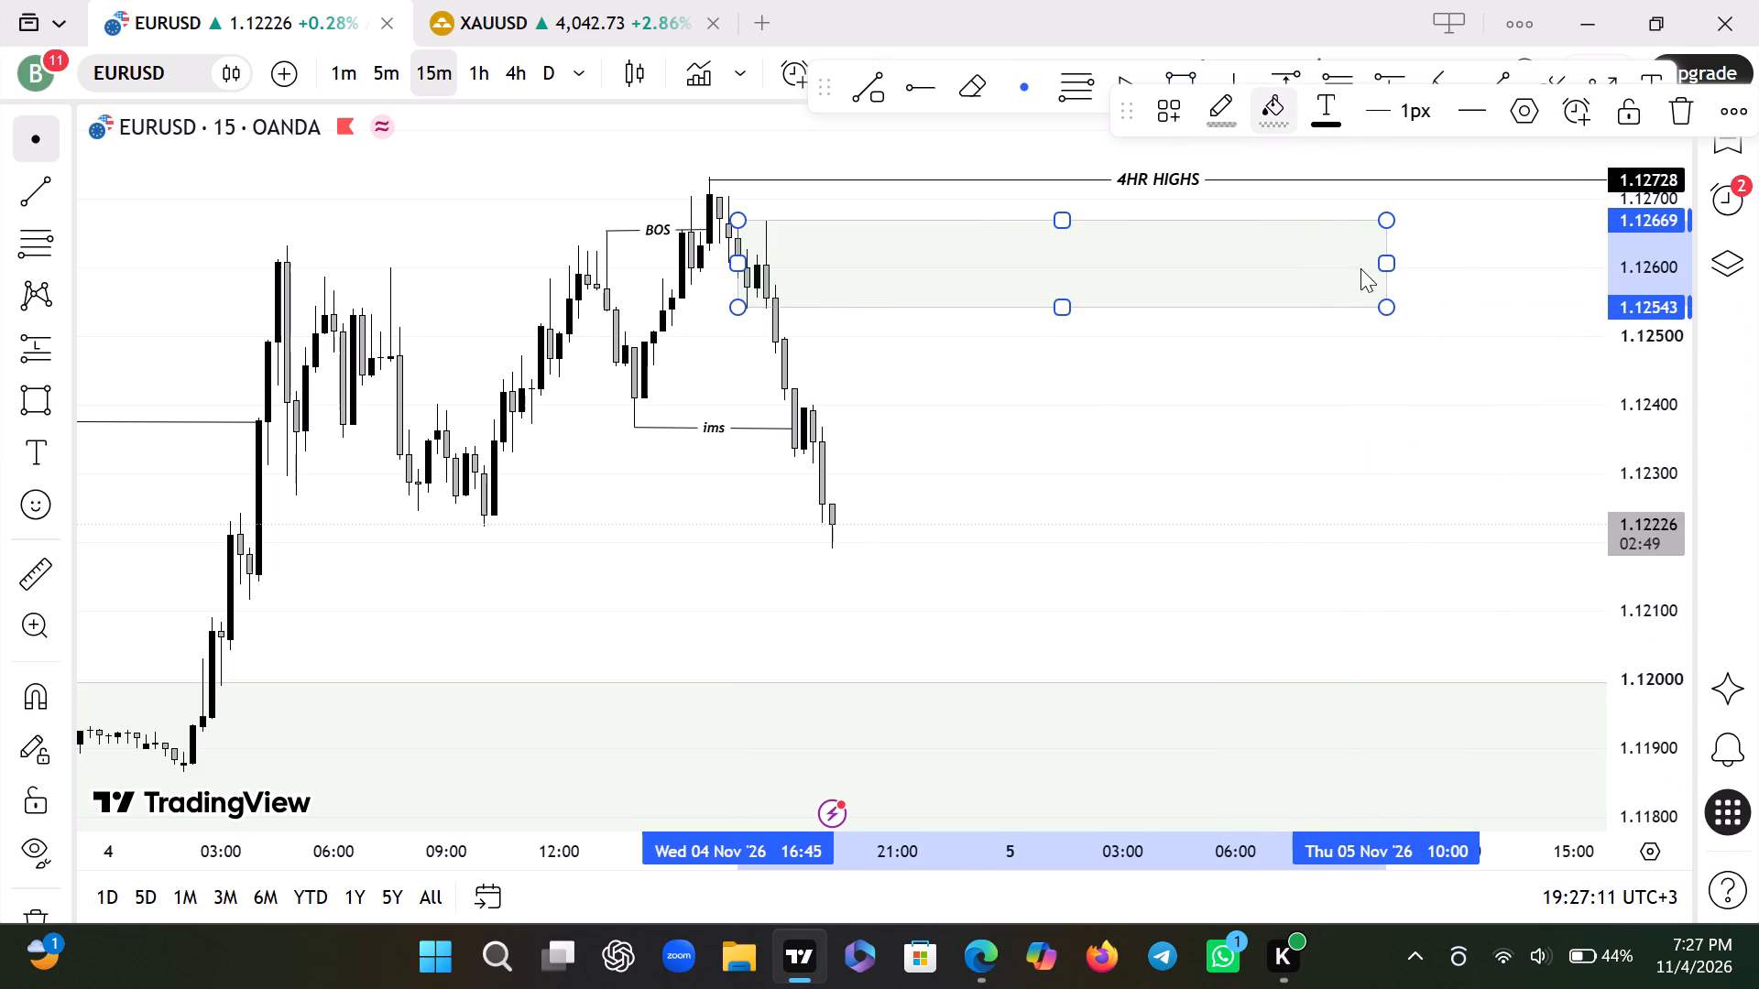
left_click(1281, 206)
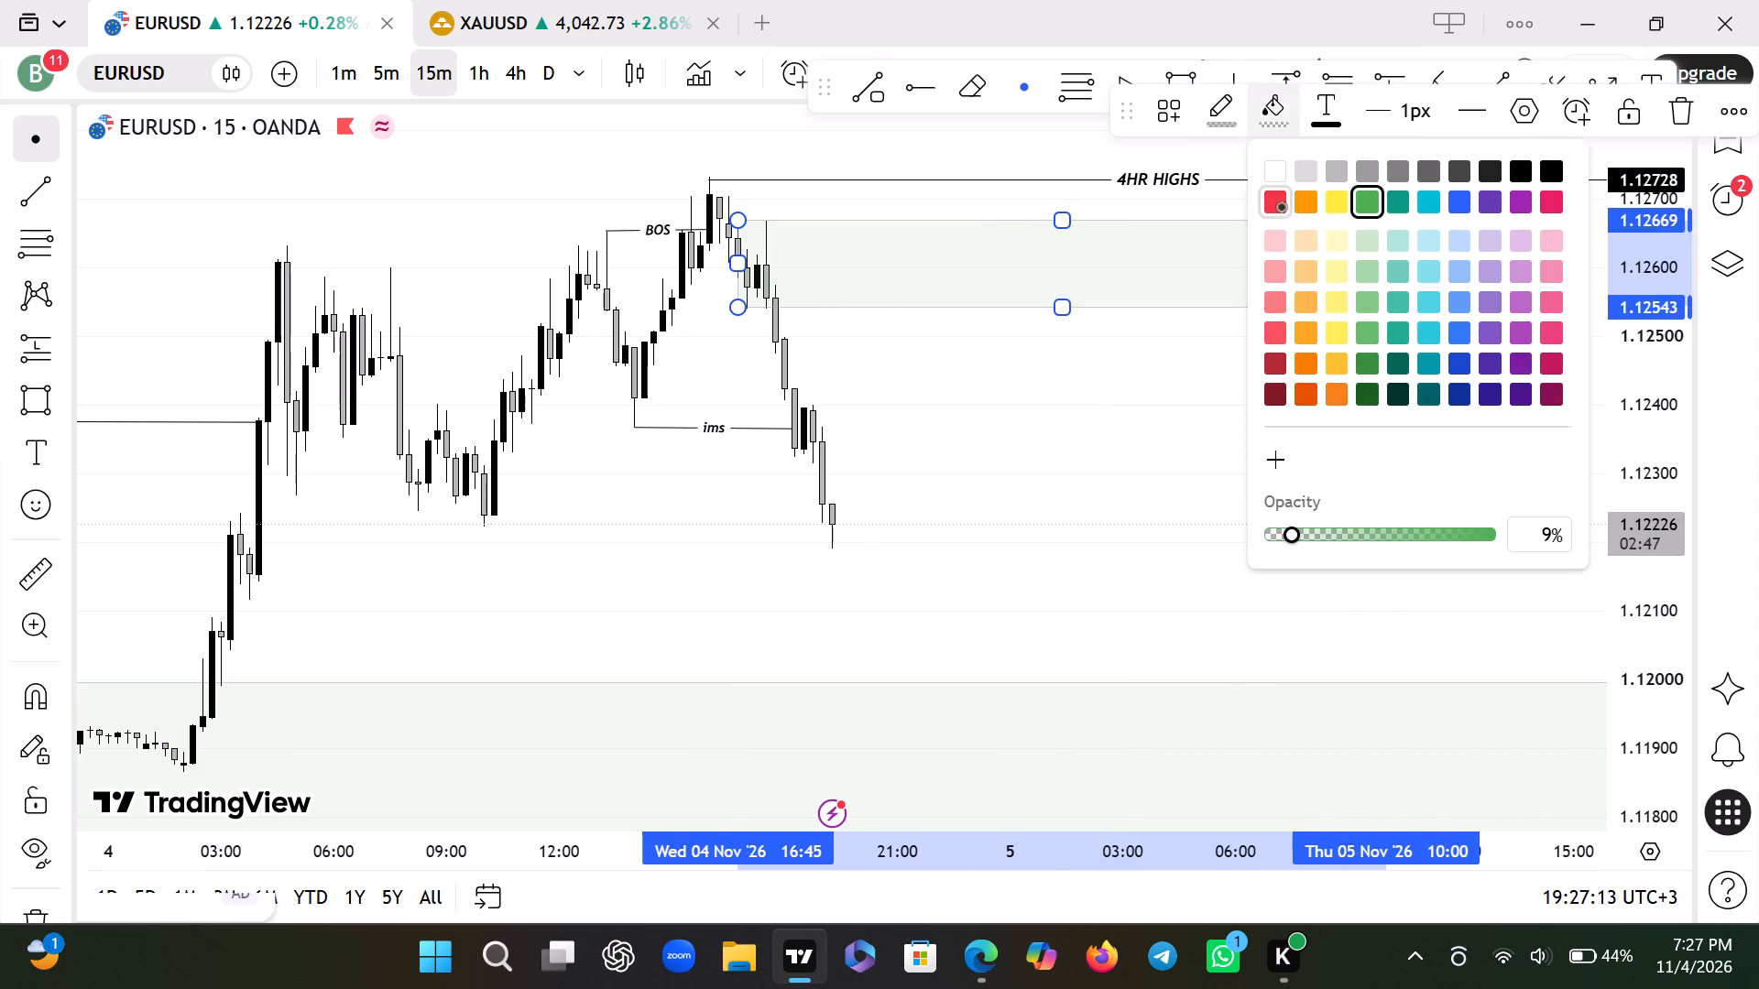
left_click(1184, 407)
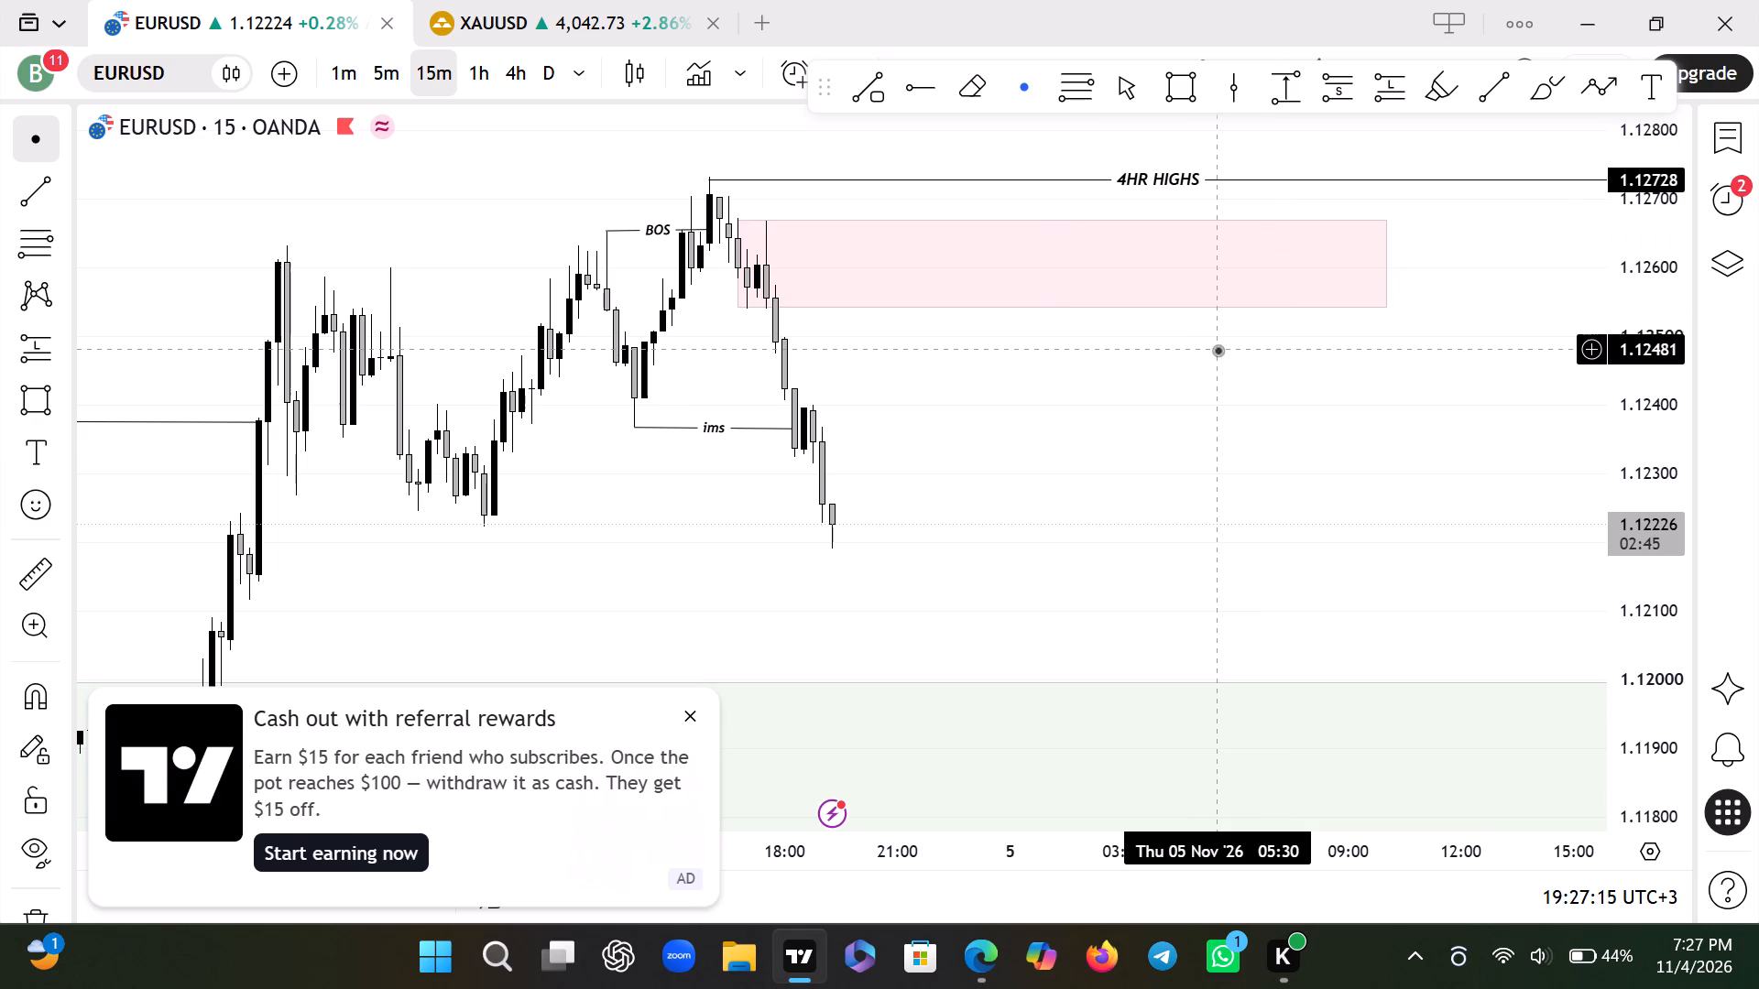
left_click(698, 712)
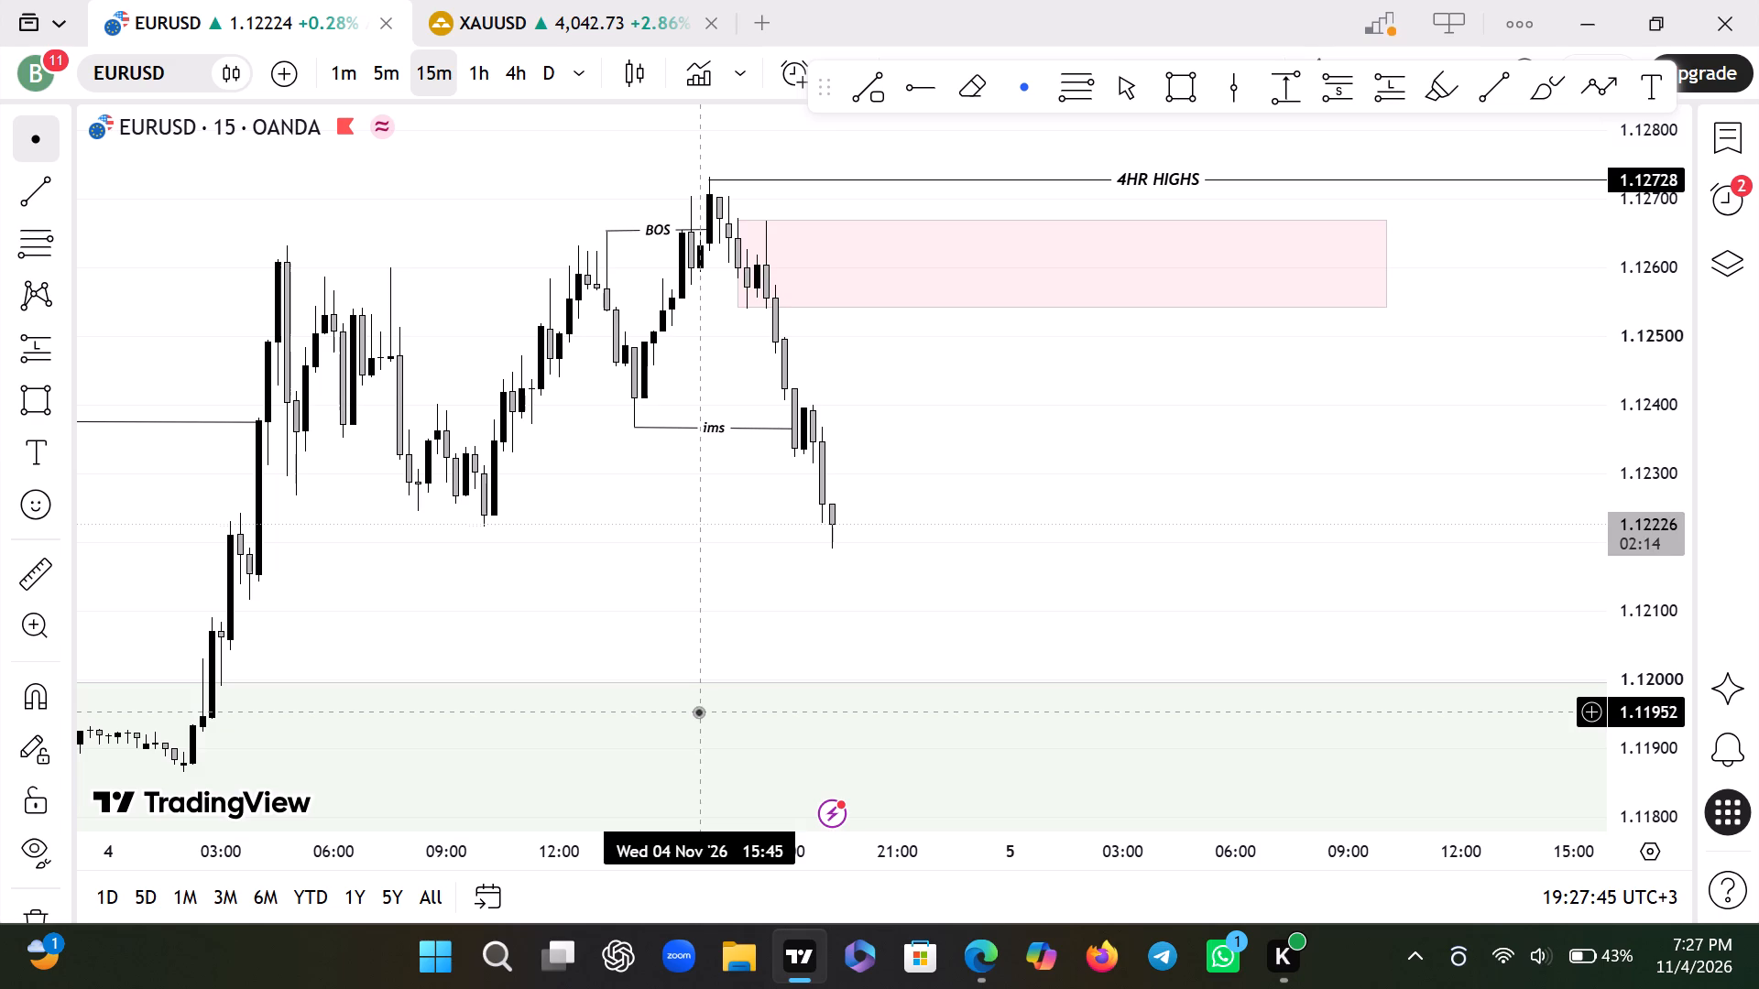
Review the red zone against the 4HR highs and lows on the EURUSD 15-minute and 1-hour charts.
left_click(998, 363)
left_click_drag(998, 363, 1317, 378)
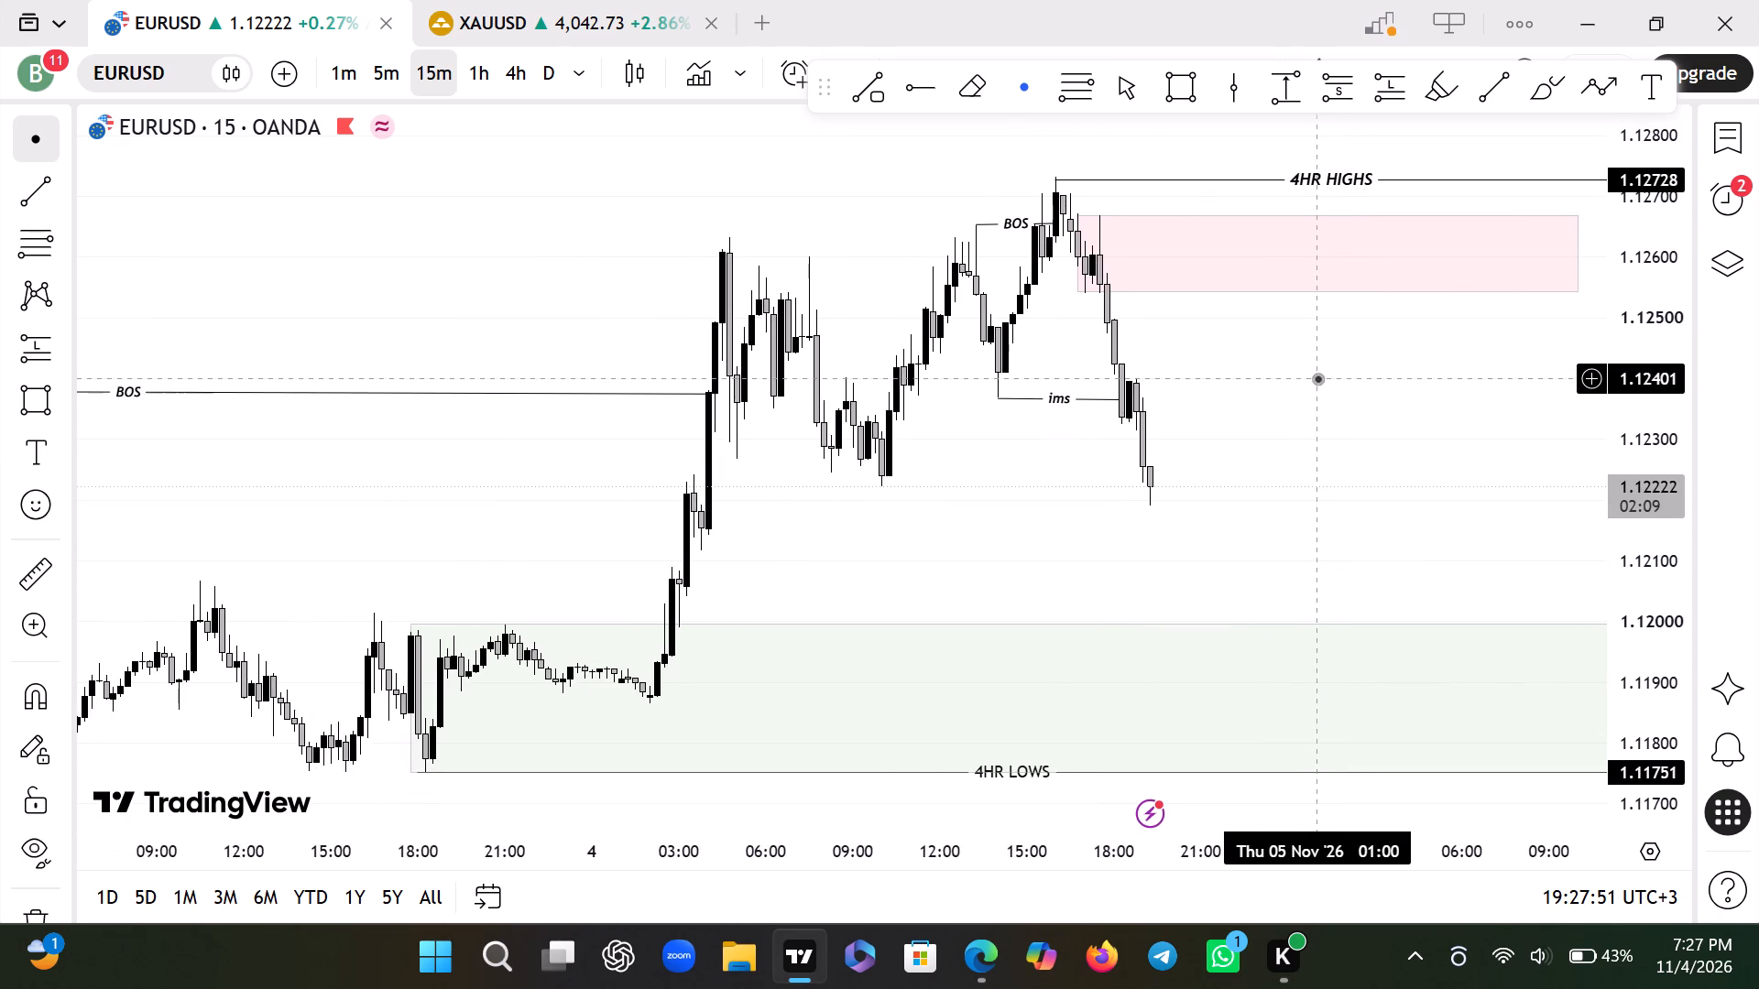
left_click(461, 60)
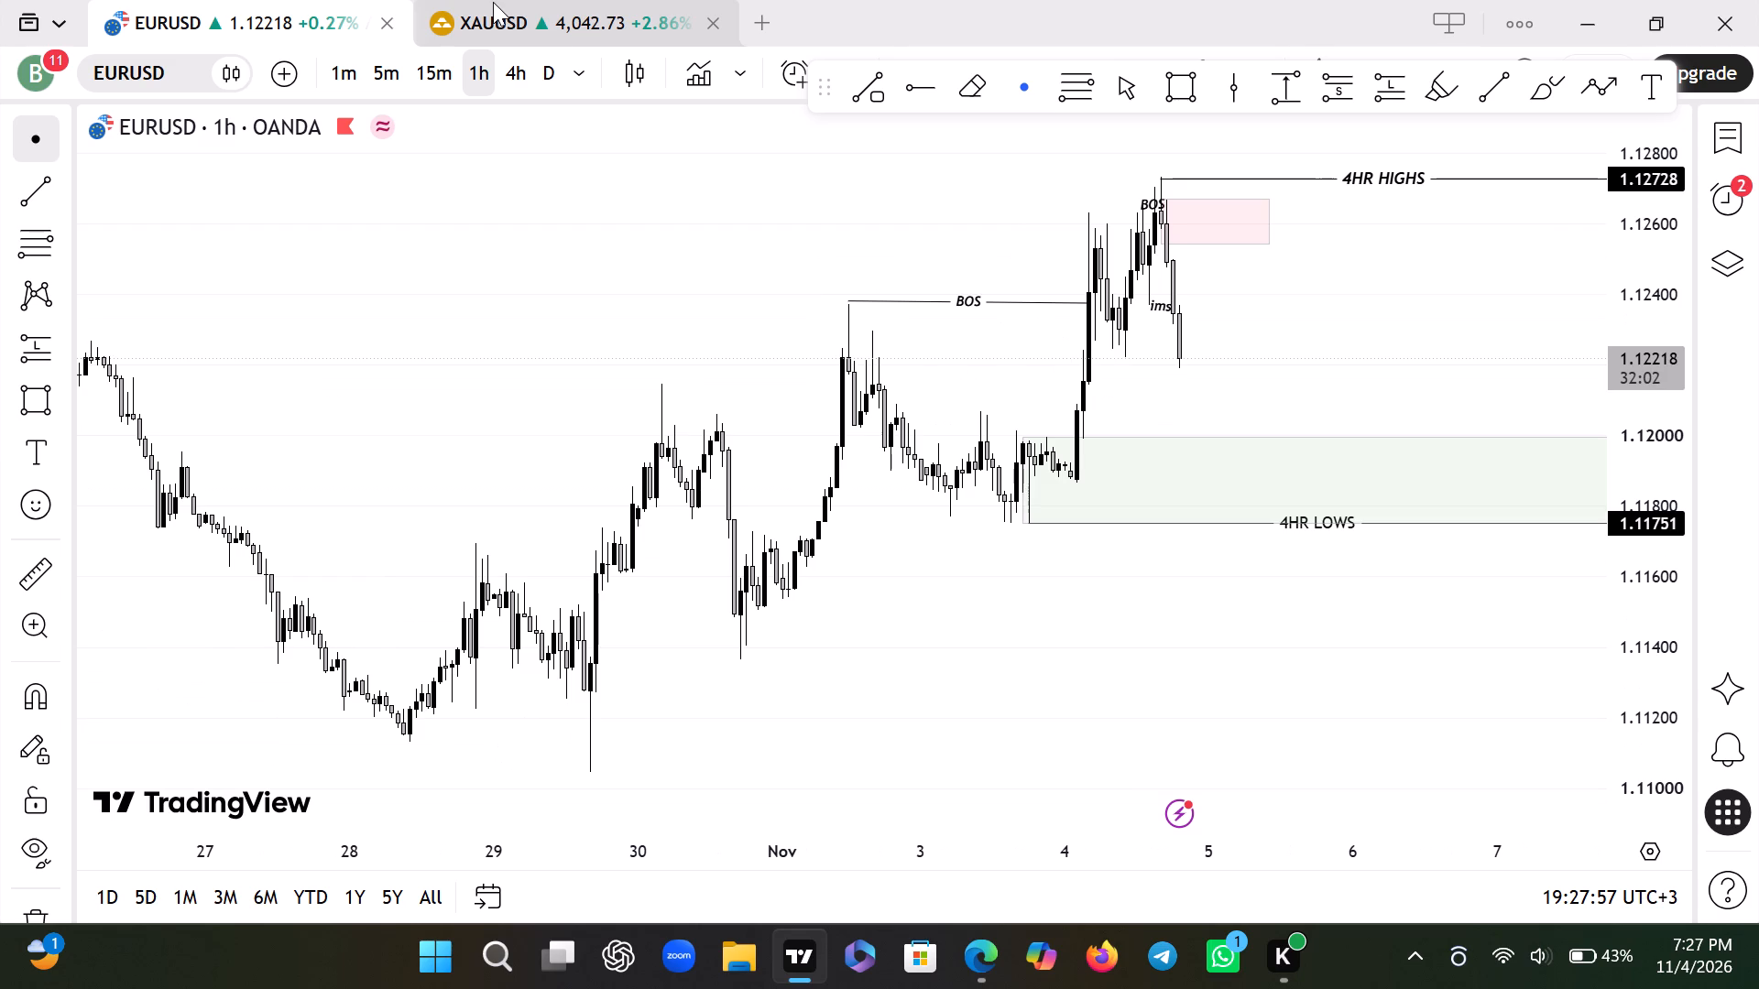
Close the surplus chart tabs and keep a single EURUSD chart set to the 4-hour timeframe.
left_click(493, 2)
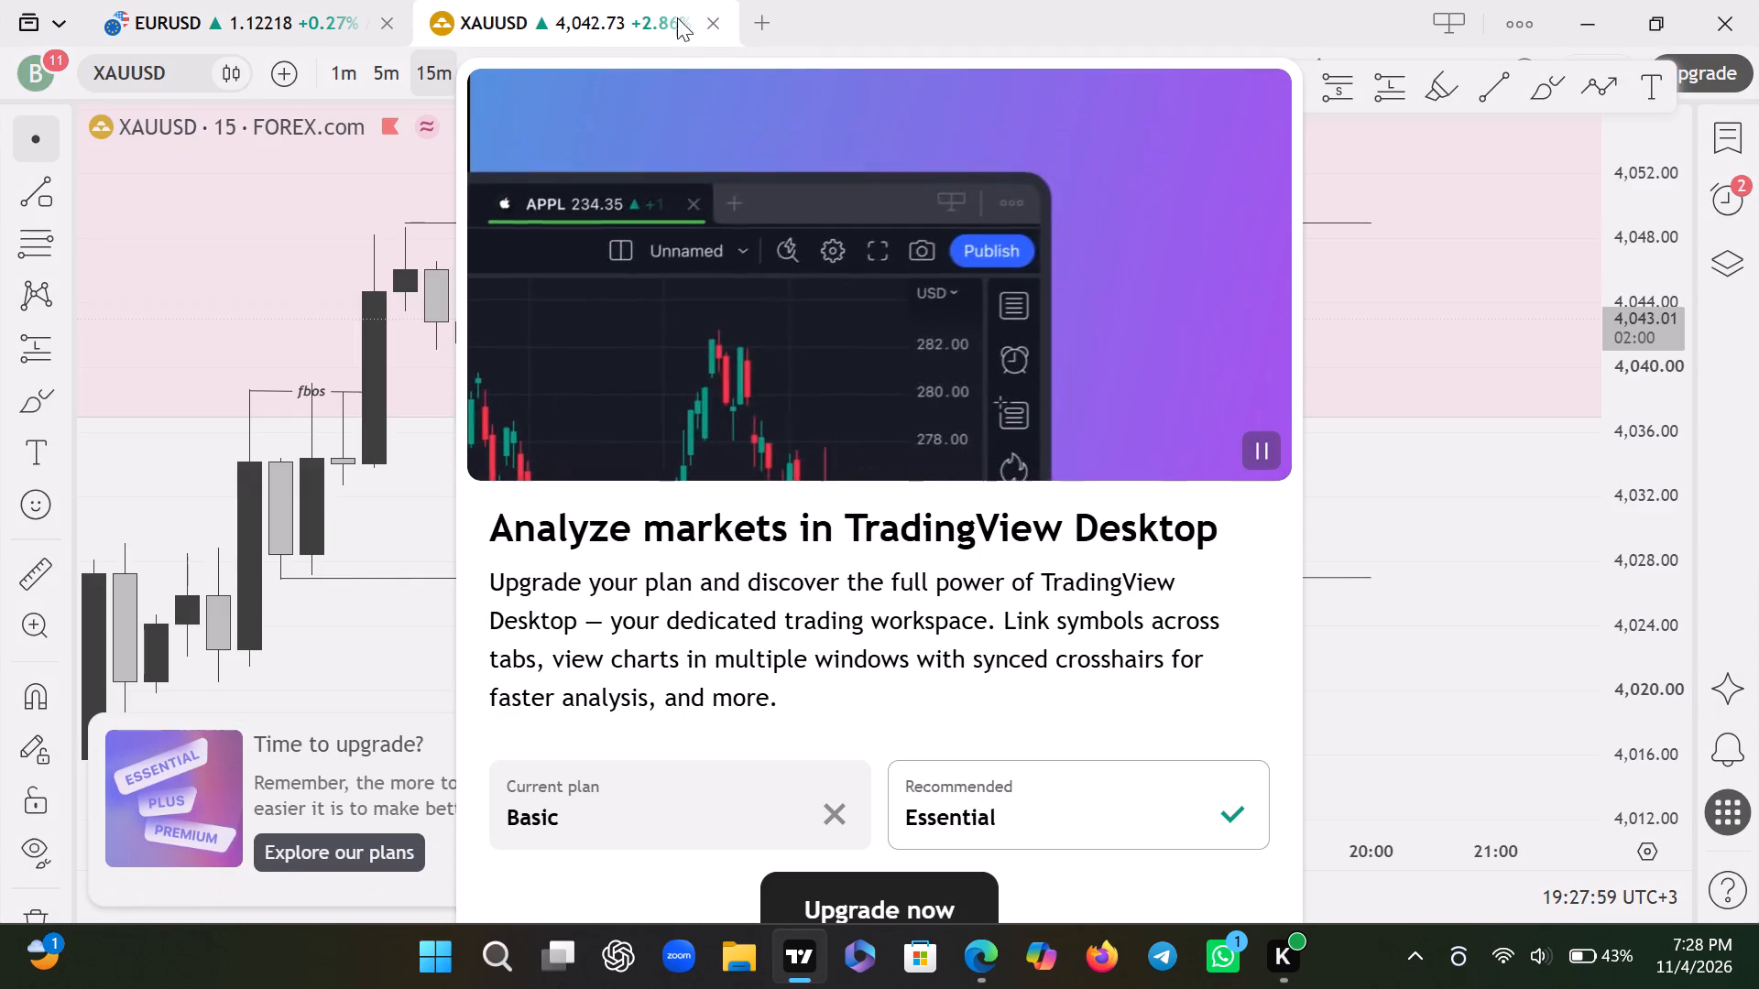
double_click(586, 25)
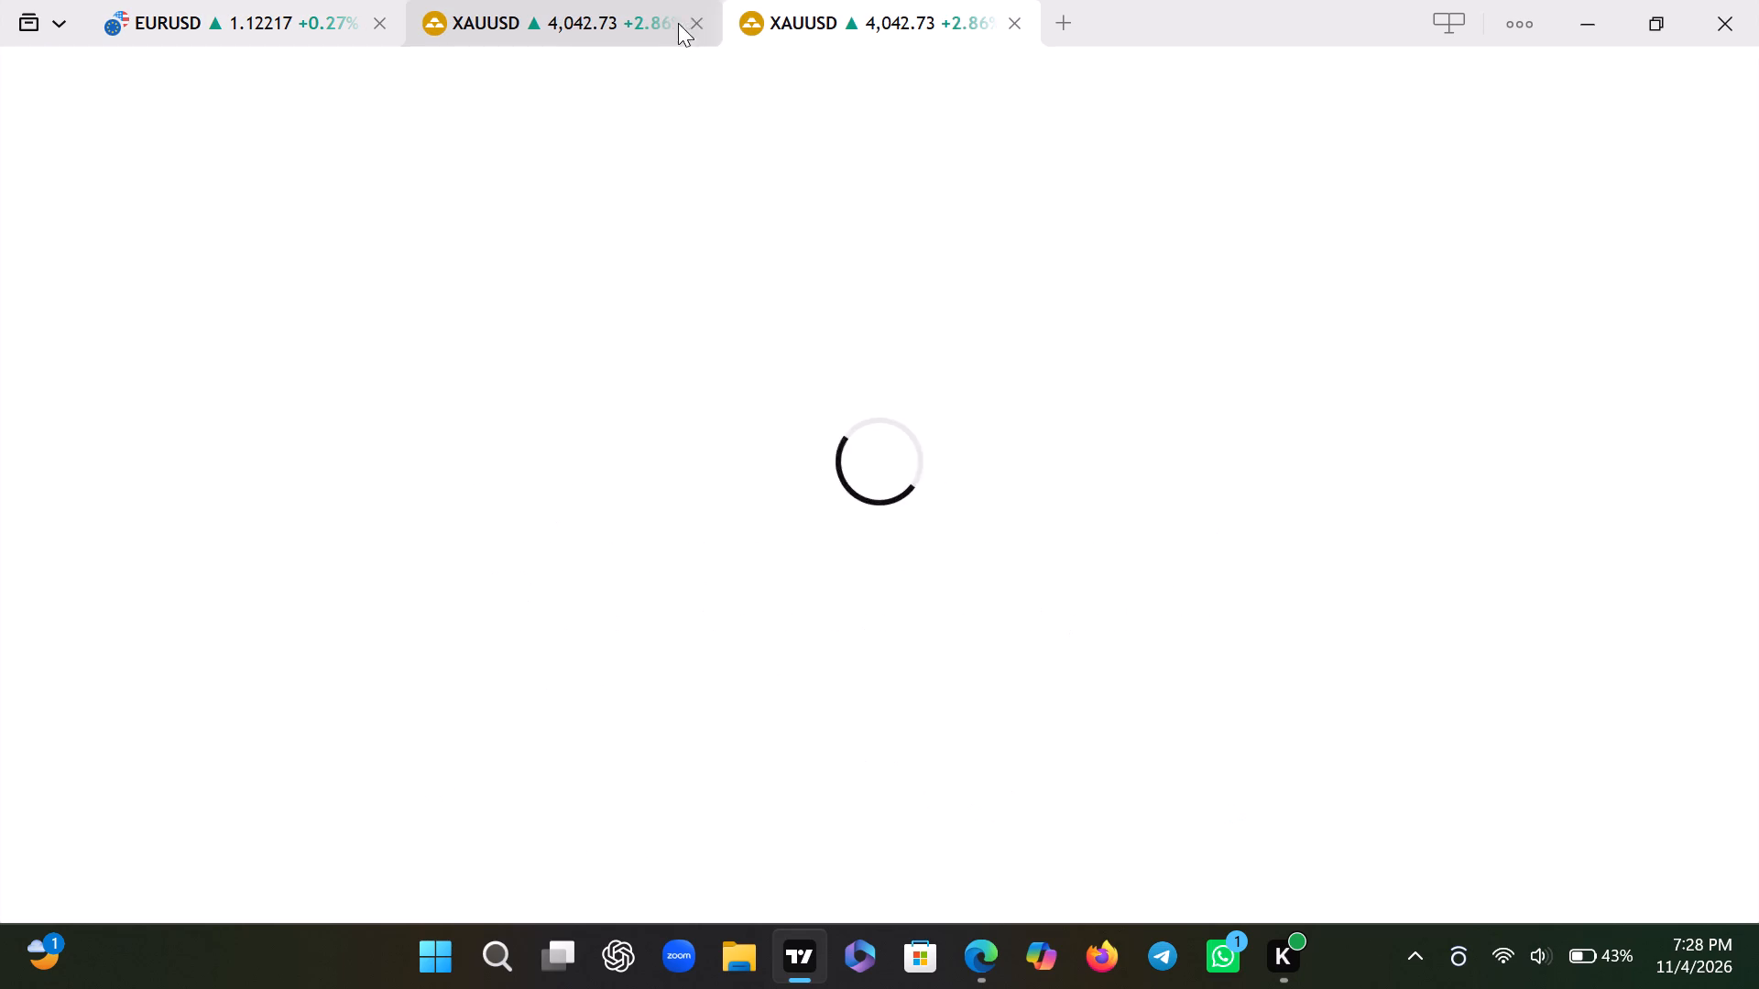
left_click(702, 24)
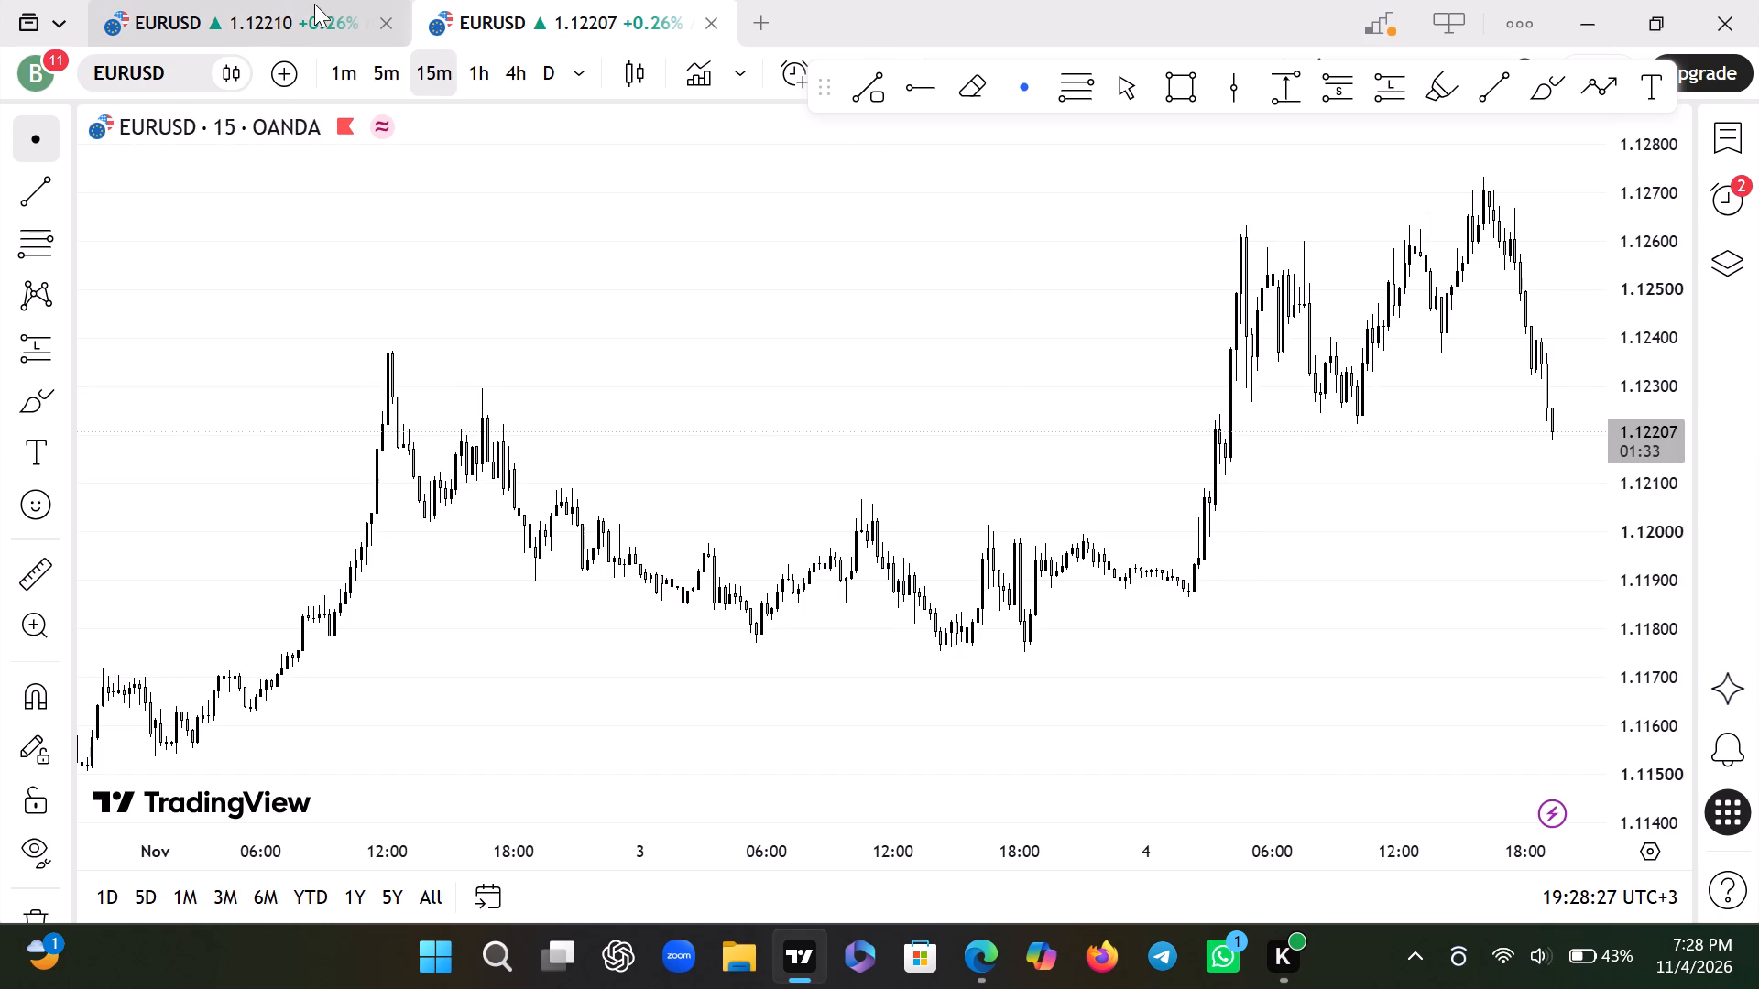
left_click_drag(1009, 174, 494, 239)
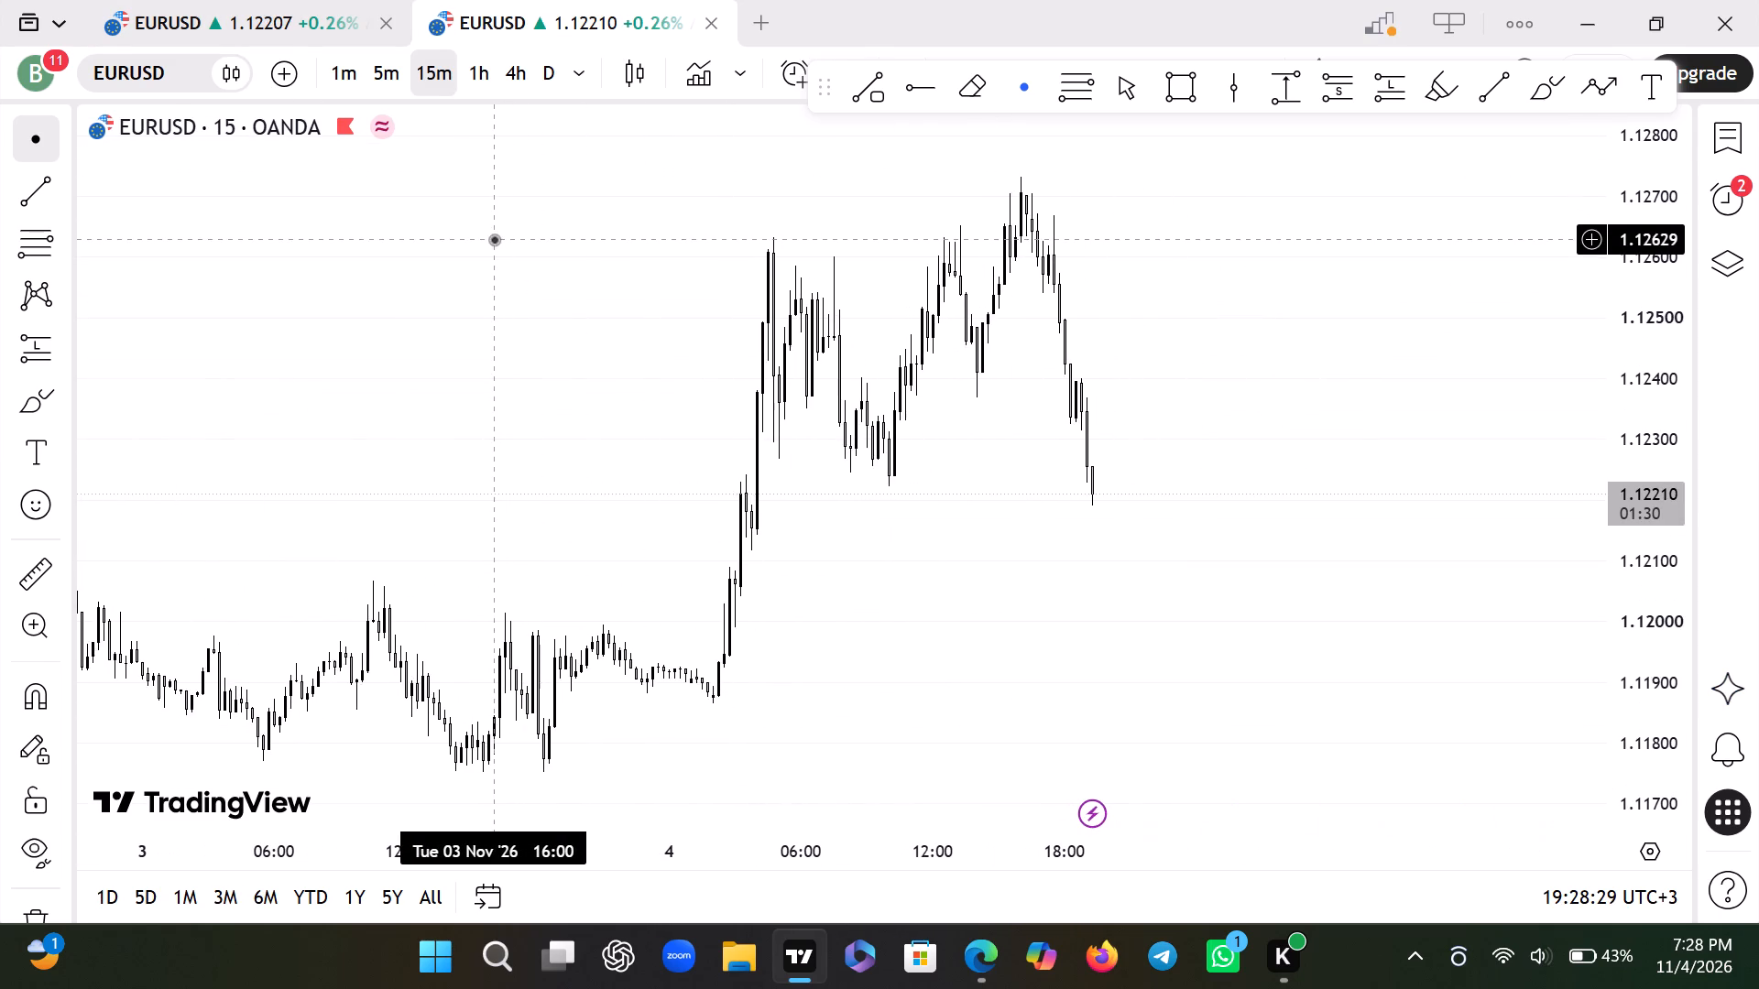
left_click(501, 79)
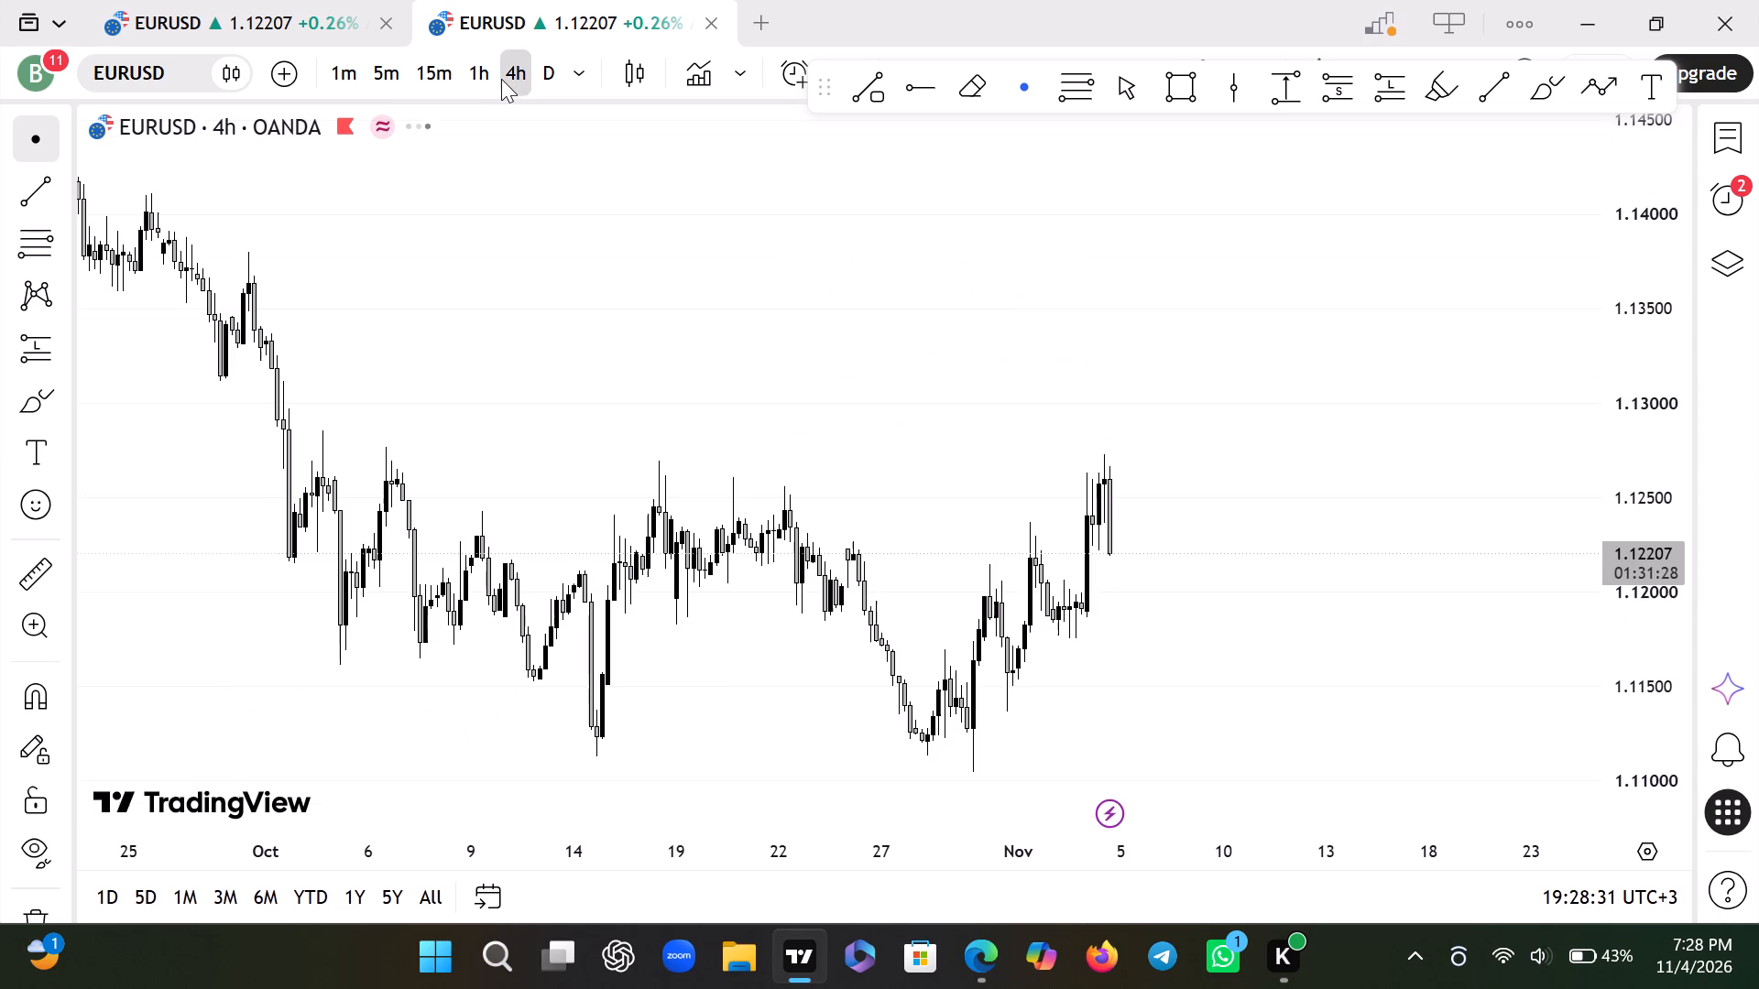
left_click(392, 20)
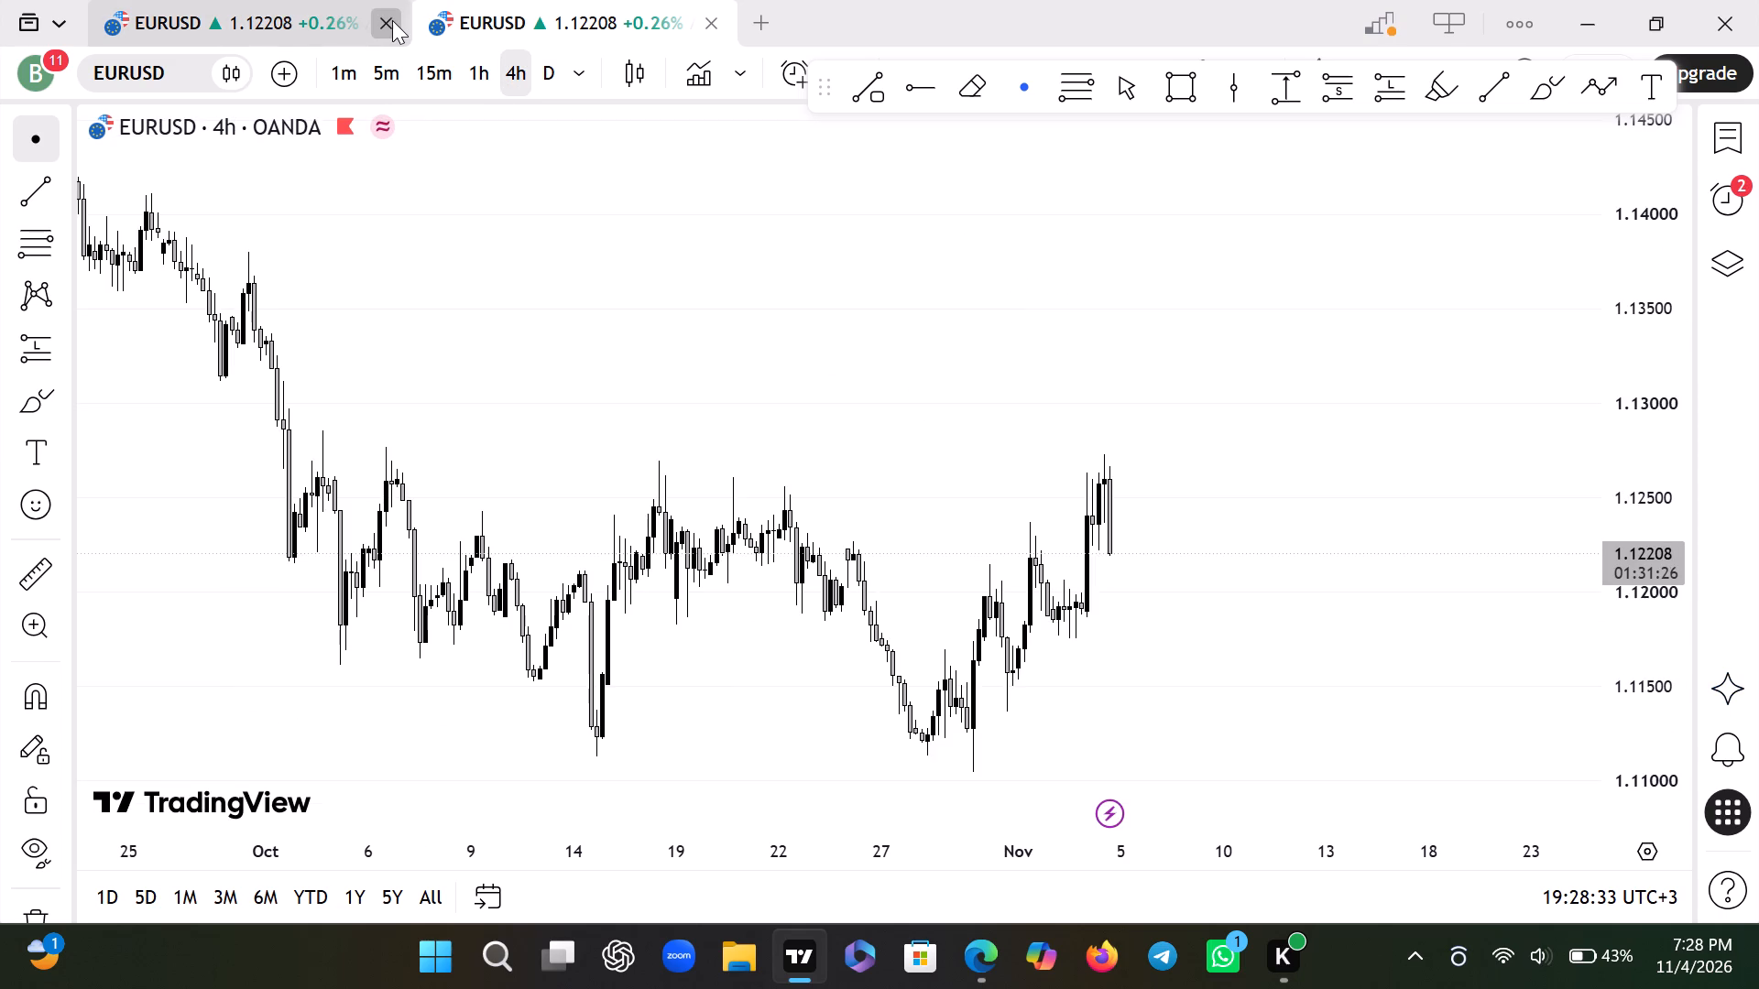
Switch the chart to XAUUSD and examine its structure on the 4-hour, 15-minute and 5-minute timeframes.
key("Down")
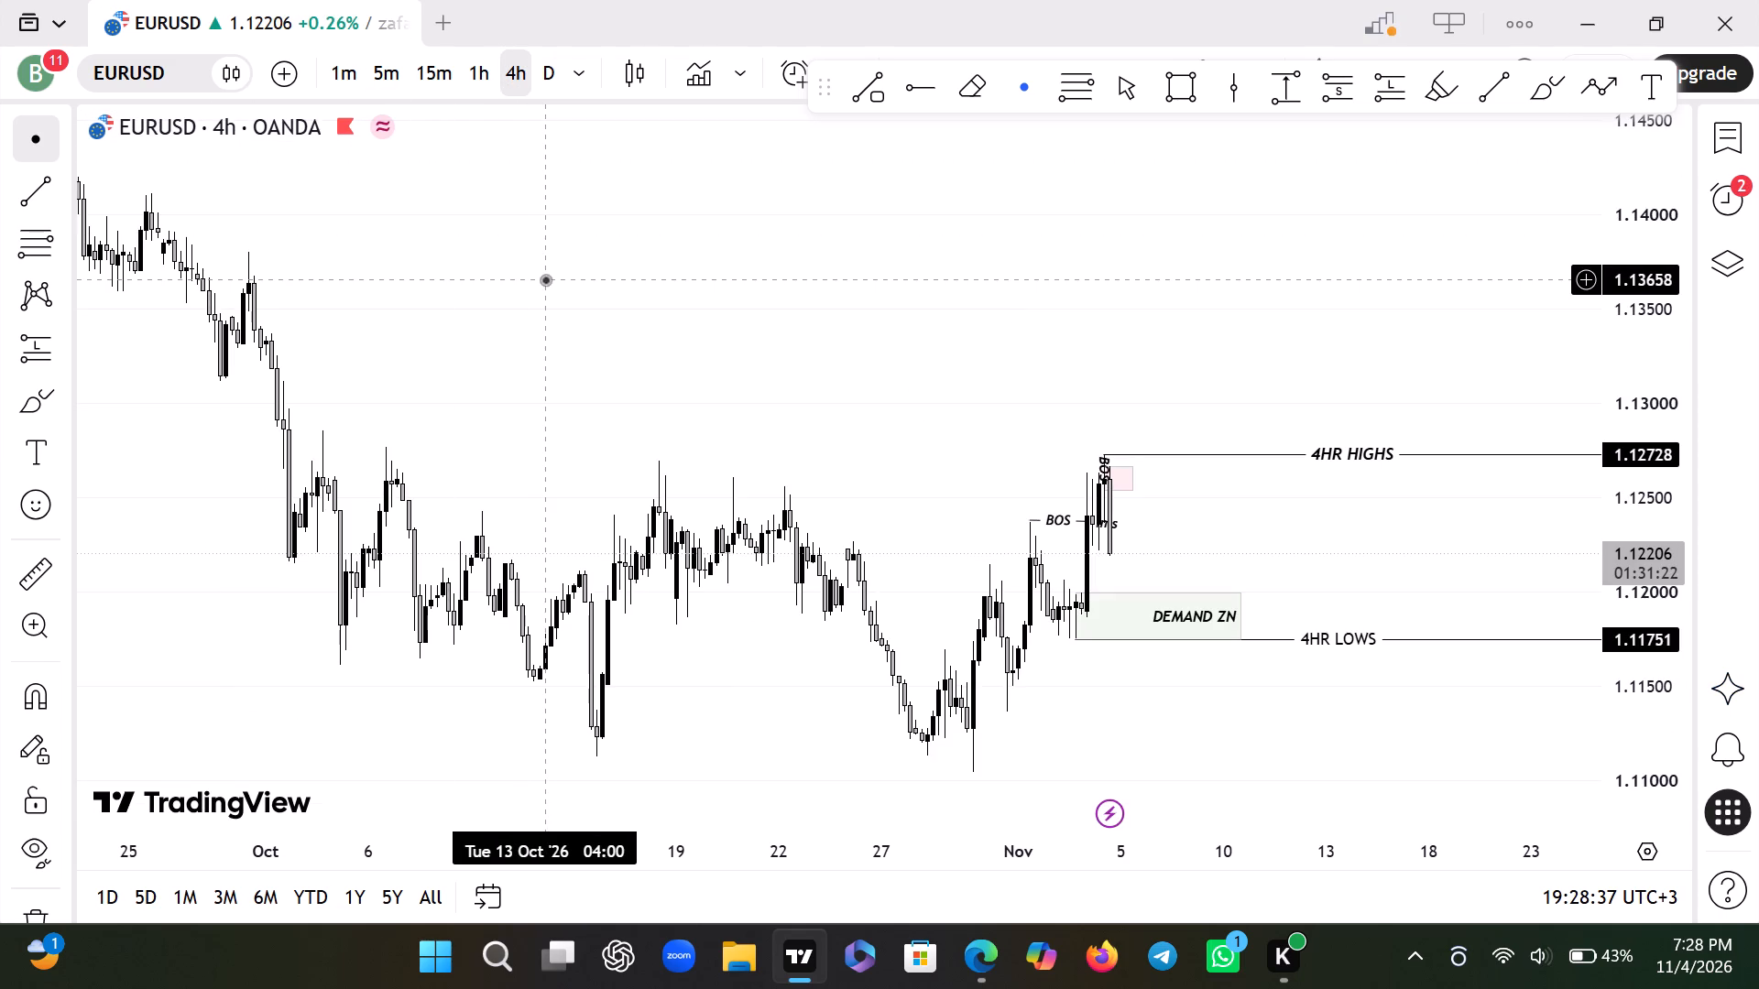
key("Up")
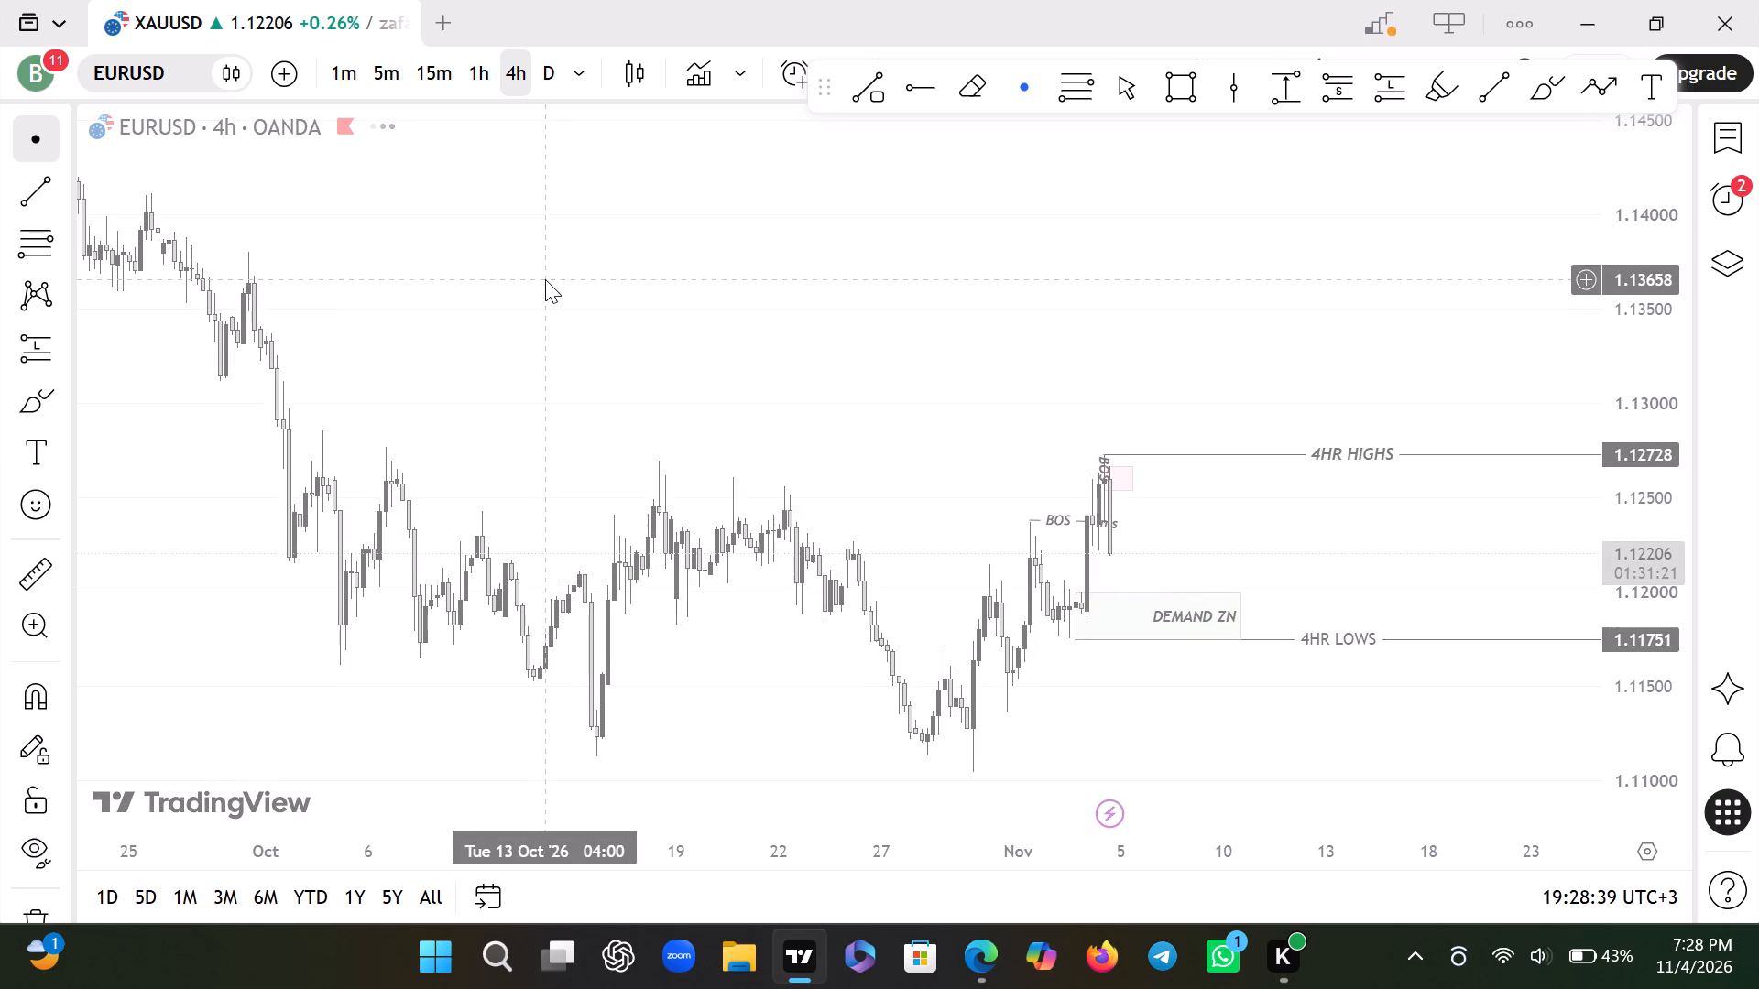
key("Up")
key("Up")
key("Down")
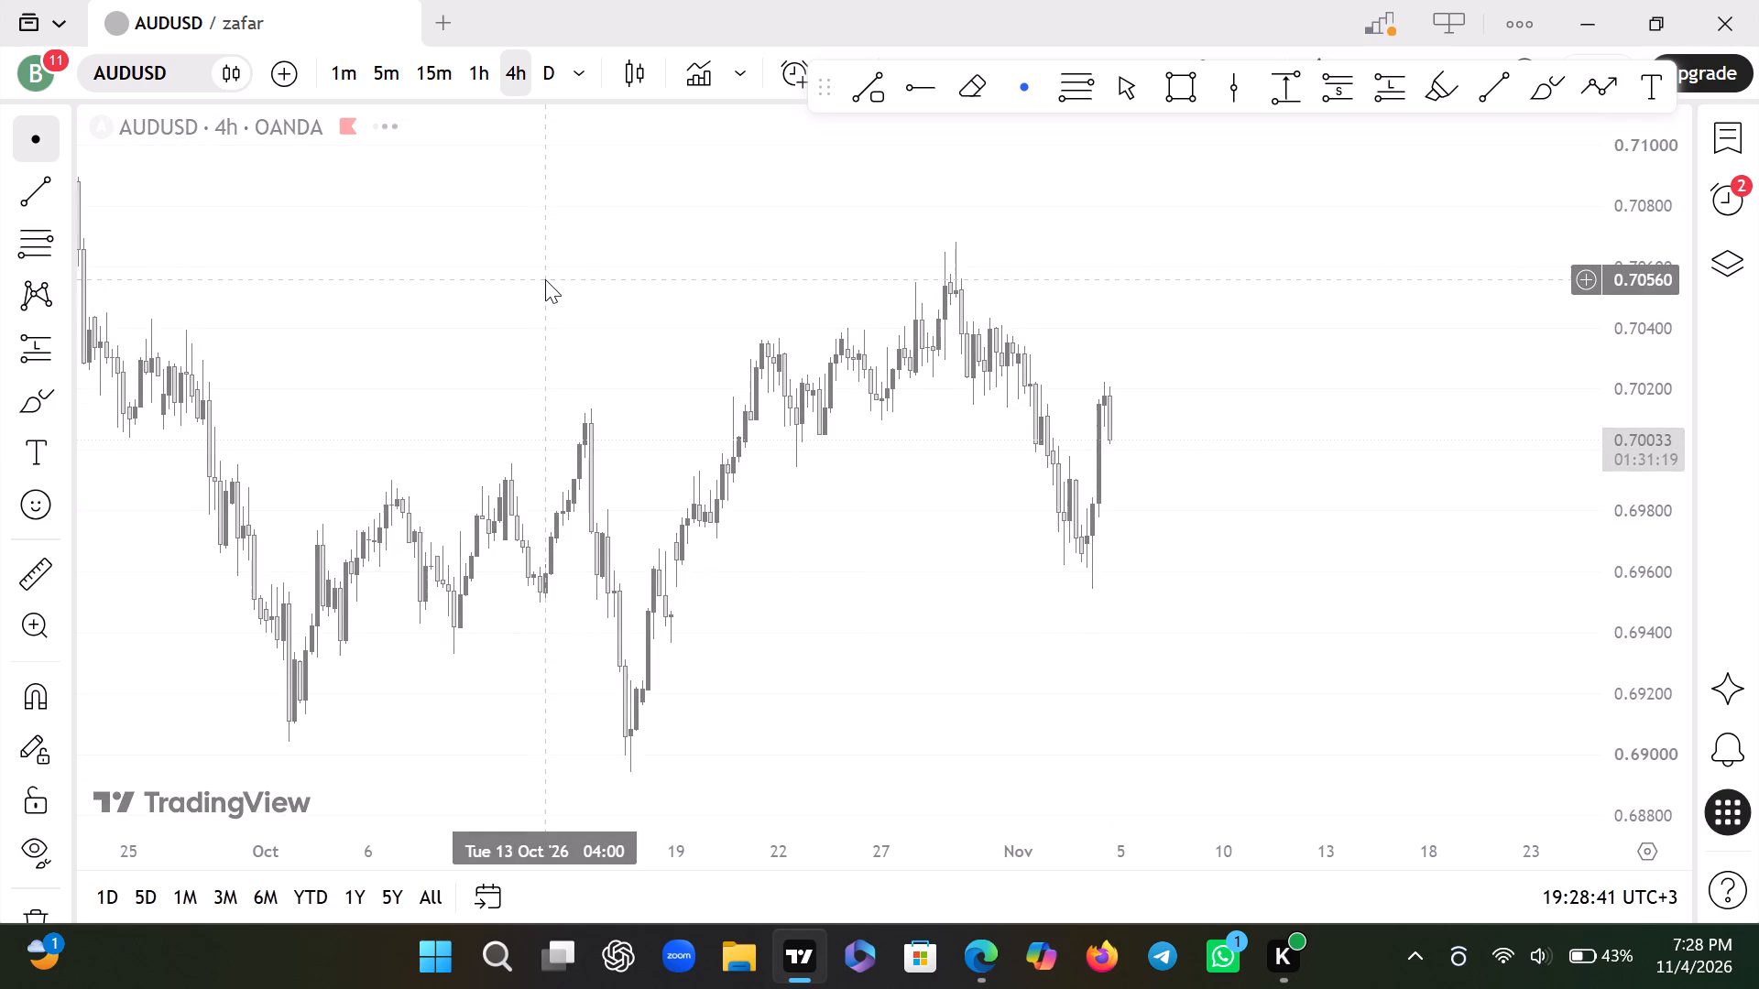
key("Down")
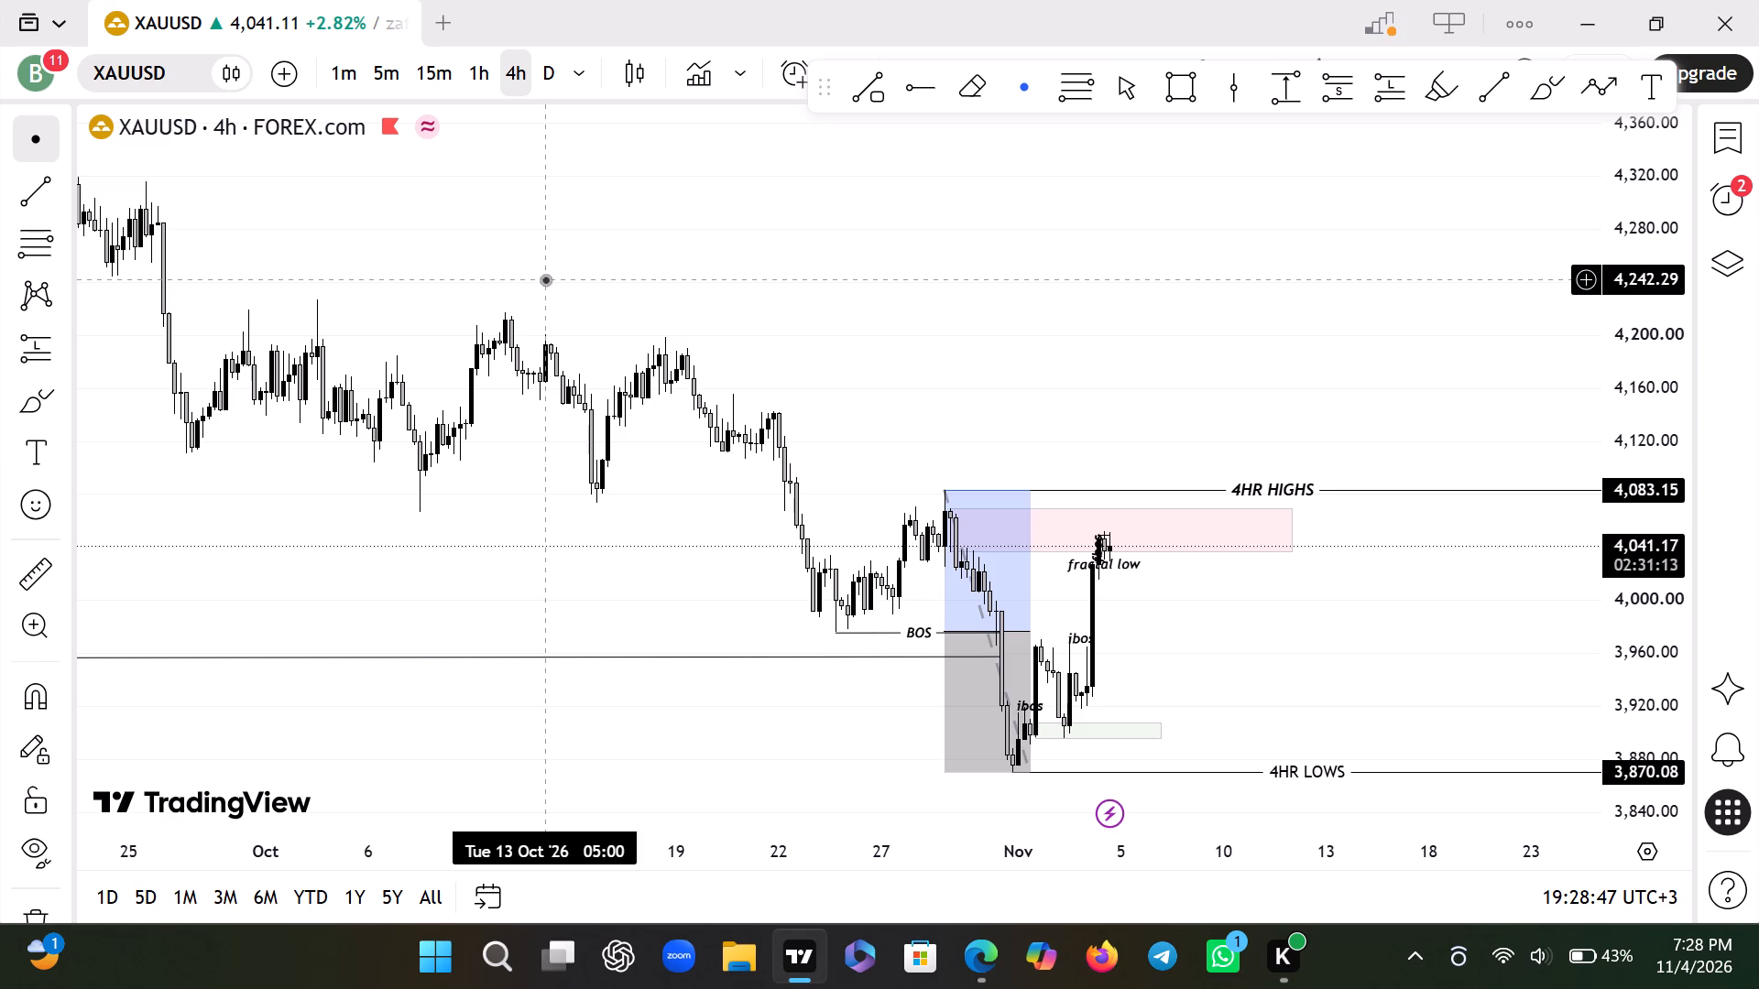
scroll(545, 279, "down", 1)
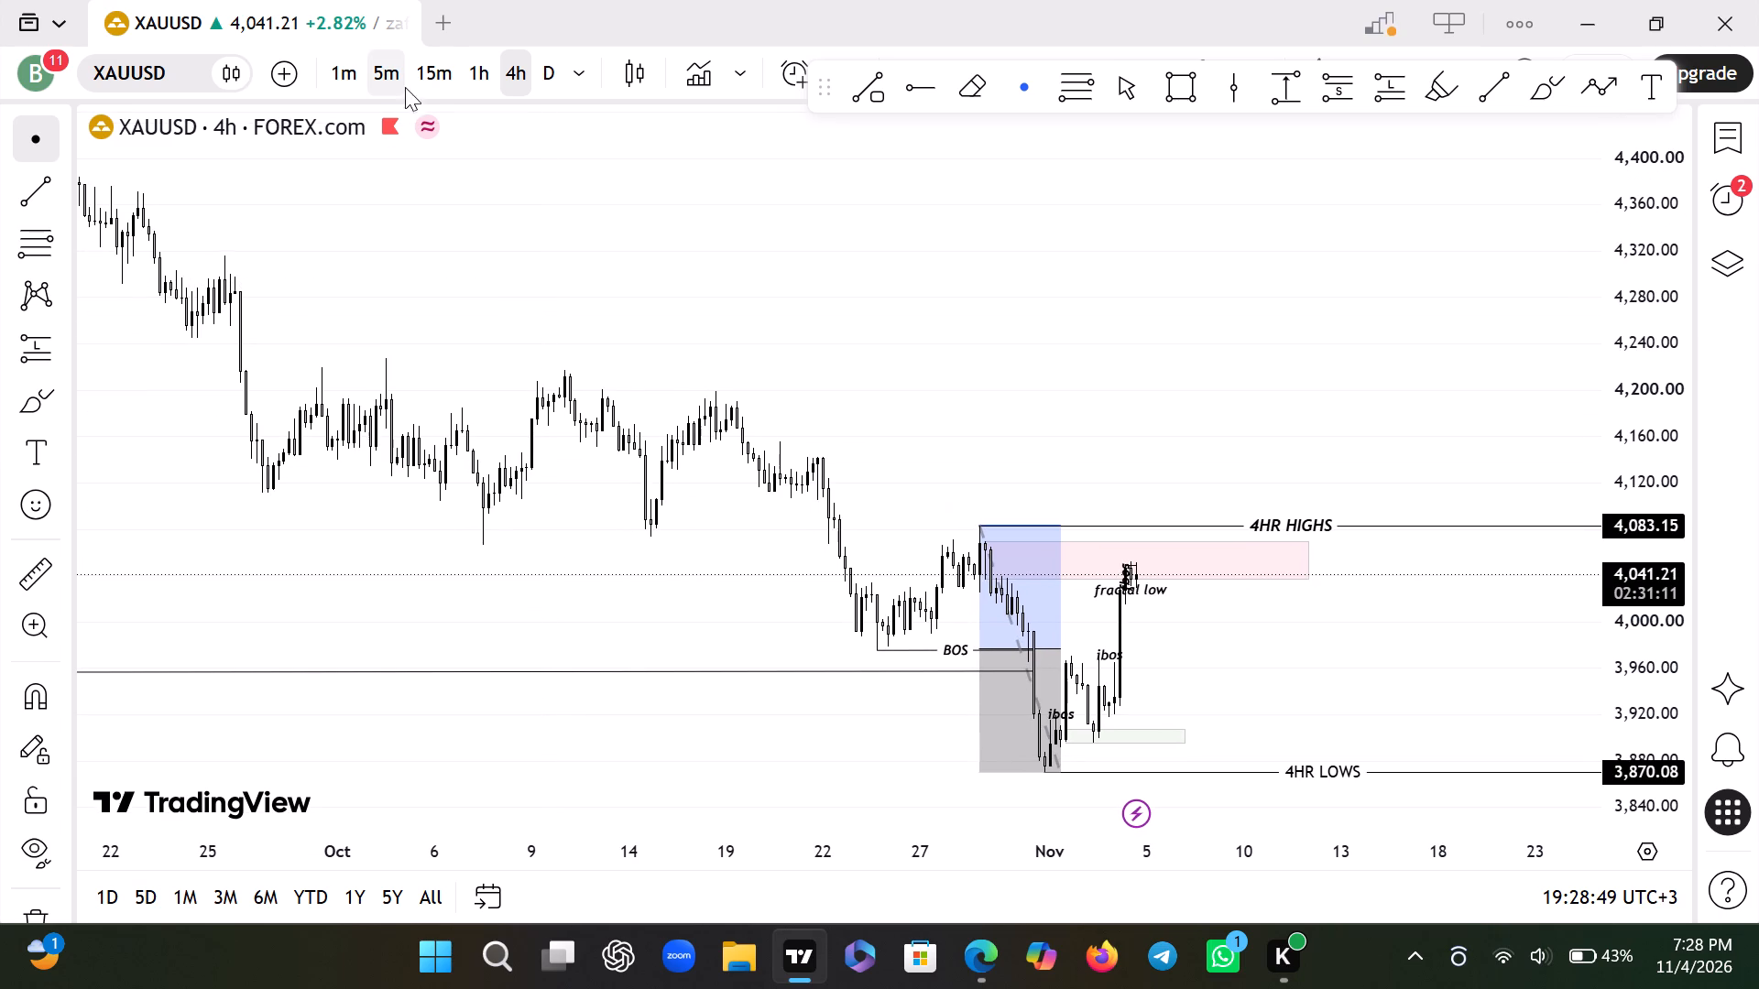
left_click(418, 75)
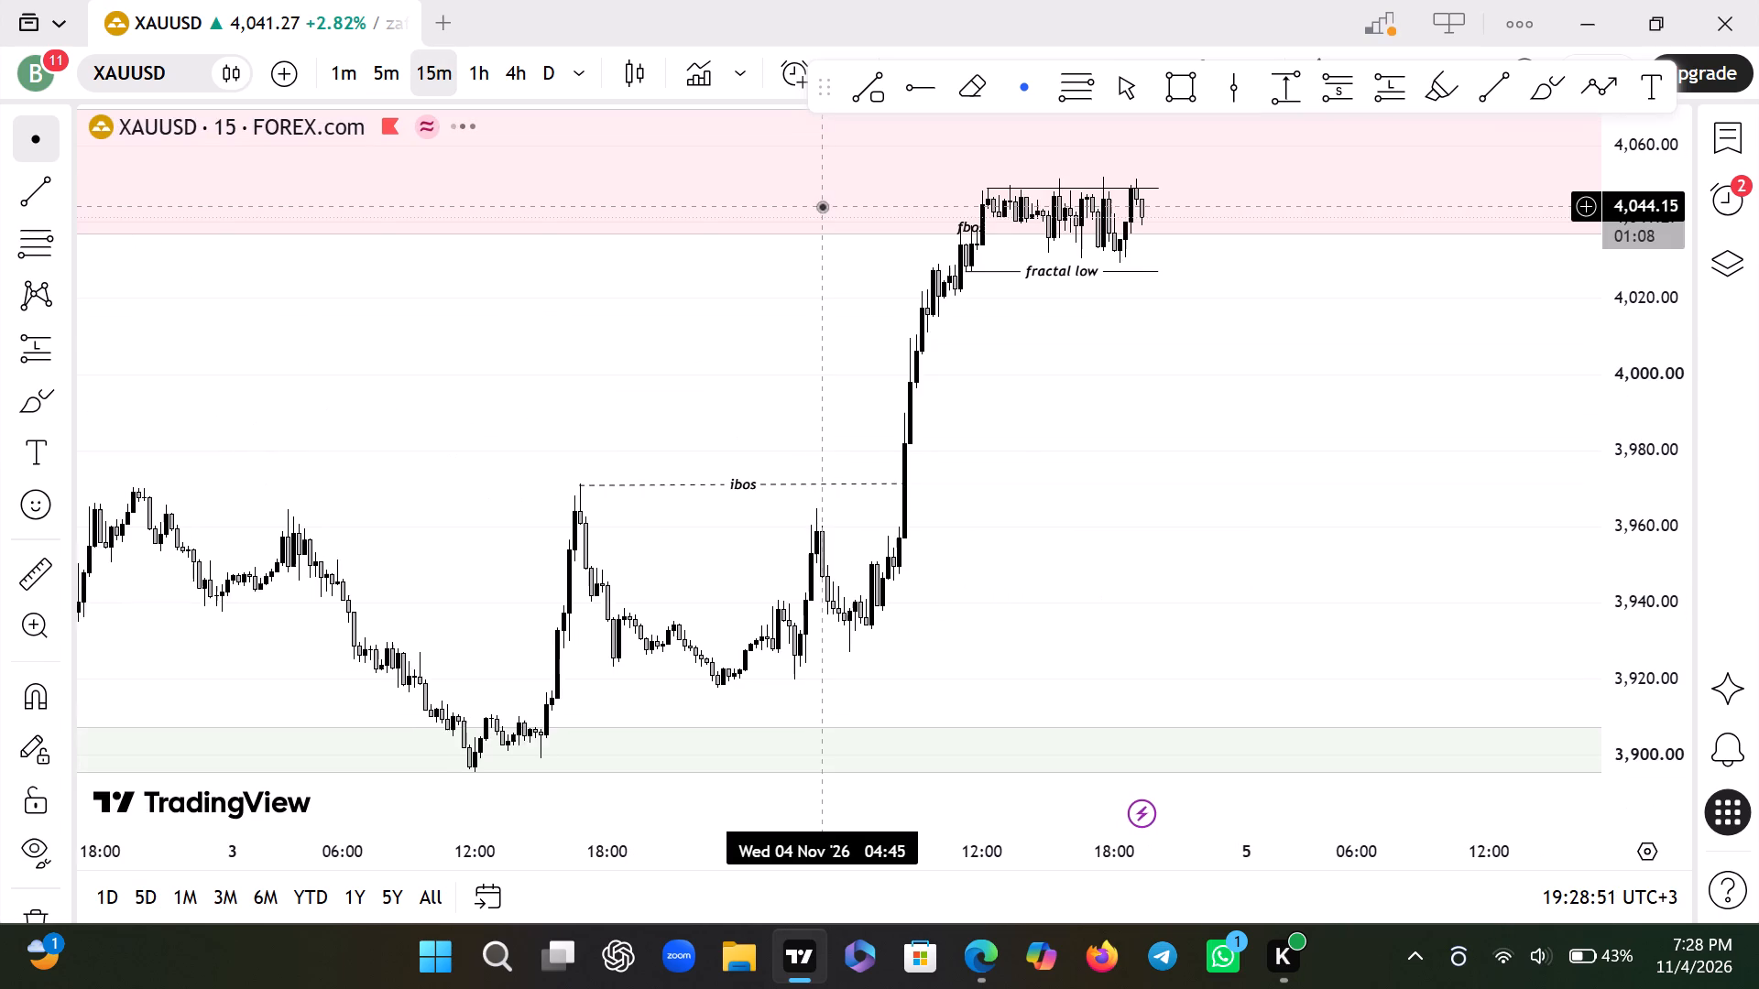
left_click_drag(1318, 342, 1012, 360)
left_click(378, 71)
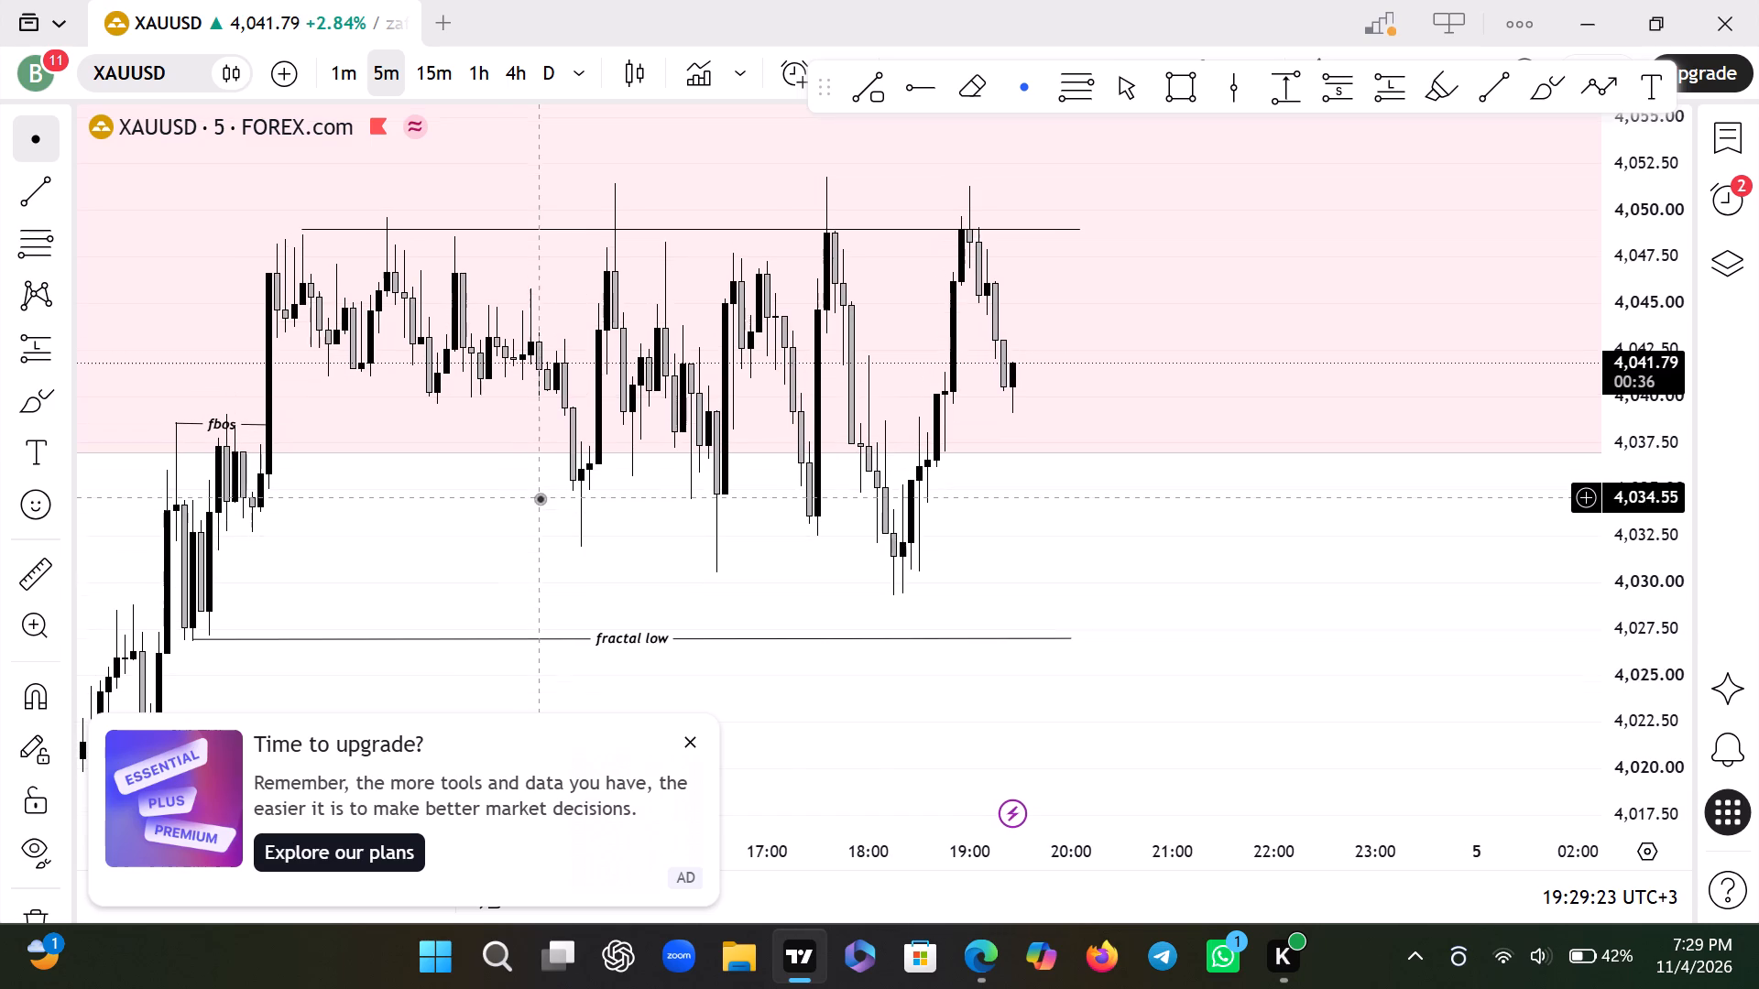
left_click(690, 751)
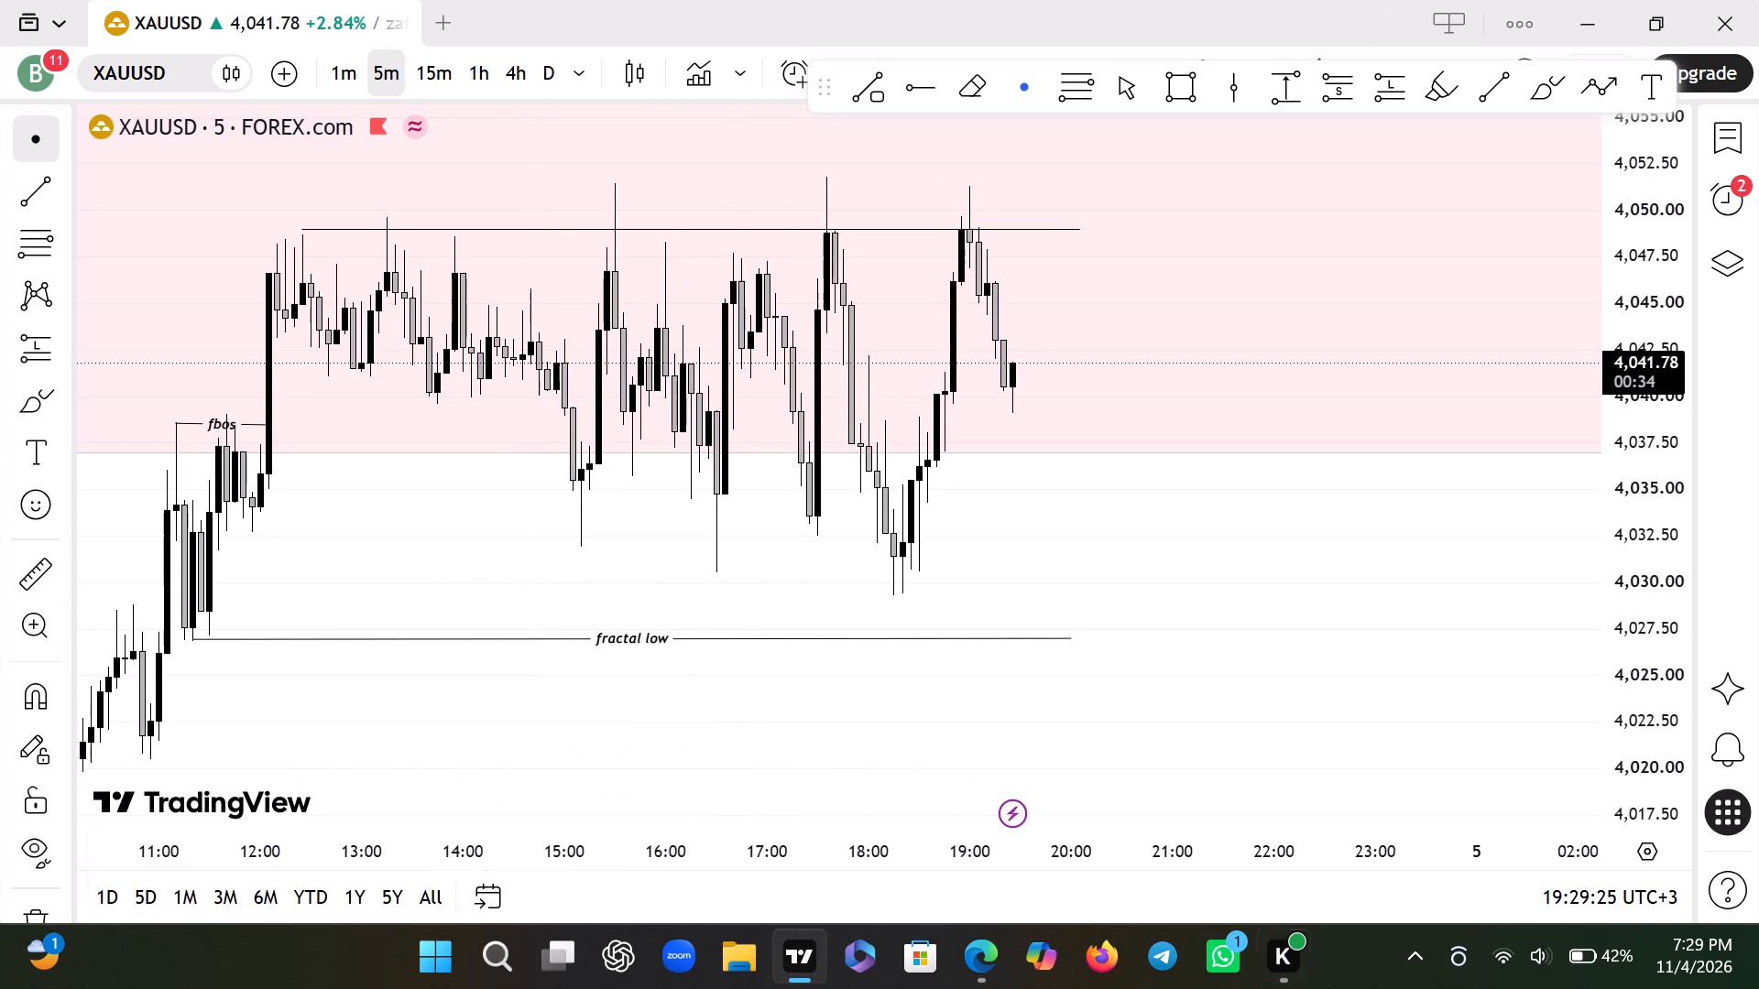
Switch to Microsoft Edge and skim the posts in The WinnerTraders Cycle community feed.
left_click(1001, 951)
scroll(1036, 660, "down", 1)
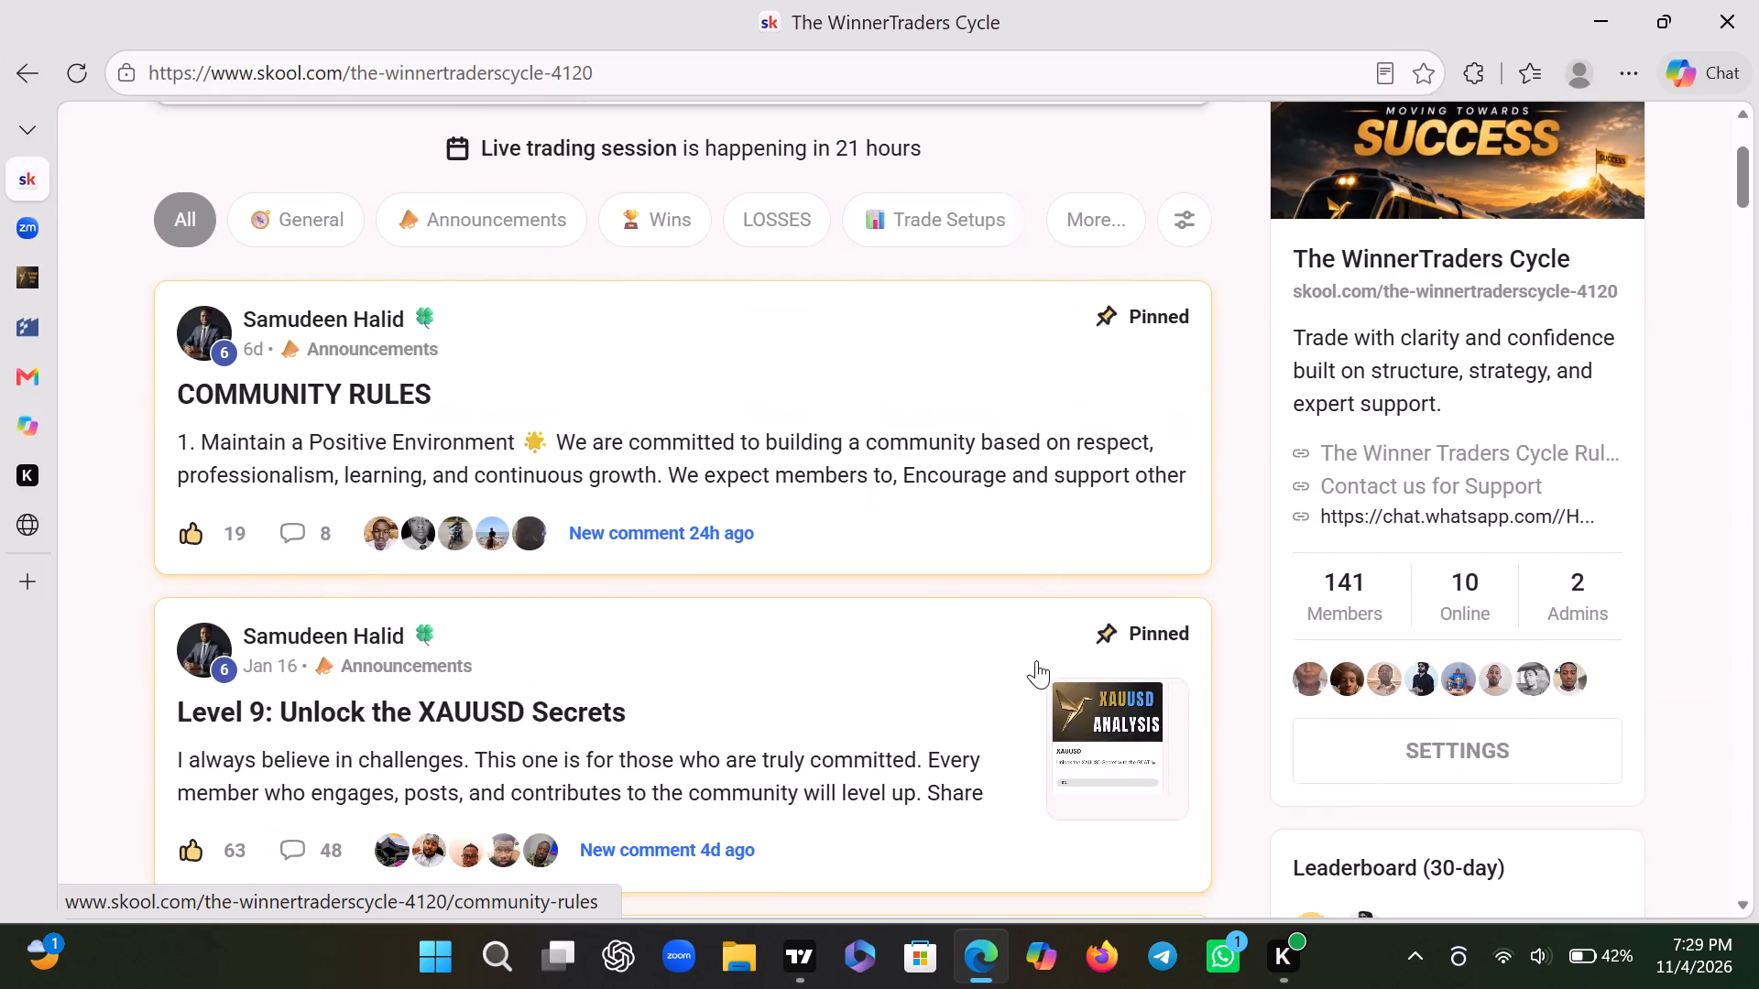
scroll(1036, 660, "down", 2)
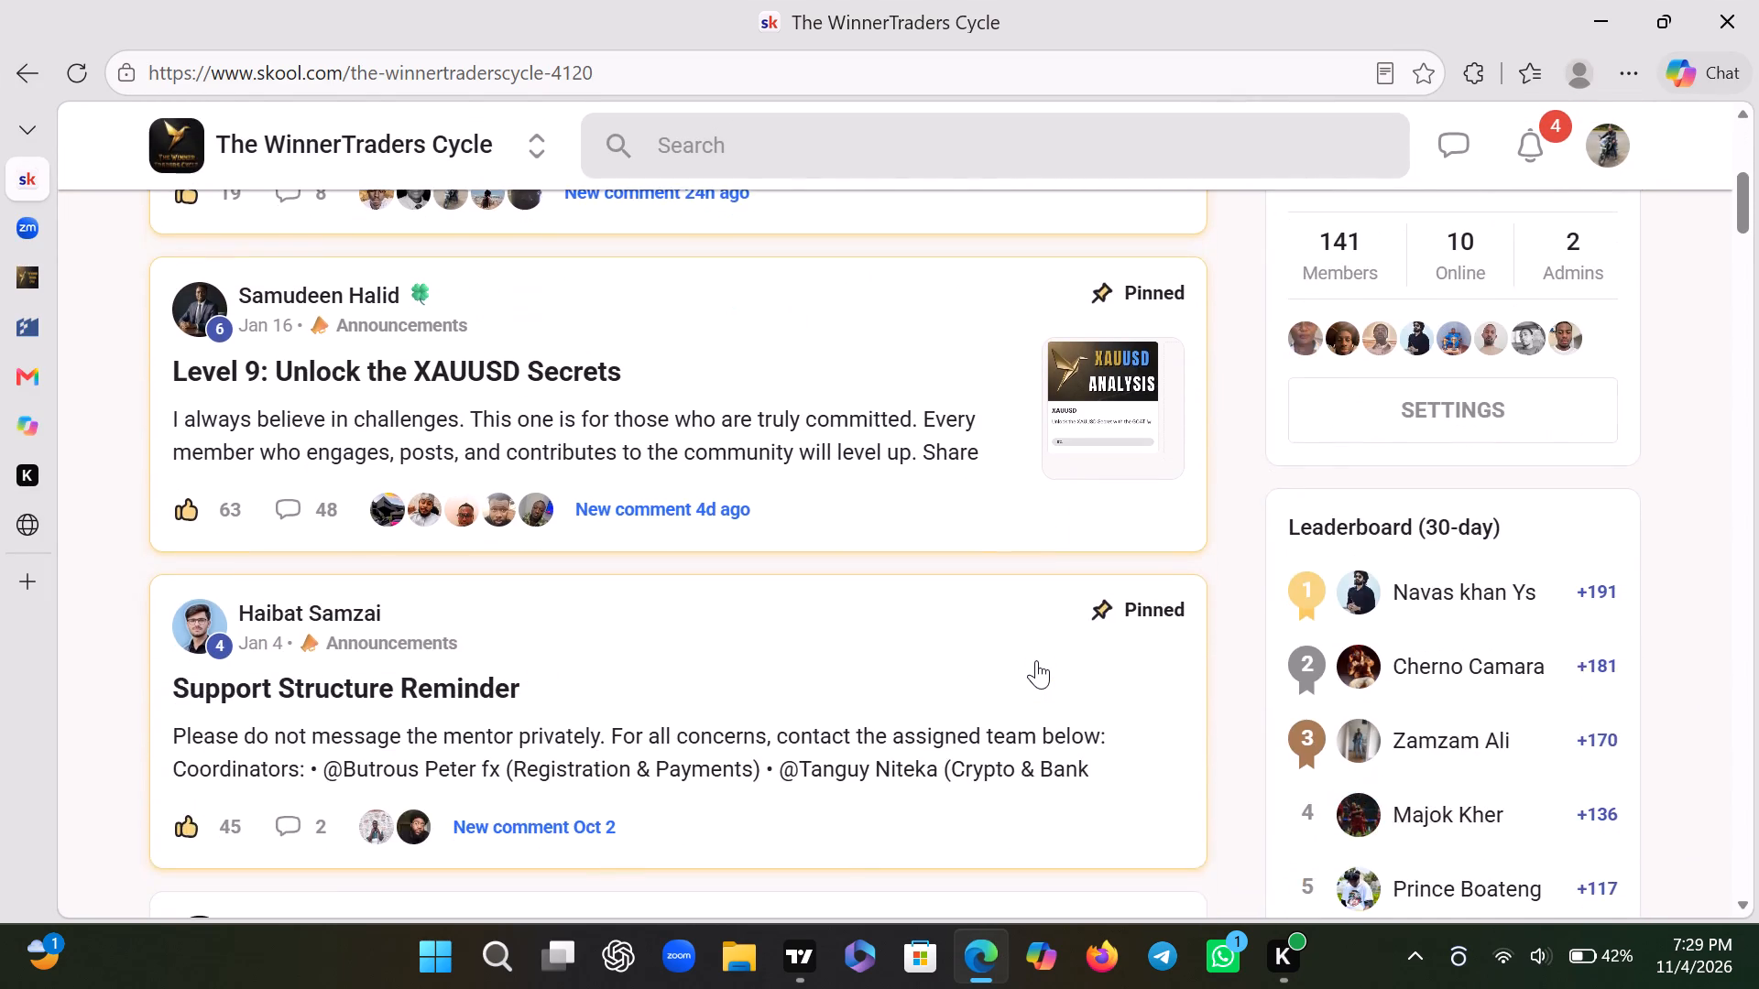
scroll(1036, 660, "down", 2)
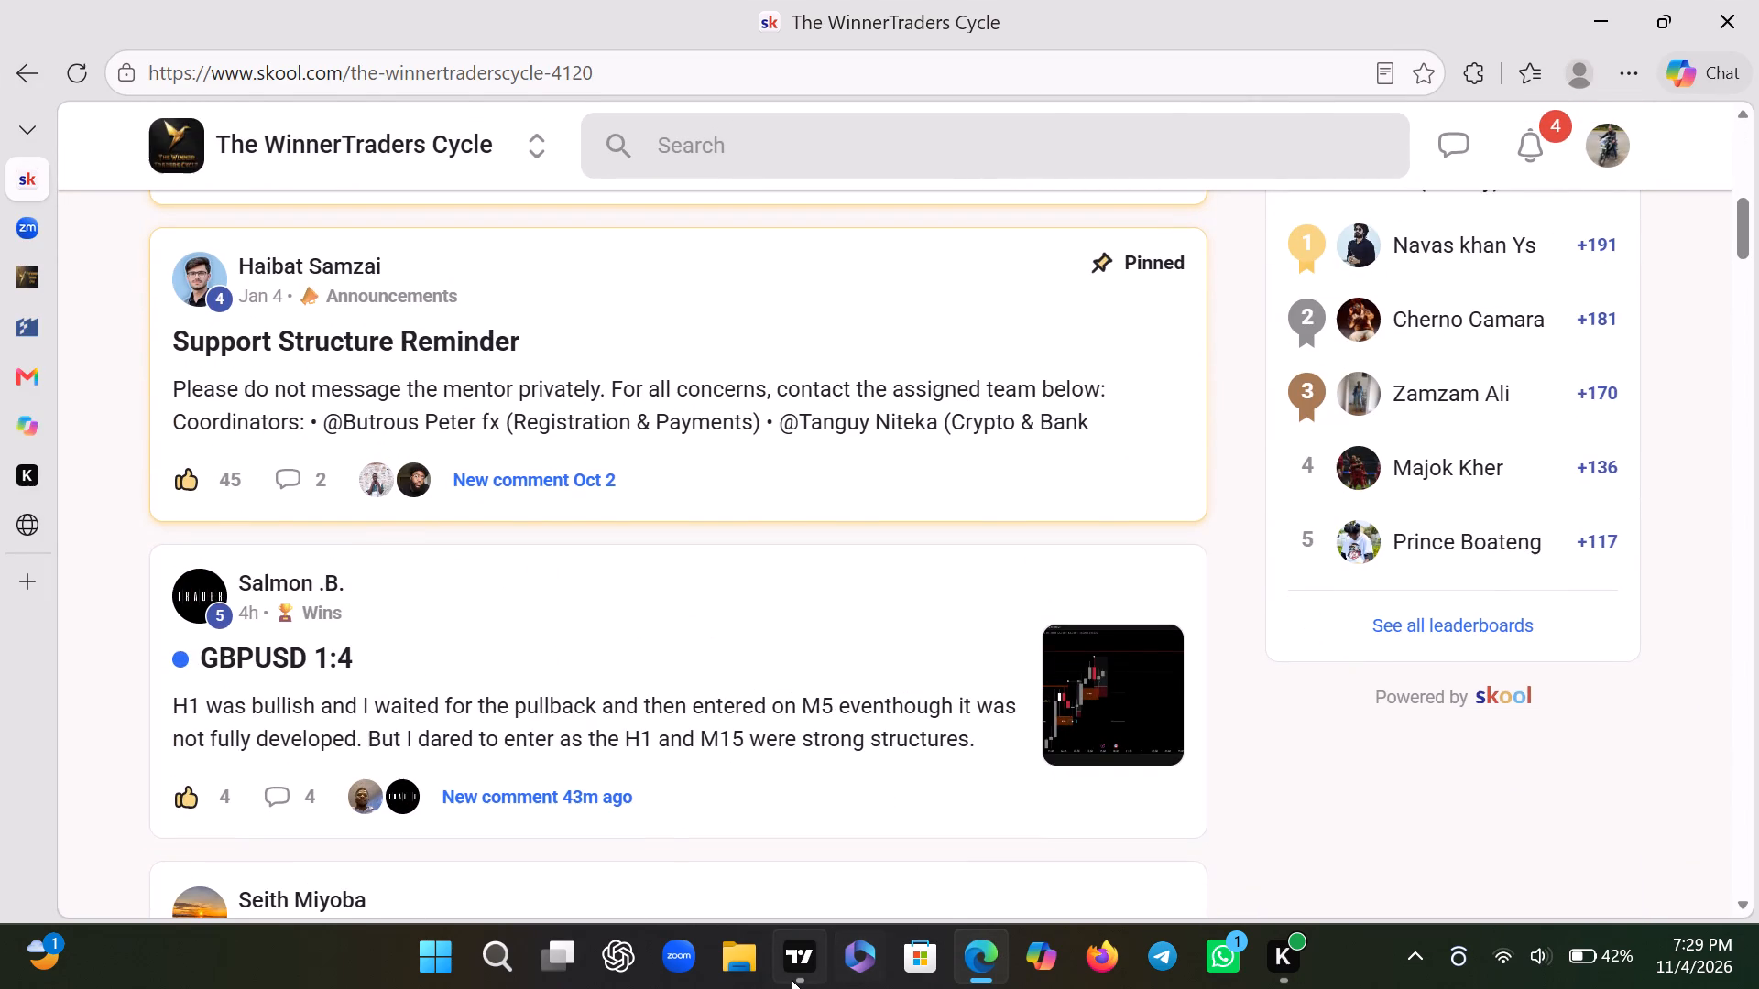
Return to TradingView and examine EURUSD, GBPUSD and AUDUSD on the 5-minute timeframe.
left_click(792, 980)
key("Down")
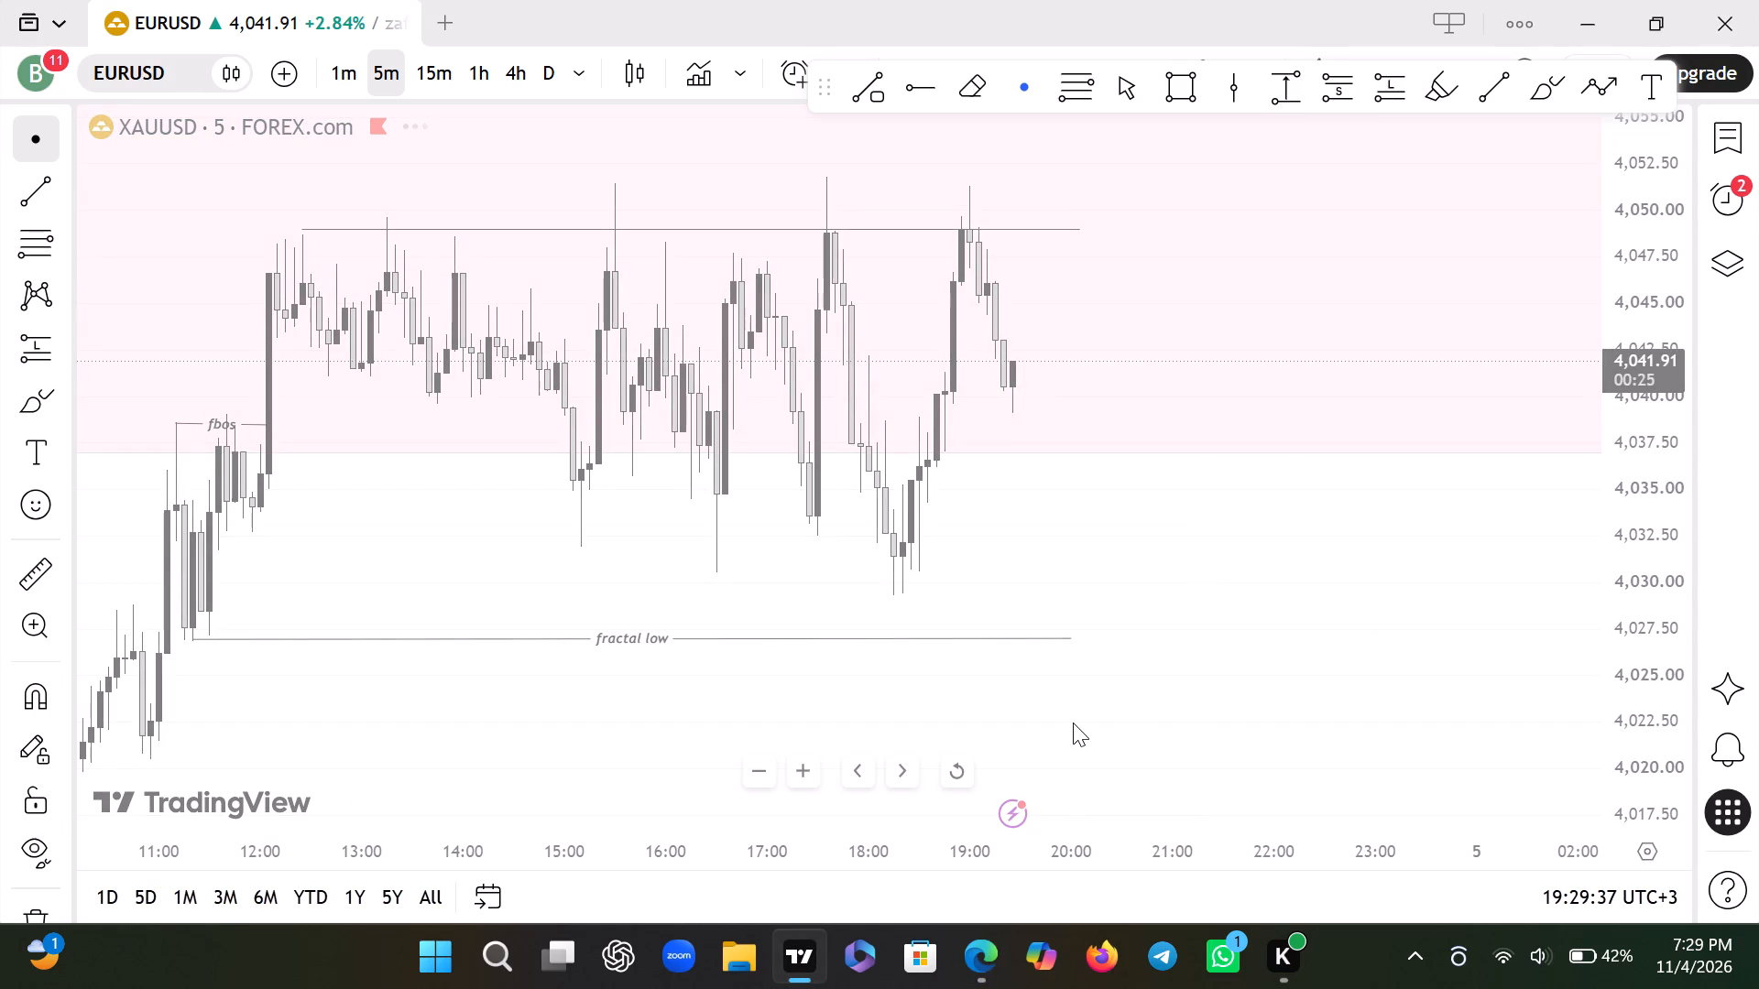
scroll(1073, 723, "down", 2)
scroll(1073, 723, "up", 1)
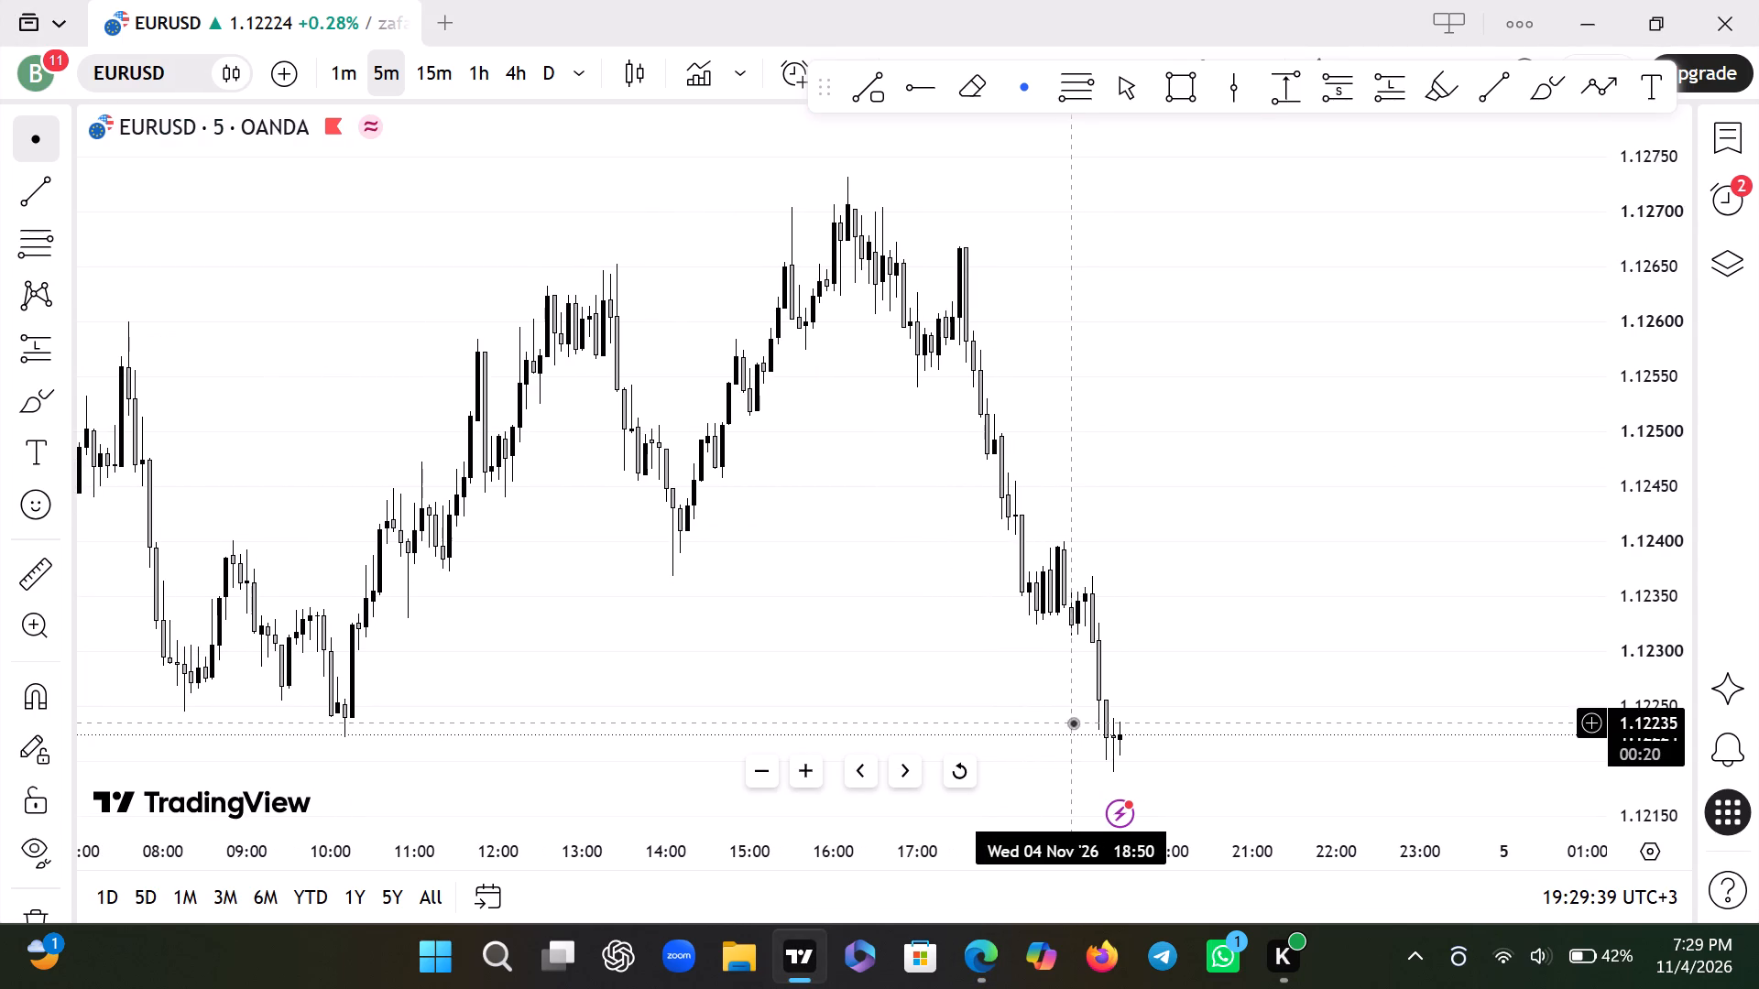
left_click_drag(659, 856, 1451, 861)
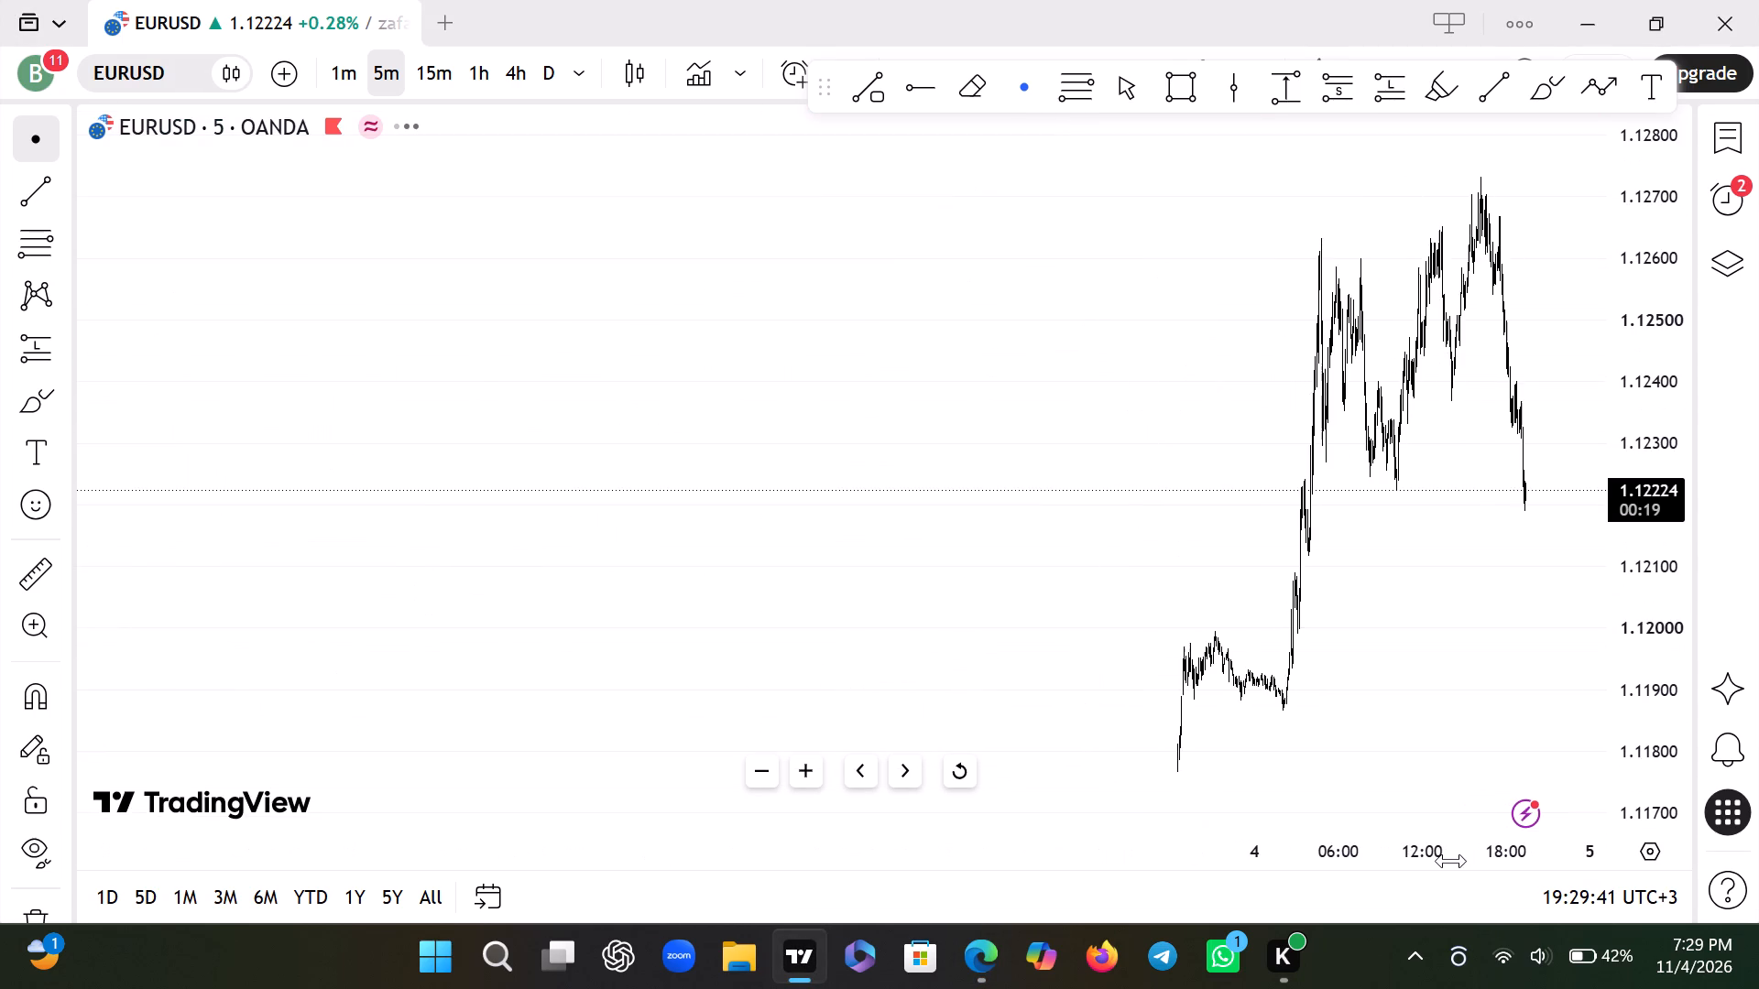
left_click_drag(1451, 861, 625, 976)
key("Down")
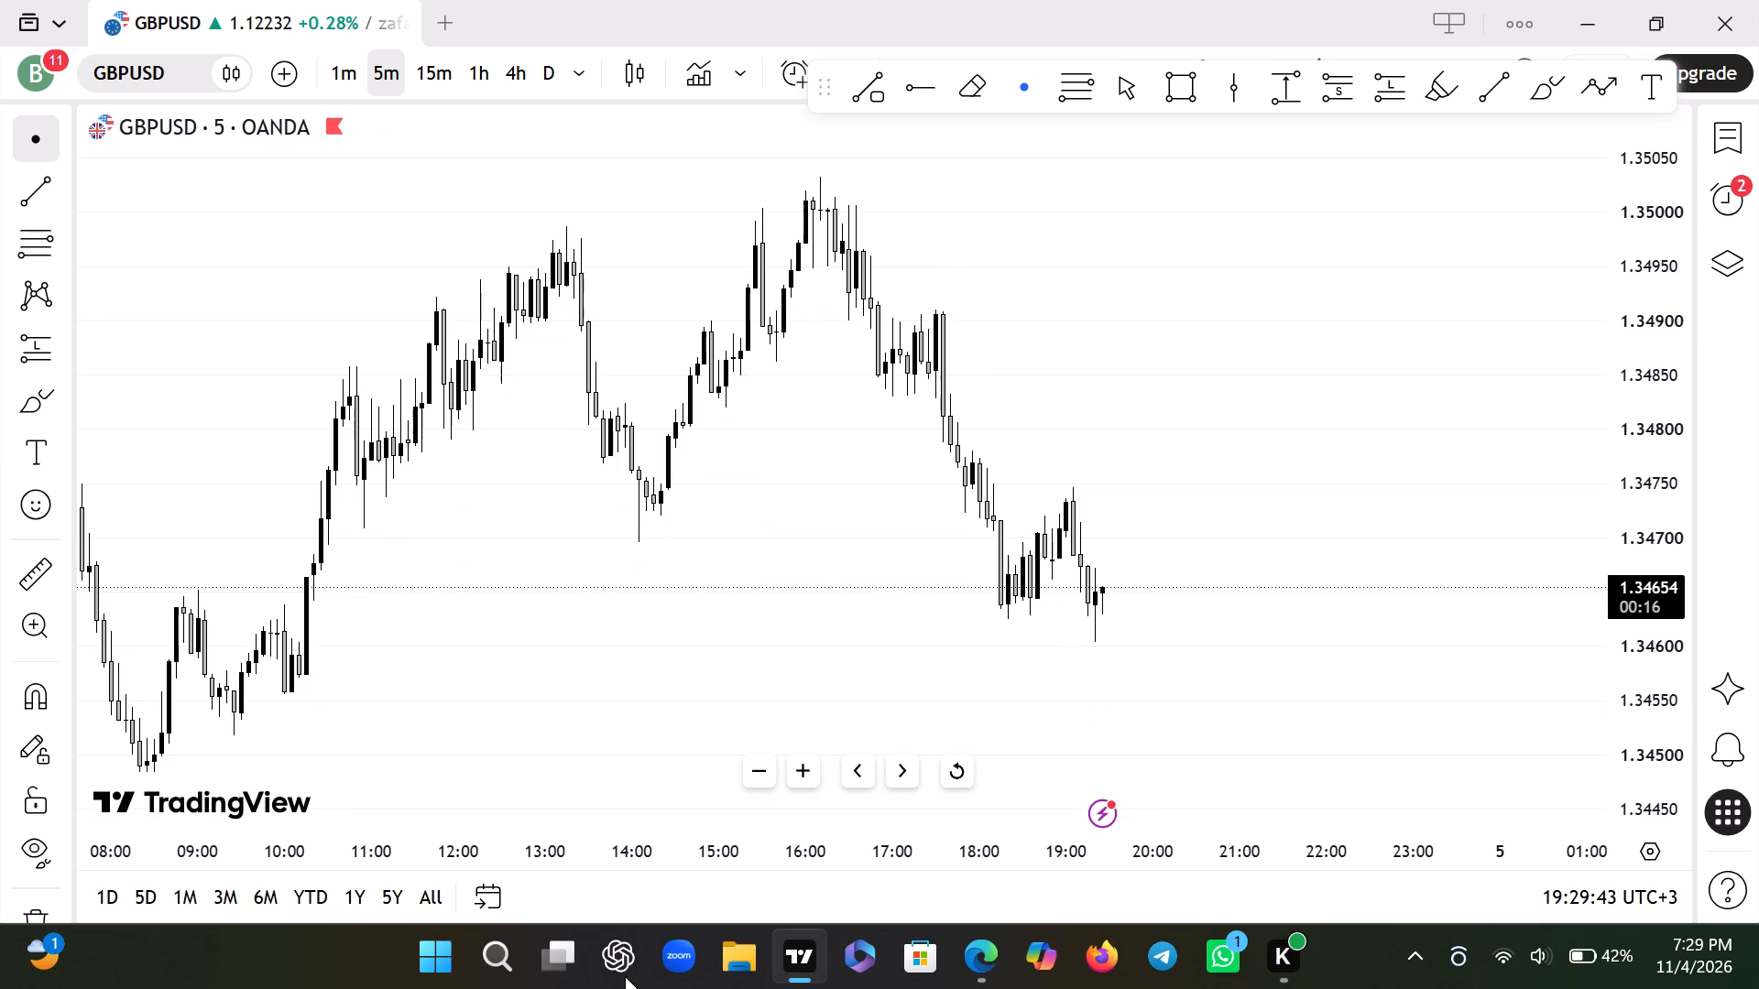
key("Down")
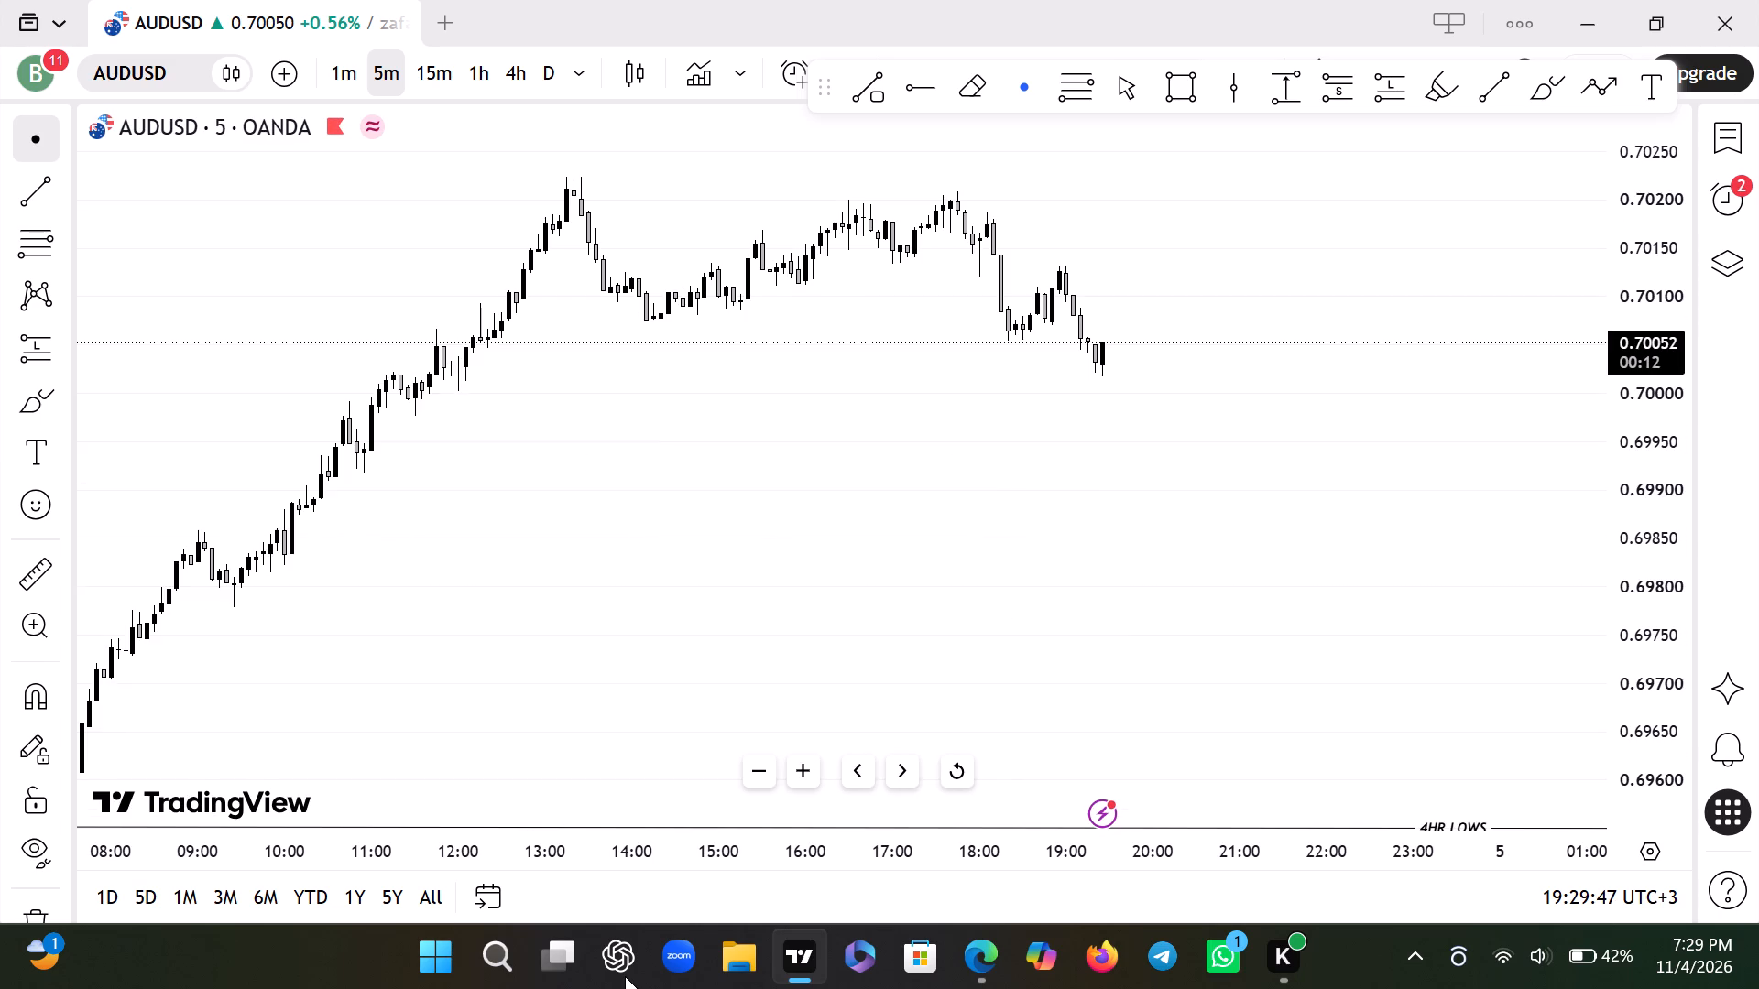
Examine AUDUSD, EURUSD and GBPUSD on the 4-hour timeframe, returning to AUDUSD to review its marked highs and lows.
left_click(504, 56)
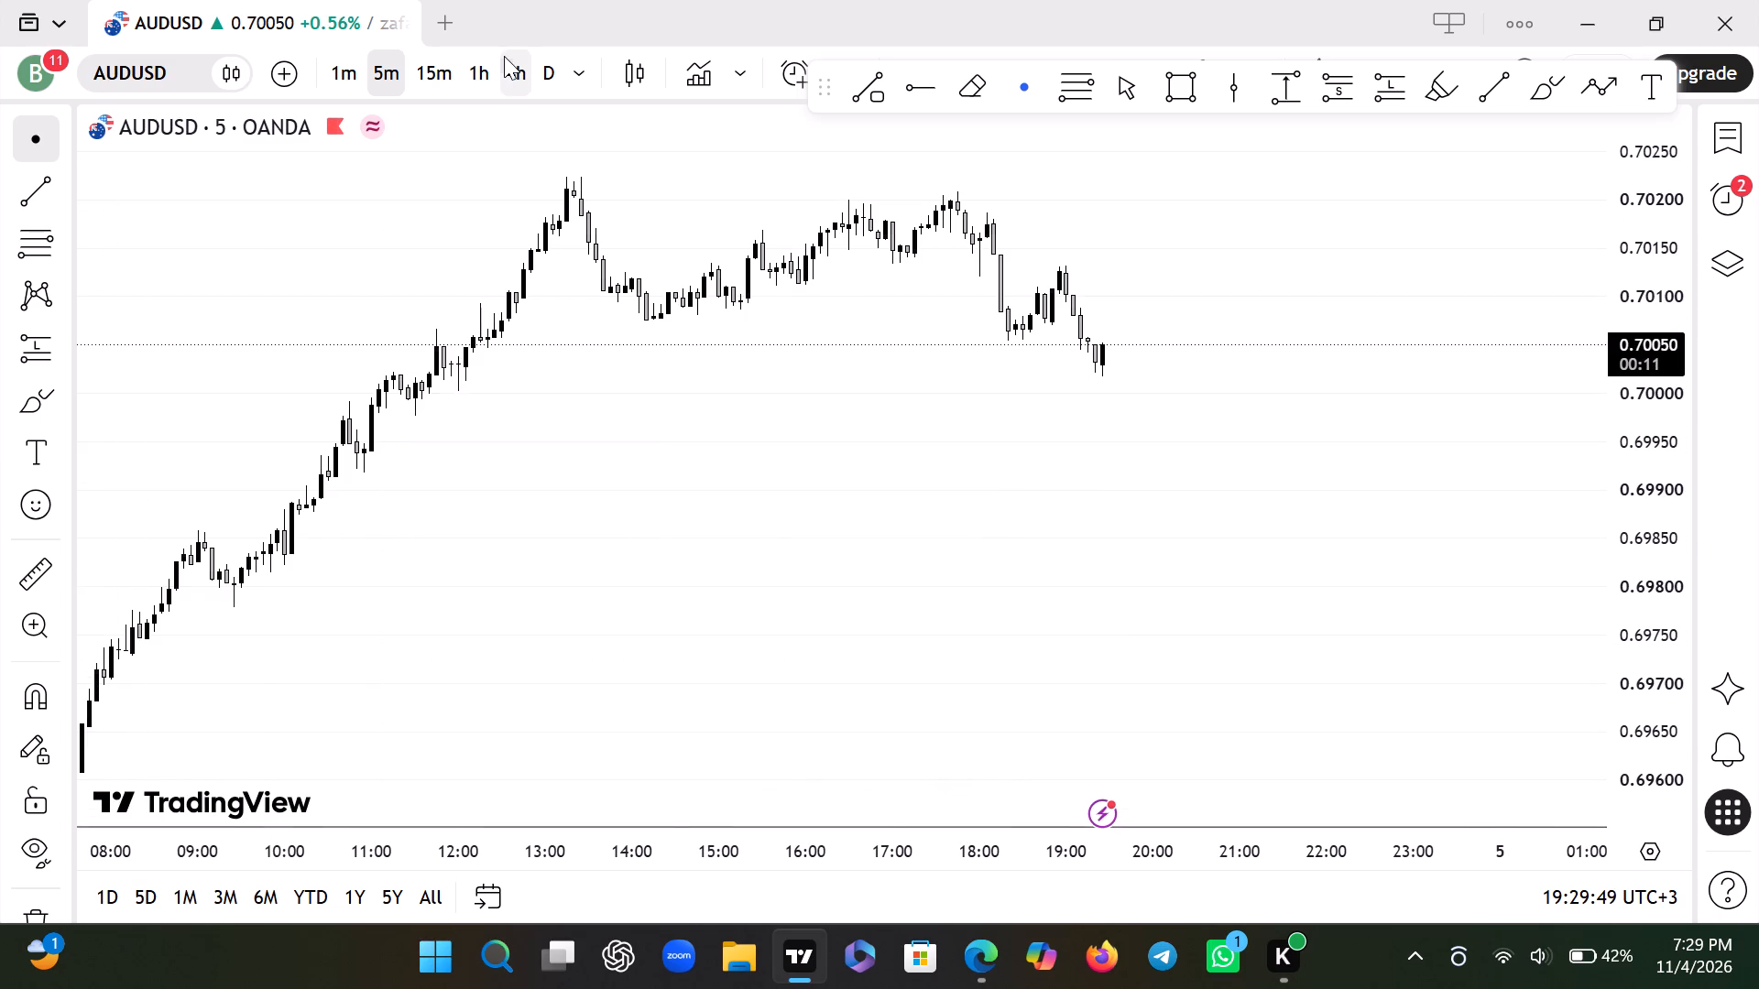
left_click(1040, 325)
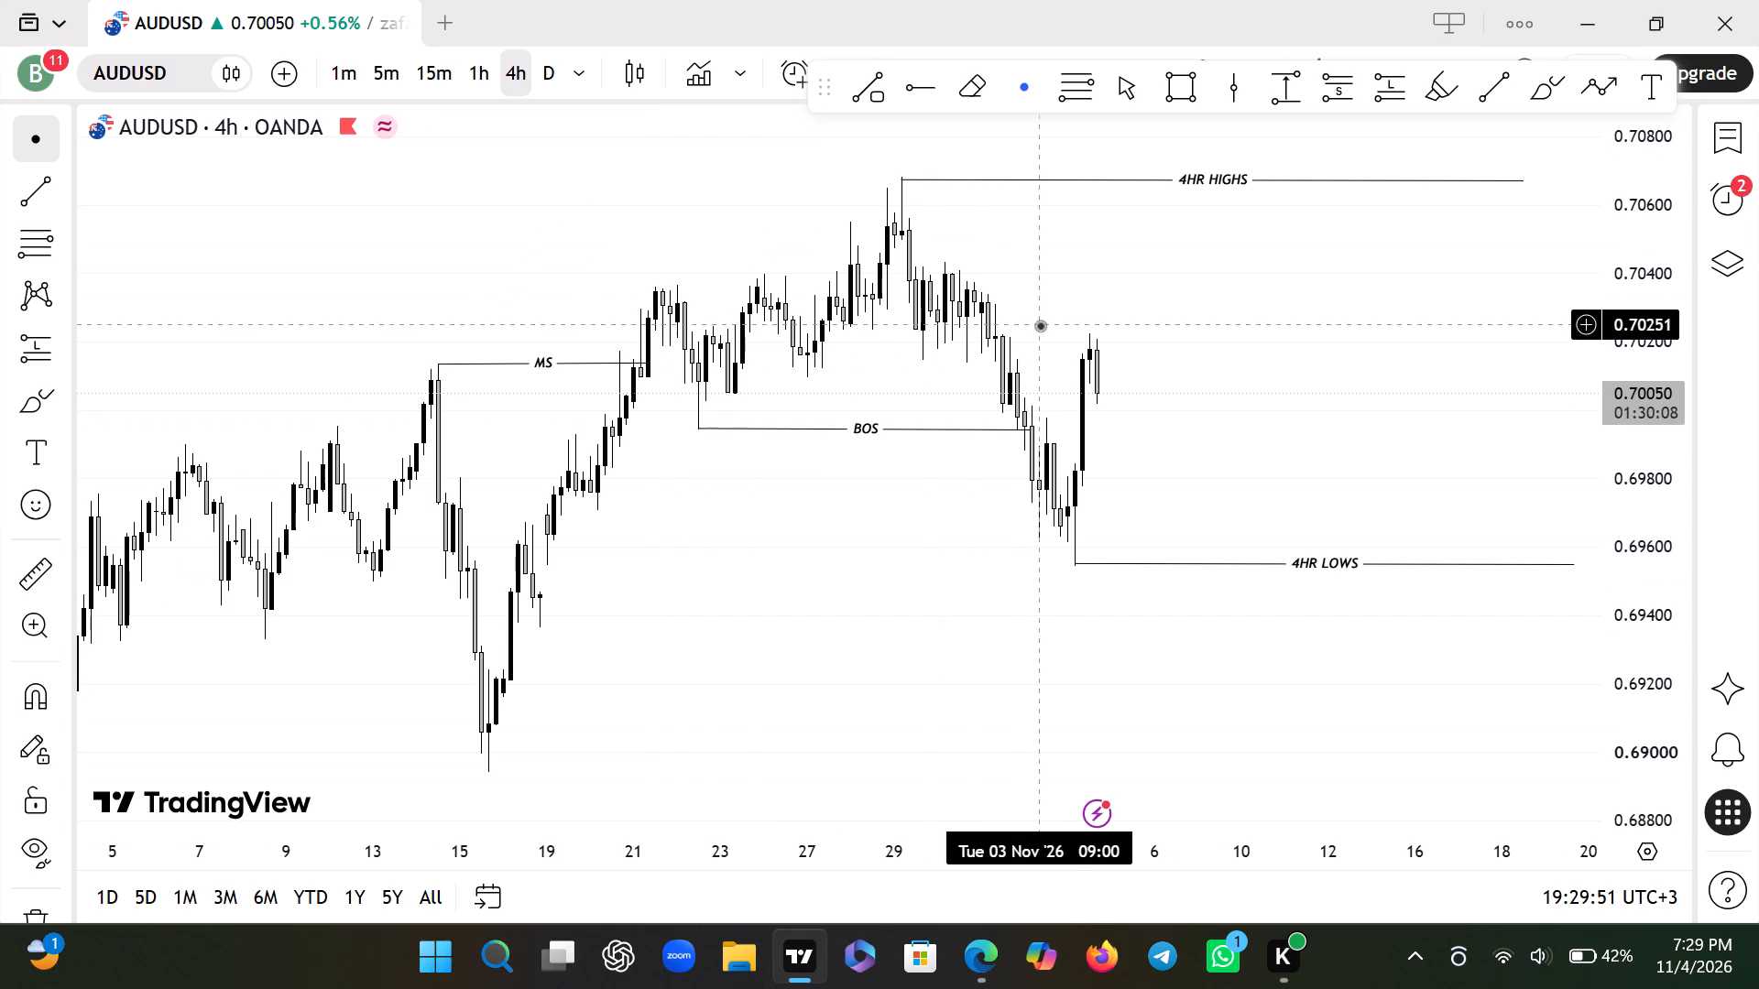
key("Down")
key("Down")
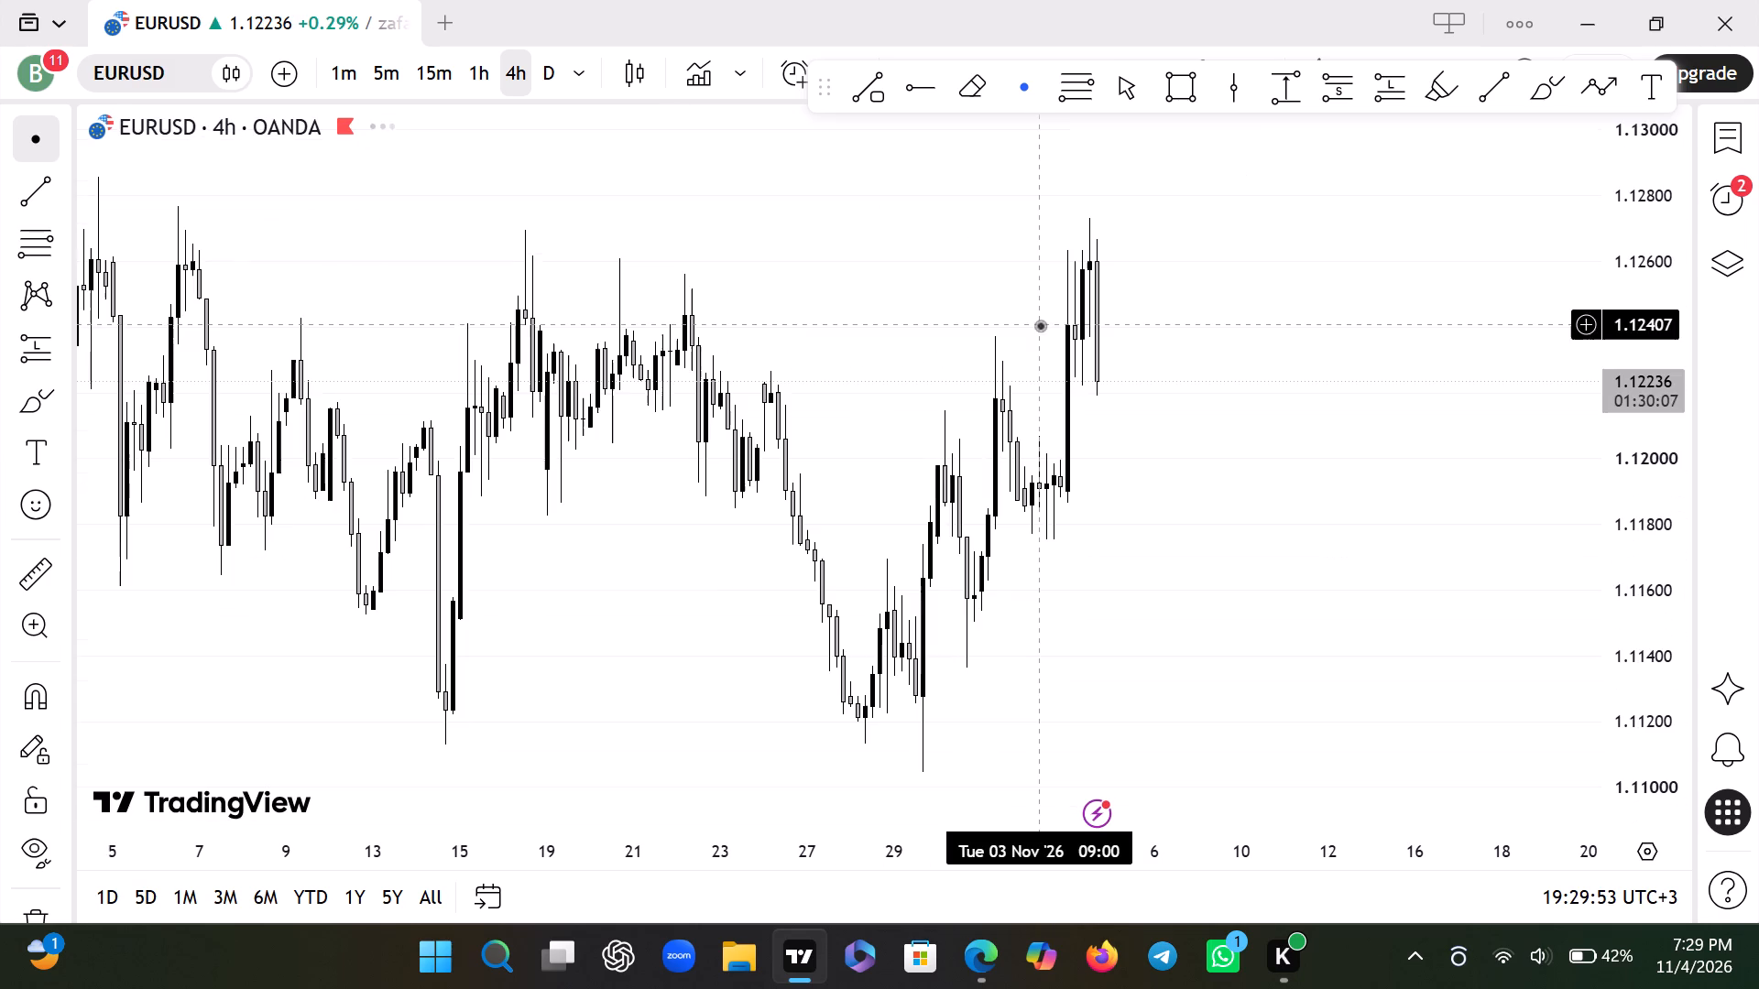
key("Down")
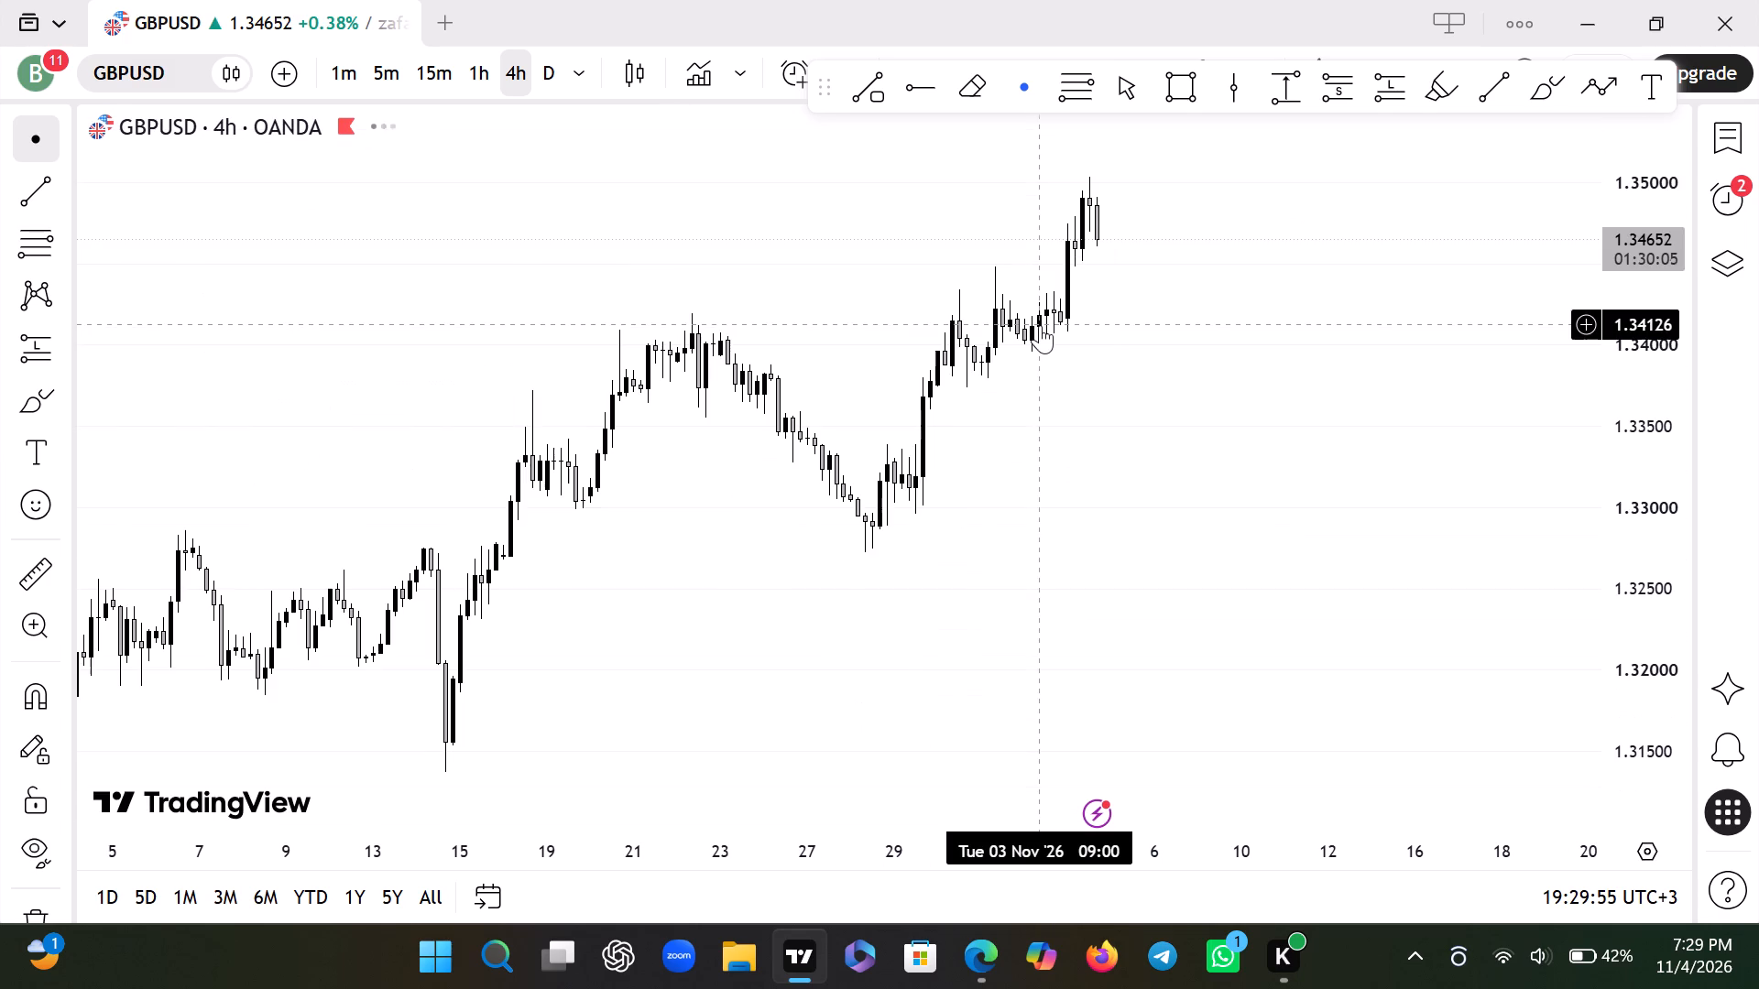
left_click(1040, 325)
left_click(1078, 409)
key("Down")
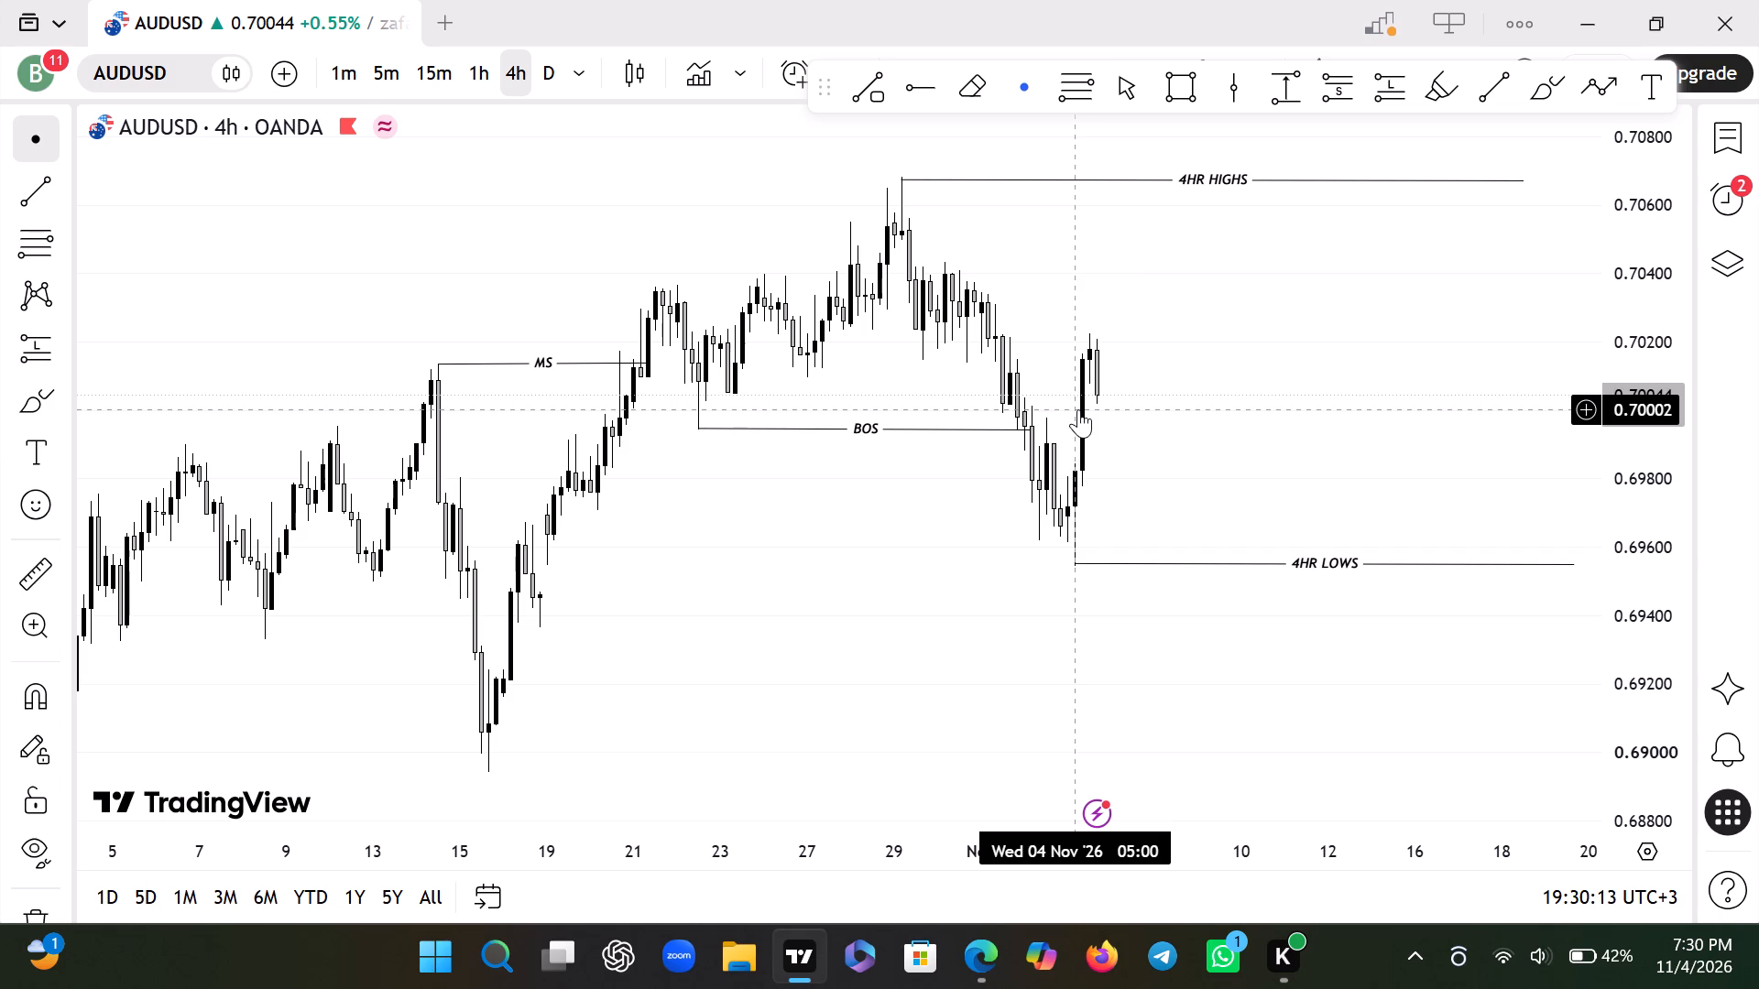
left_click_drag(1268, 417, 1142, 417)
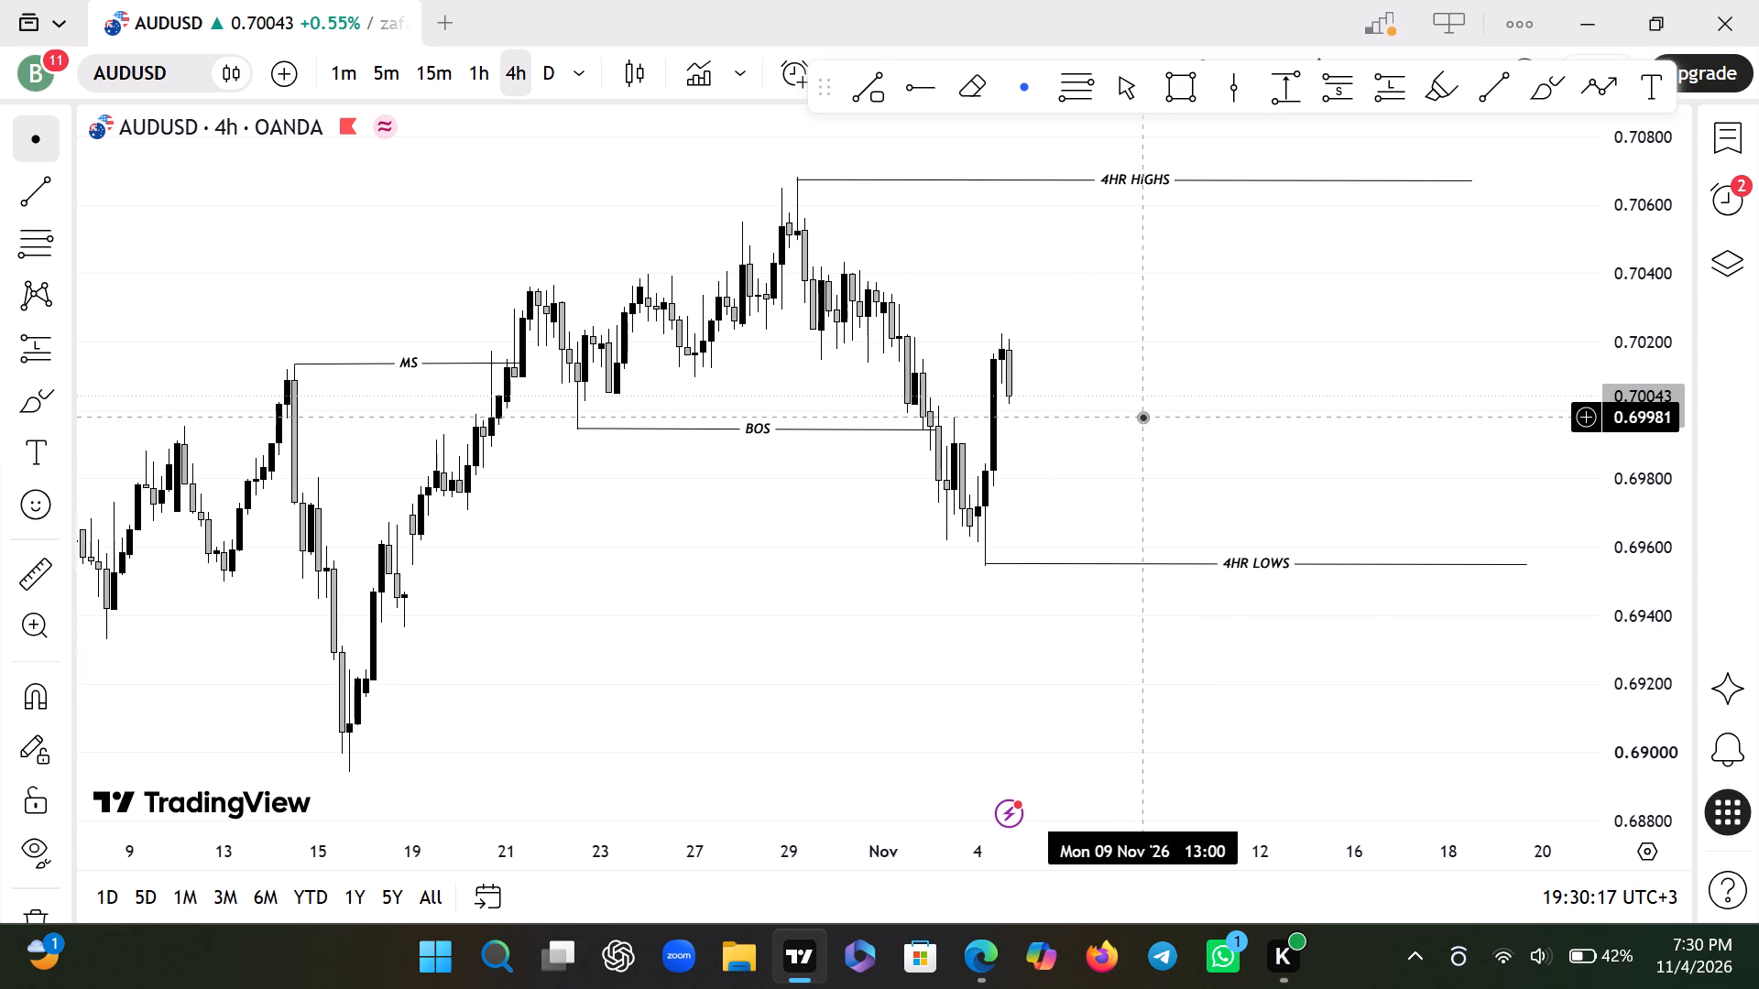
scroll(1142, 417, "left", 1)
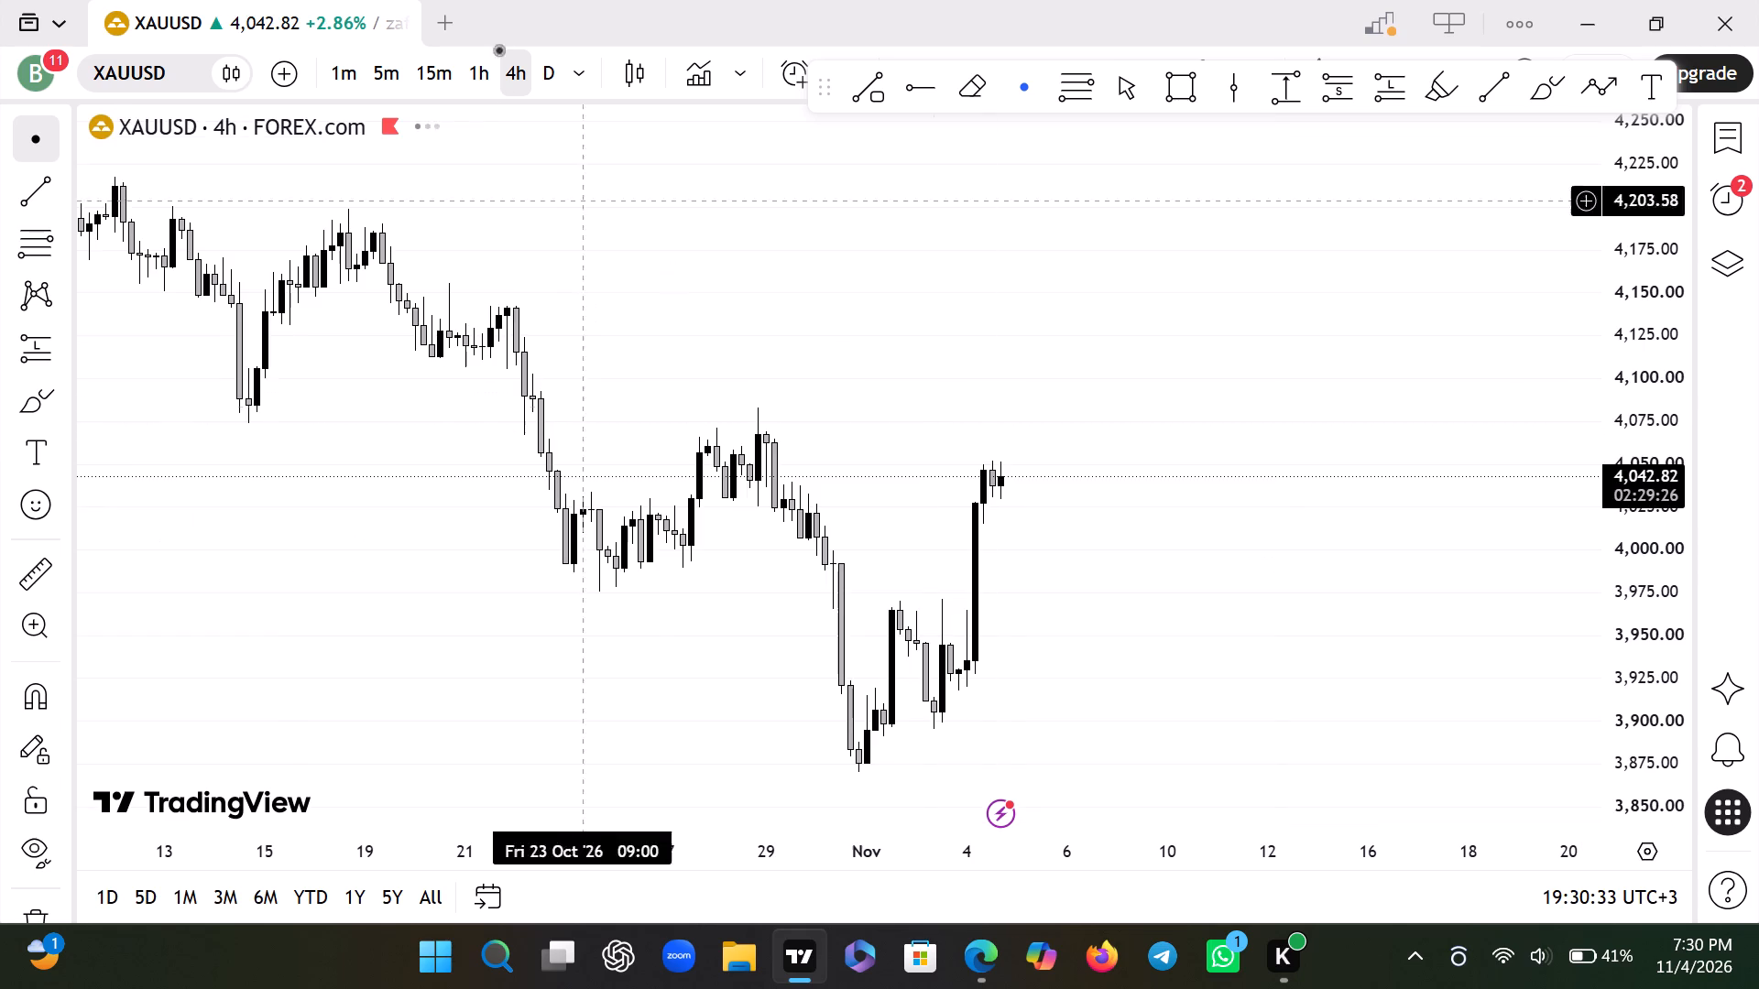
Examine the XAUUSD structure markings and supply/demand zones on the 1-hour and 15-minute timeframes.
left_click(479, 72)
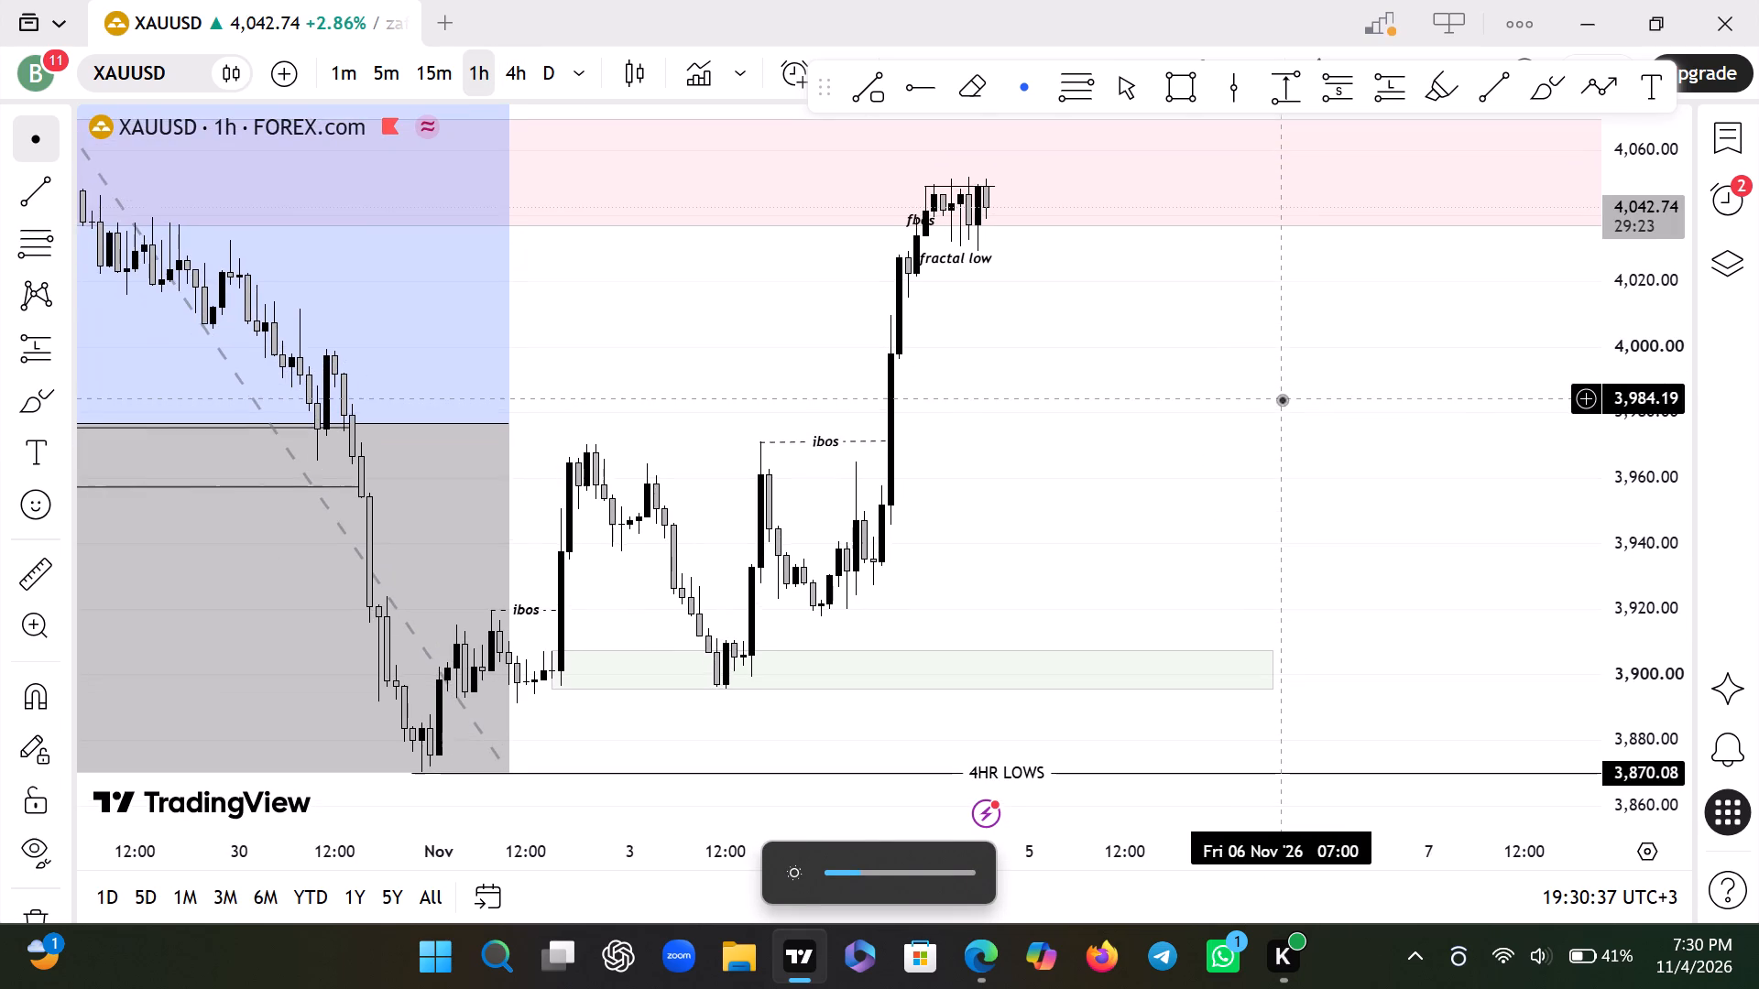
left_click(426, 51)
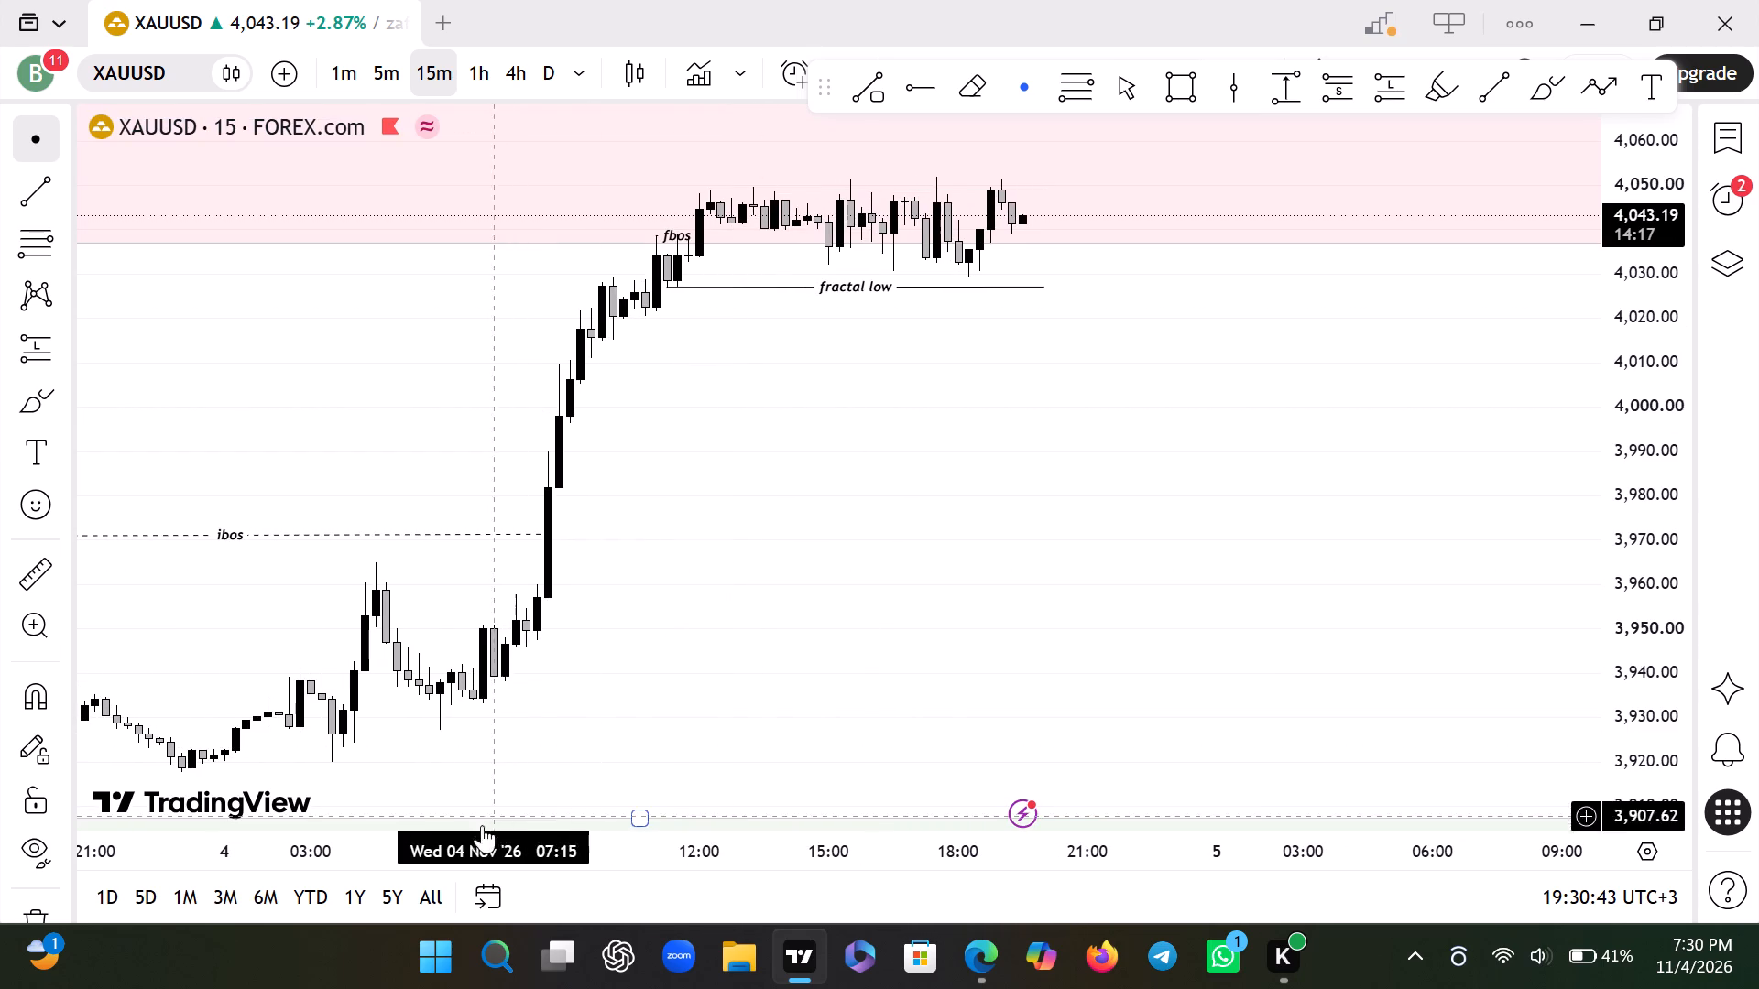
left_click_drag(460, 842, 1145, 755)
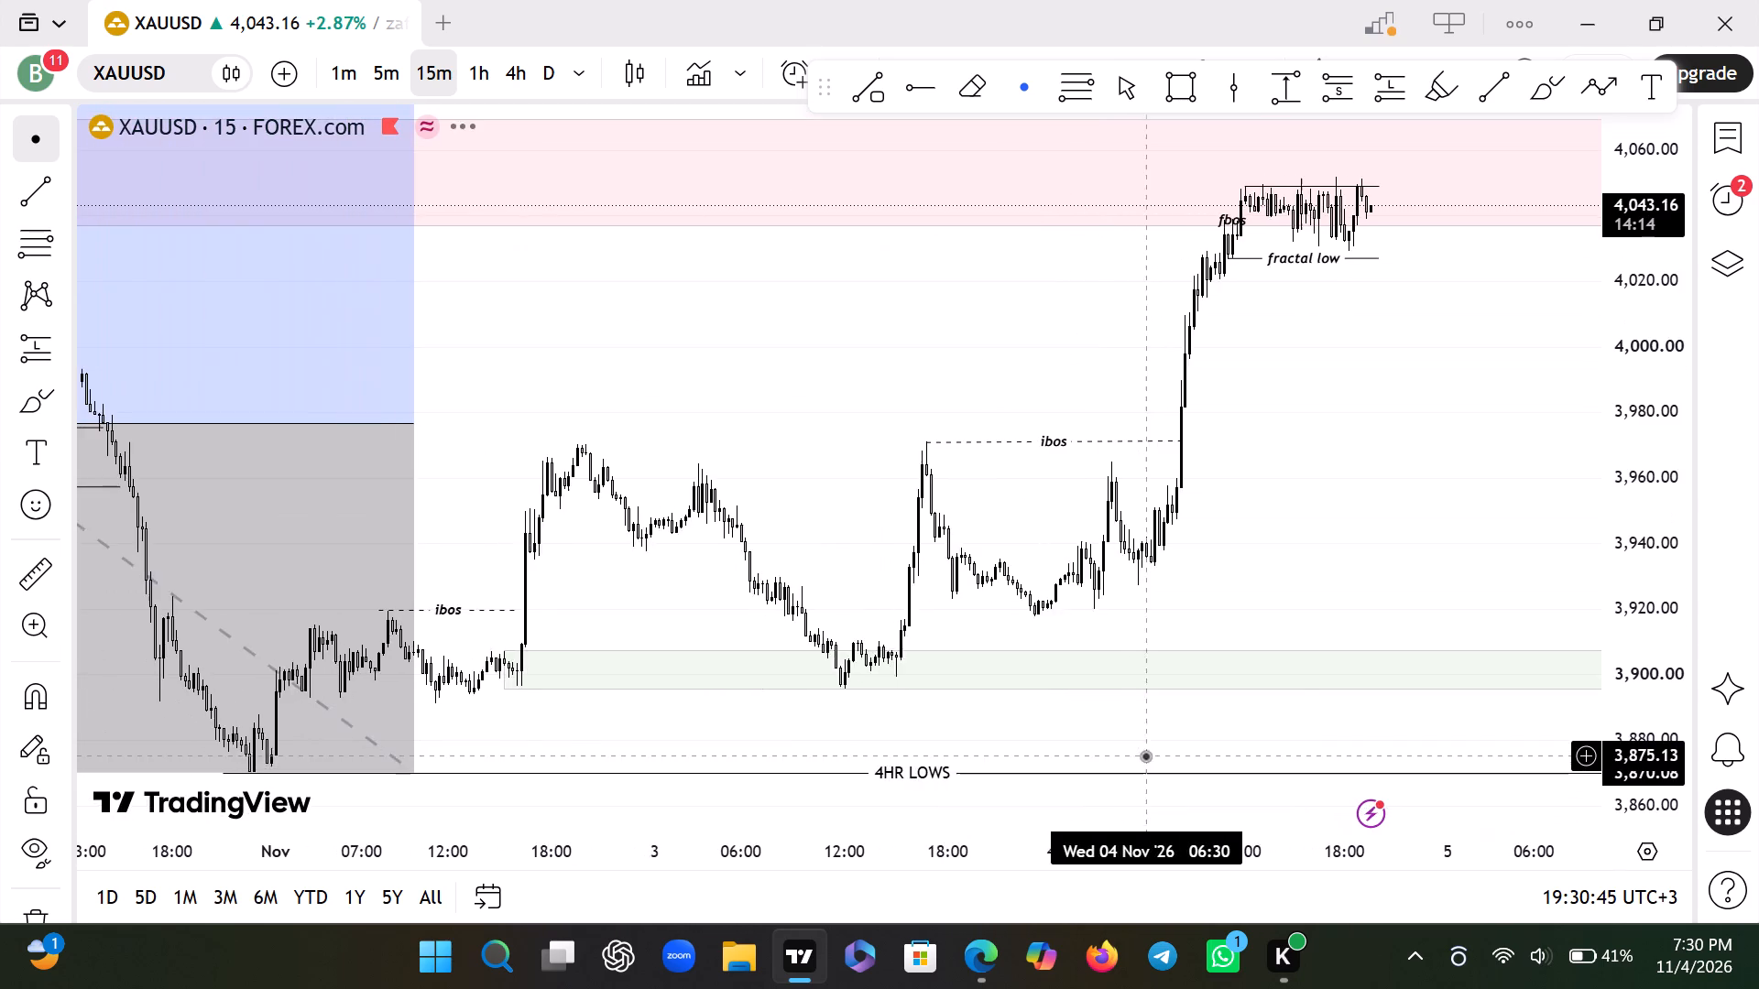
left_click_drag(1145, 755, 1244, 687)
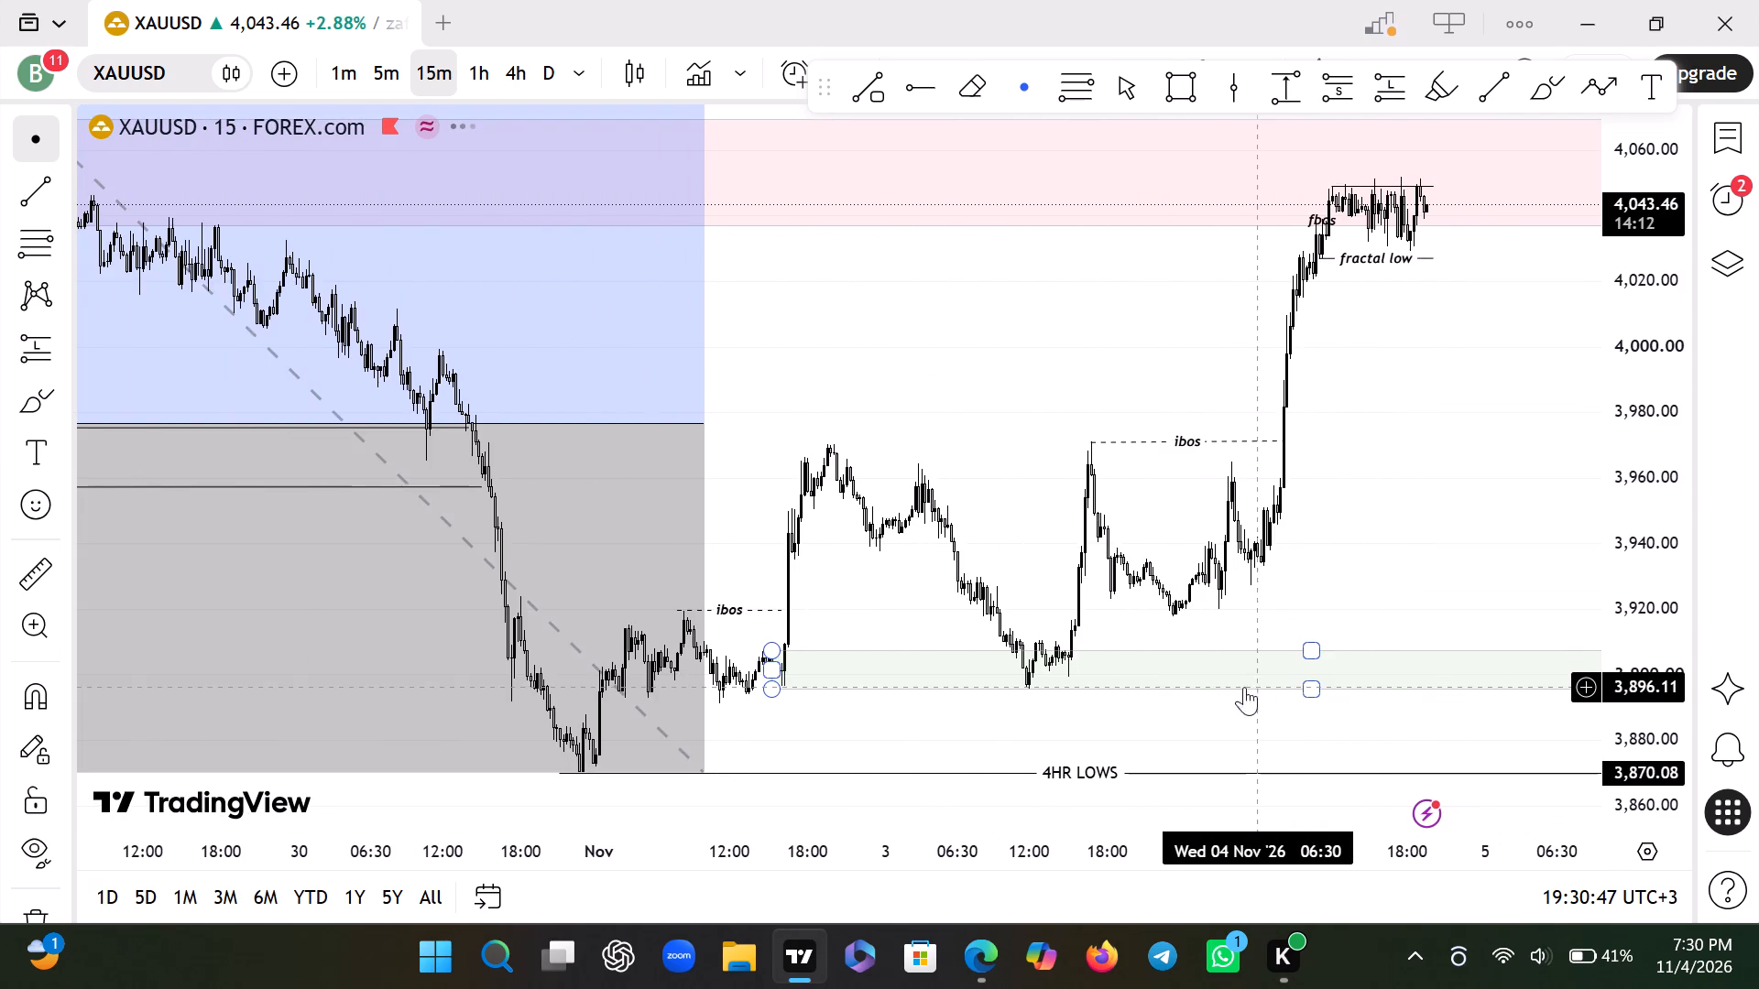
left_click_drag(1244, 687, 1206, 692)
left_click_drag(1447, 383, 1052, 433)
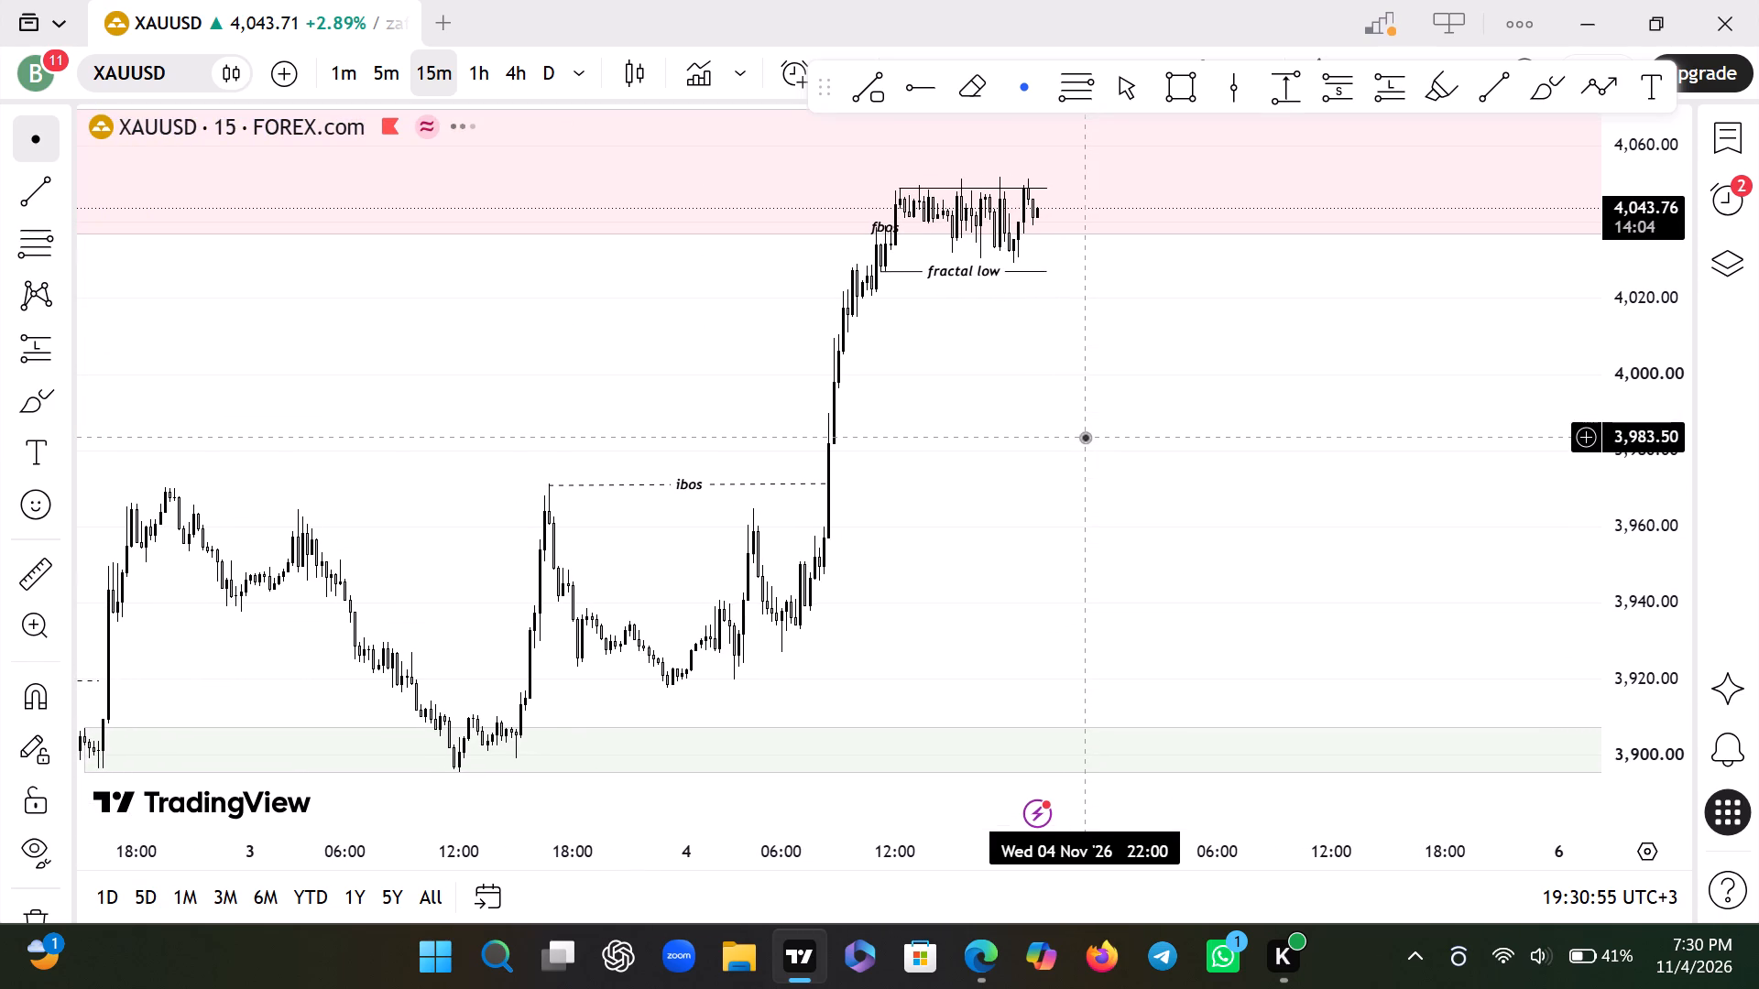
left_click(1429, 188)
left_click_drag(1429, 188, 1419, 181)
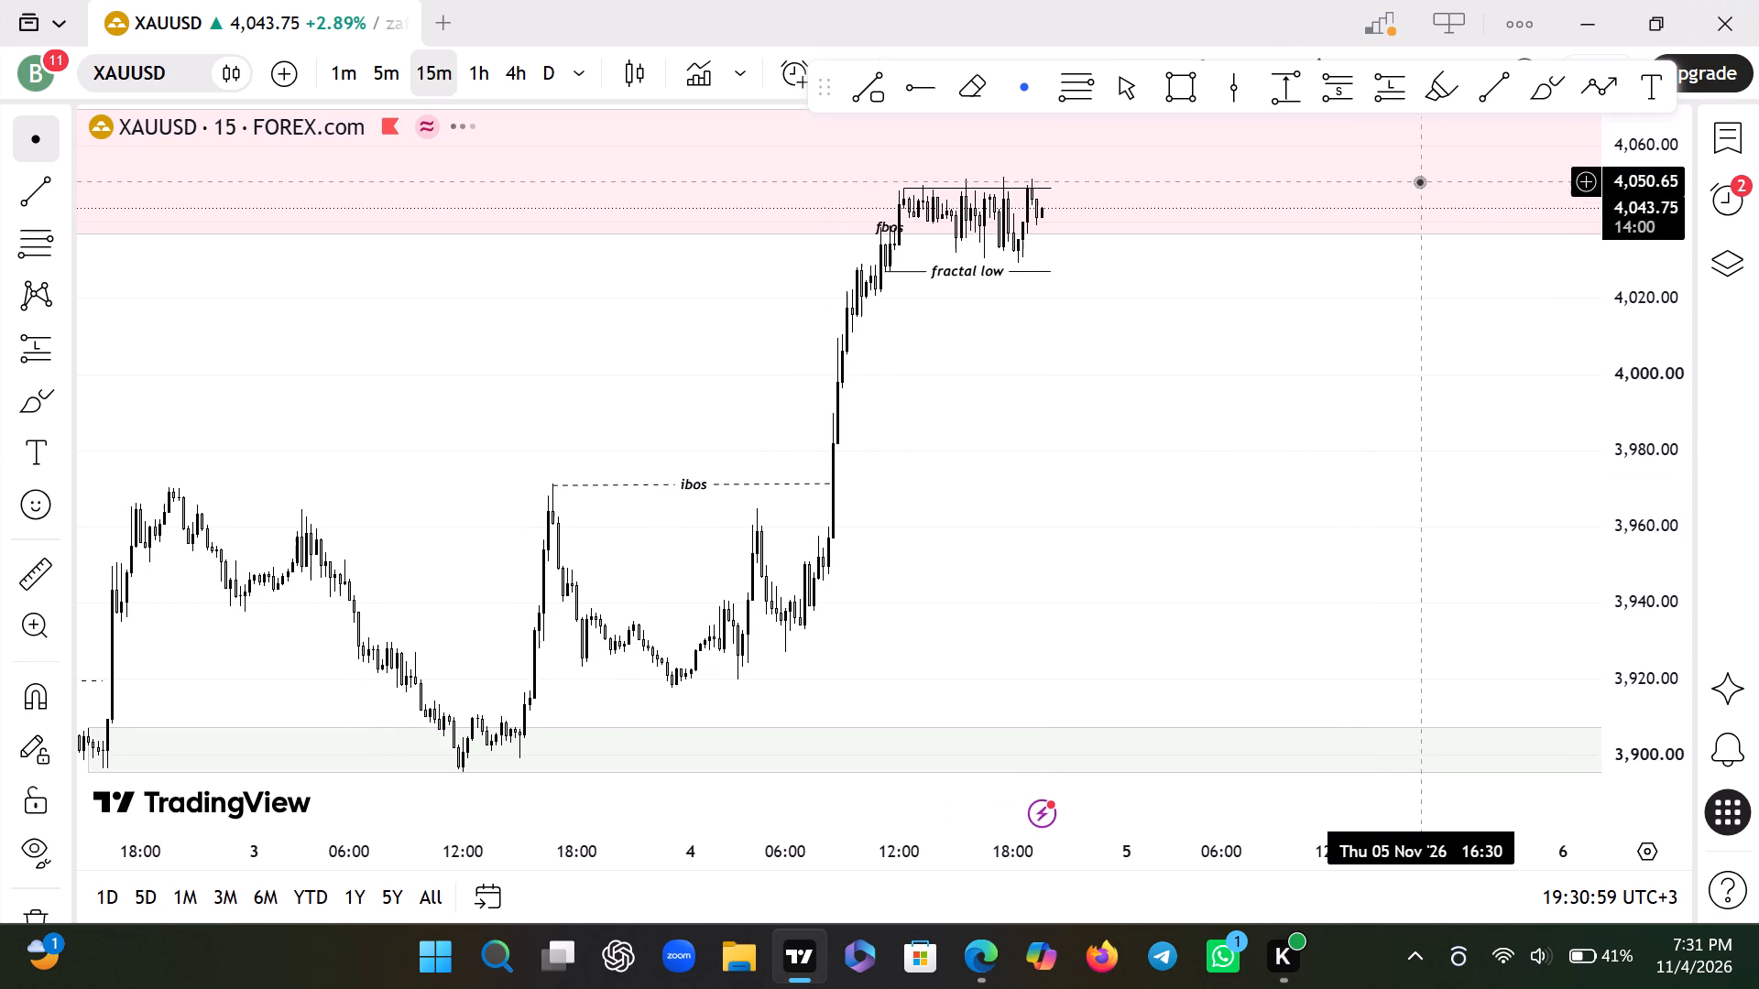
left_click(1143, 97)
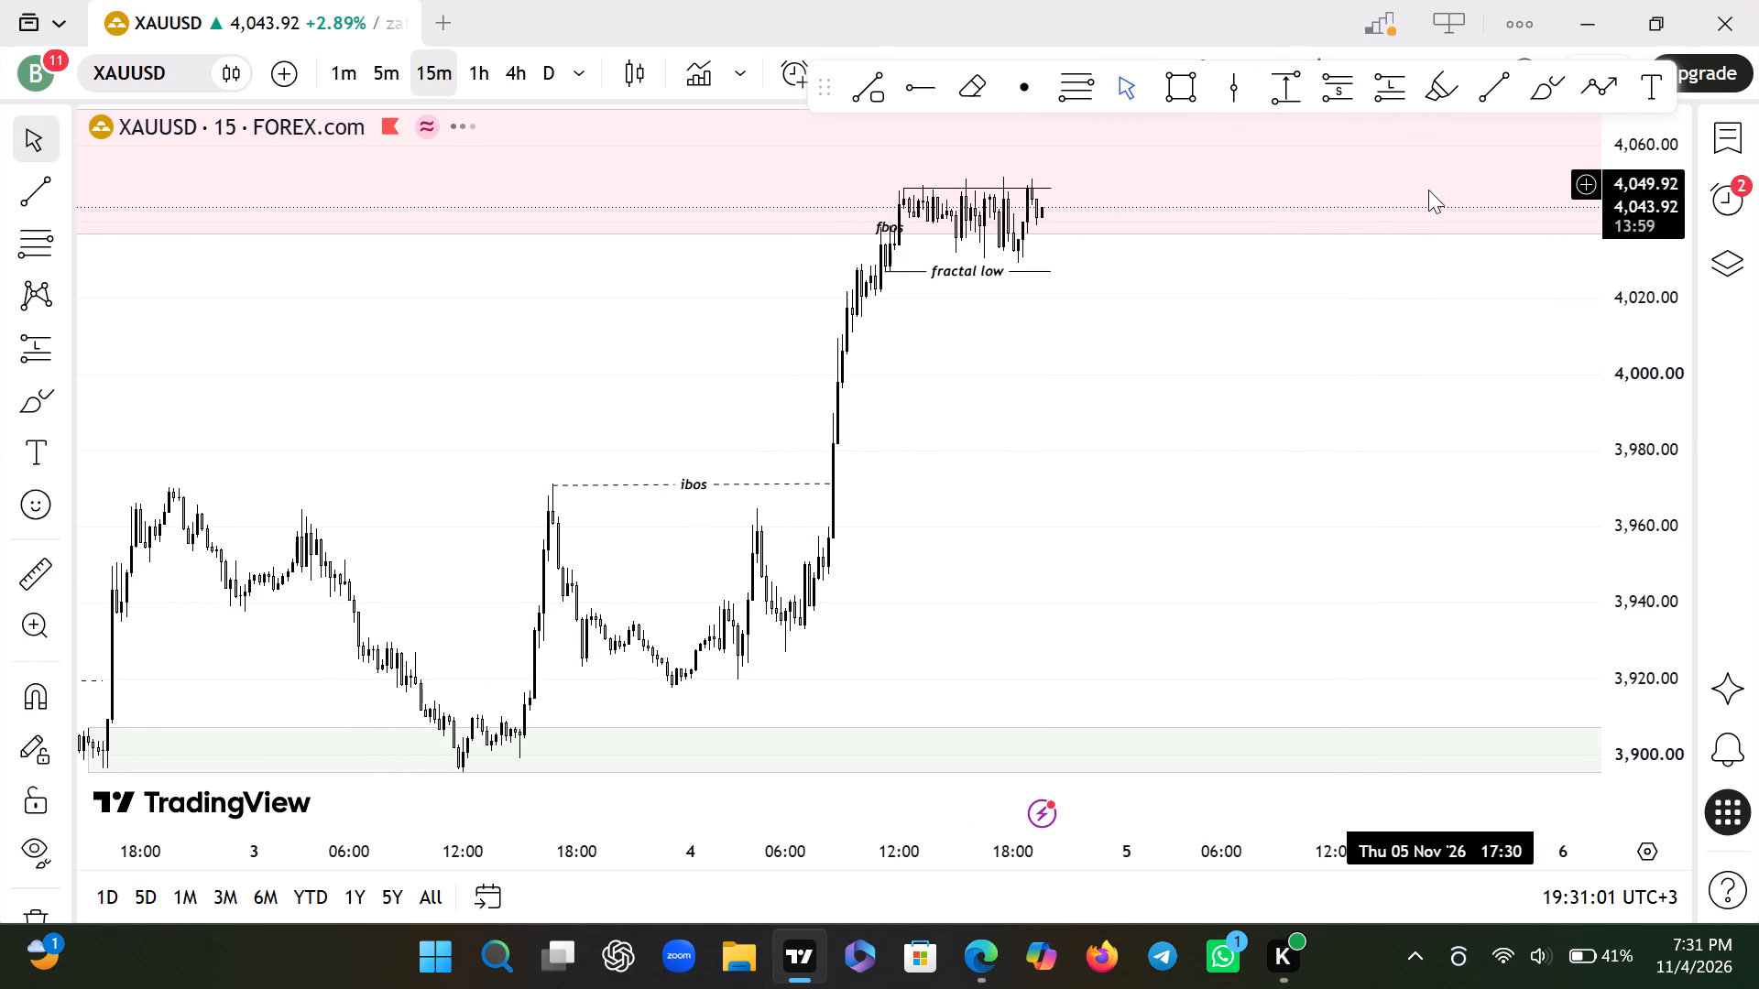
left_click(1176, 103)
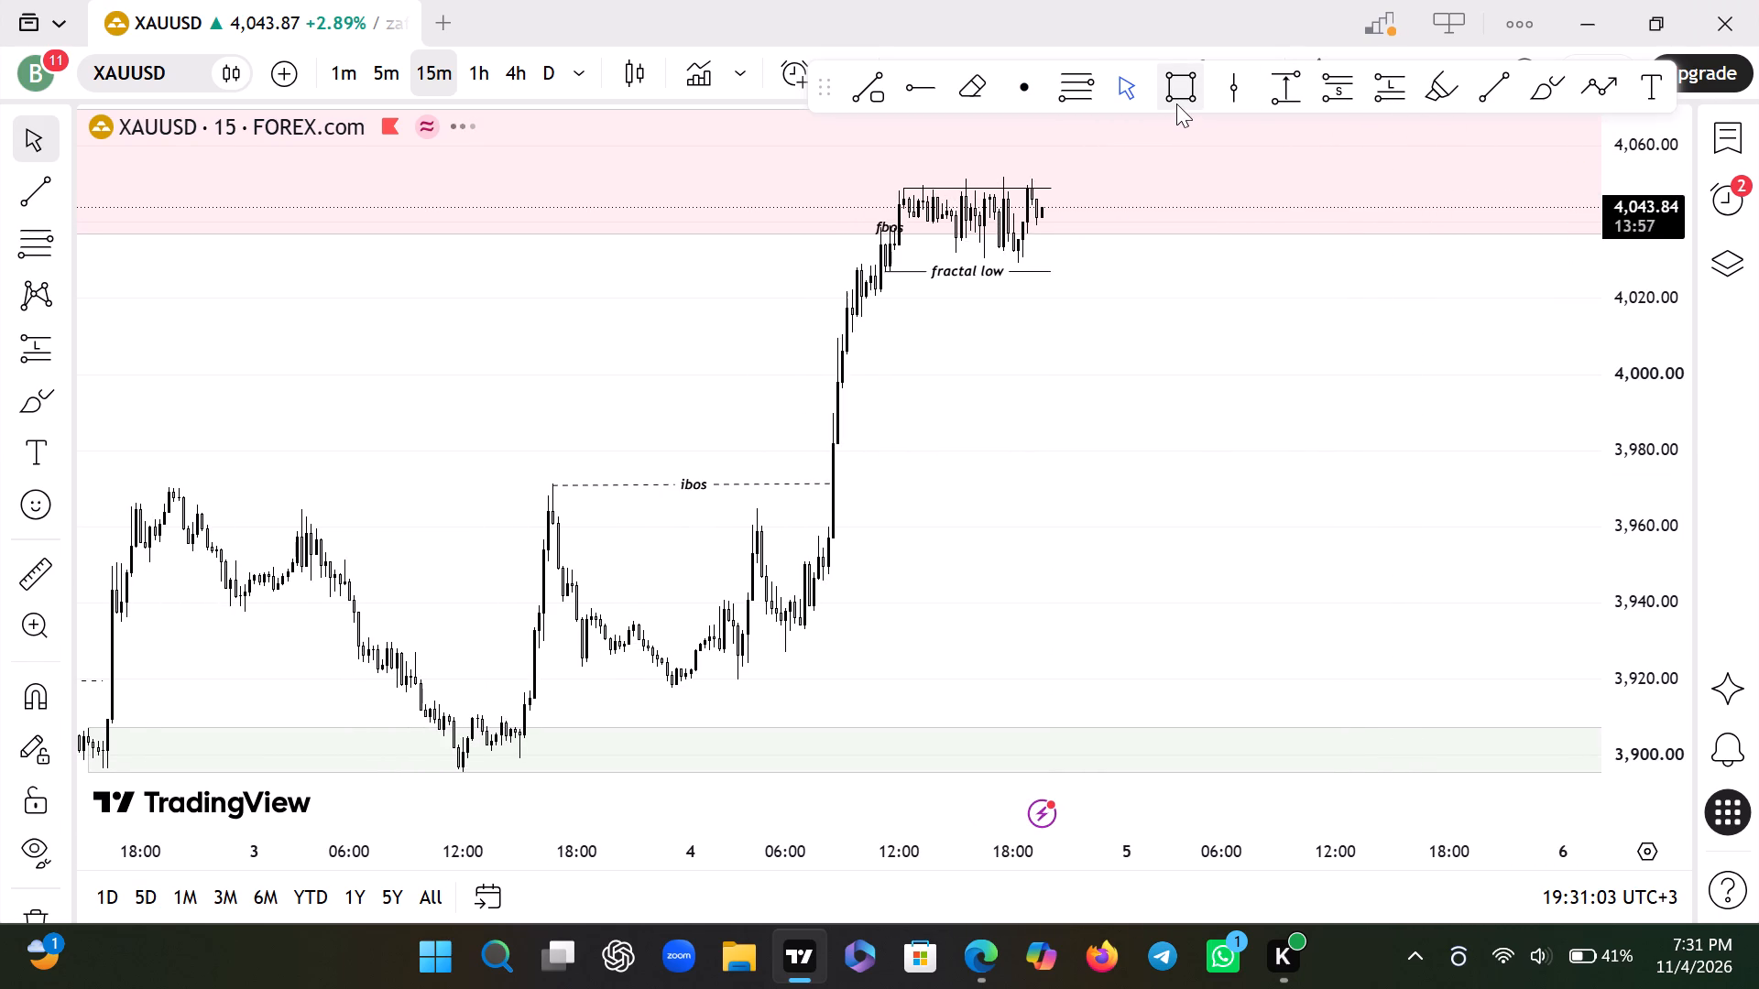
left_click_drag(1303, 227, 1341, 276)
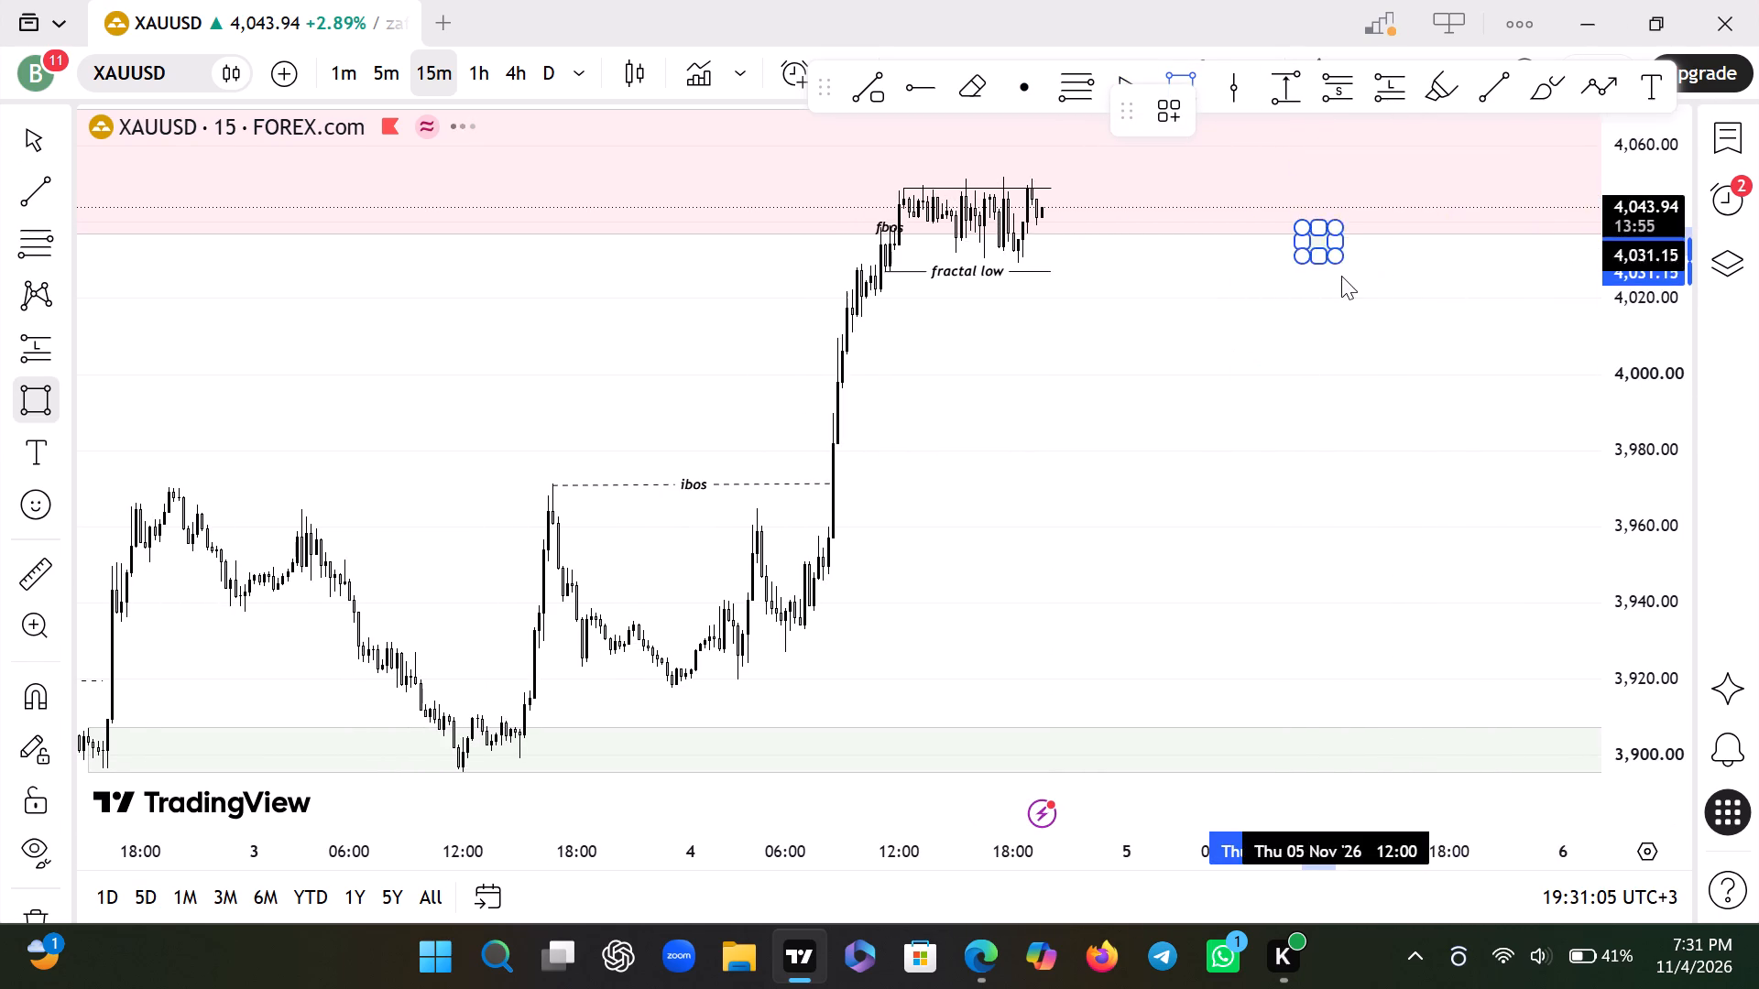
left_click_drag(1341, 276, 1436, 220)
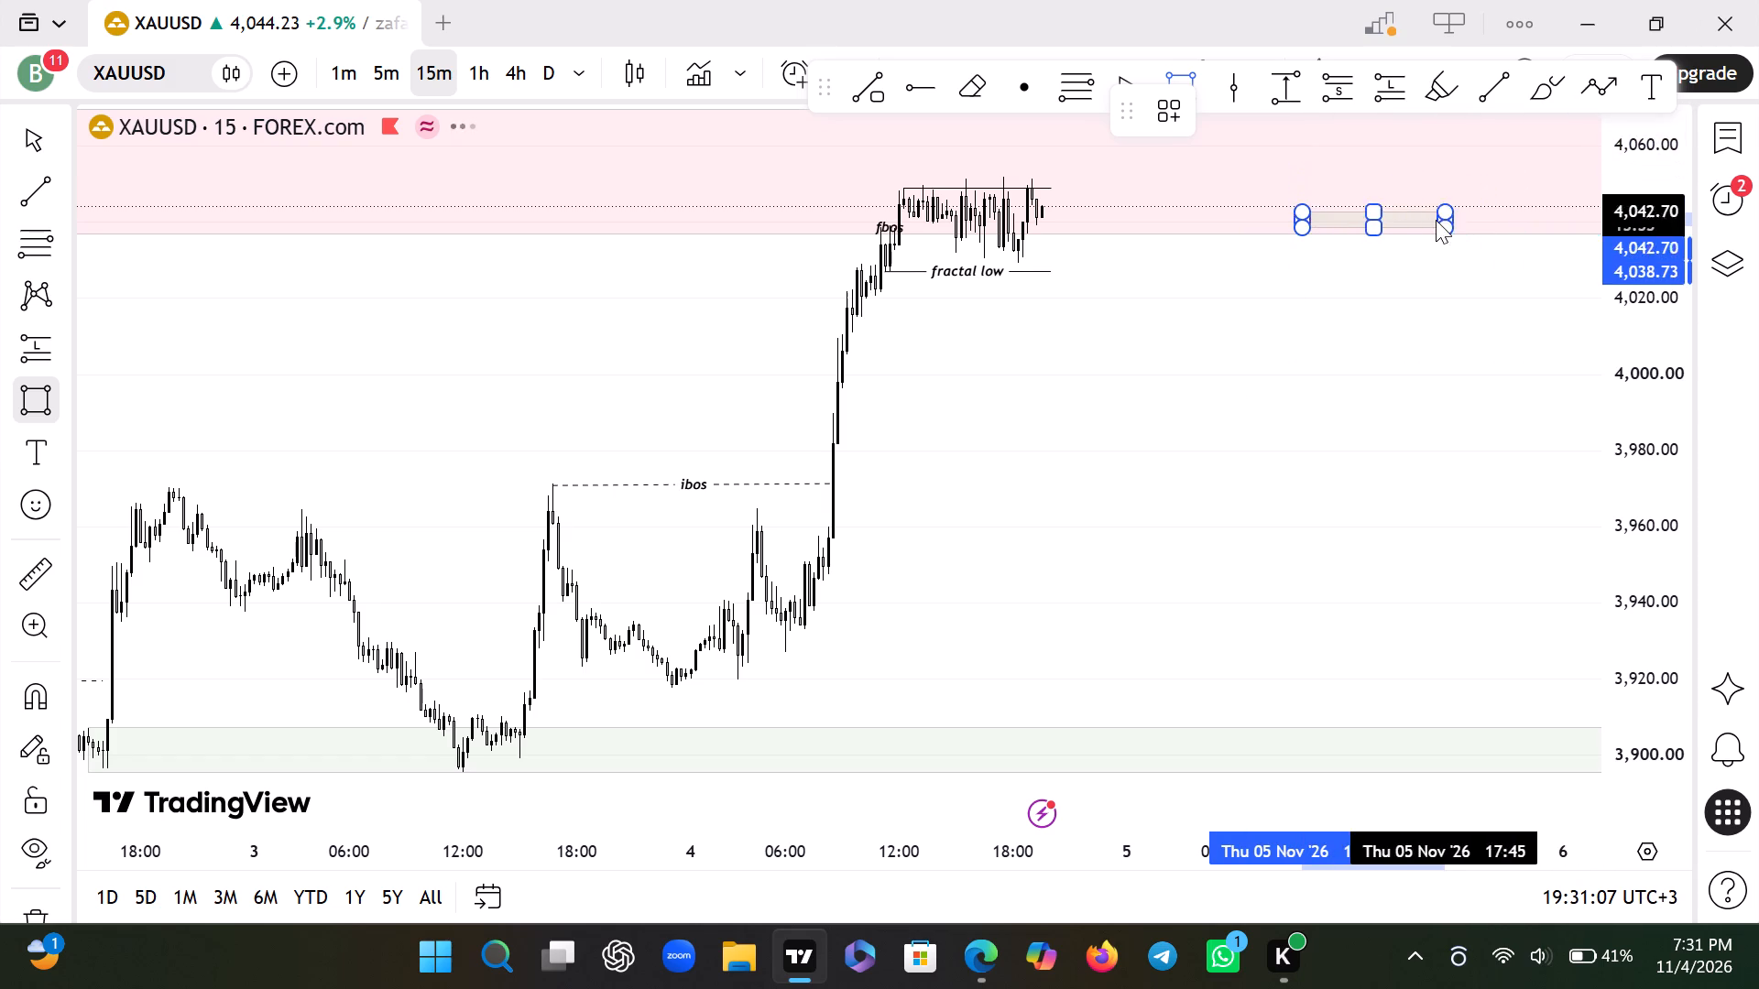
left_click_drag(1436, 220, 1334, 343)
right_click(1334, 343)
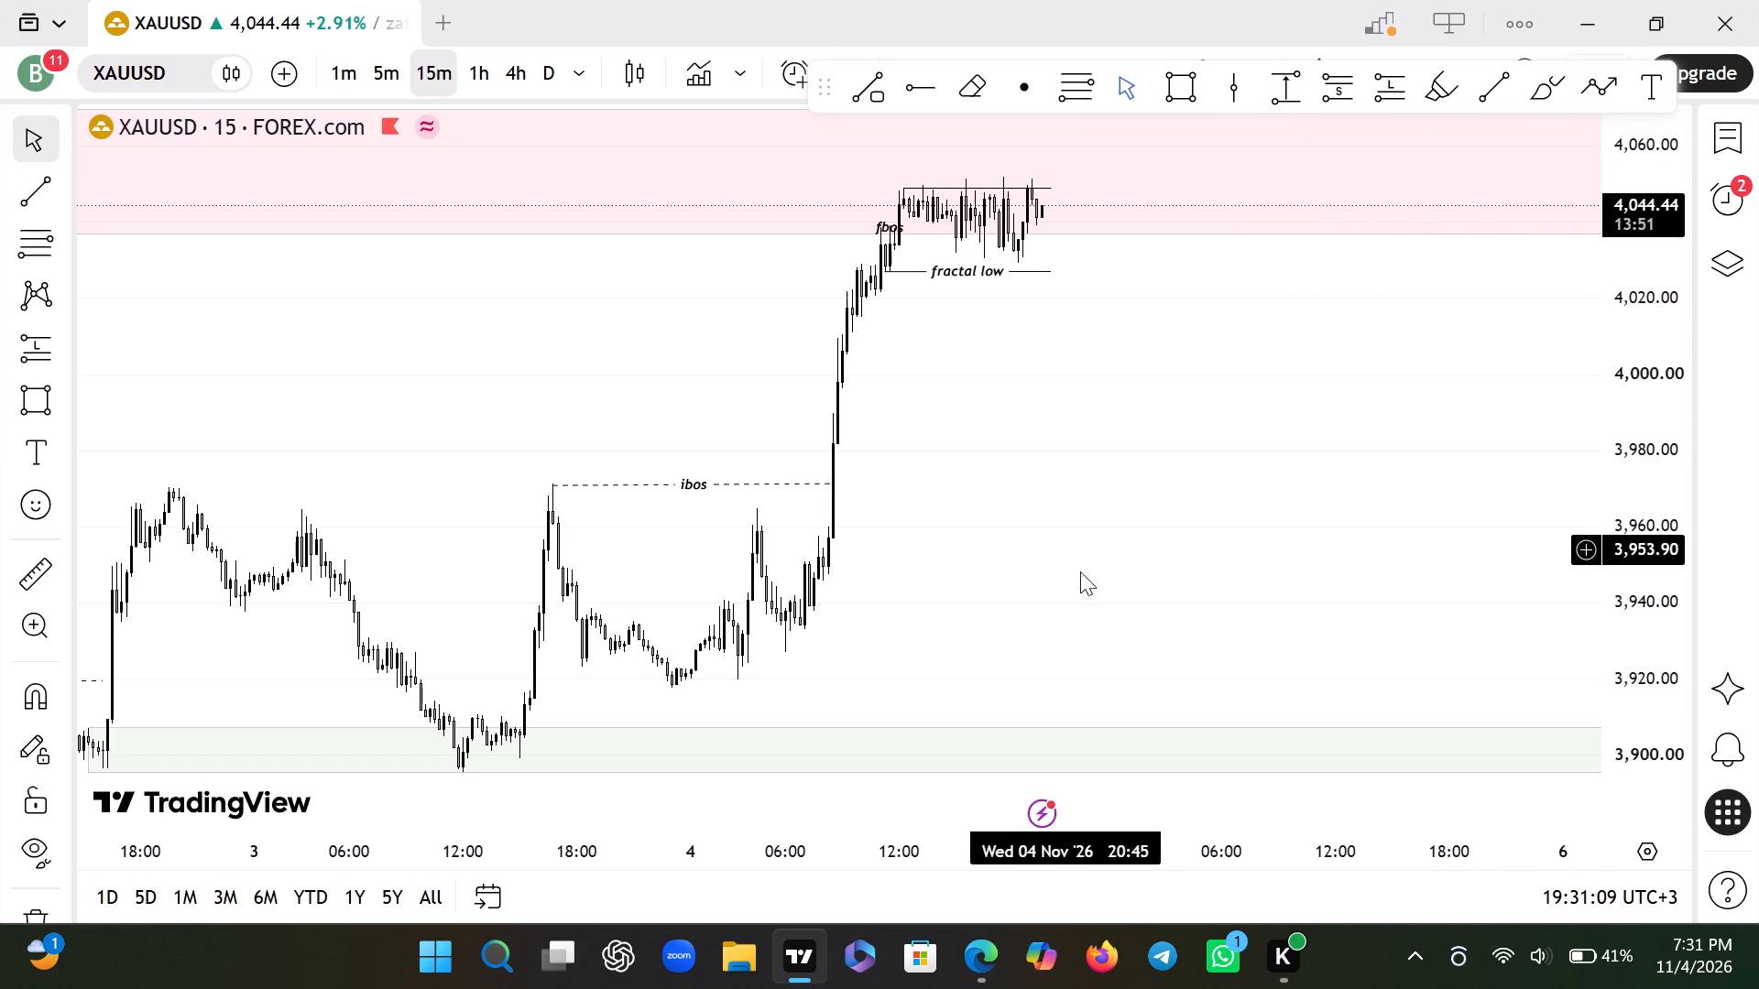
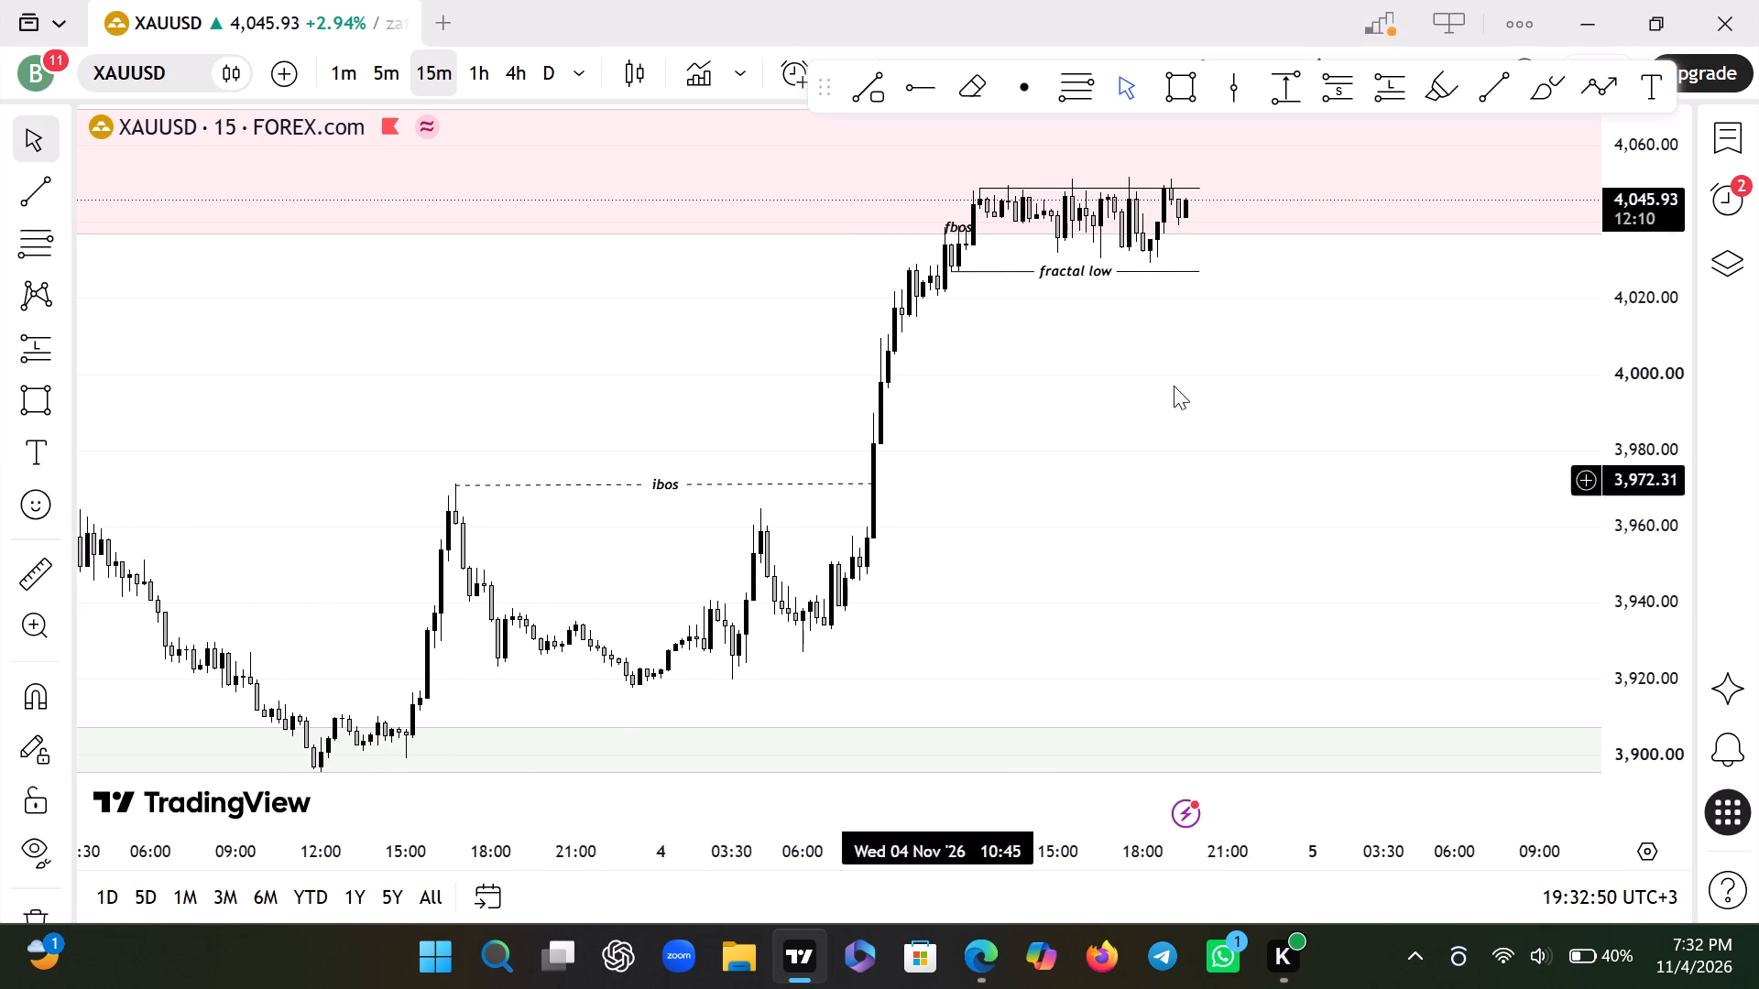
Examine XAUUSD on the 5-minute timeframe, covering the price range between the marked high and the fractal low line.
left_click_drag(1184, 384, 805, 502)
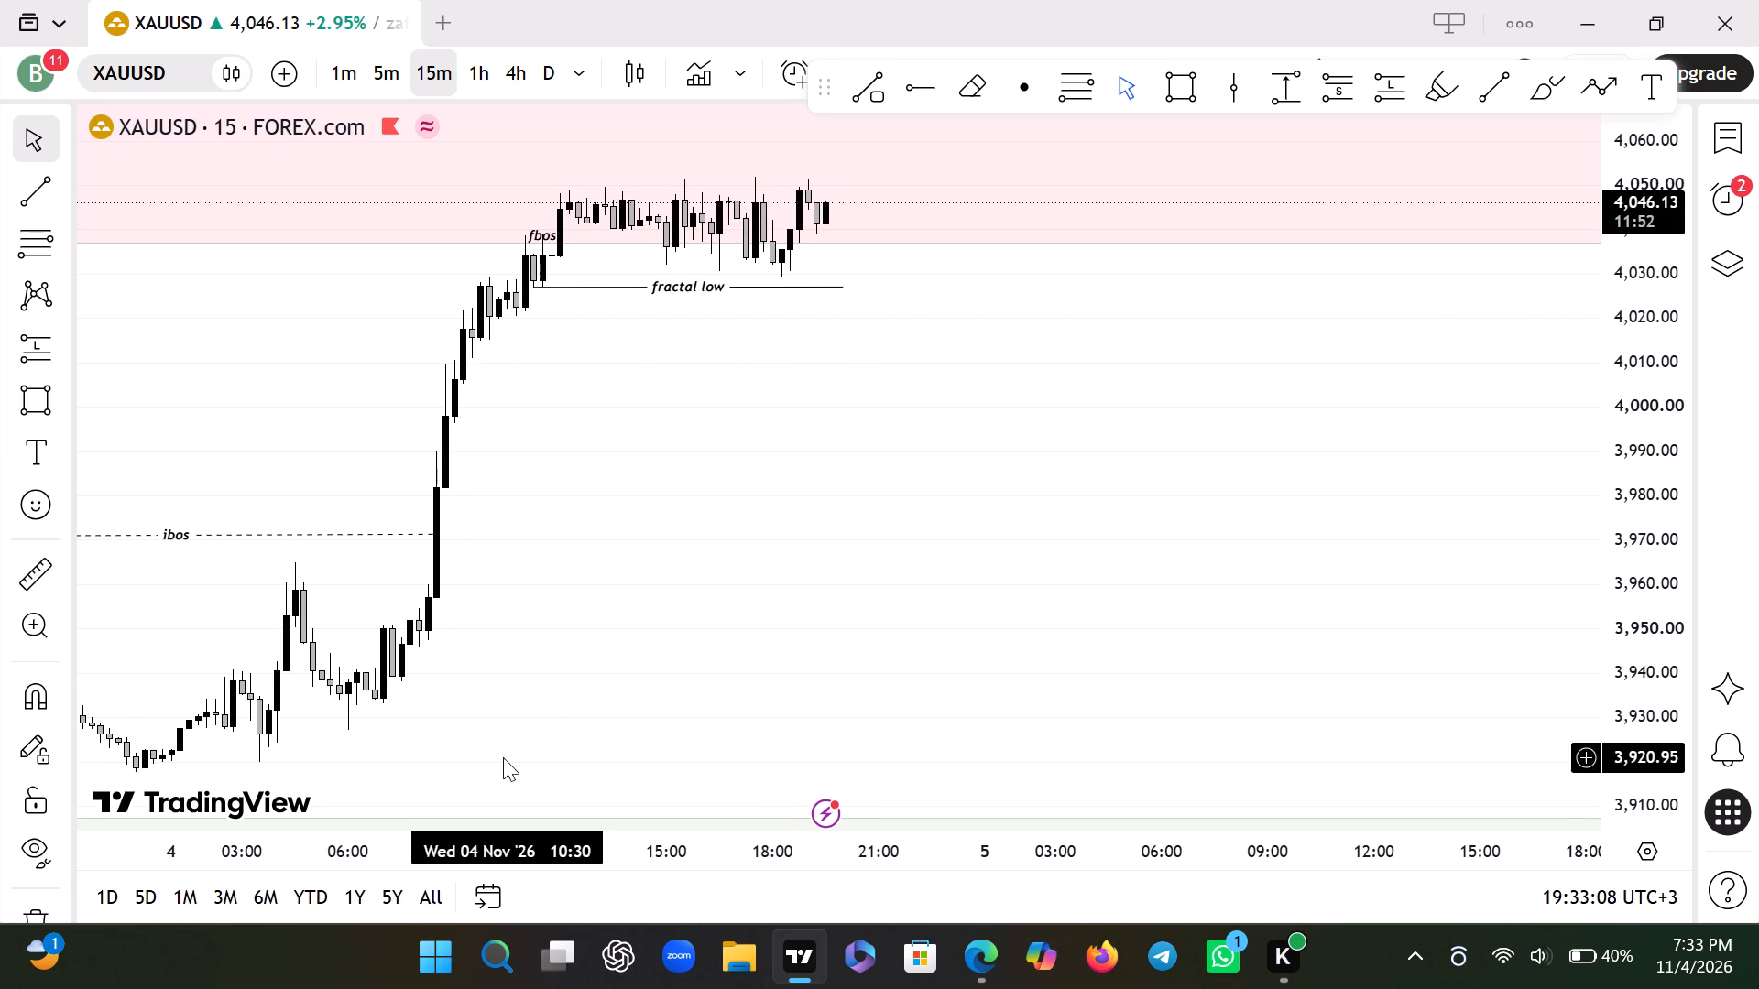
left_click(371, 67)
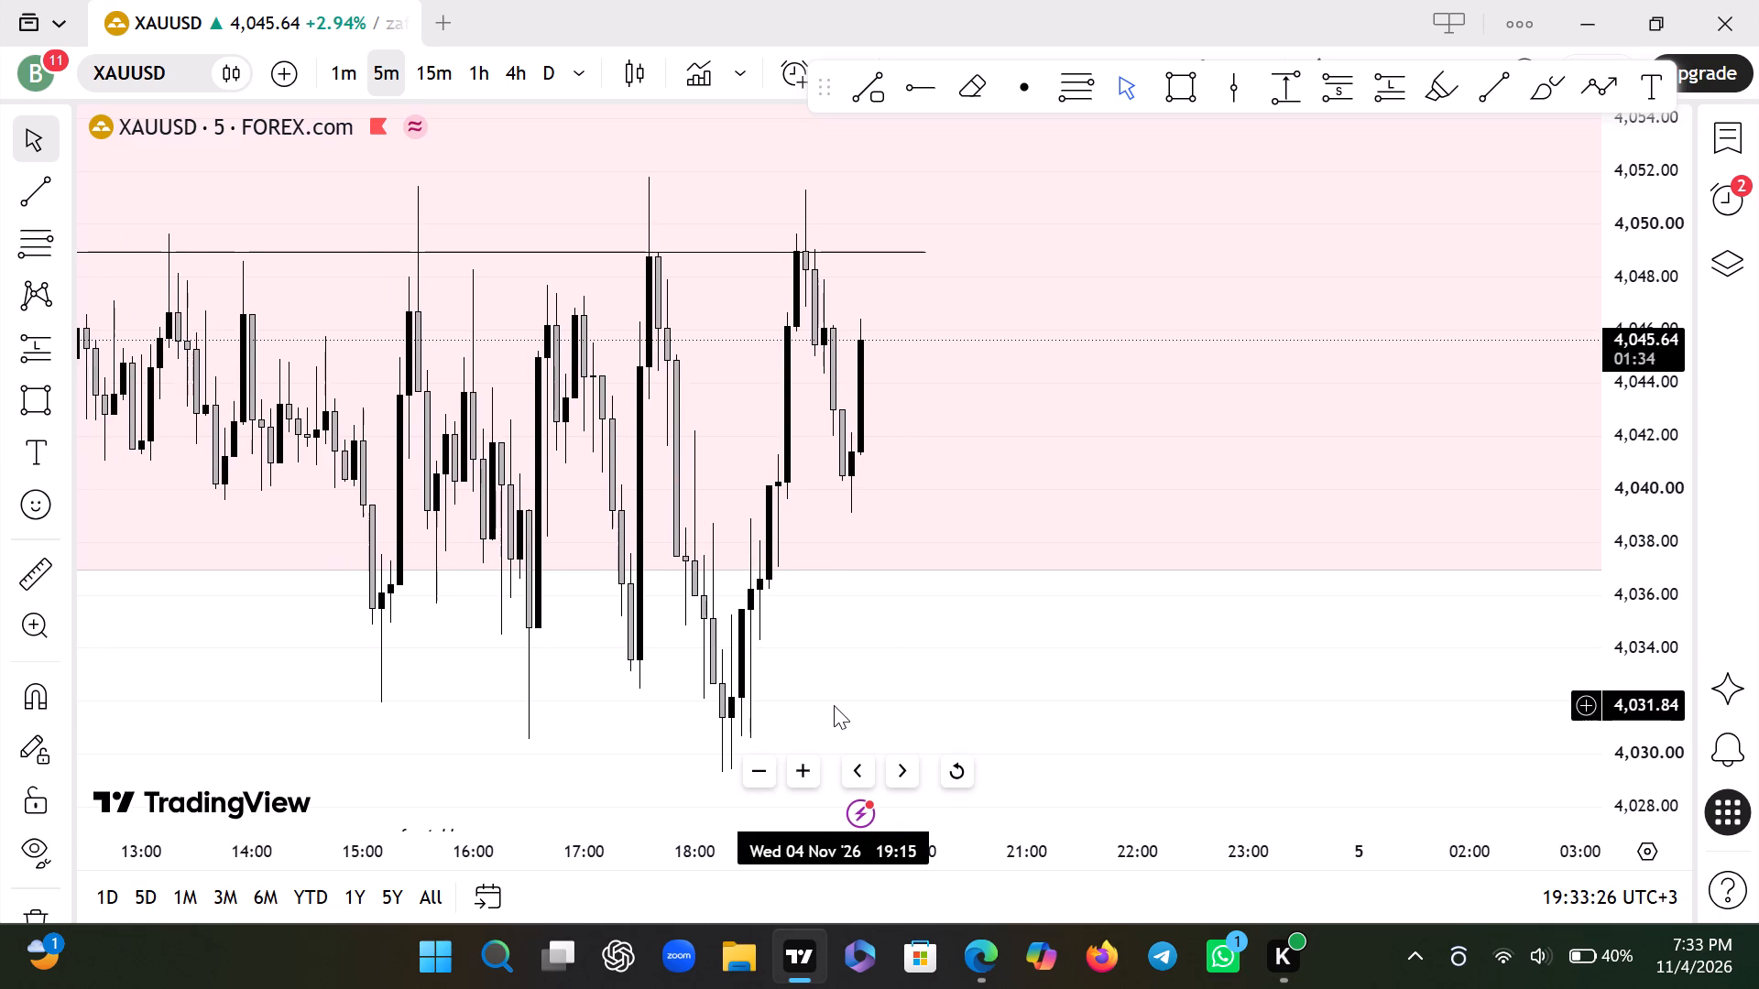
left_click_drag(525, 840, 707, 847)
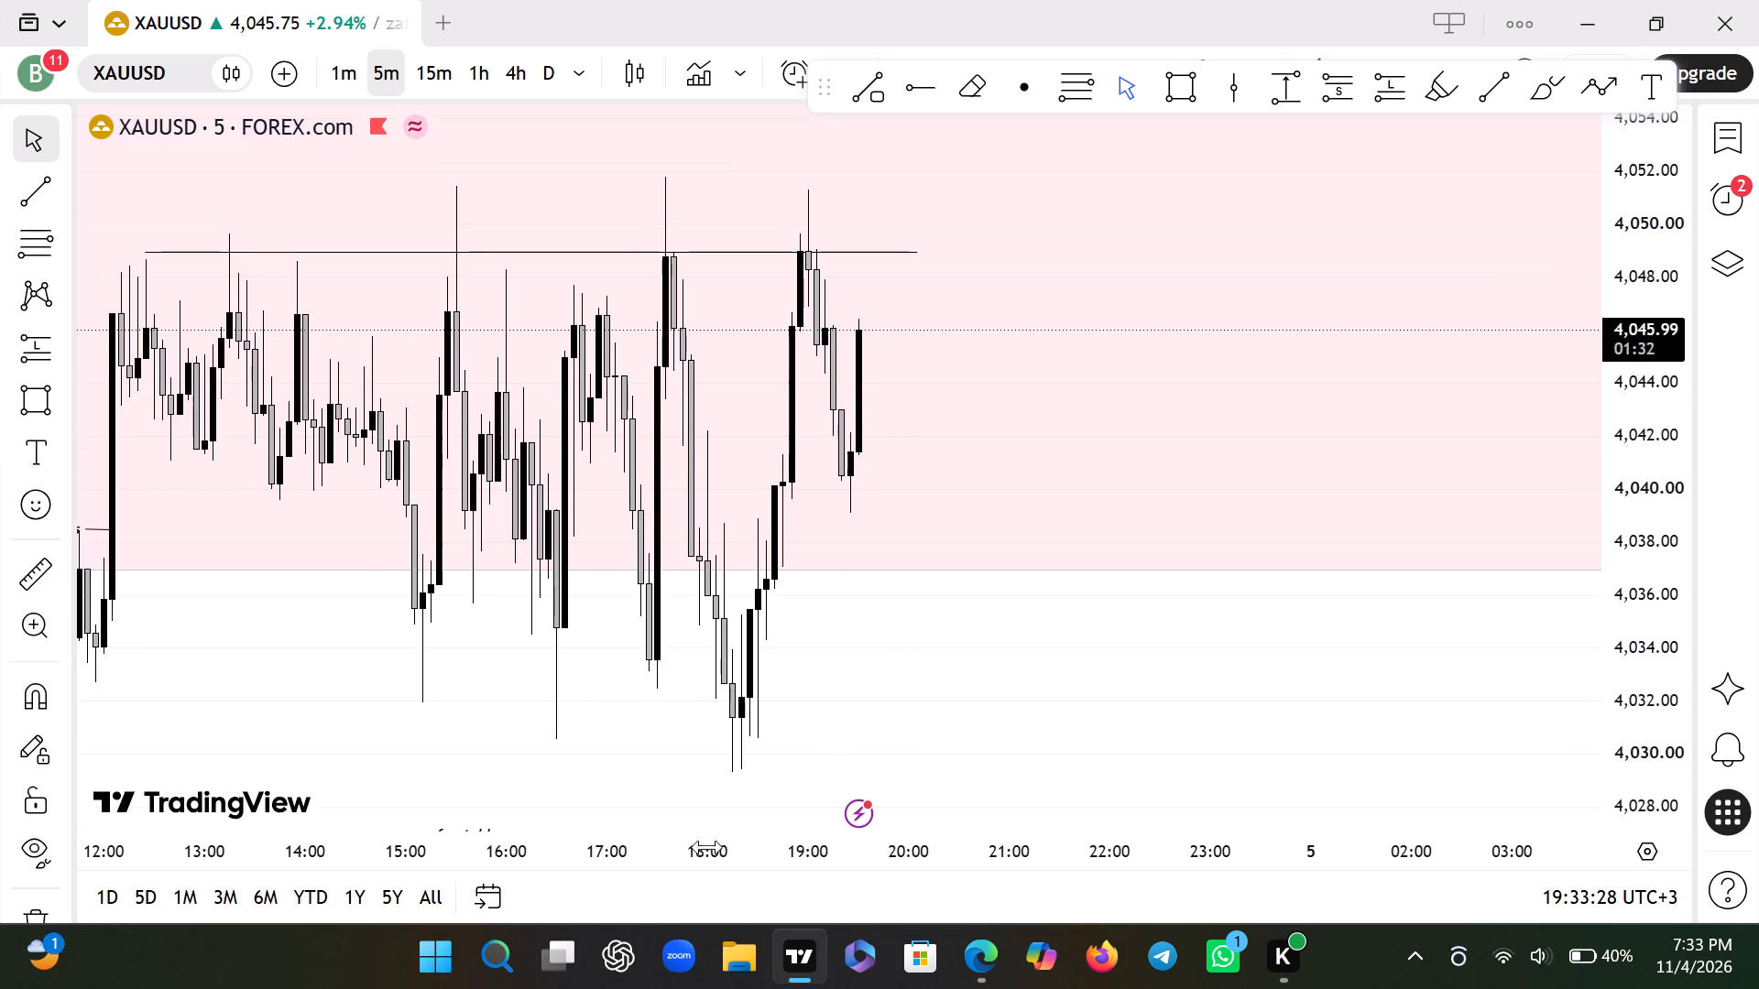
left_click_drag(707, 847, 593, 918)
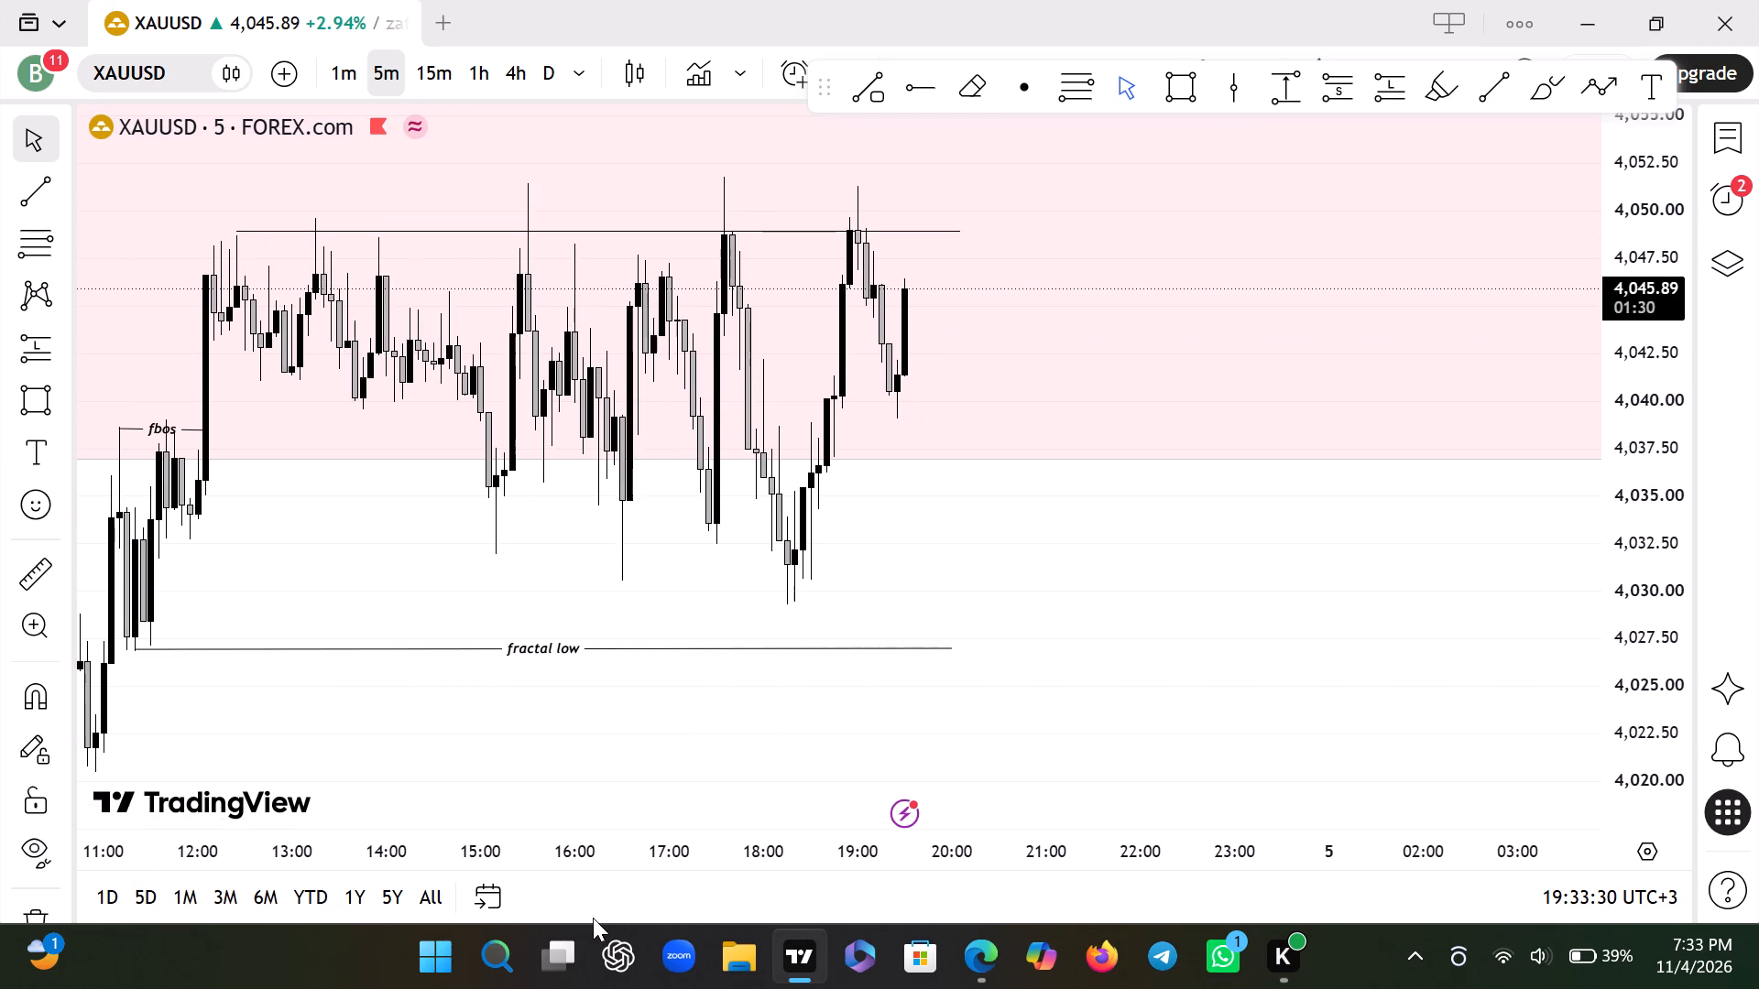
left_click(570, 715)
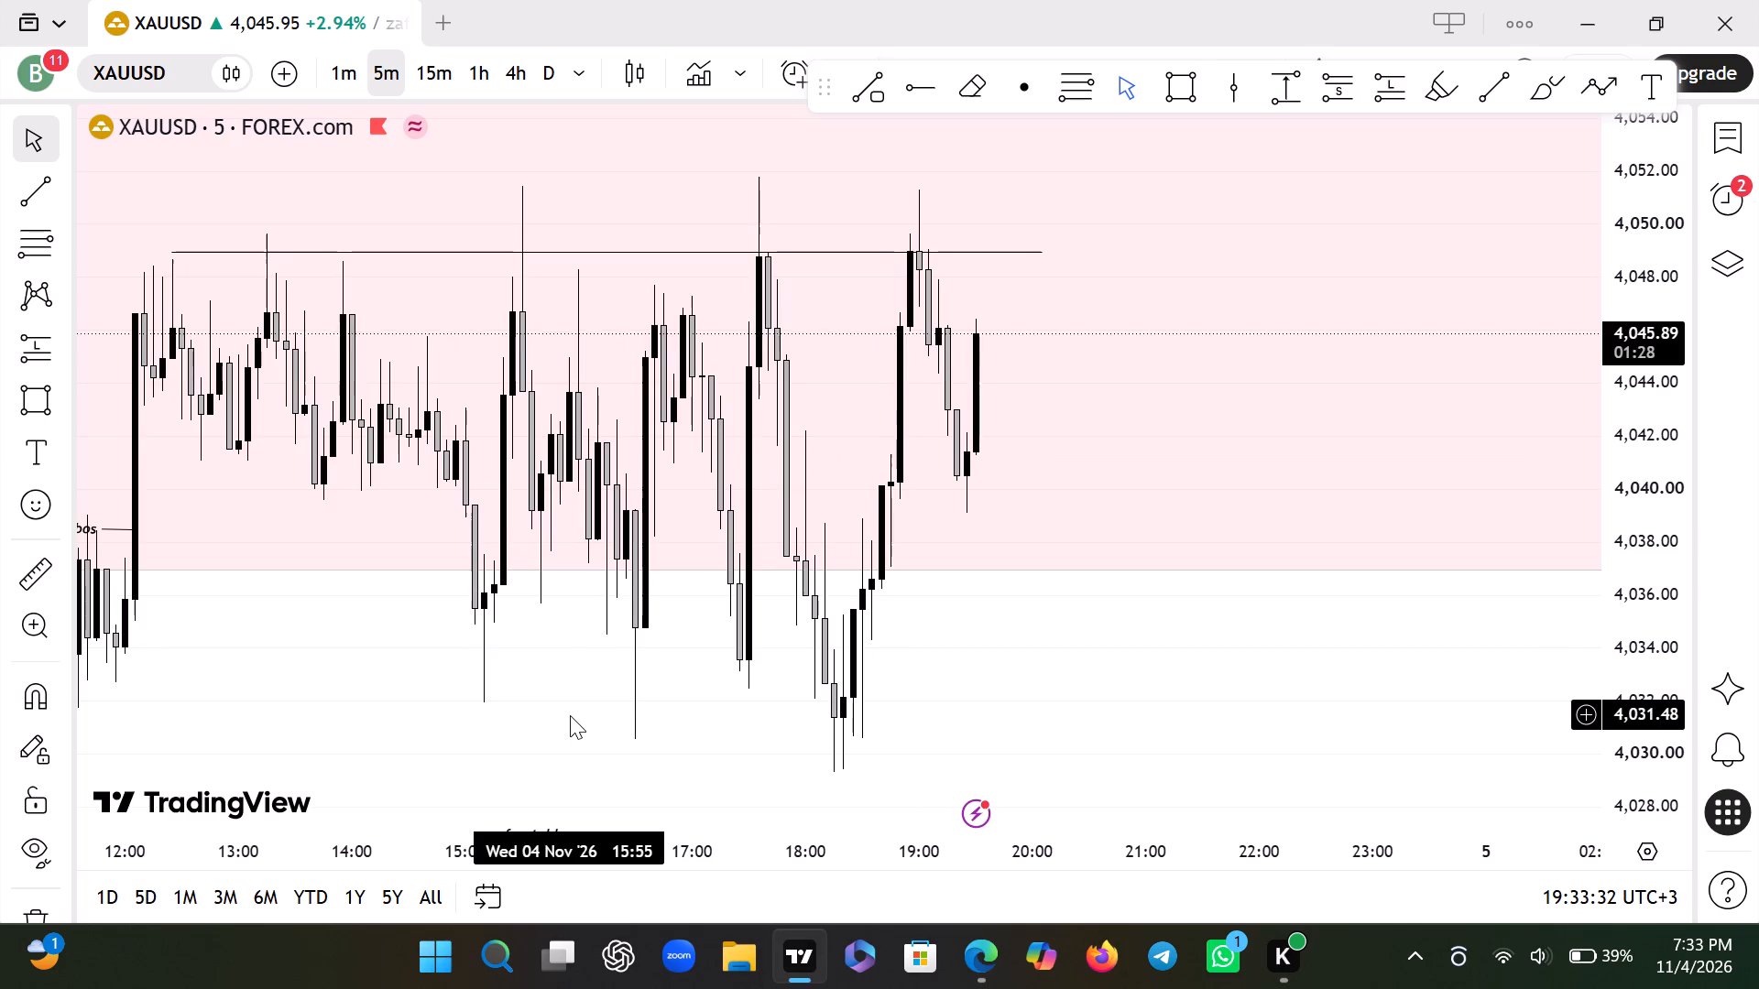
left_click_drag(570, 715, 955, 608)
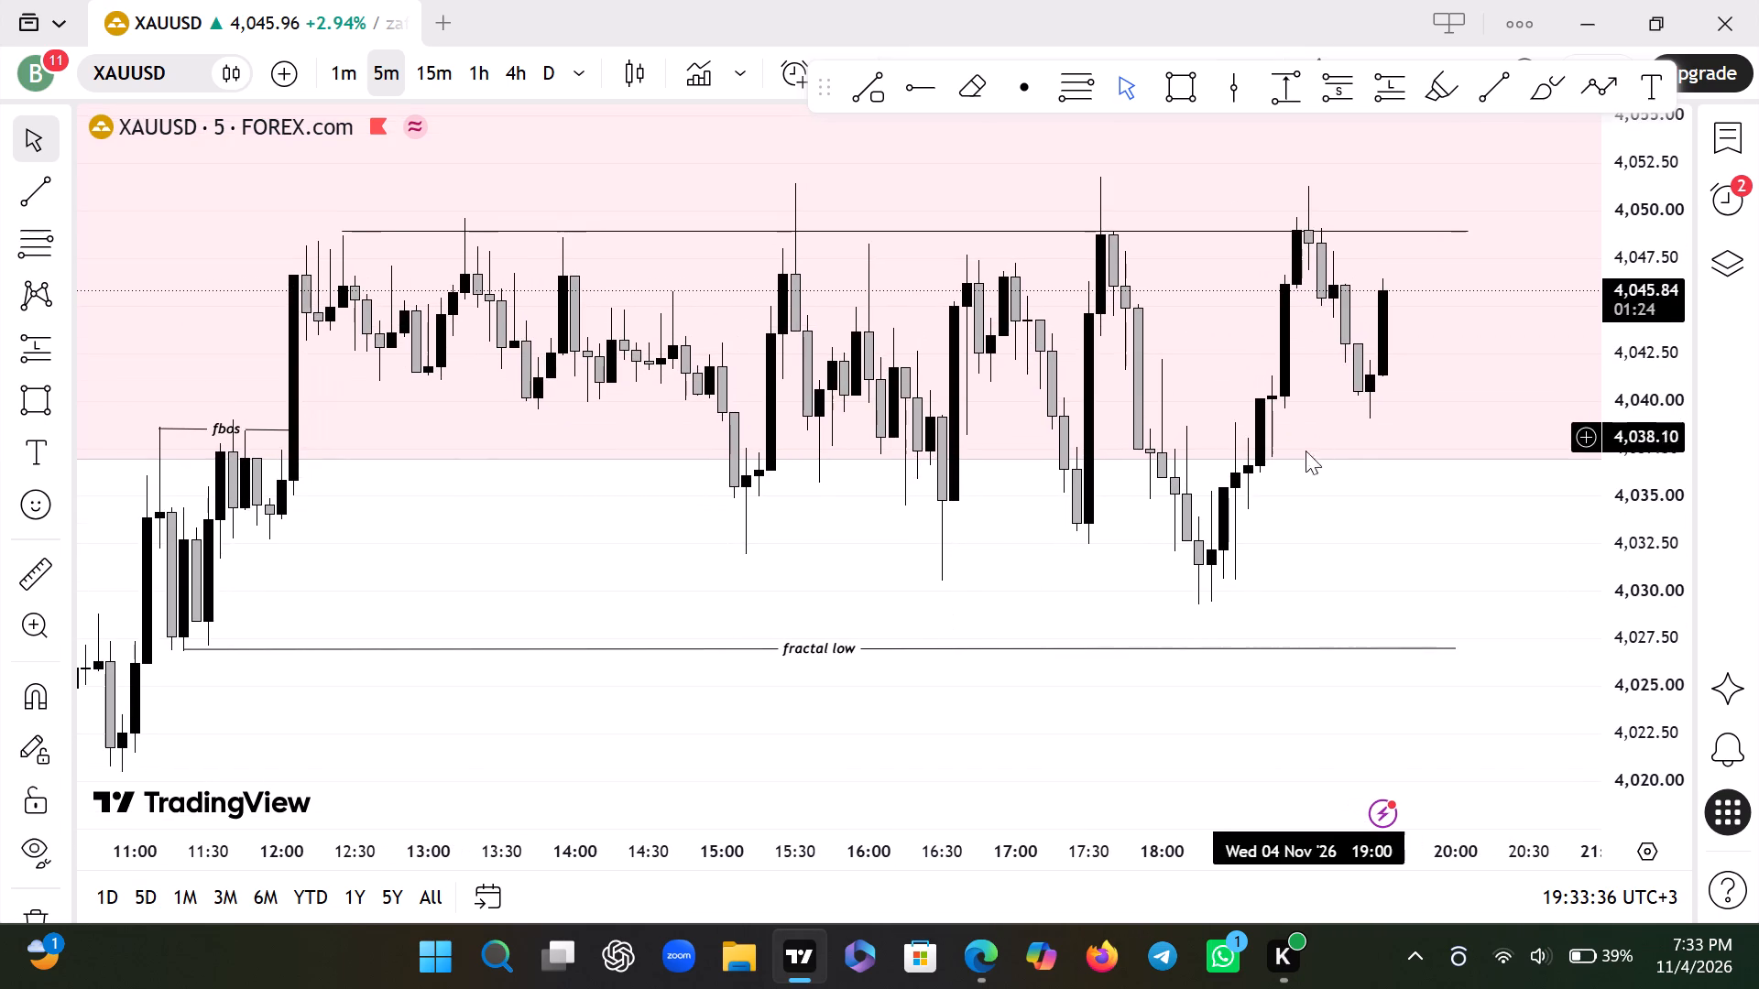
left_click_drag(1349, 471, 1251, 483)
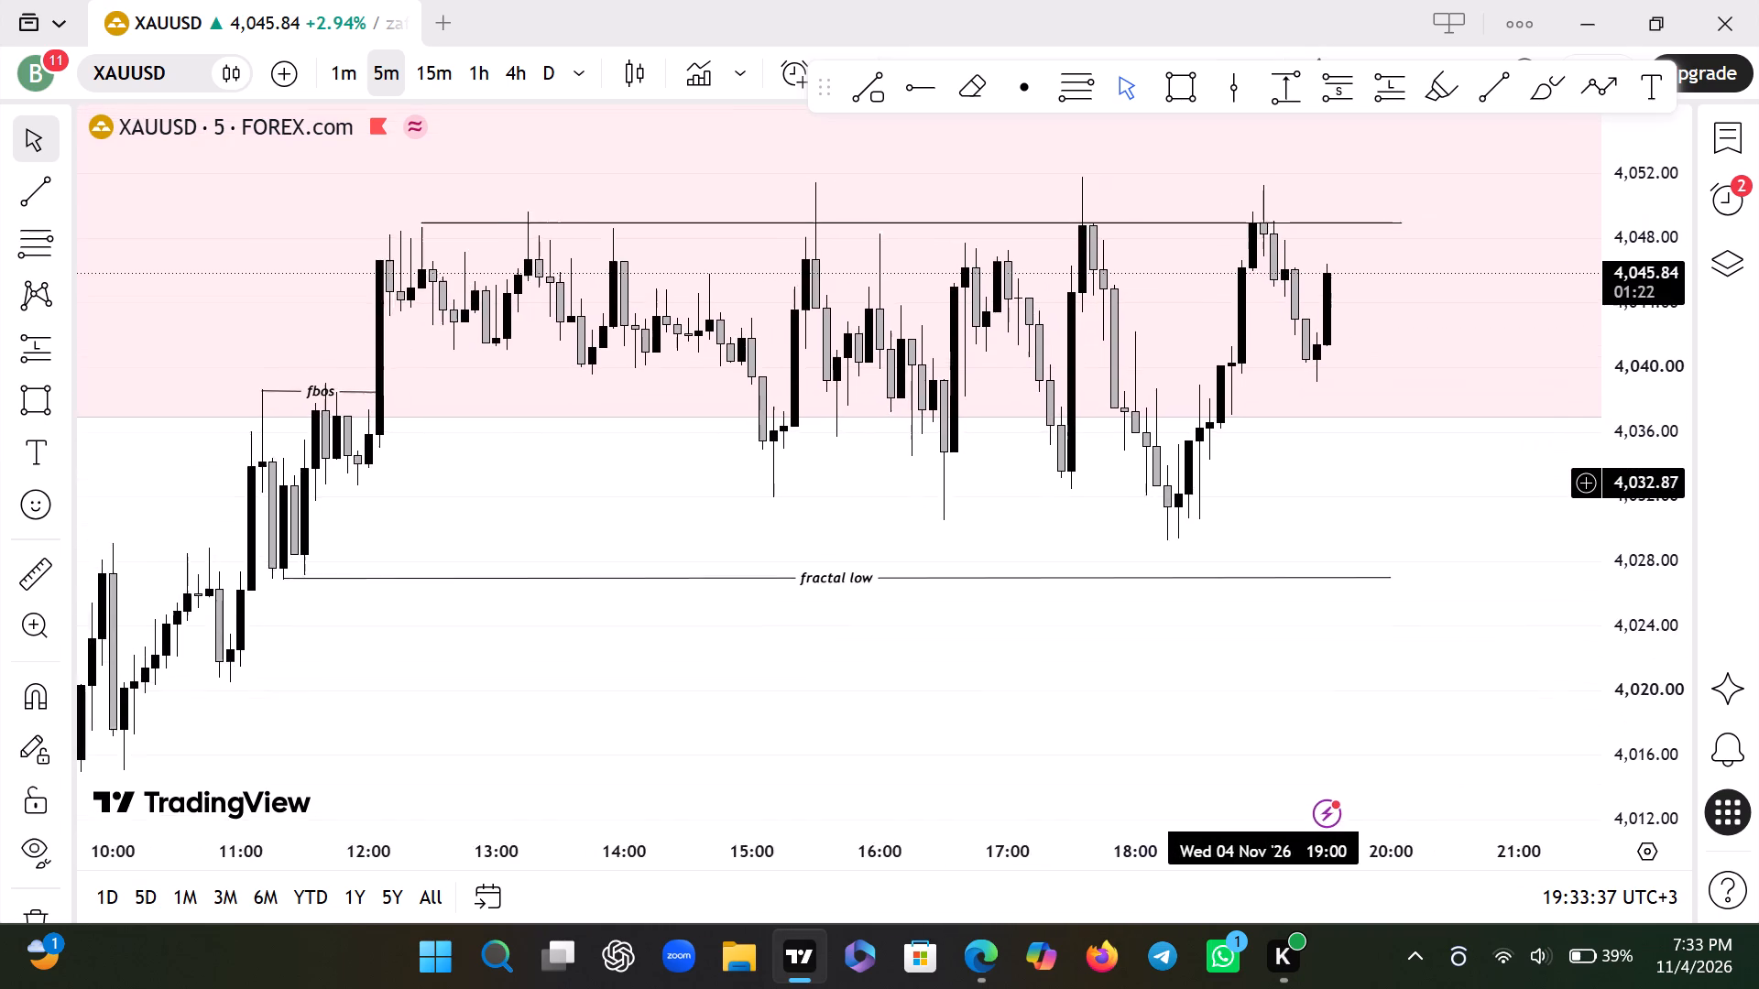
left_click_drag(1251, 483, 1170, 491)
left_click_drag(1170, 491, 1375, 474)
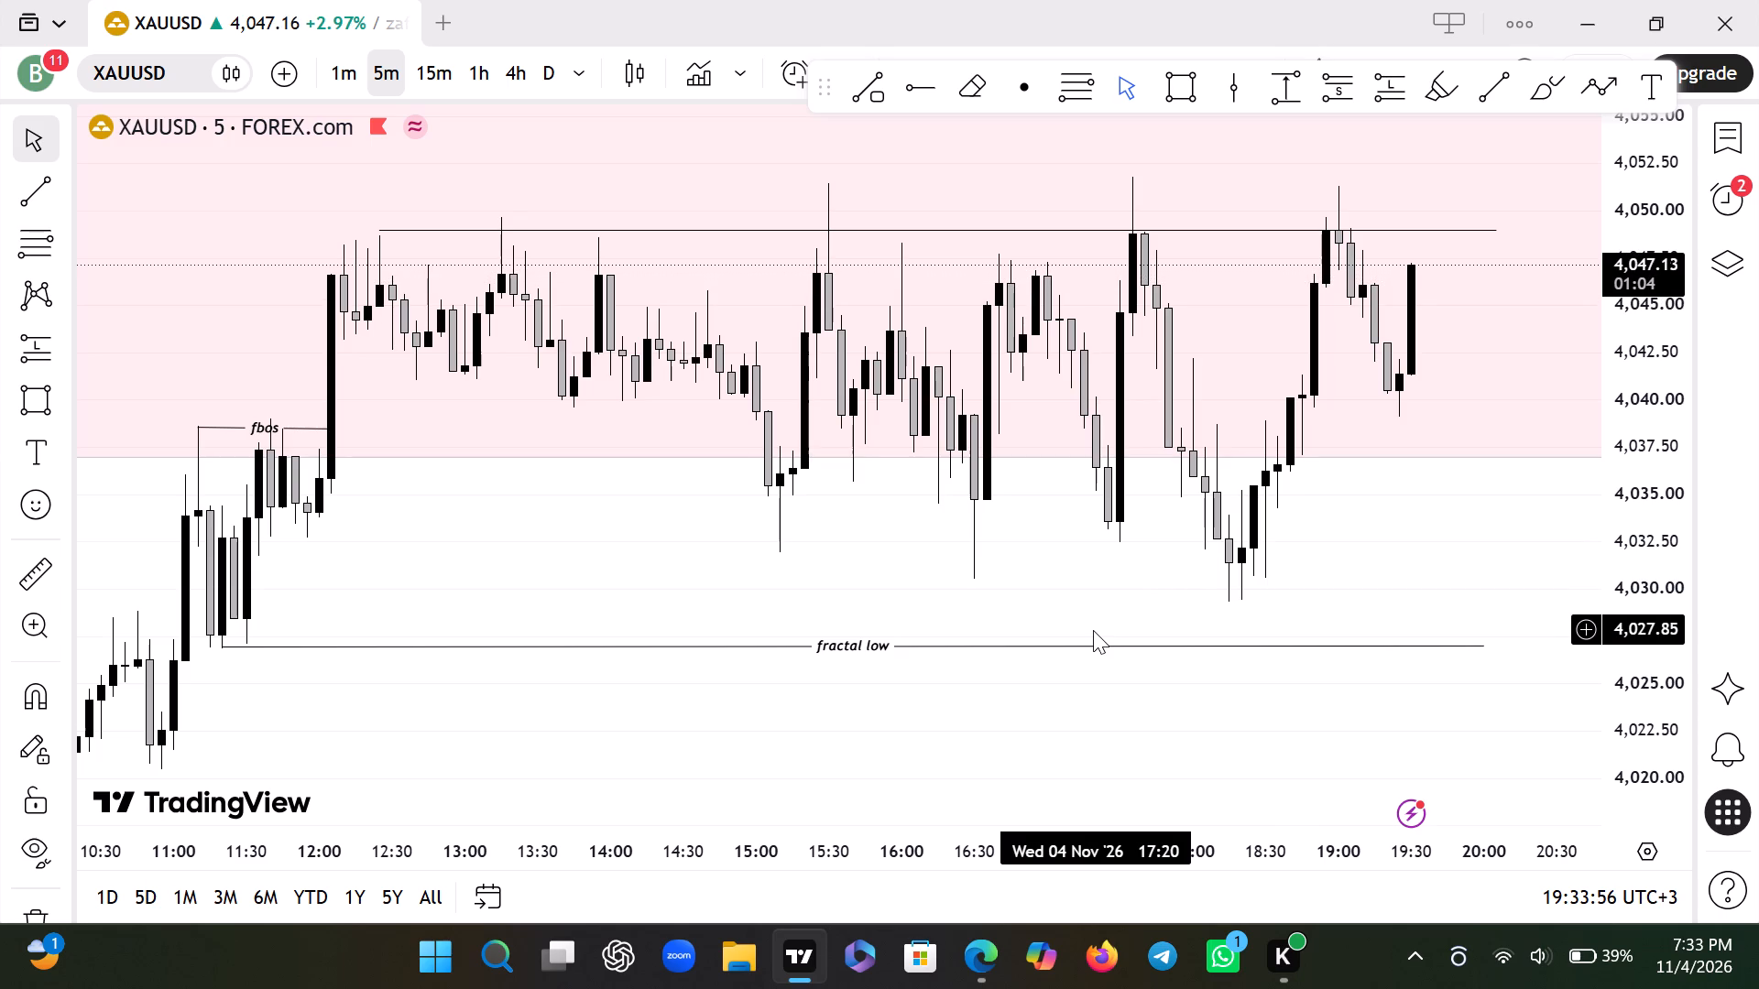
left_click_drag(1364, 564, 1349, 566)
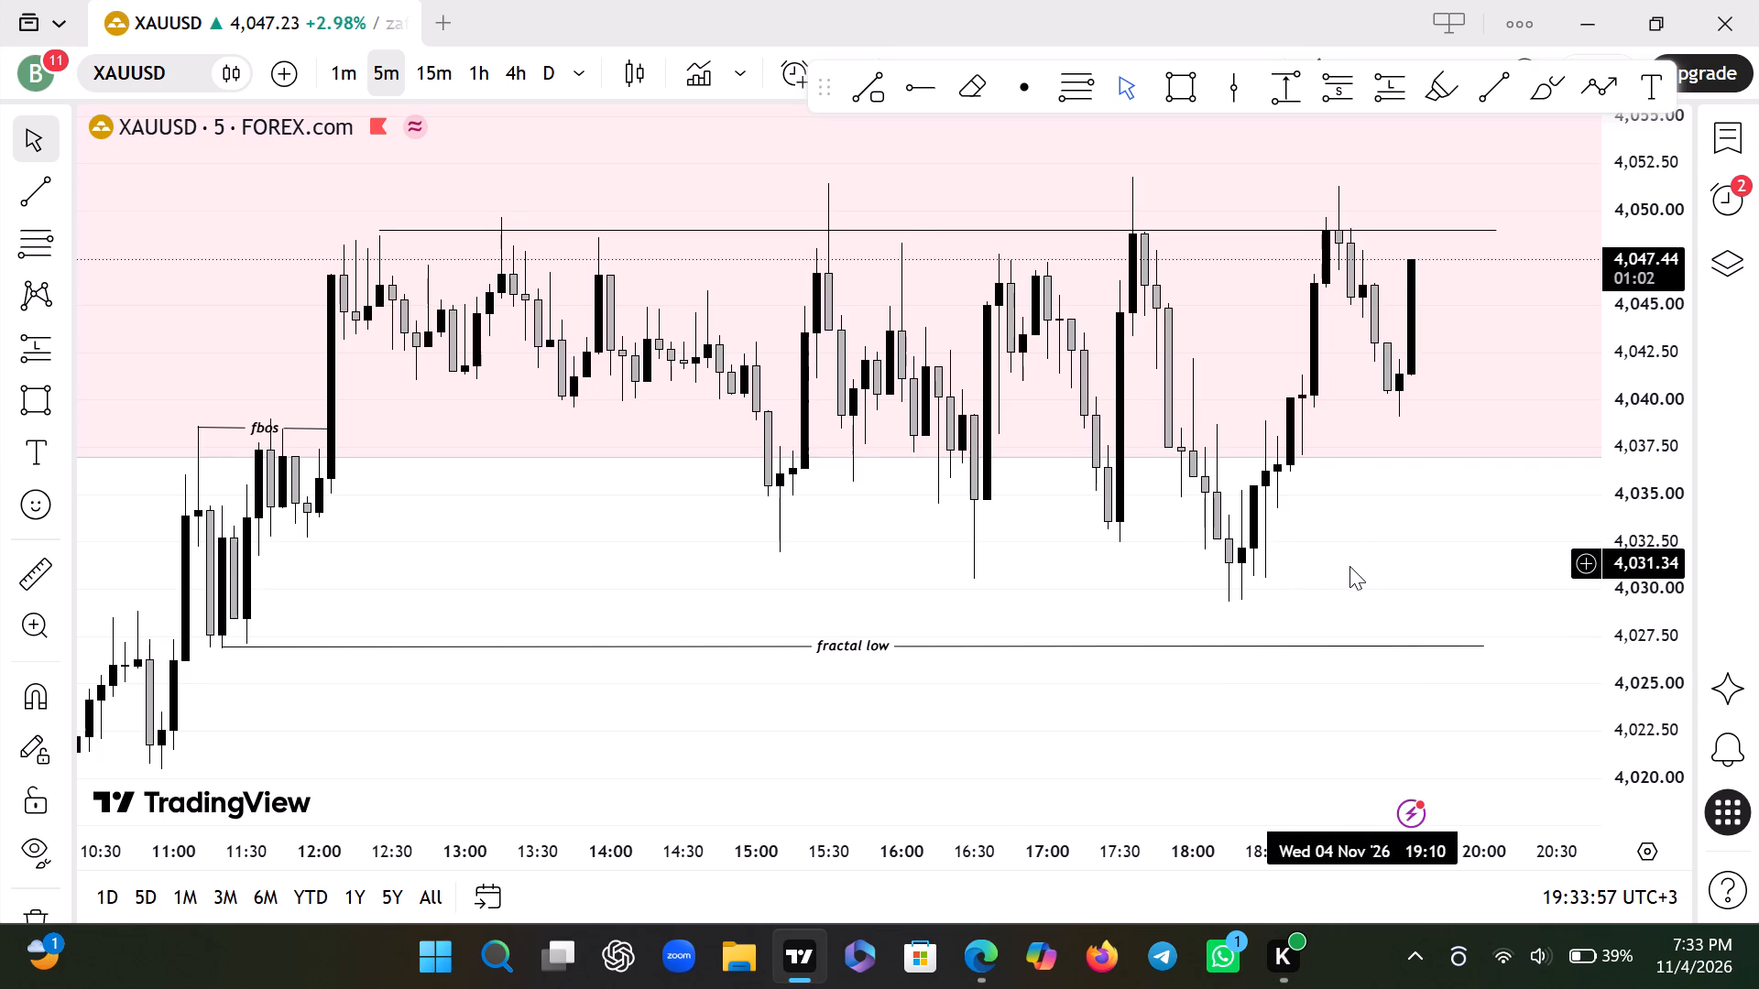
left_click_drag(1349, 566, 1303, 563)
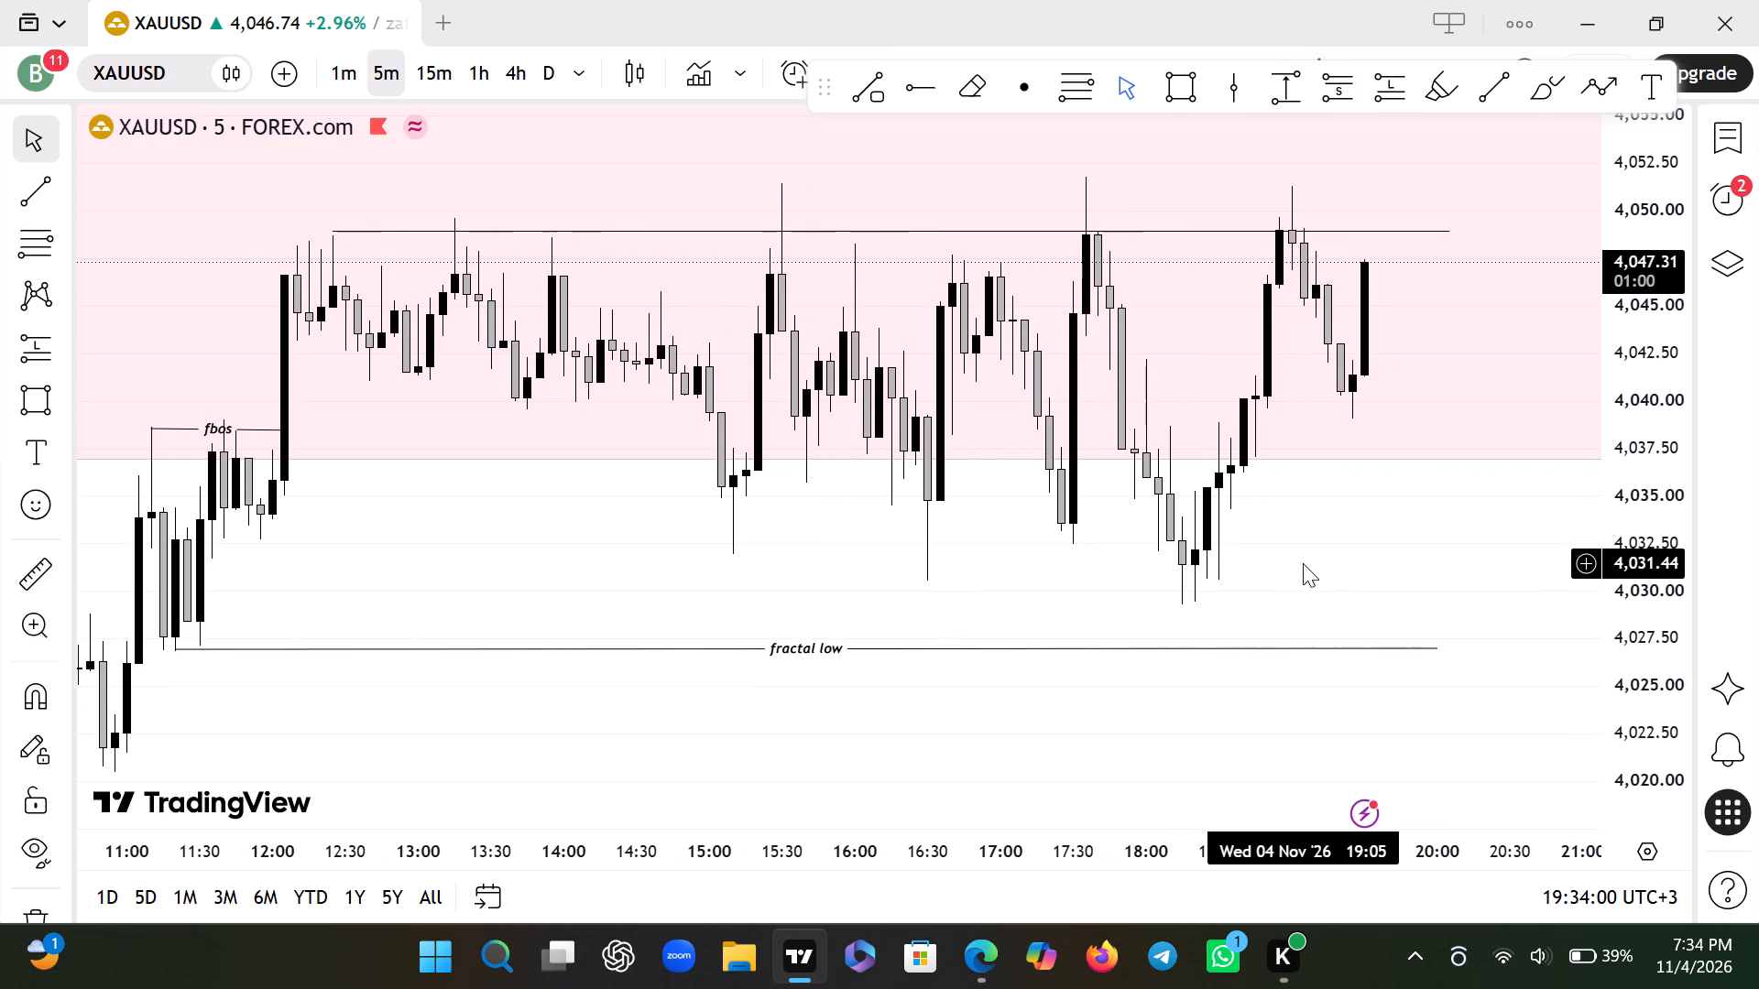
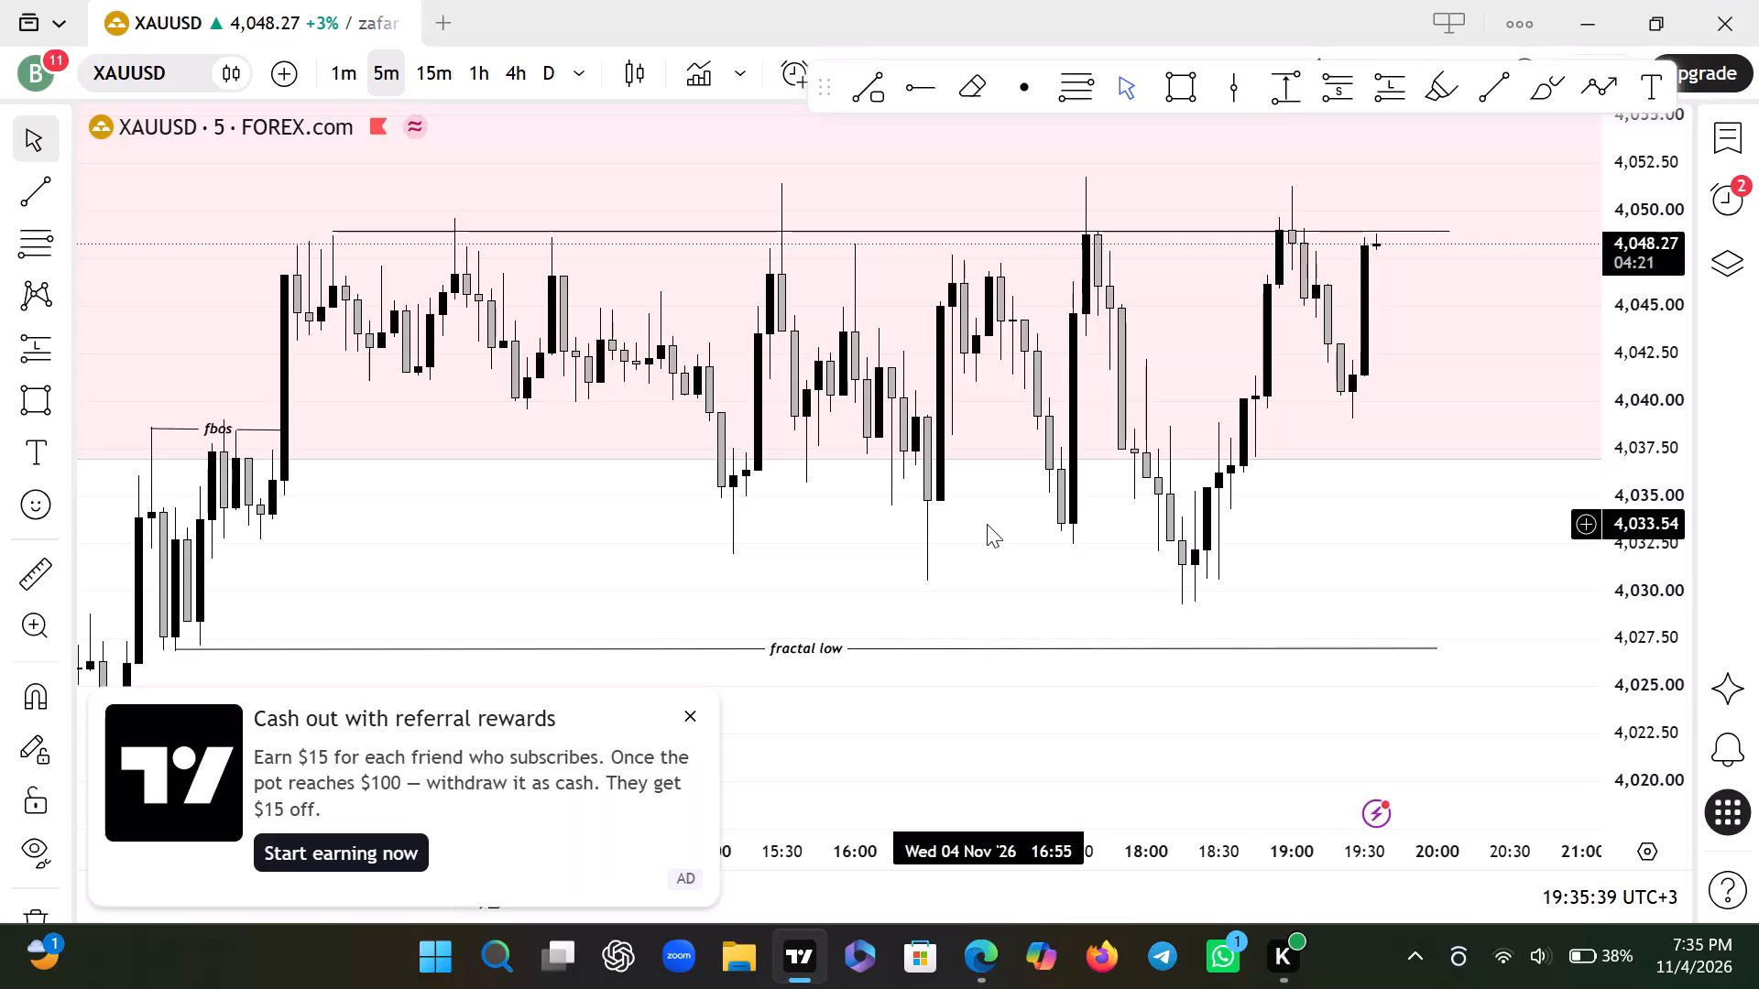
Dismiss the referral rewards advertisement covering the lower part of the XAUUSD chart.
left_click(682, 720)
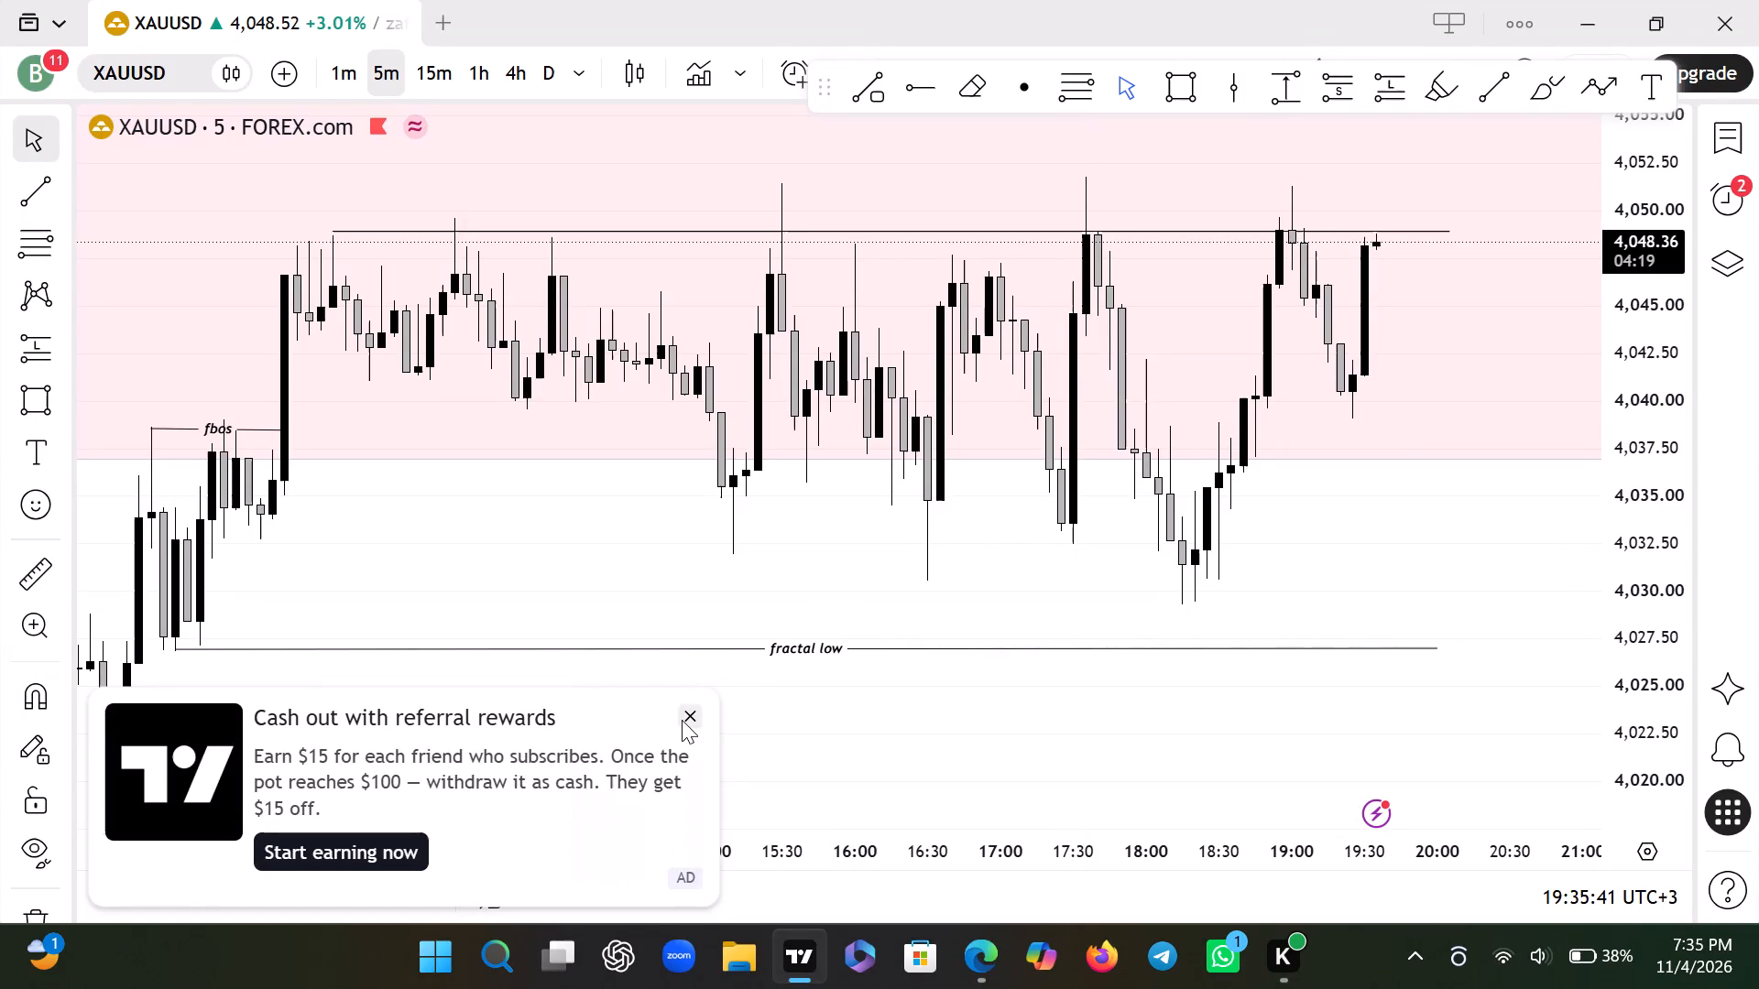
key("Down")
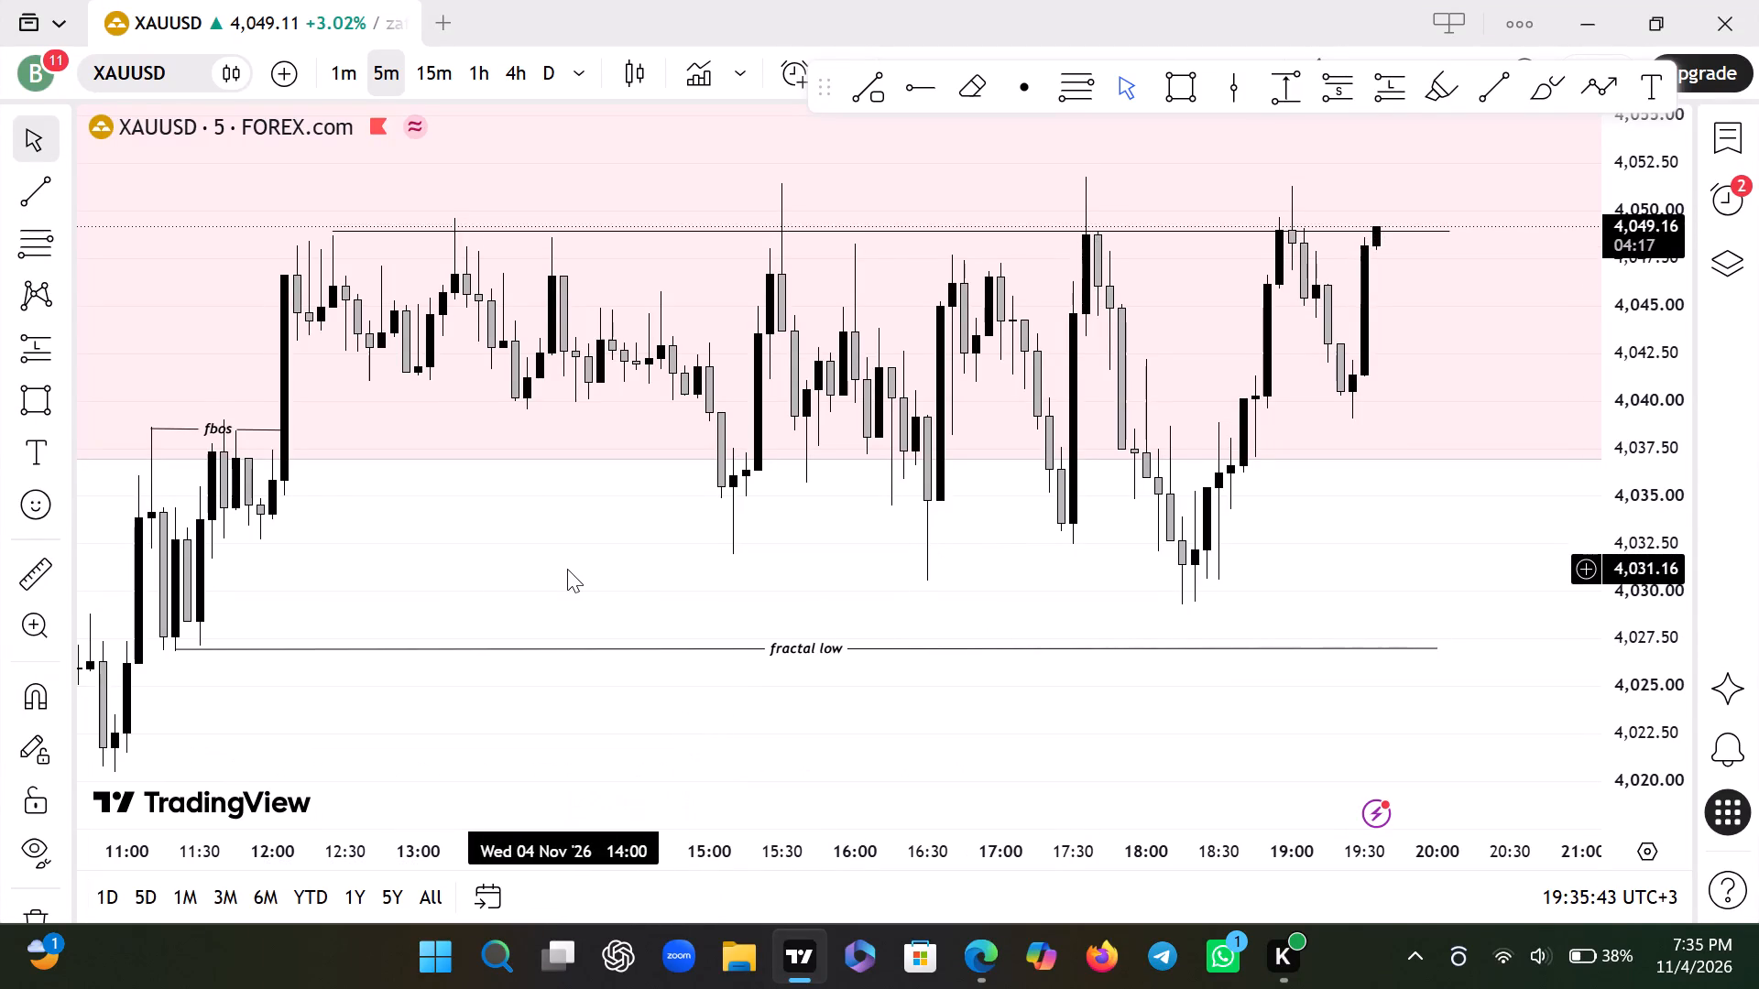
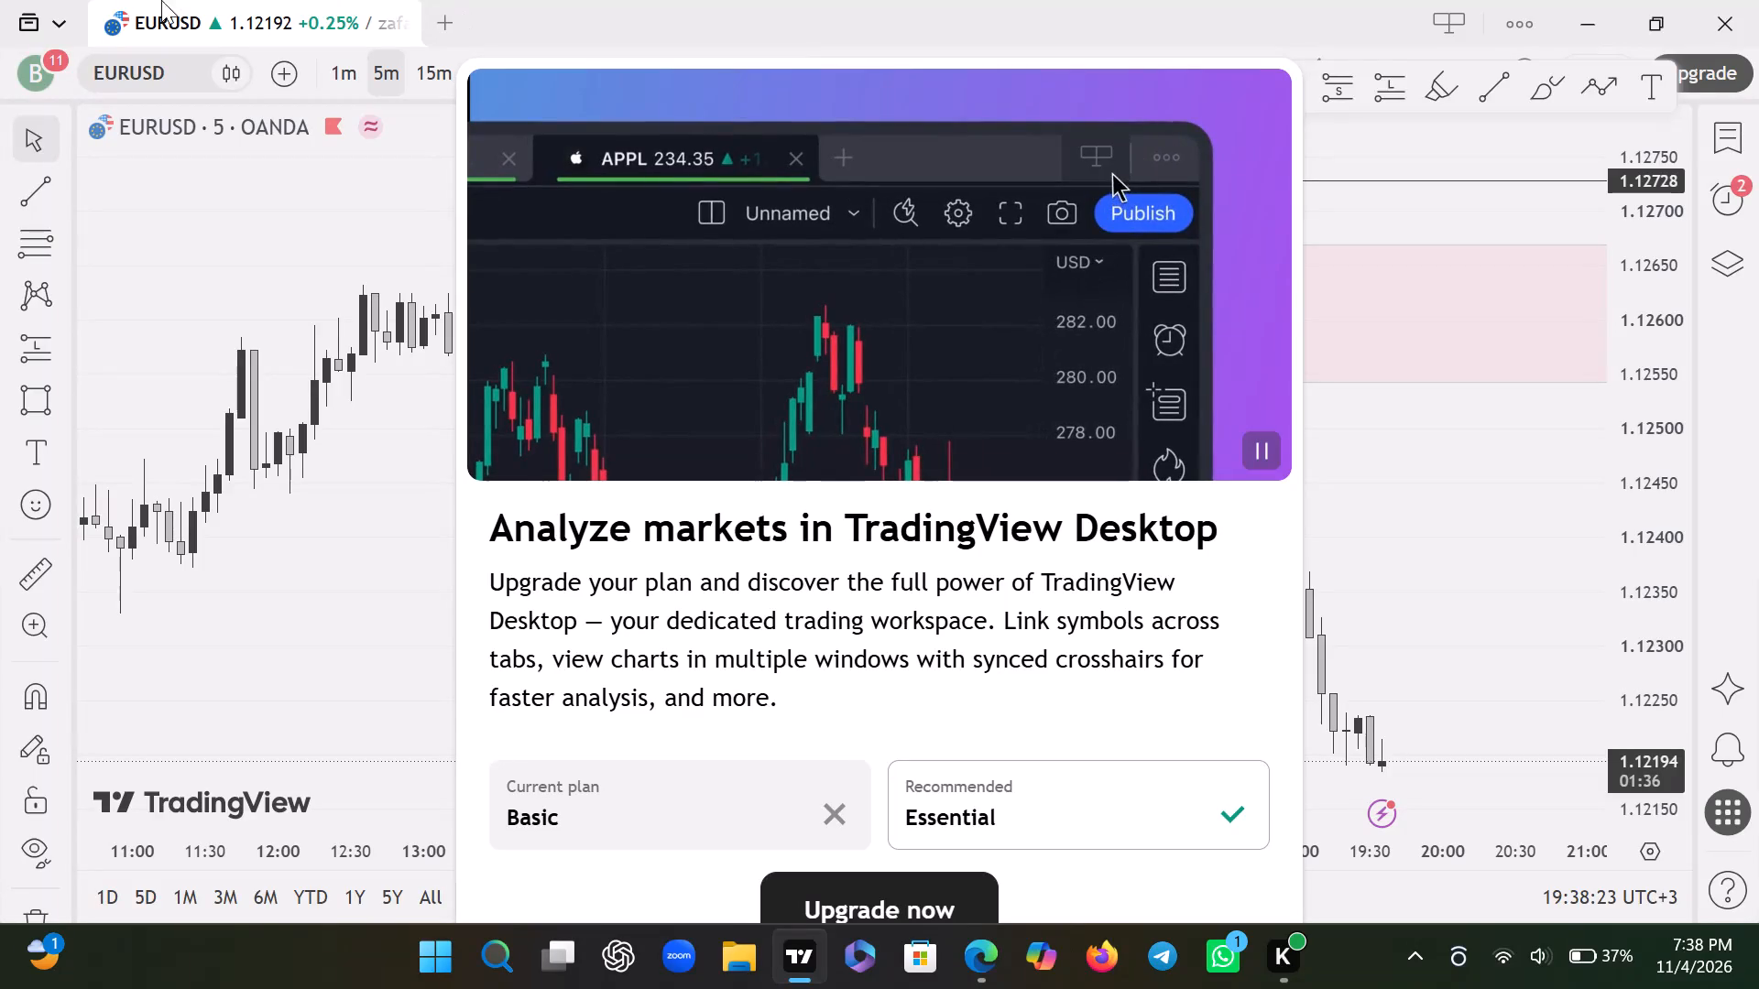
Dismiss the desktop upgrade advertisement and return to the XAUUSD 5-minute chart.
left_click(299, 11)
double_click(299, 11)
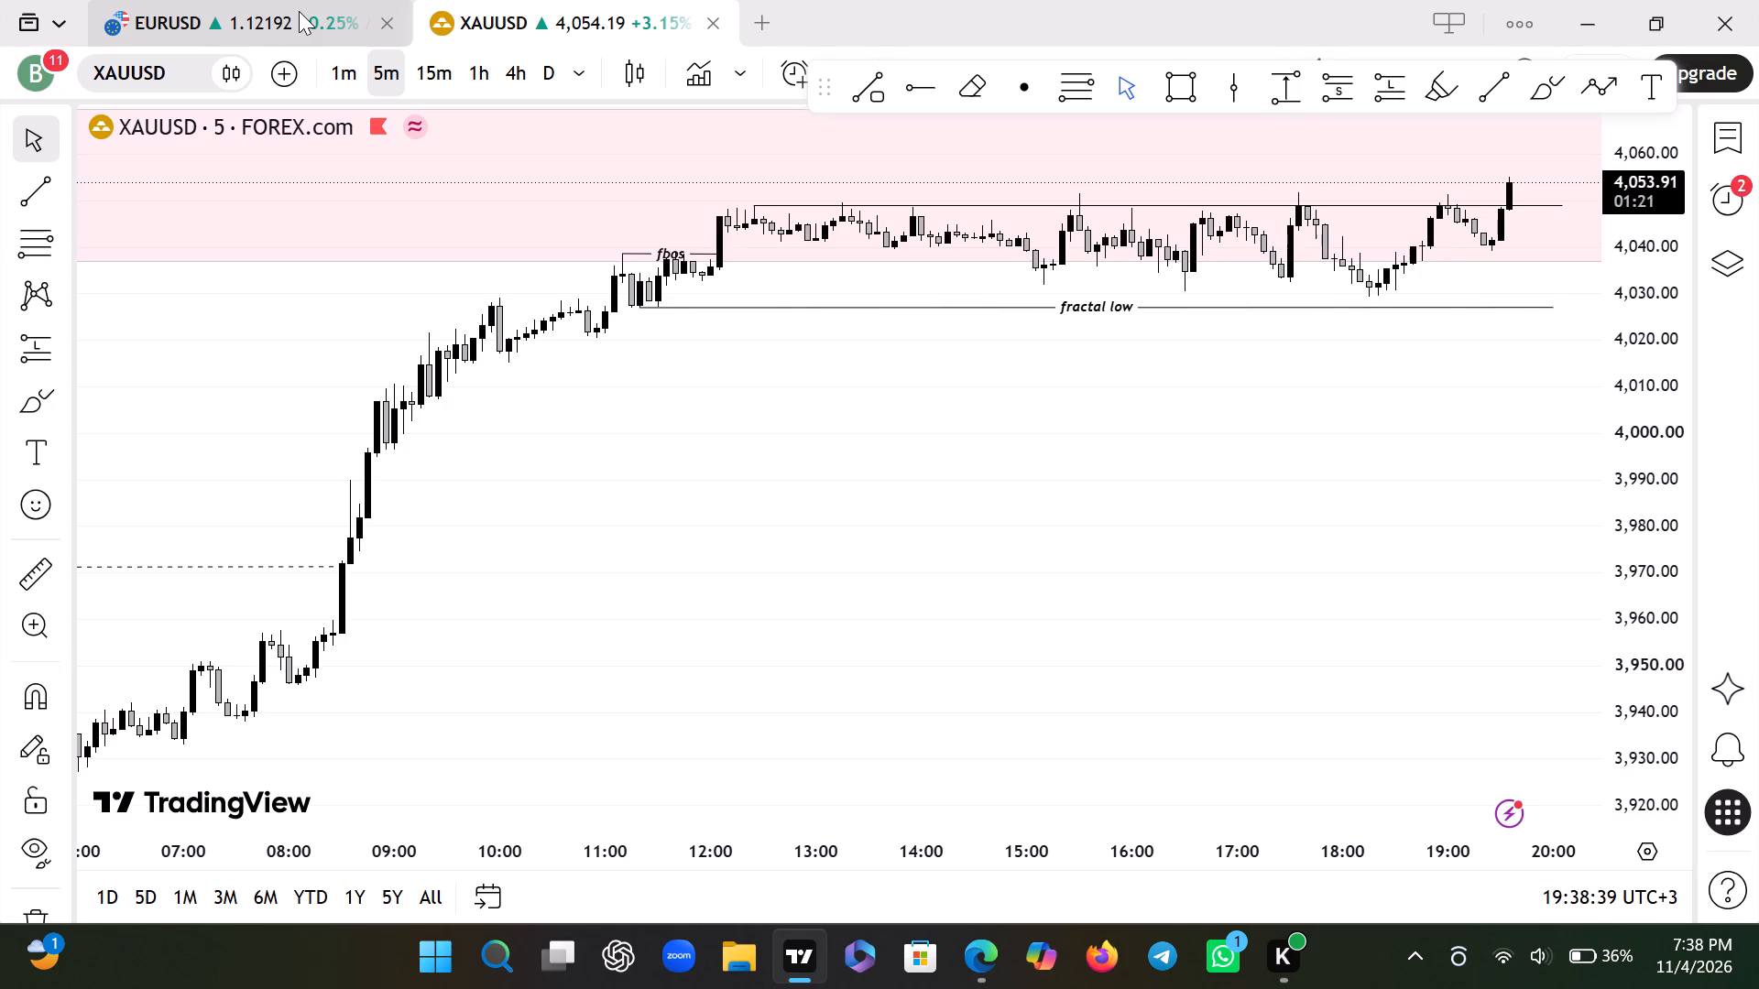
left_click(419, 158)
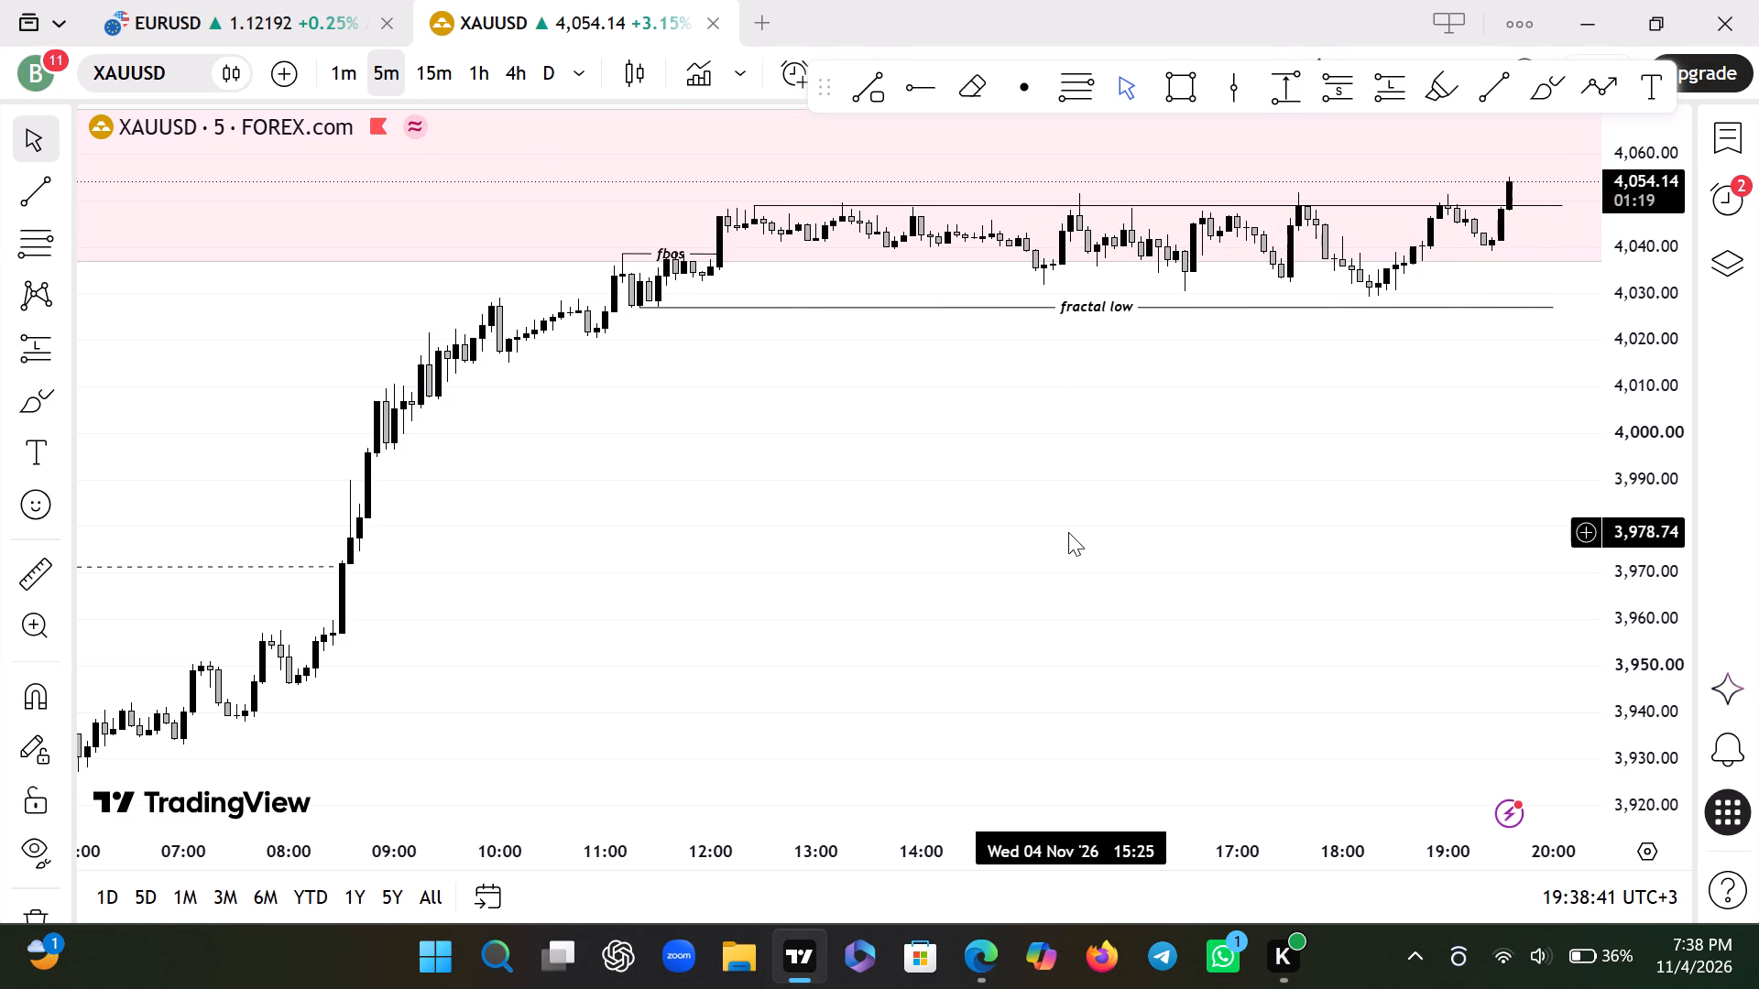
Shorten the line along the range highs to end at the 19:35 breakout candle near 4,048.9 and apply the fbos template.
right_click(1068, 532)
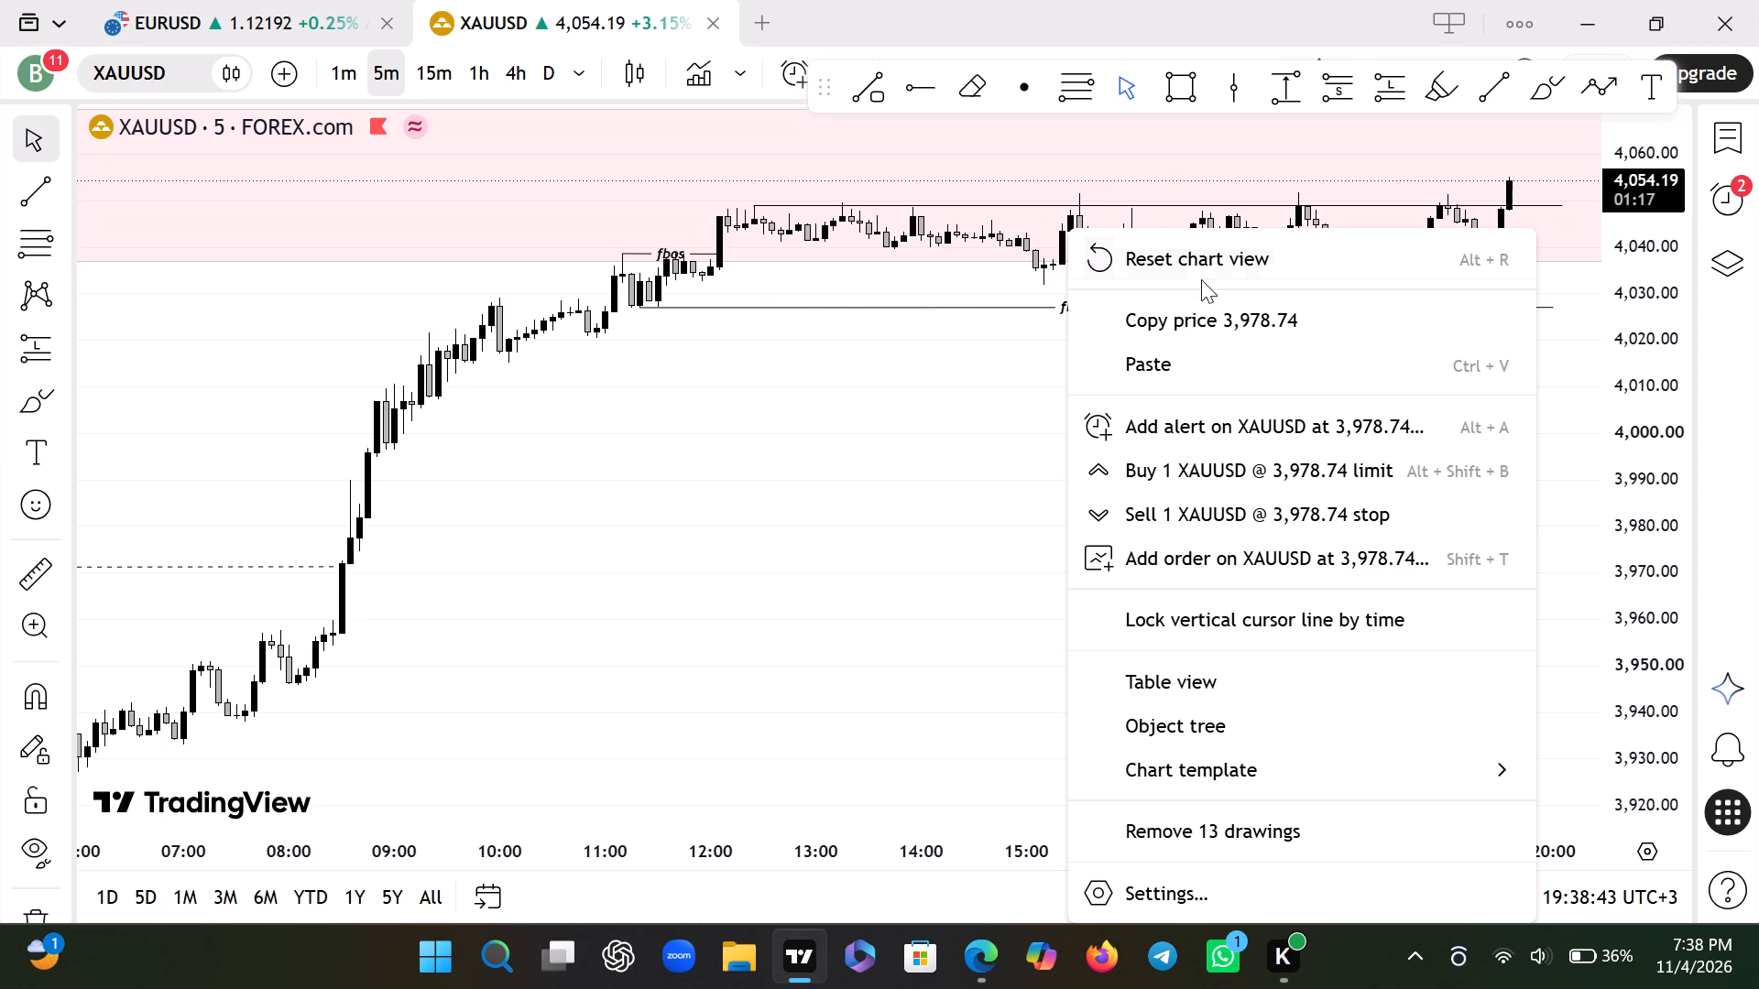
left_click(1201, 278)
left_click_drag(1377, 598, 1050, 623)
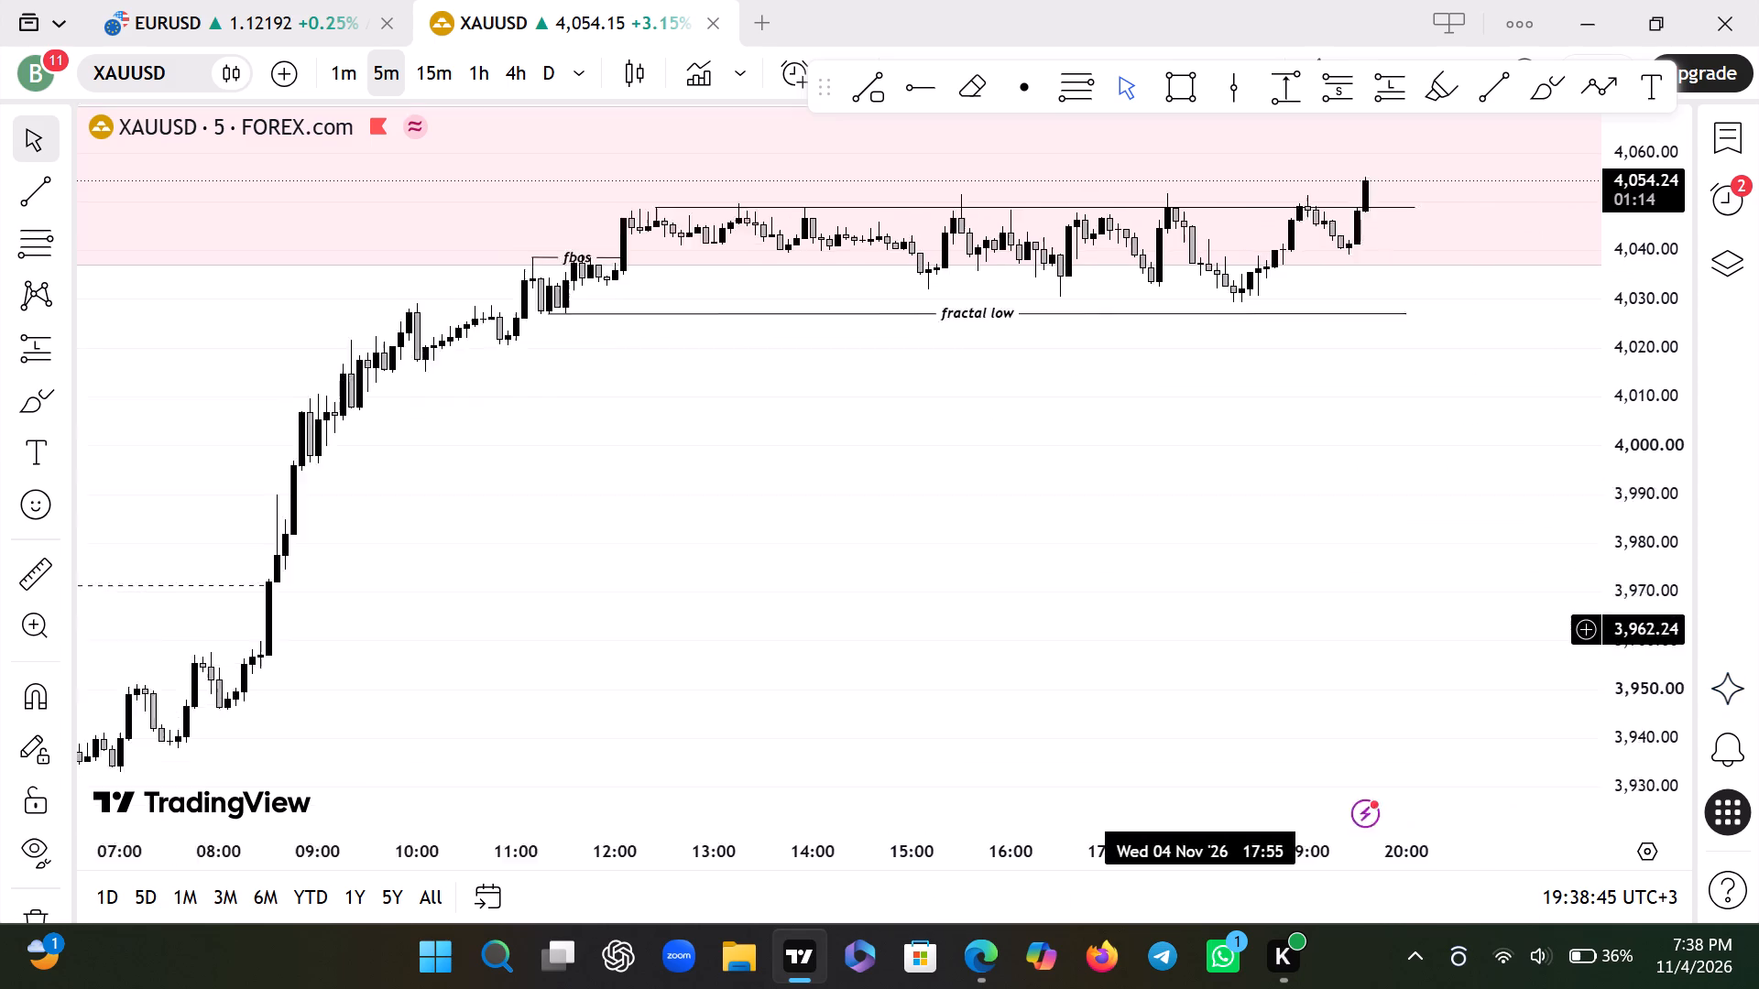
left_click_drag(1050, 623, 579, 704)
left_click_drag(918, 735, 1184, 767)
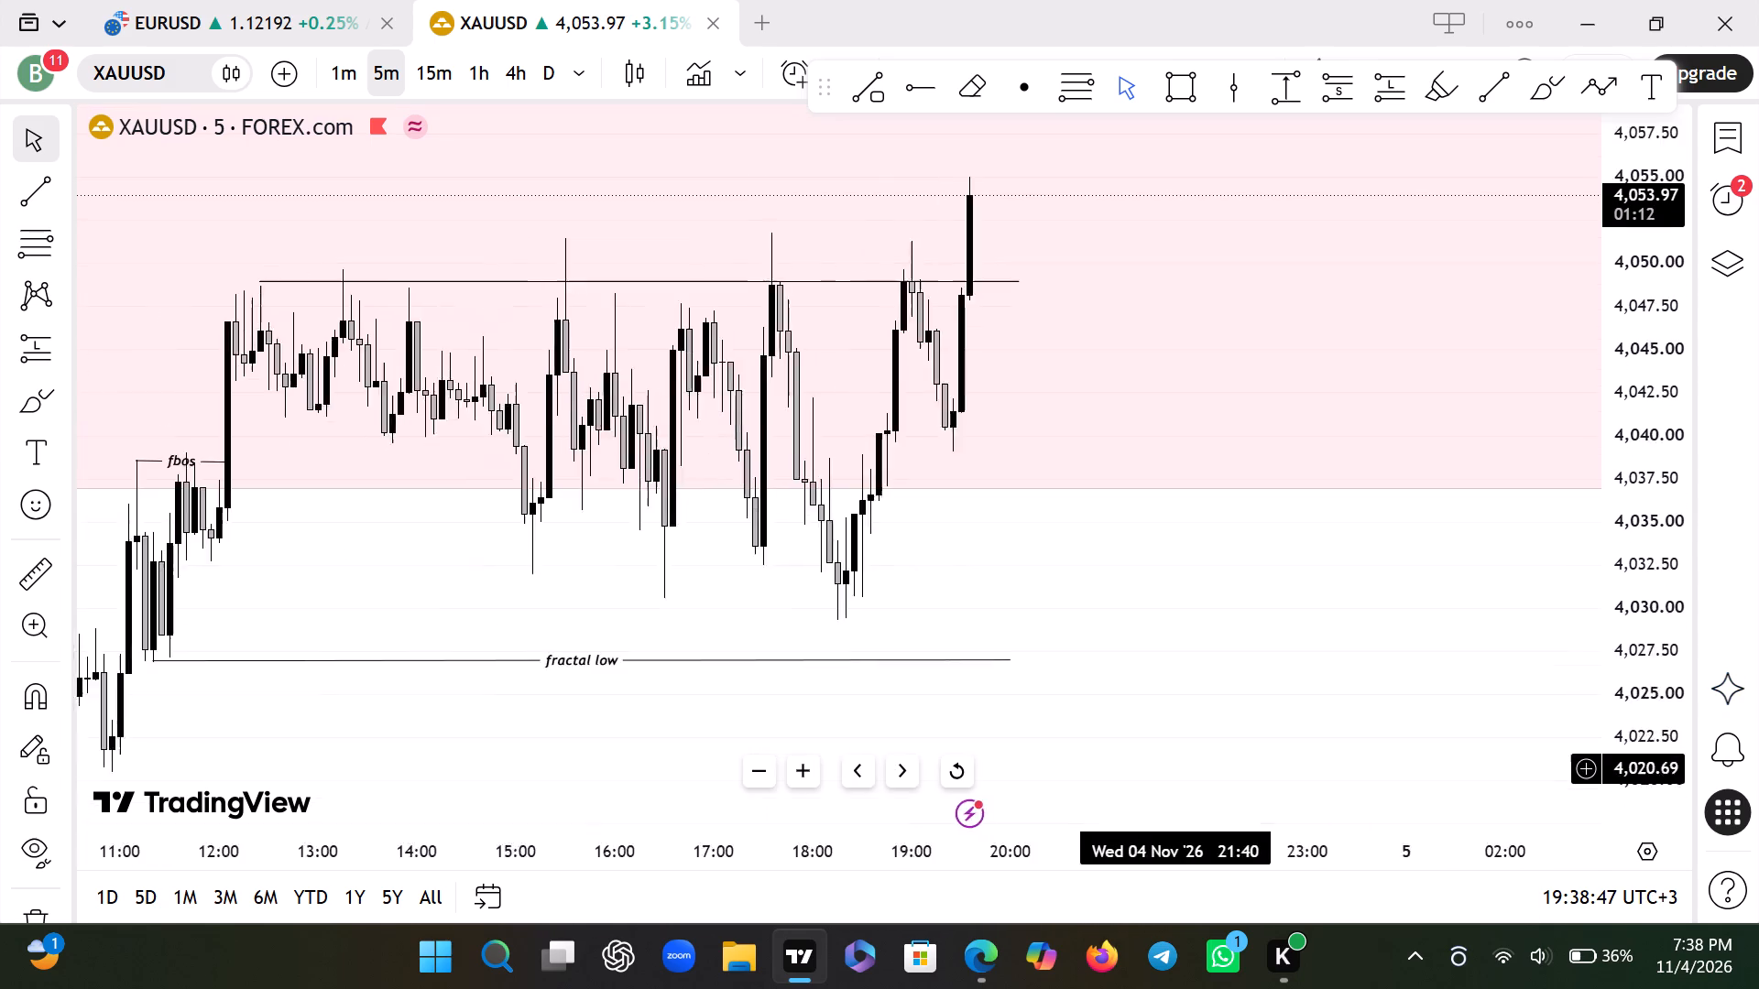
left_click_drag(1184, 767, 1236, 765)
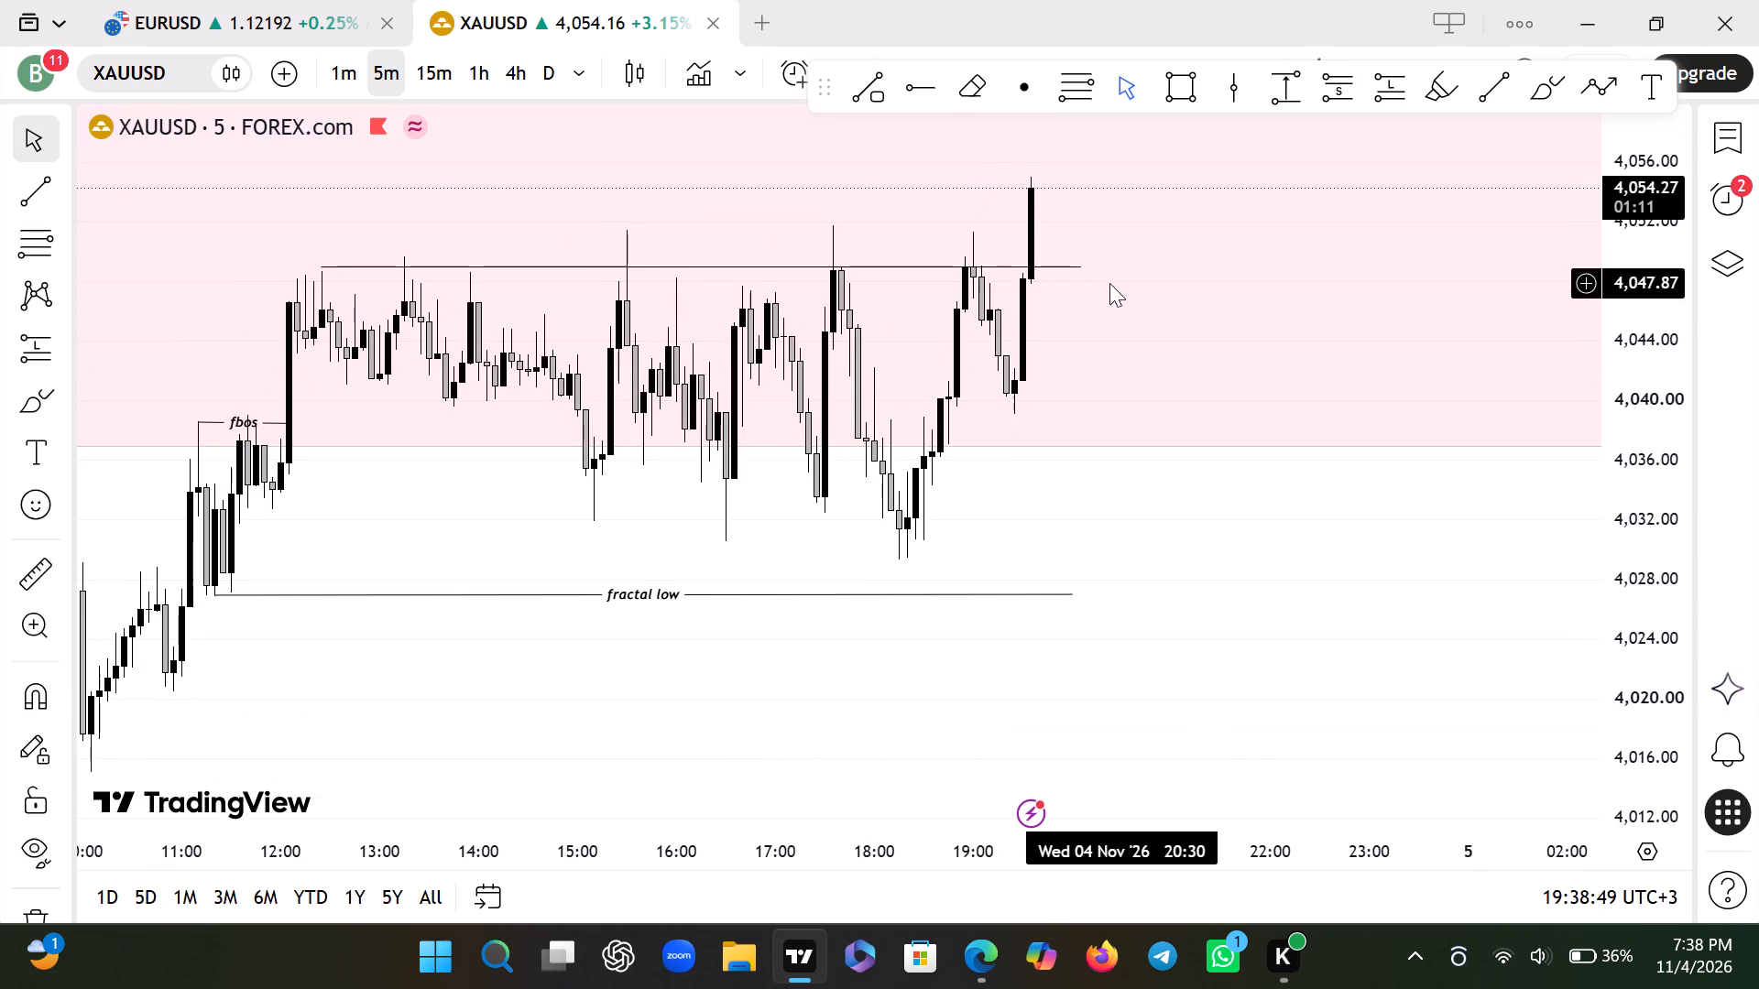
left_click_drag(1078, 264, 1032, 271)
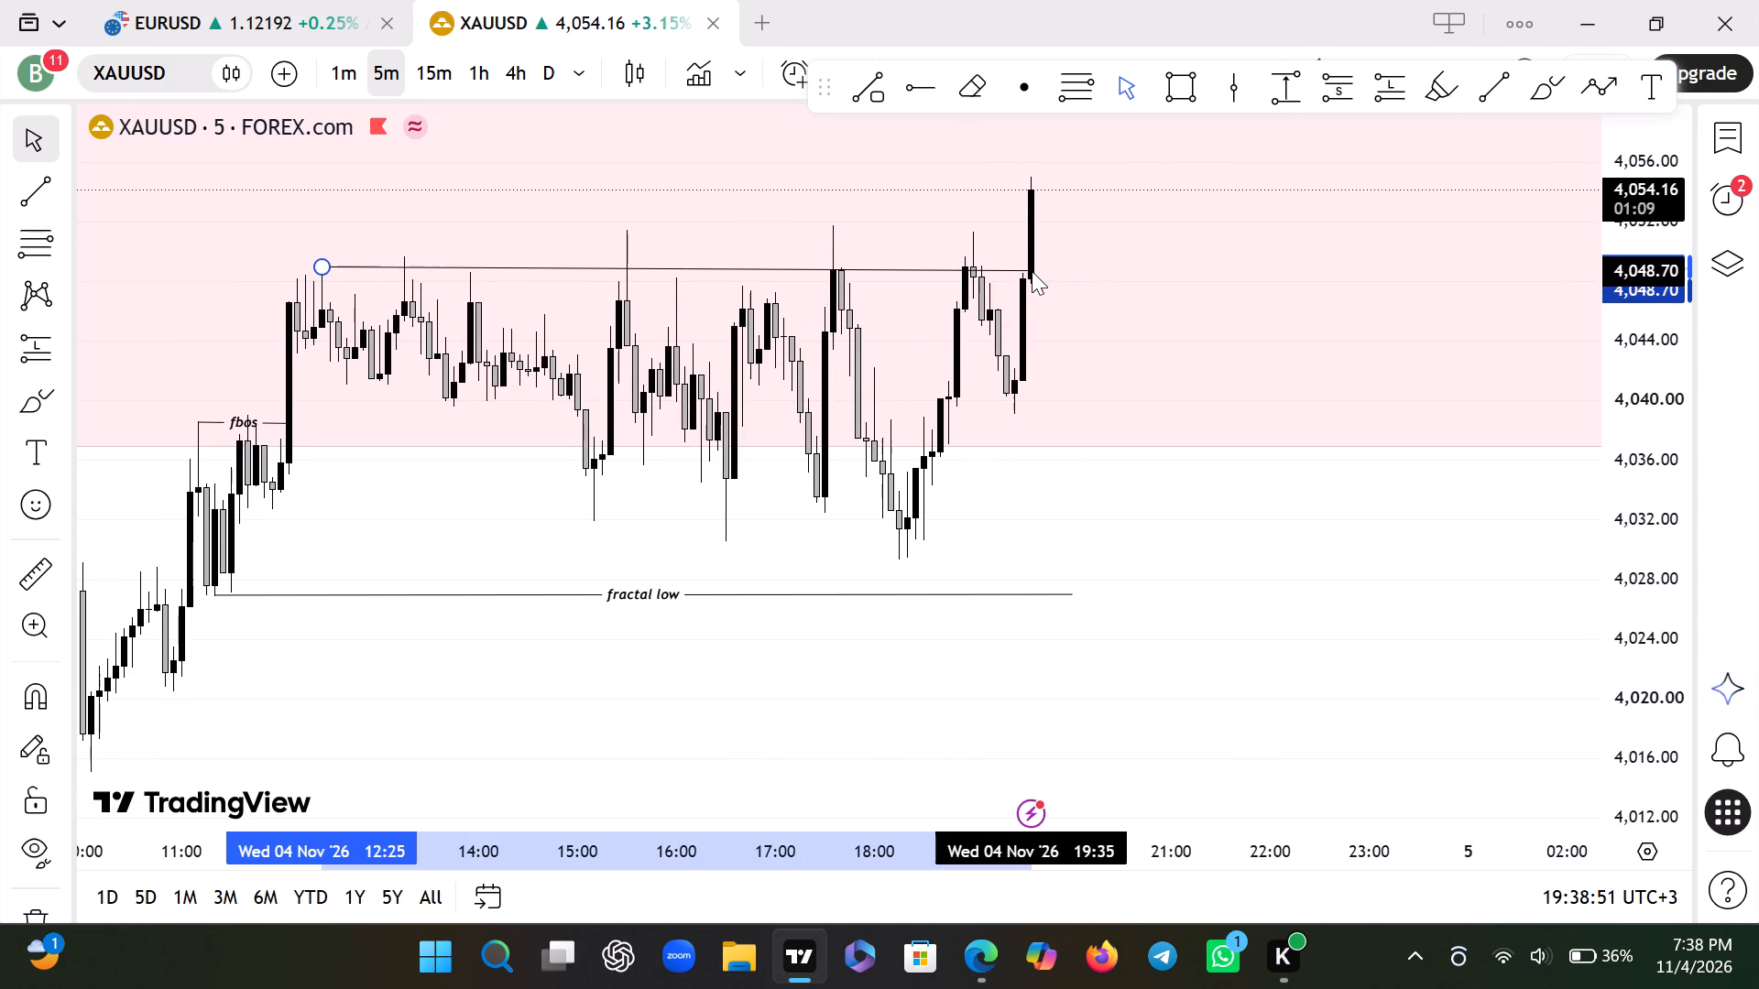
left_click_drag(1032, 271, 1028, 269)
right_click(1028, 269)
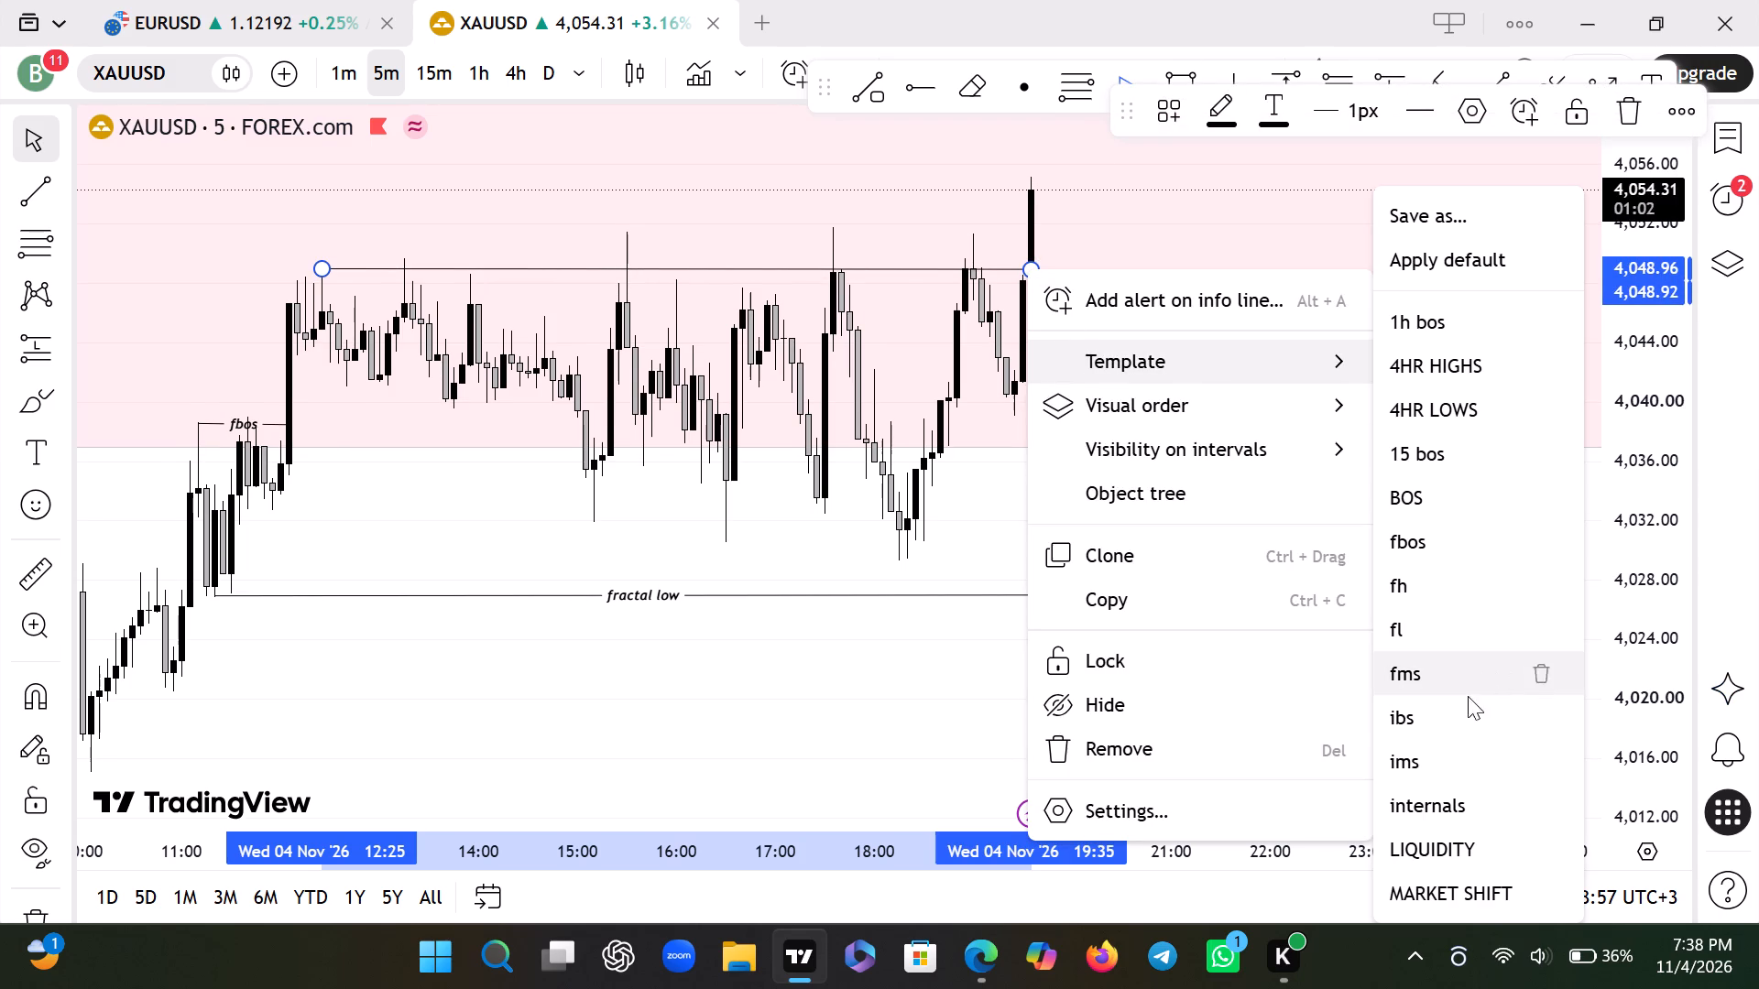
left_click(1446, 561)
Move the fractal low line to start at the 18:15 swing low, at about 4,029.5.
left_click_drag(1014, 591, 1688, 566)
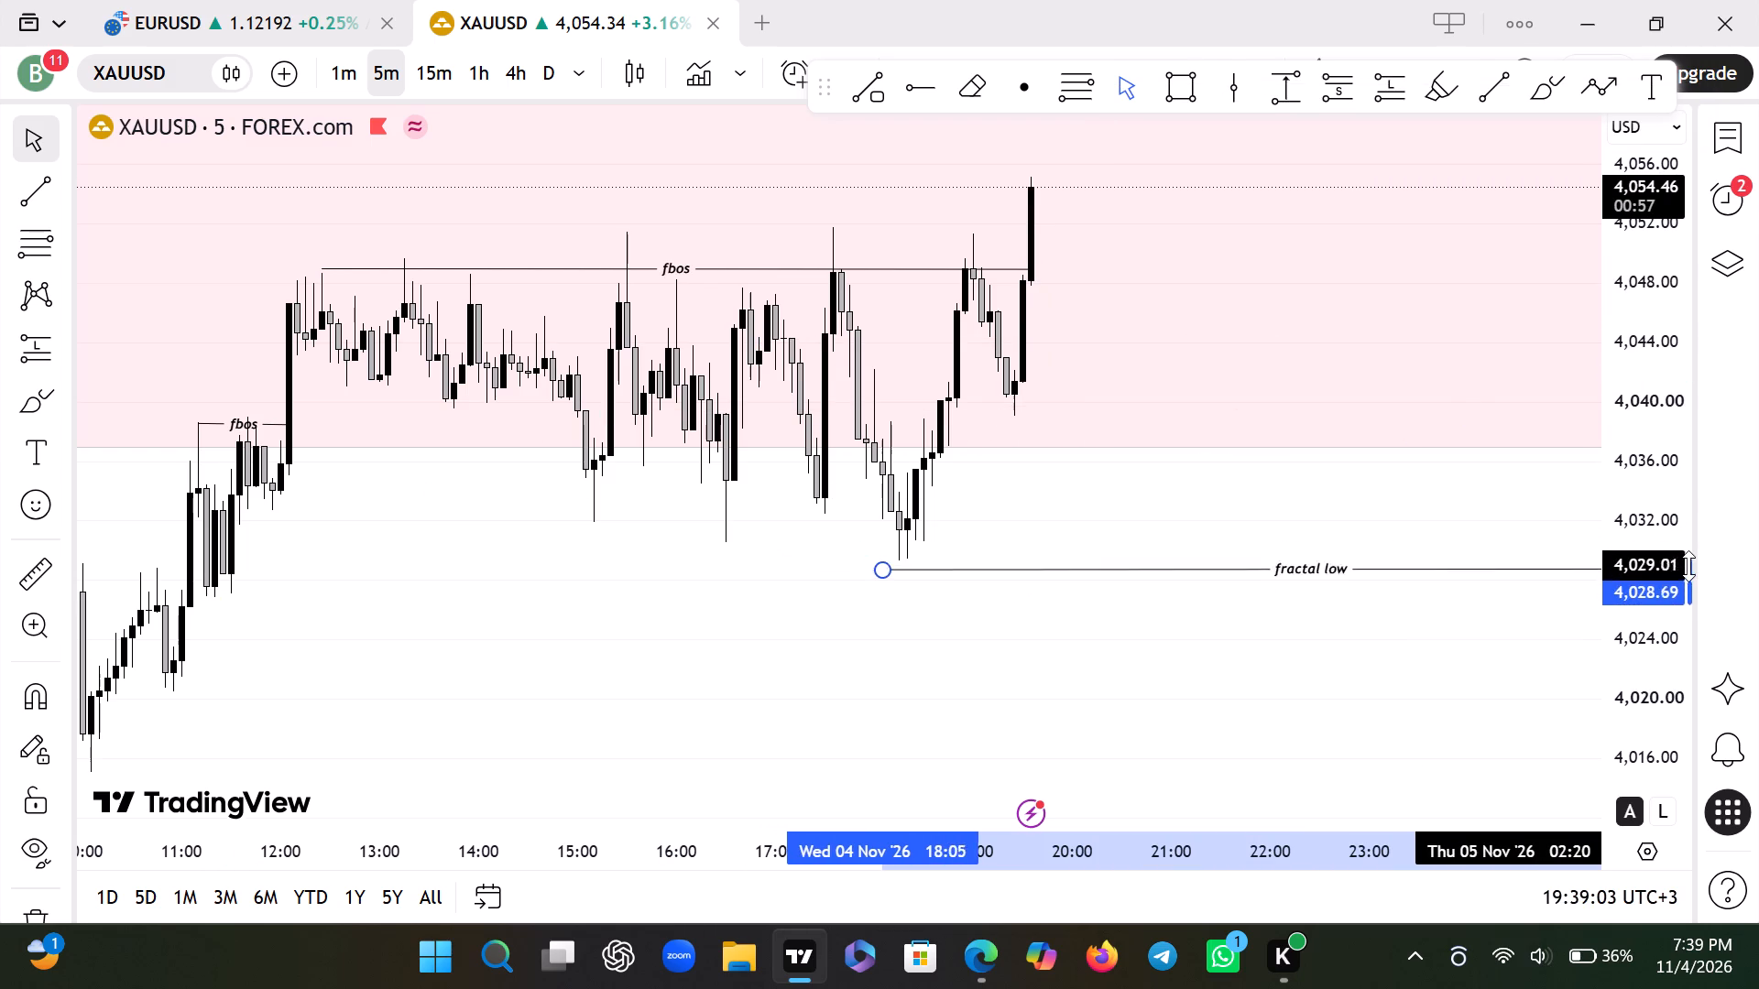
left_click_drag(1688, 566, 1697, 553)
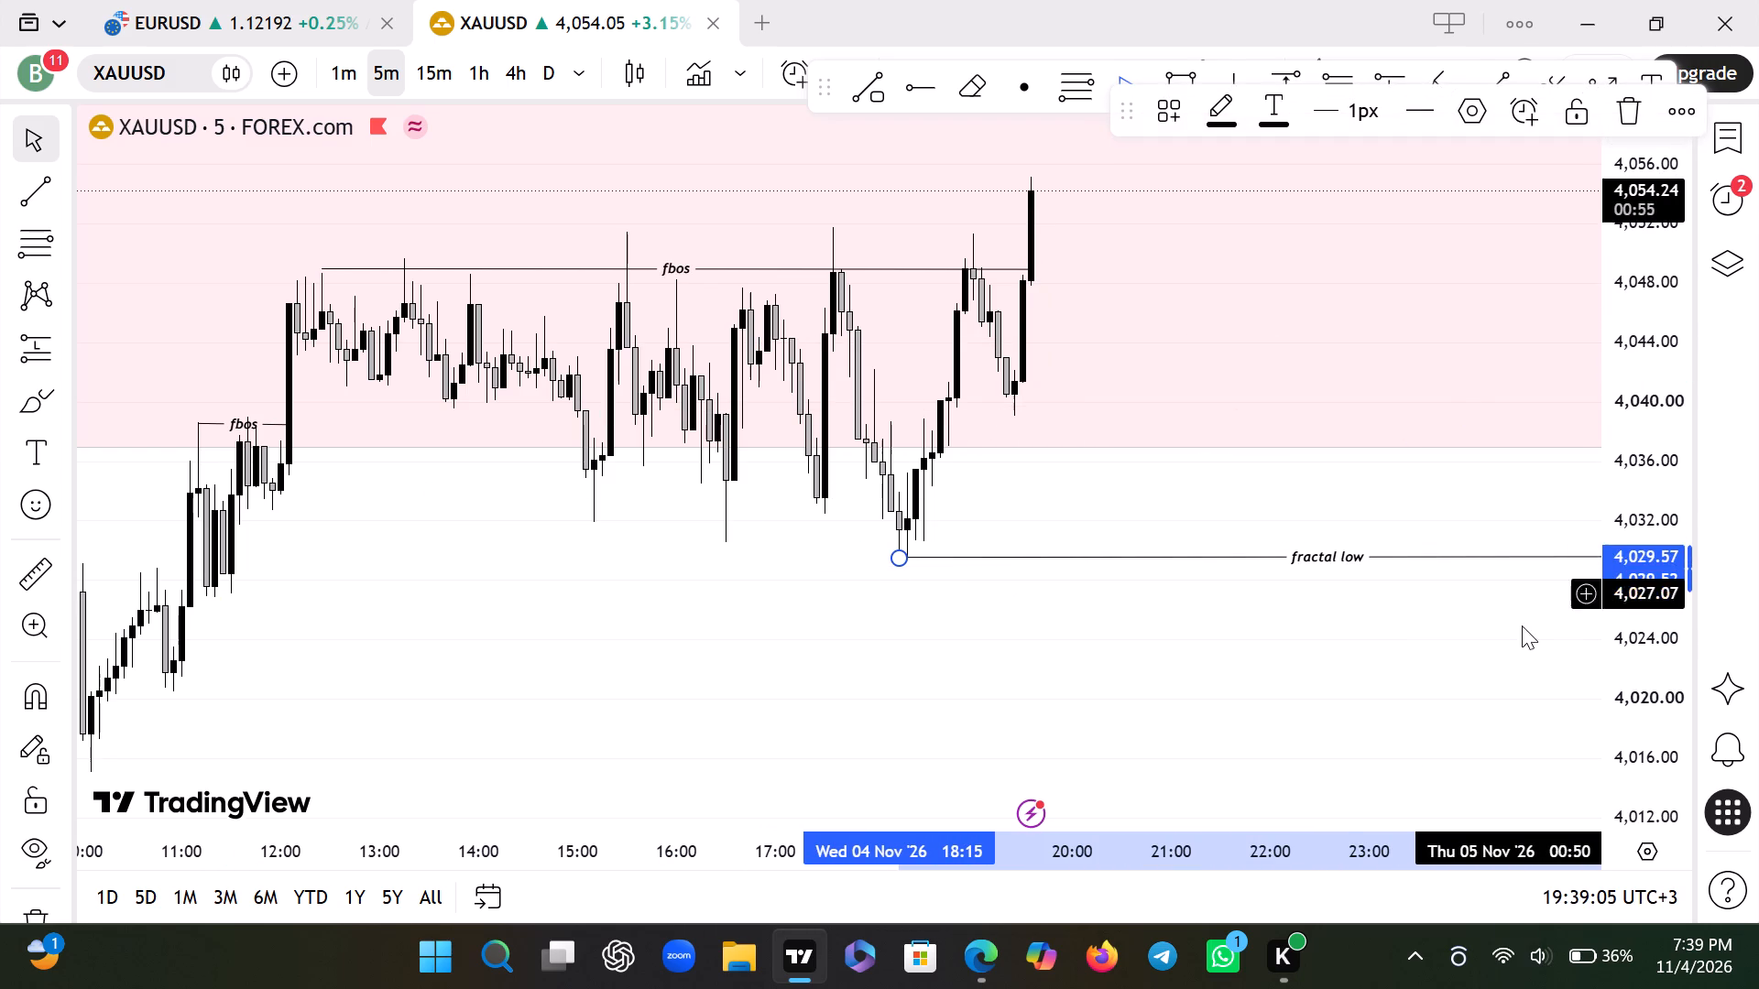
left_click_drag(1360, 647, 1064, 658)
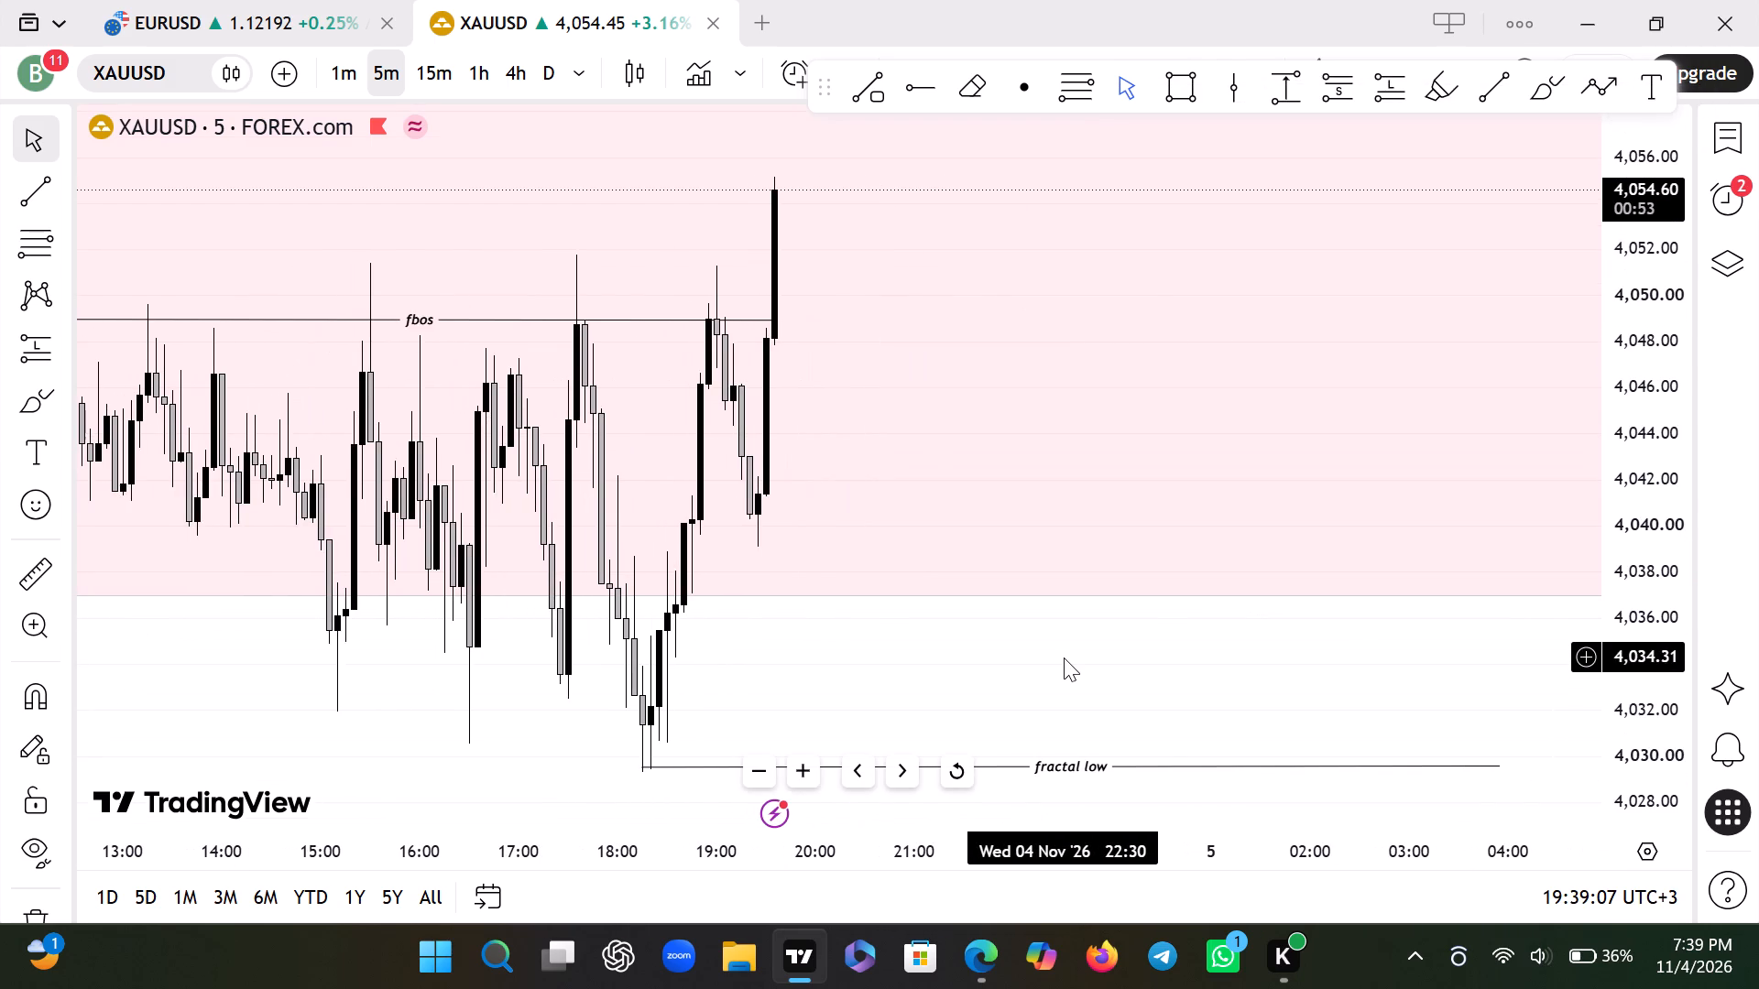
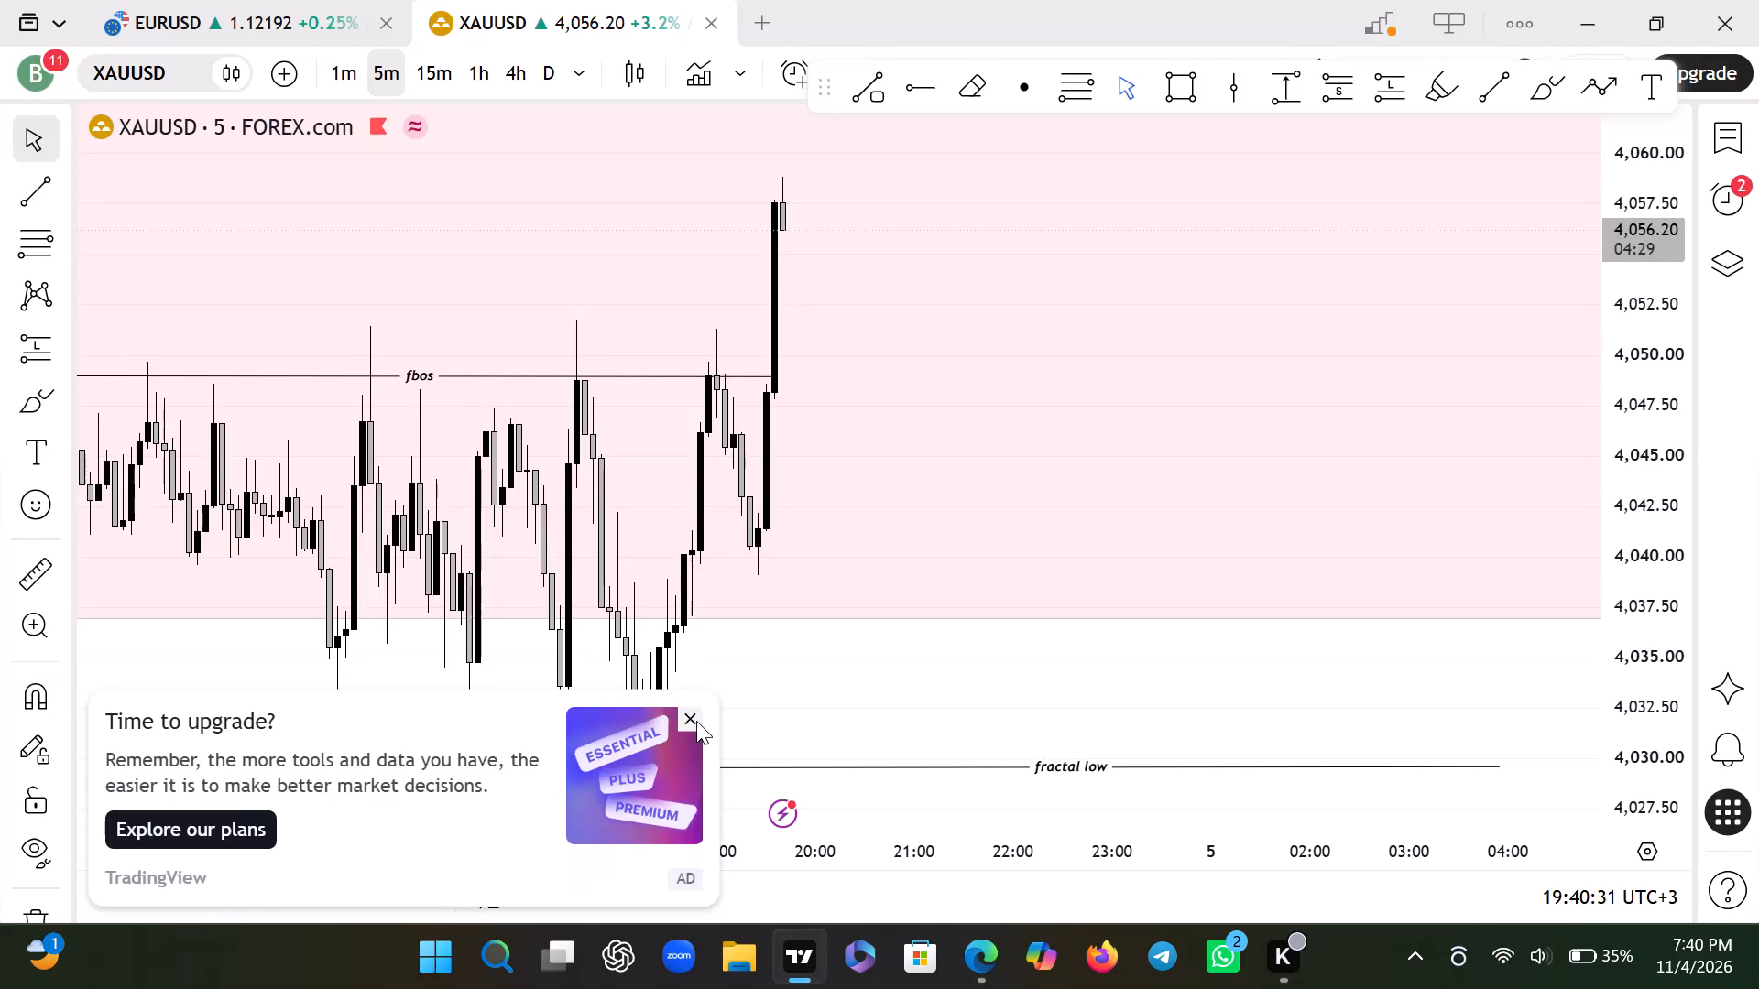
Dismiss the plan-upgrade advertisement covering the lower part of the XAUUSD 5-minute chart.
left_click(696, 721)
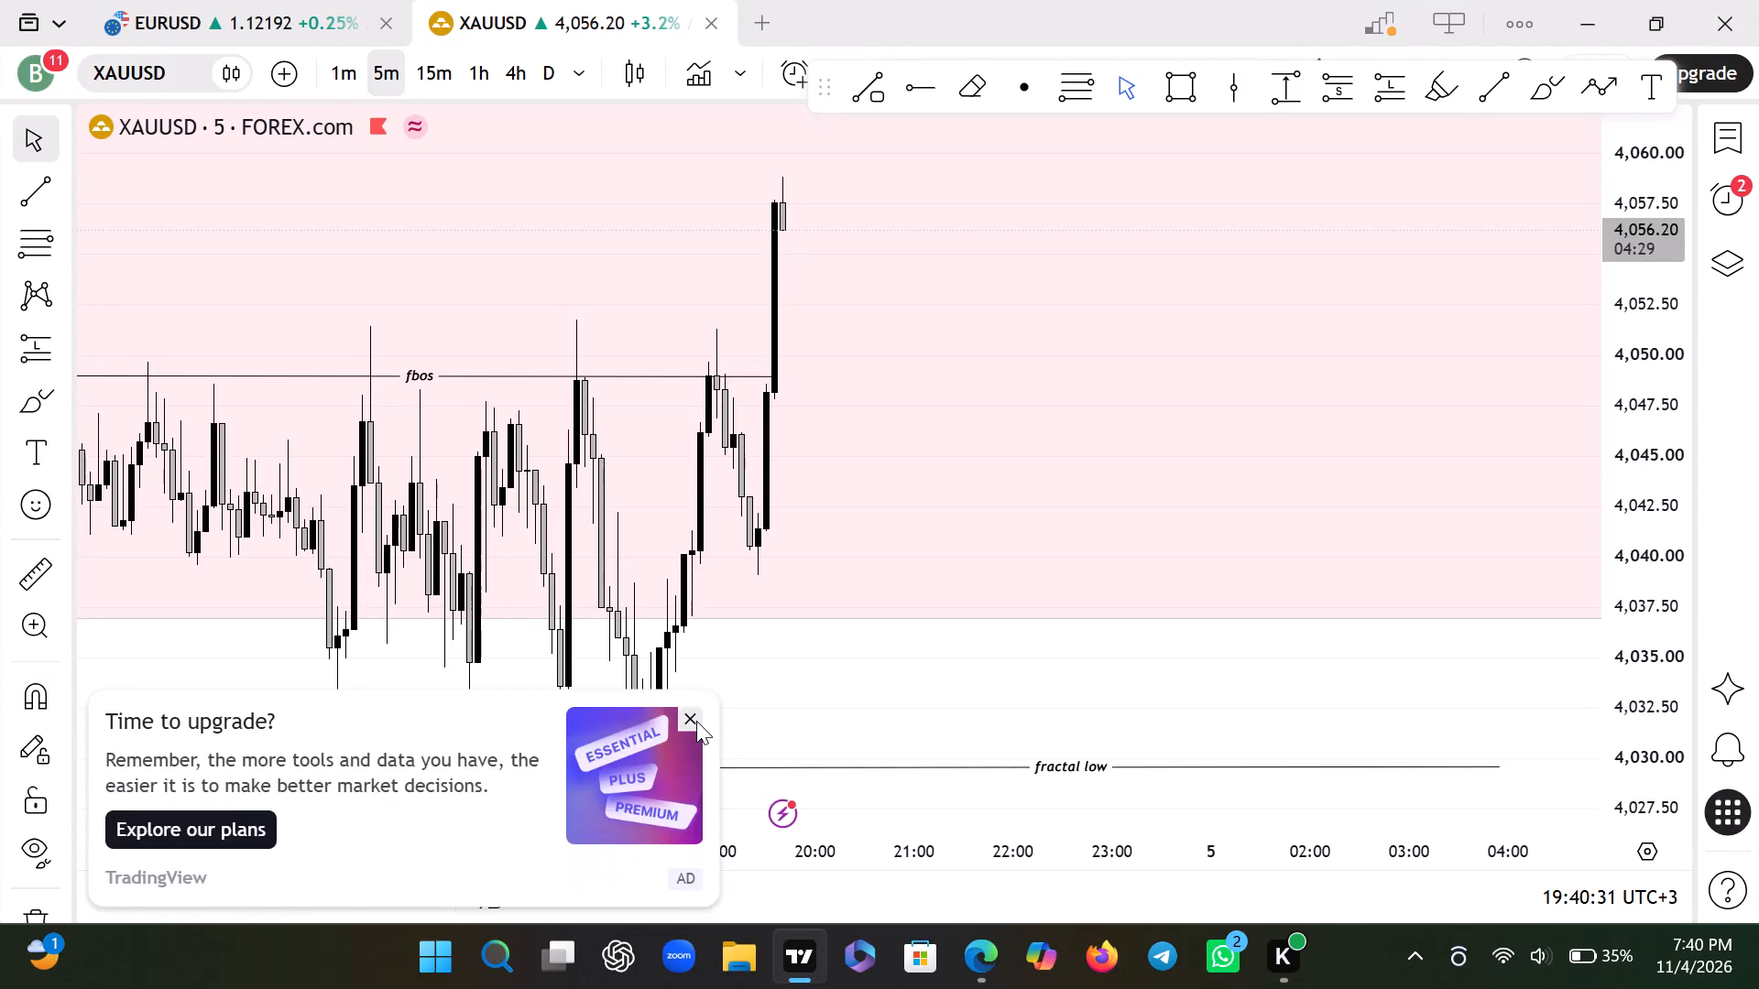
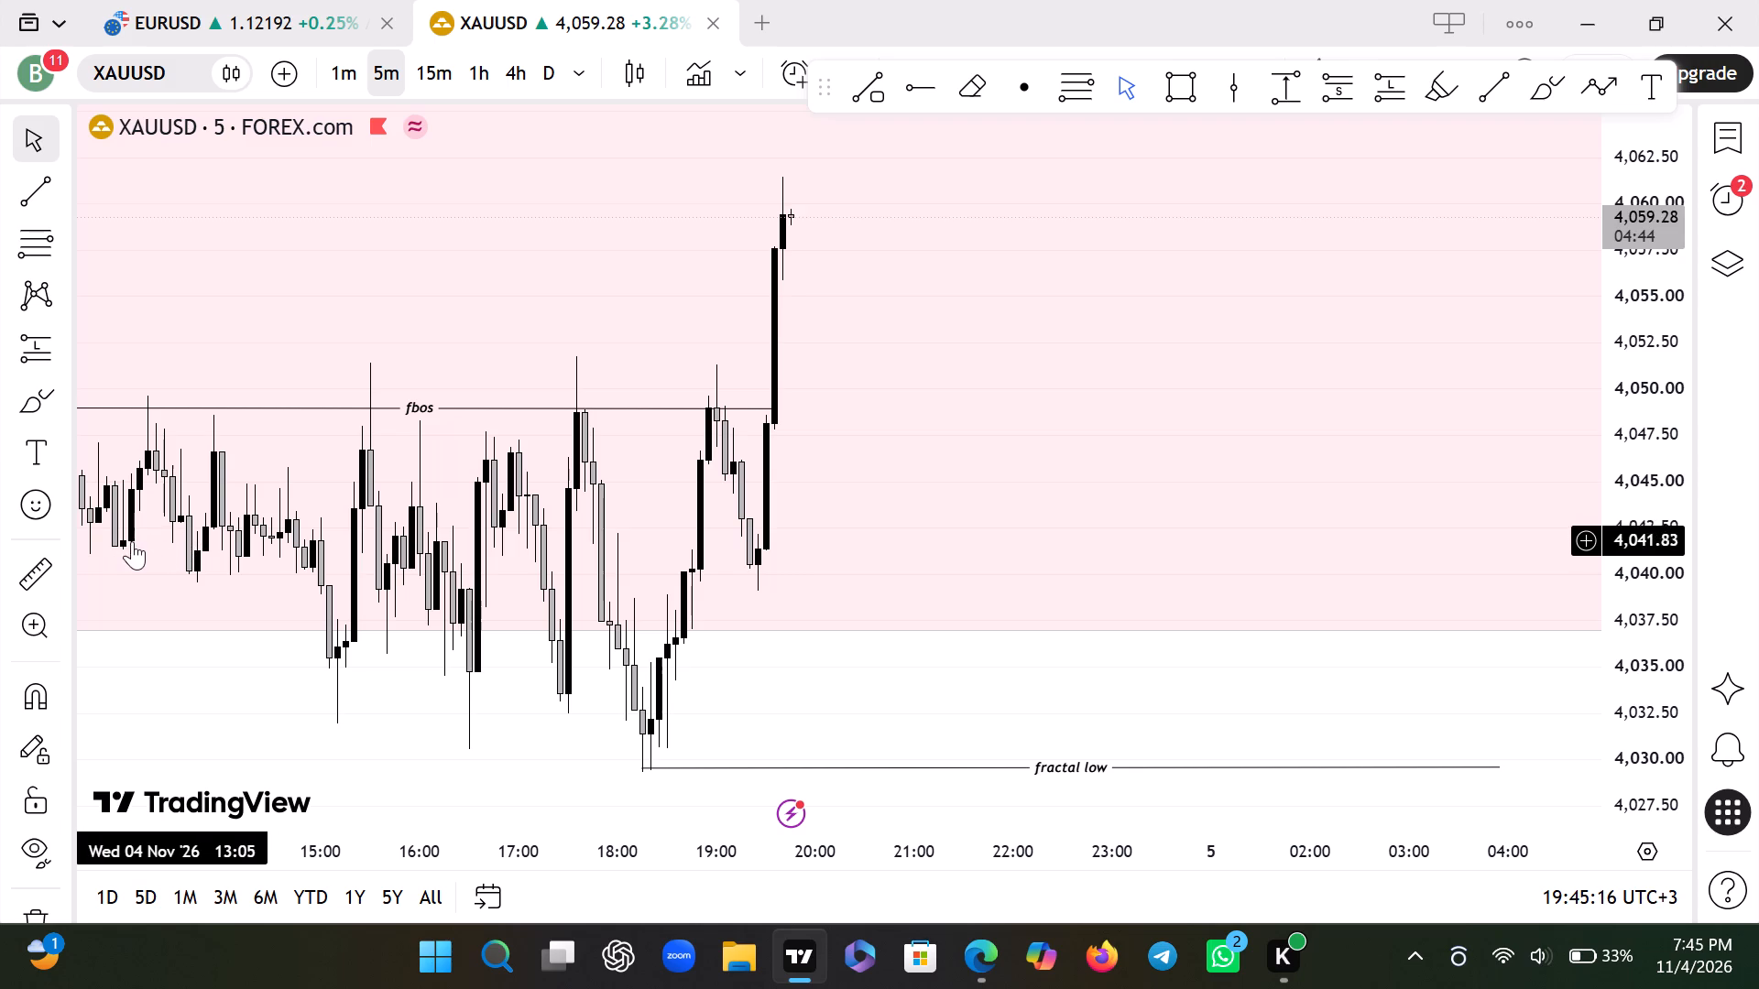
Check the EURUSD 5-minute chart and return to the XAUUSD 5-minute chart.
left_click(273, 1)
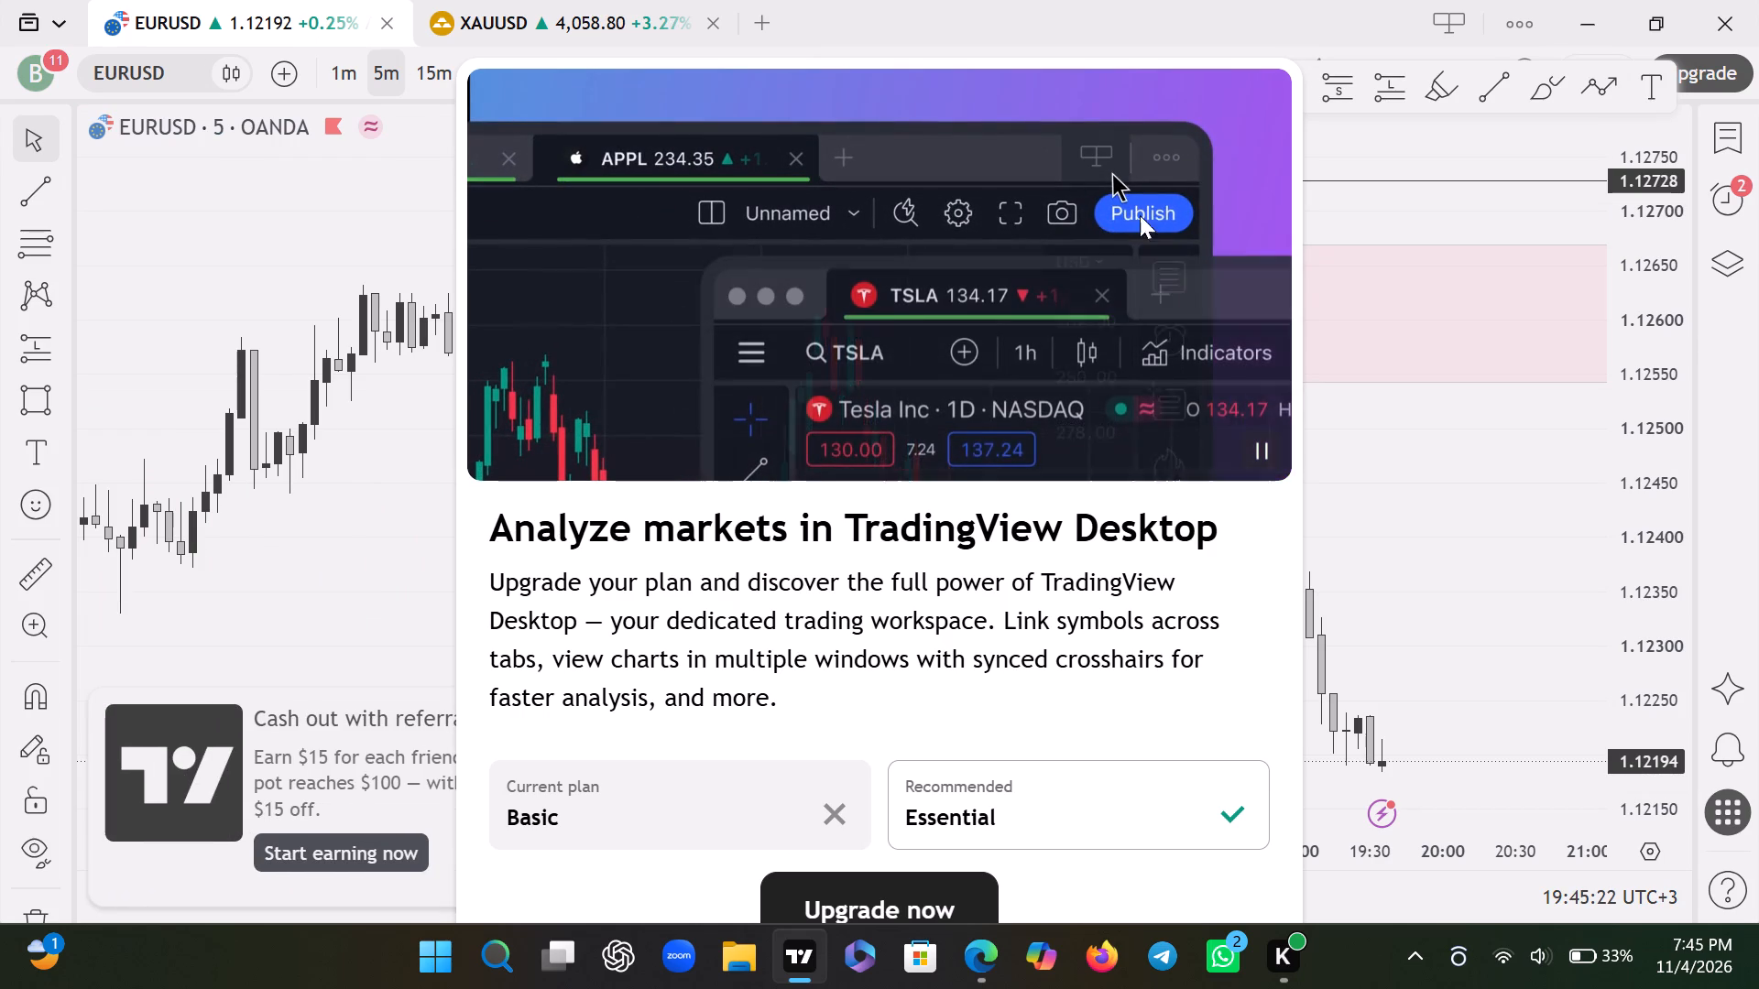
left_click(1398, 288)
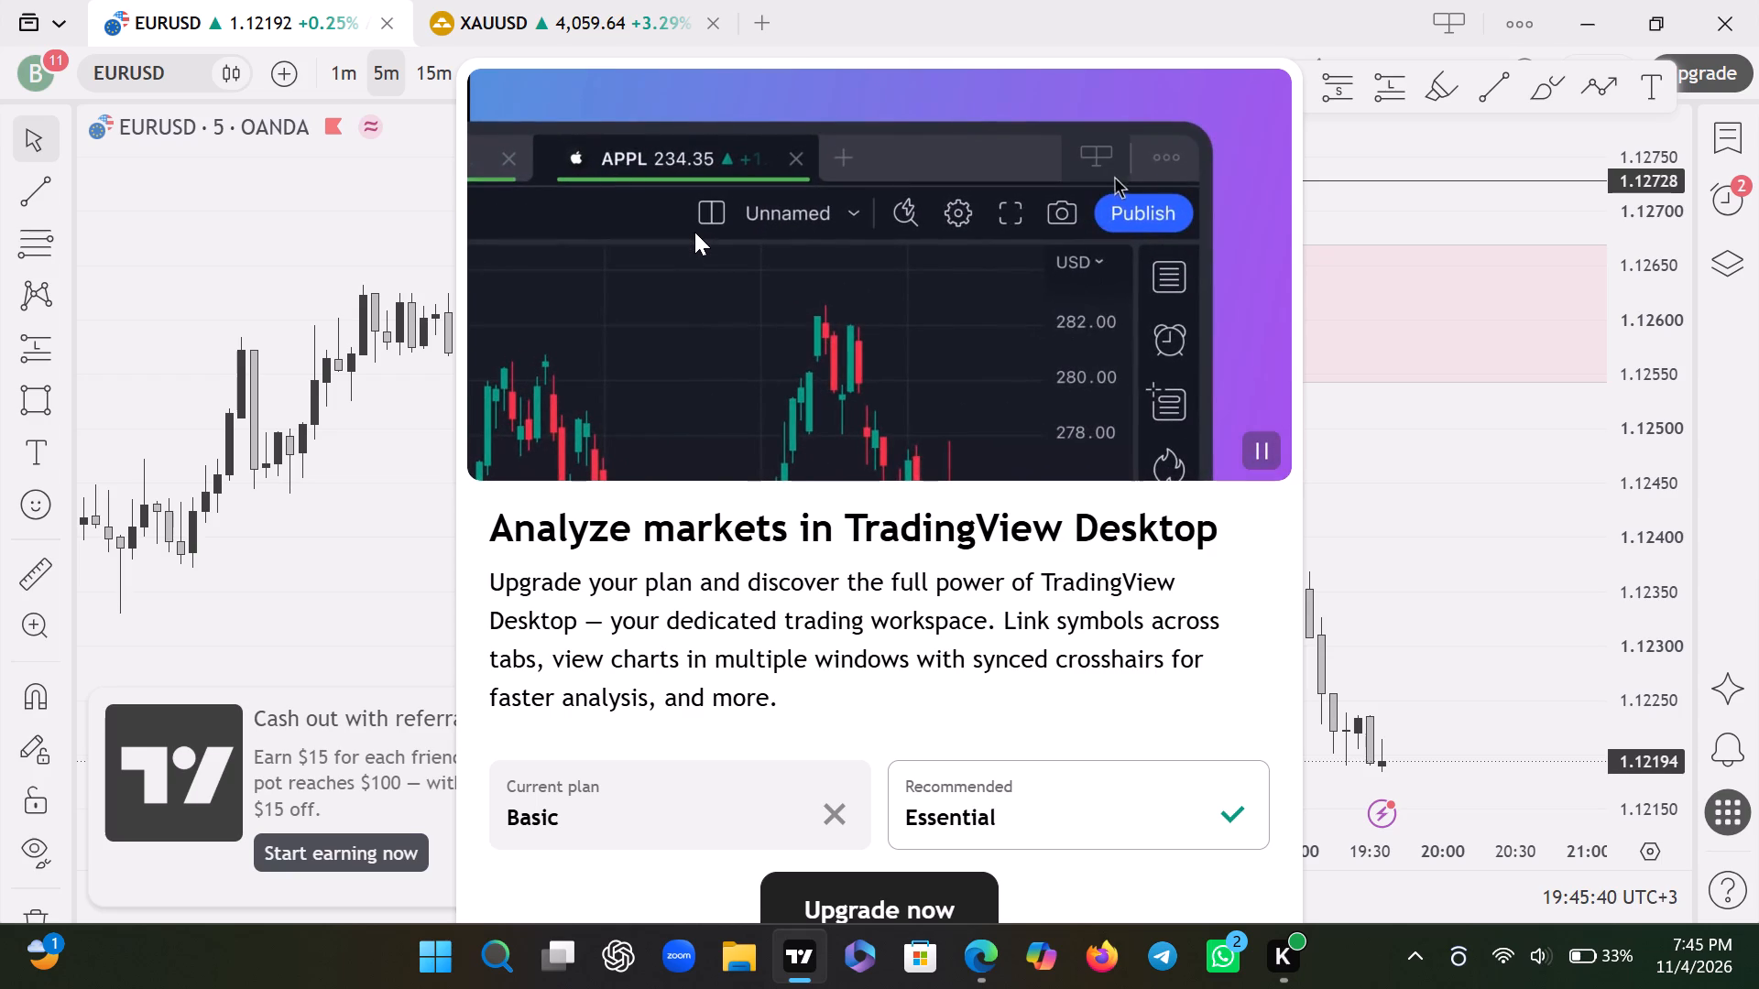
left_click(528, 0)
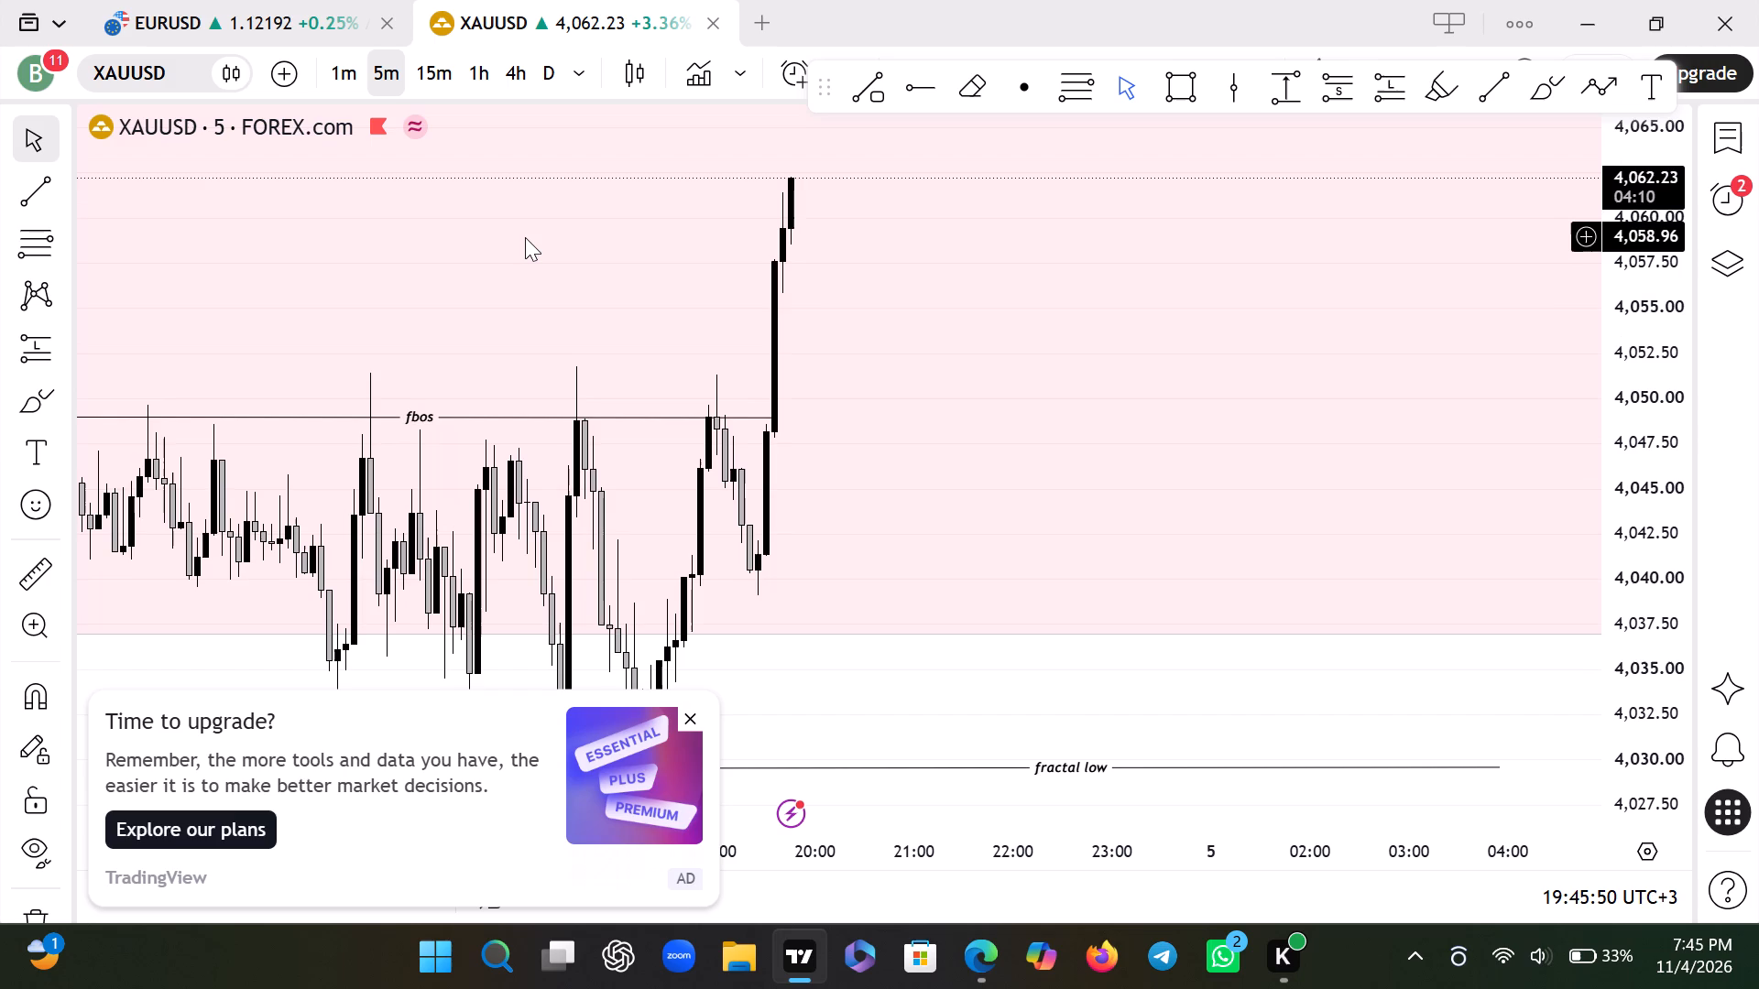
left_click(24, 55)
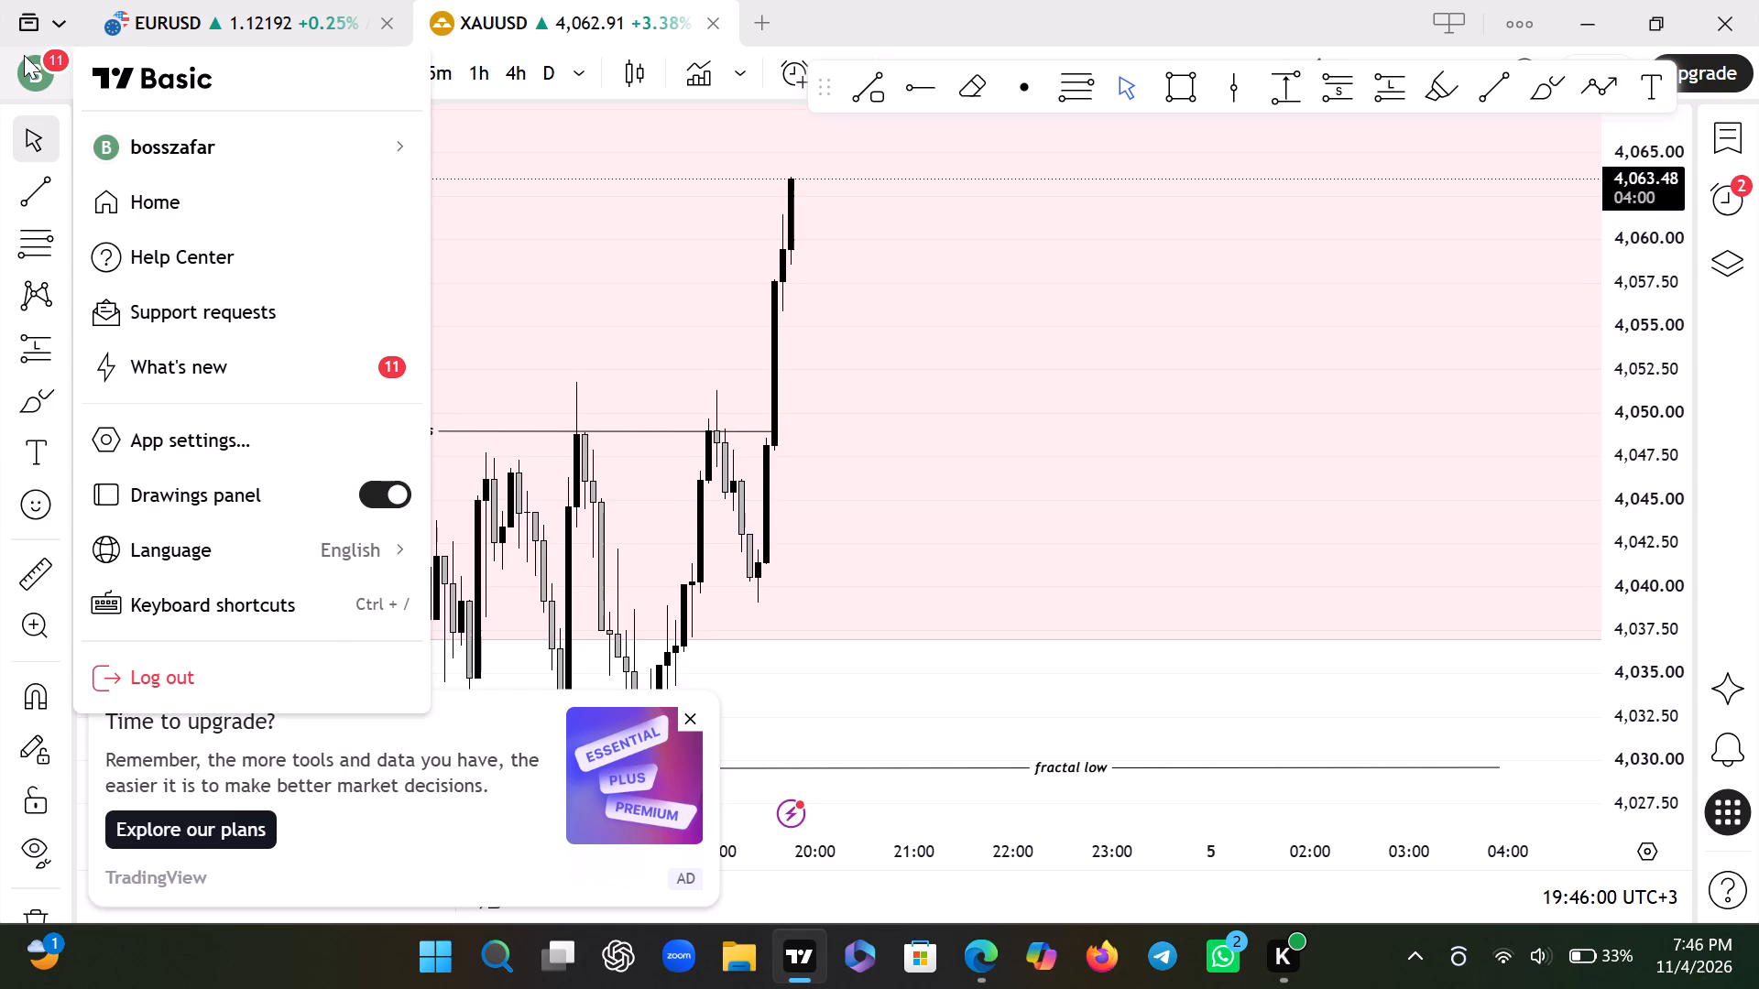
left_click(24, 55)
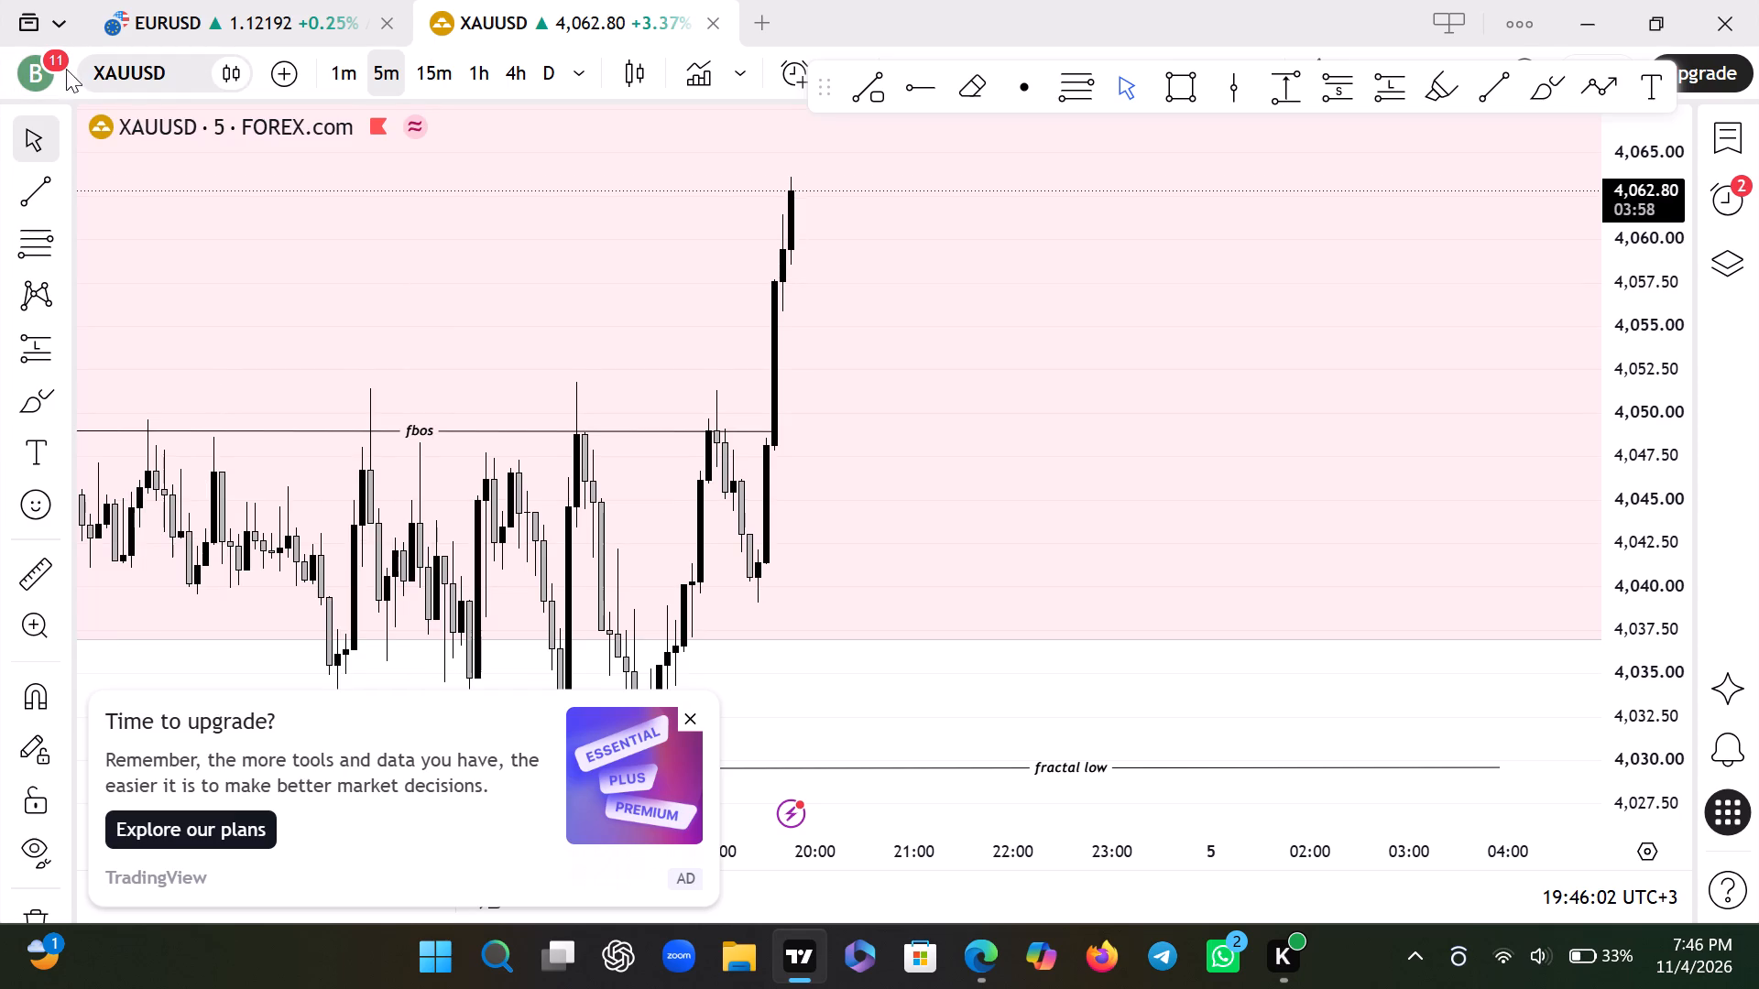
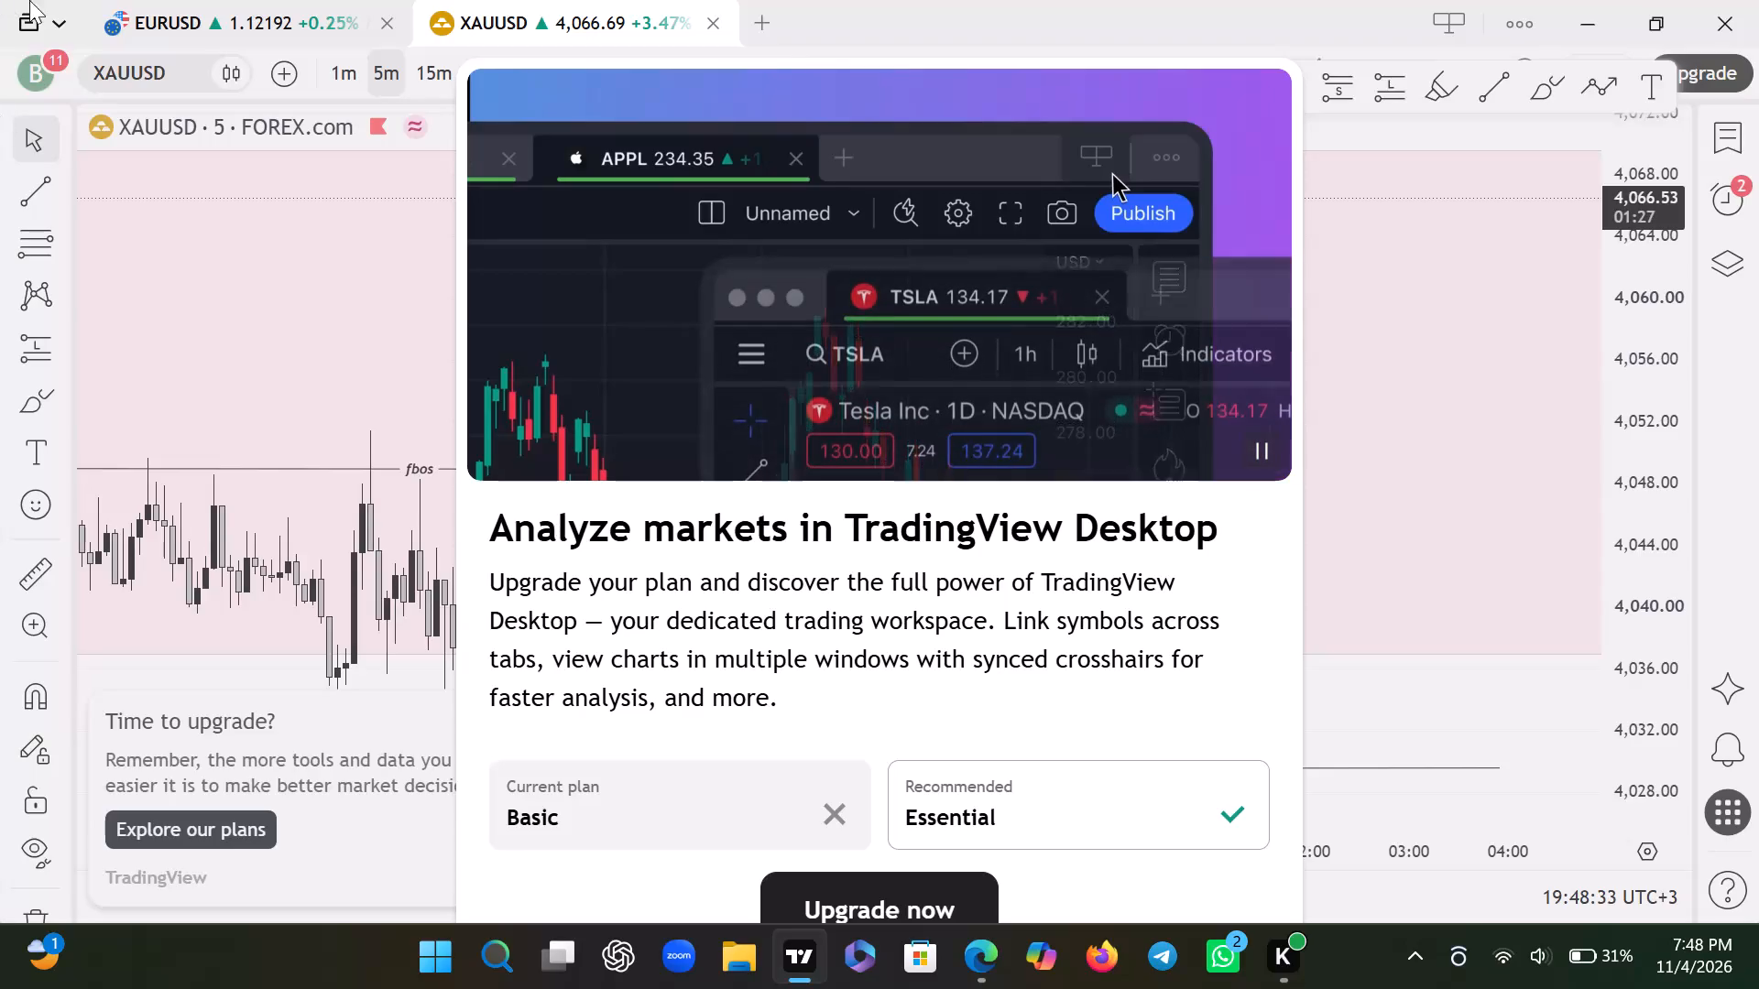
Reopen the saved zafar layout in a new tab and close the XAUUSD tab covered by the upgrade offer.
left_click(253, 0)
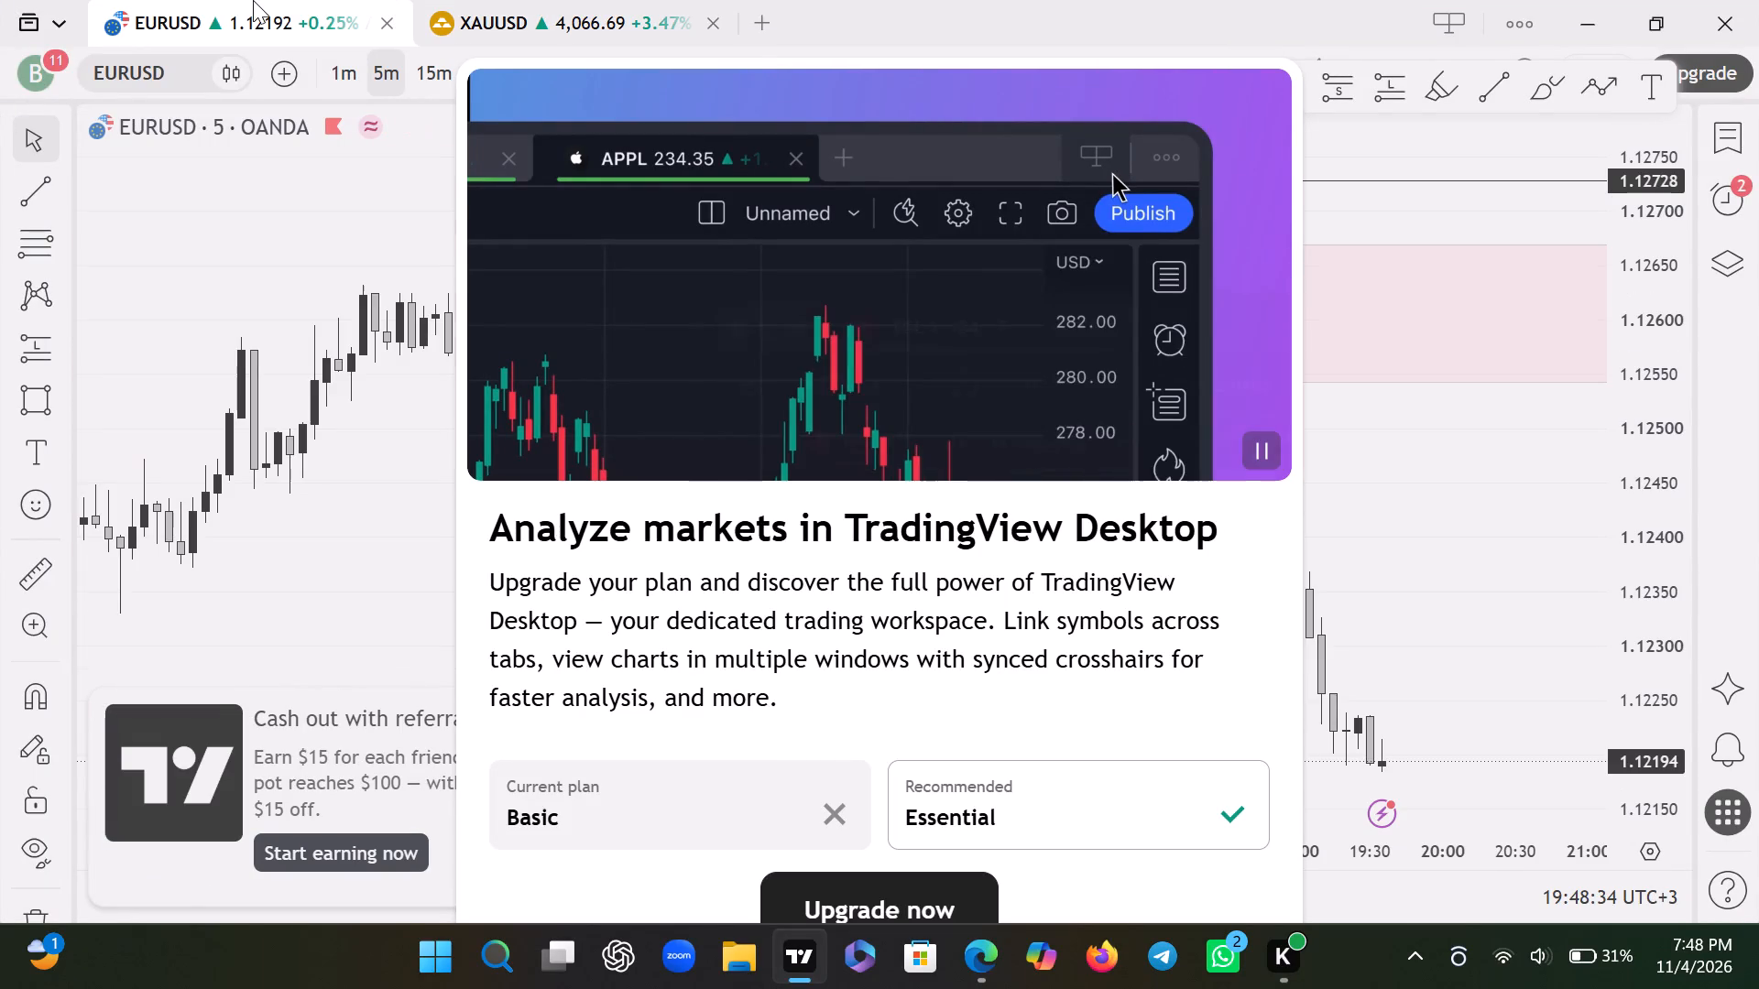
left_click(761, 15)
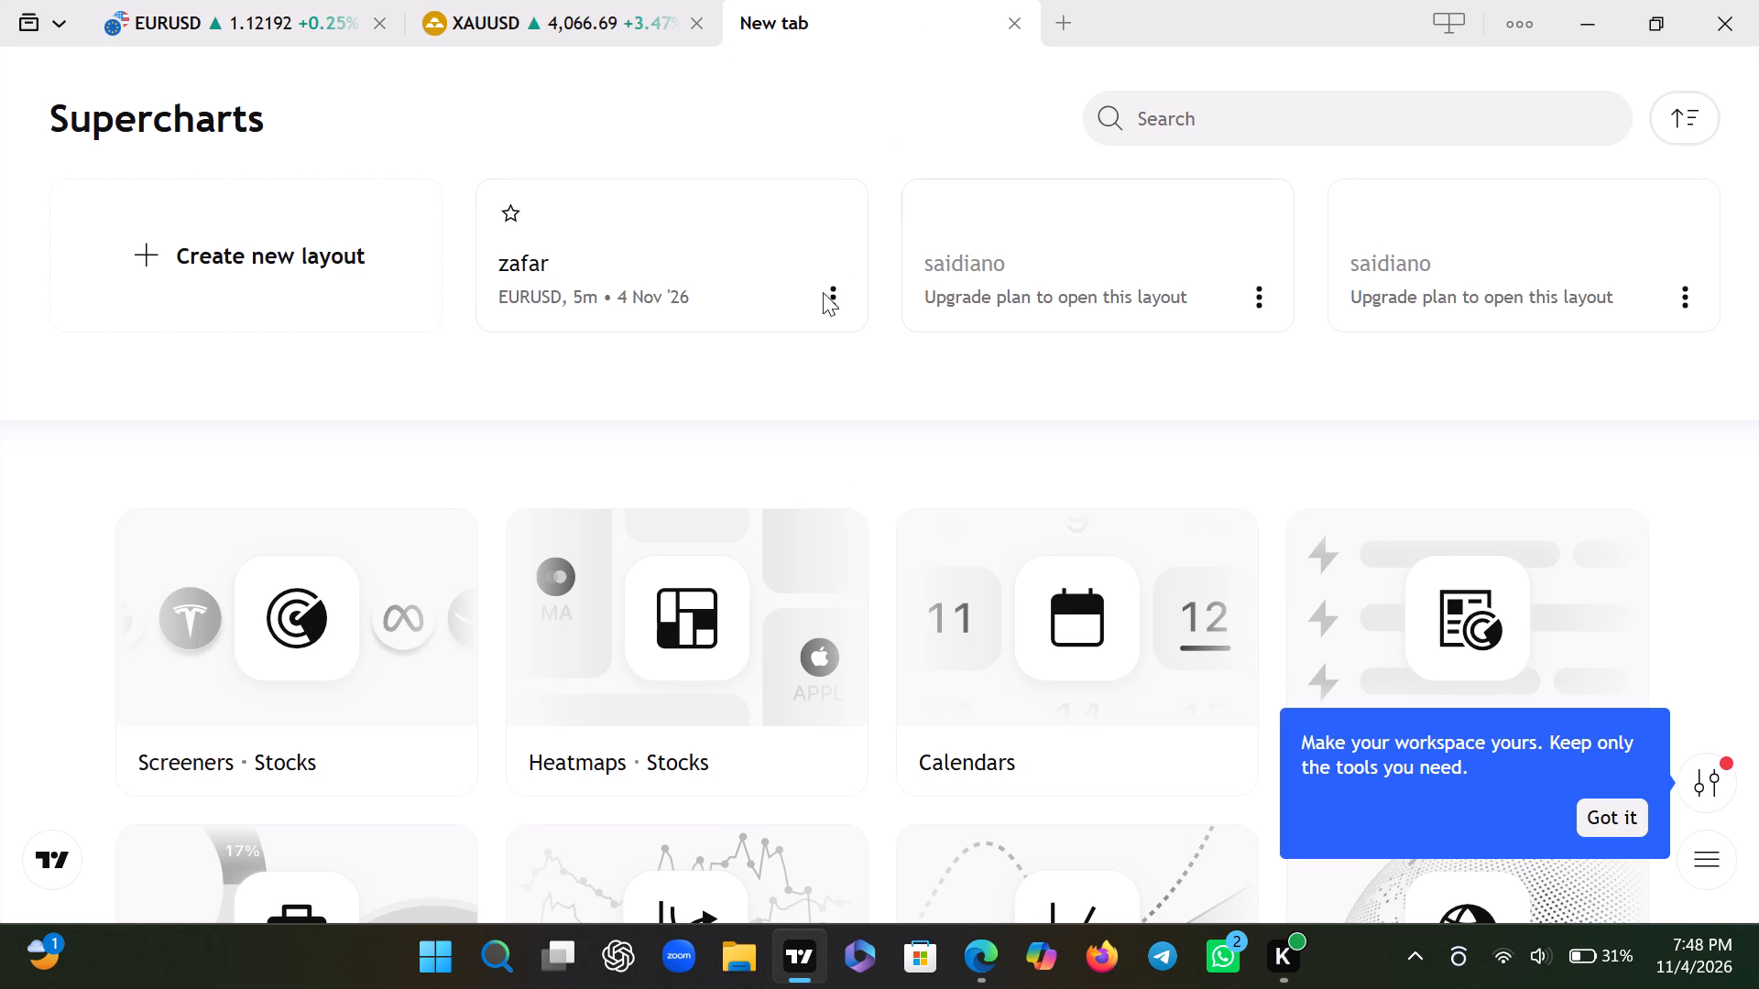
left_click(659, 262)
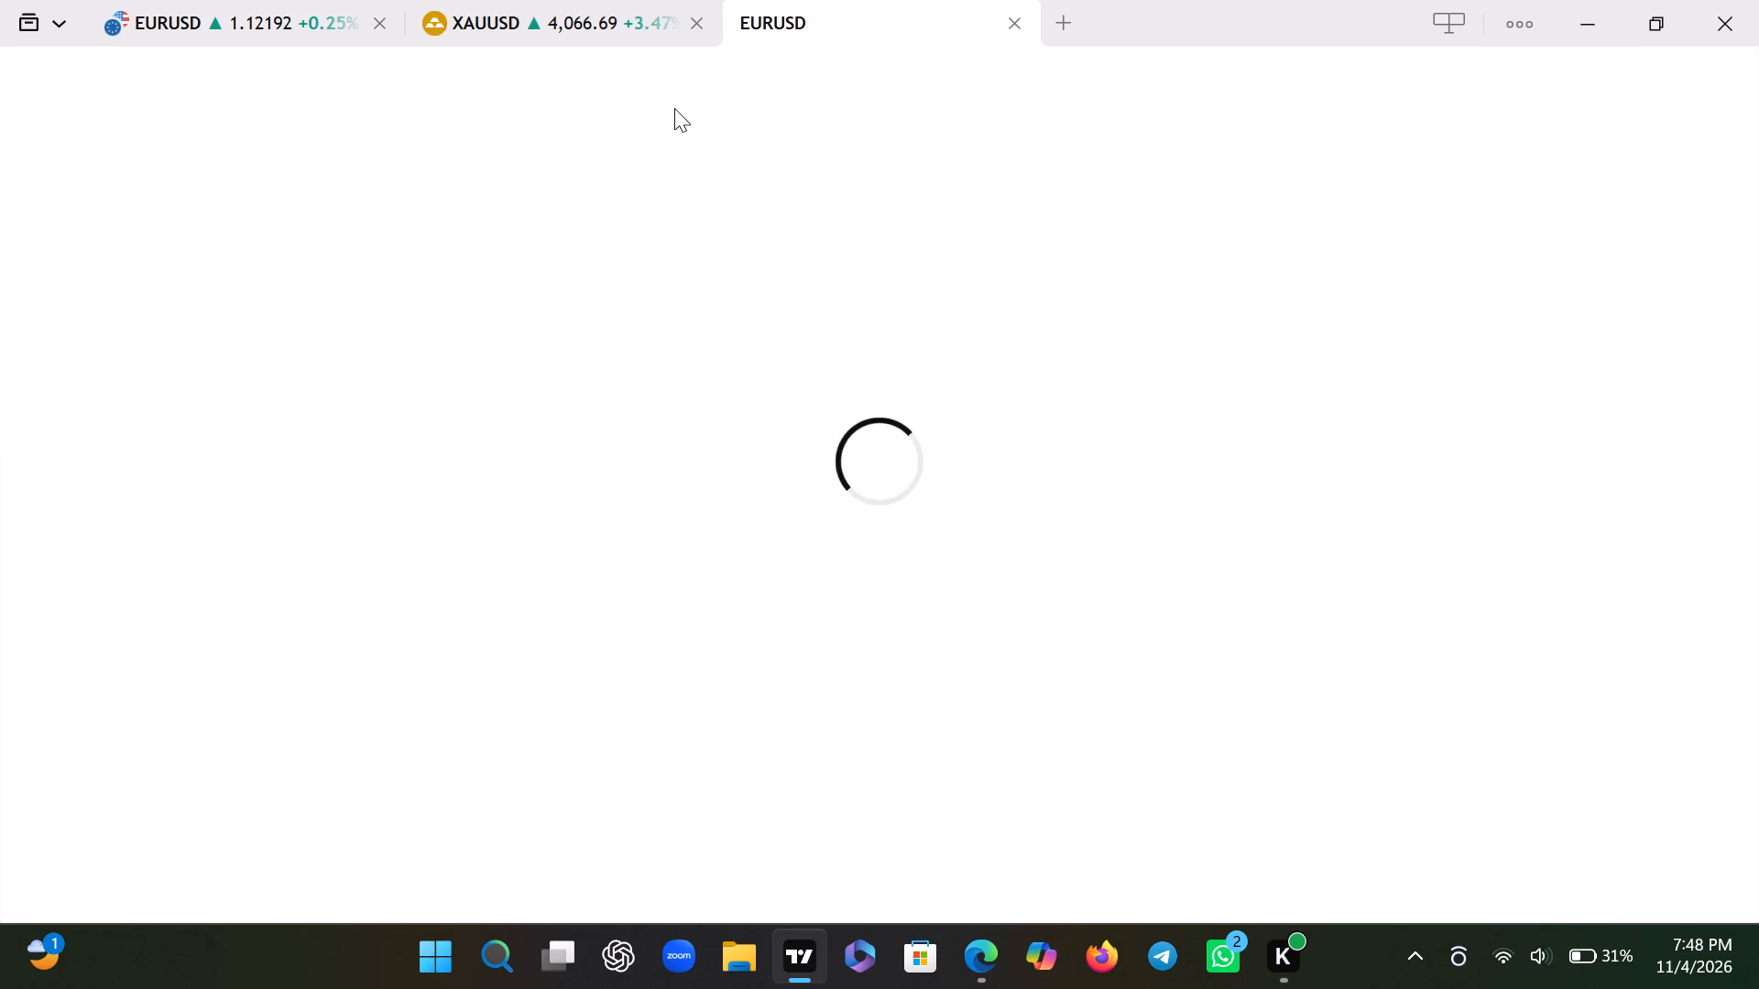
left_click(610, 34)
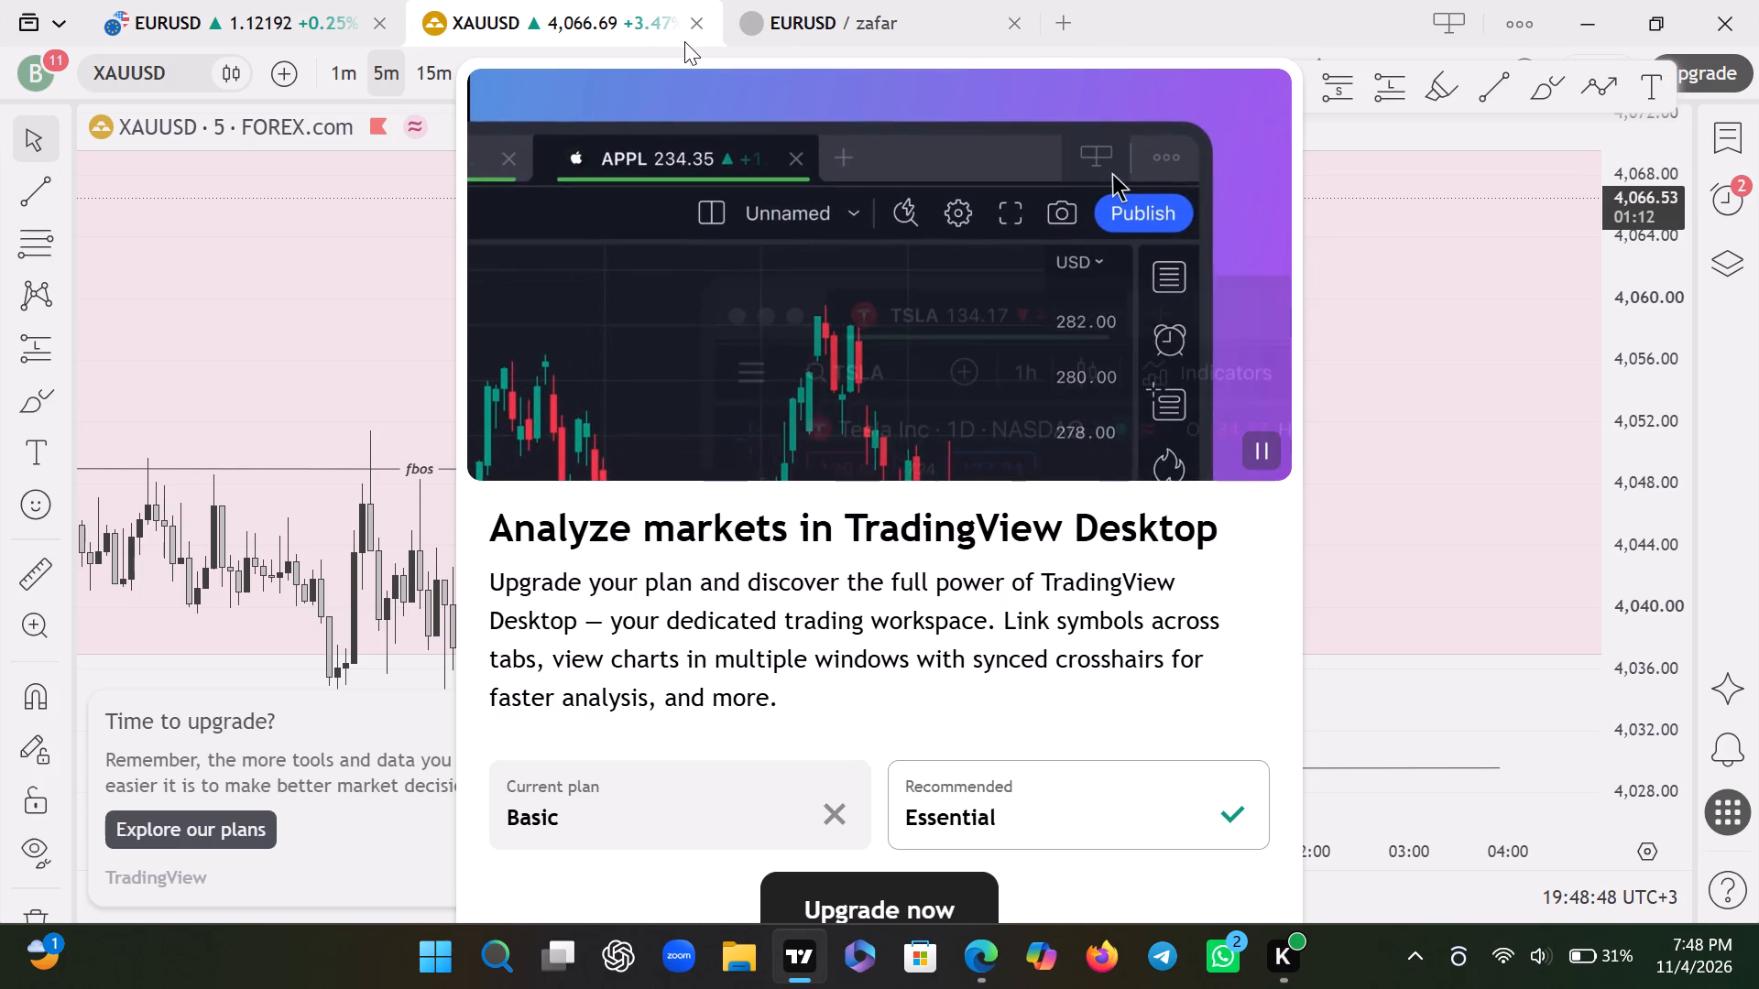
left_click(697, 21)
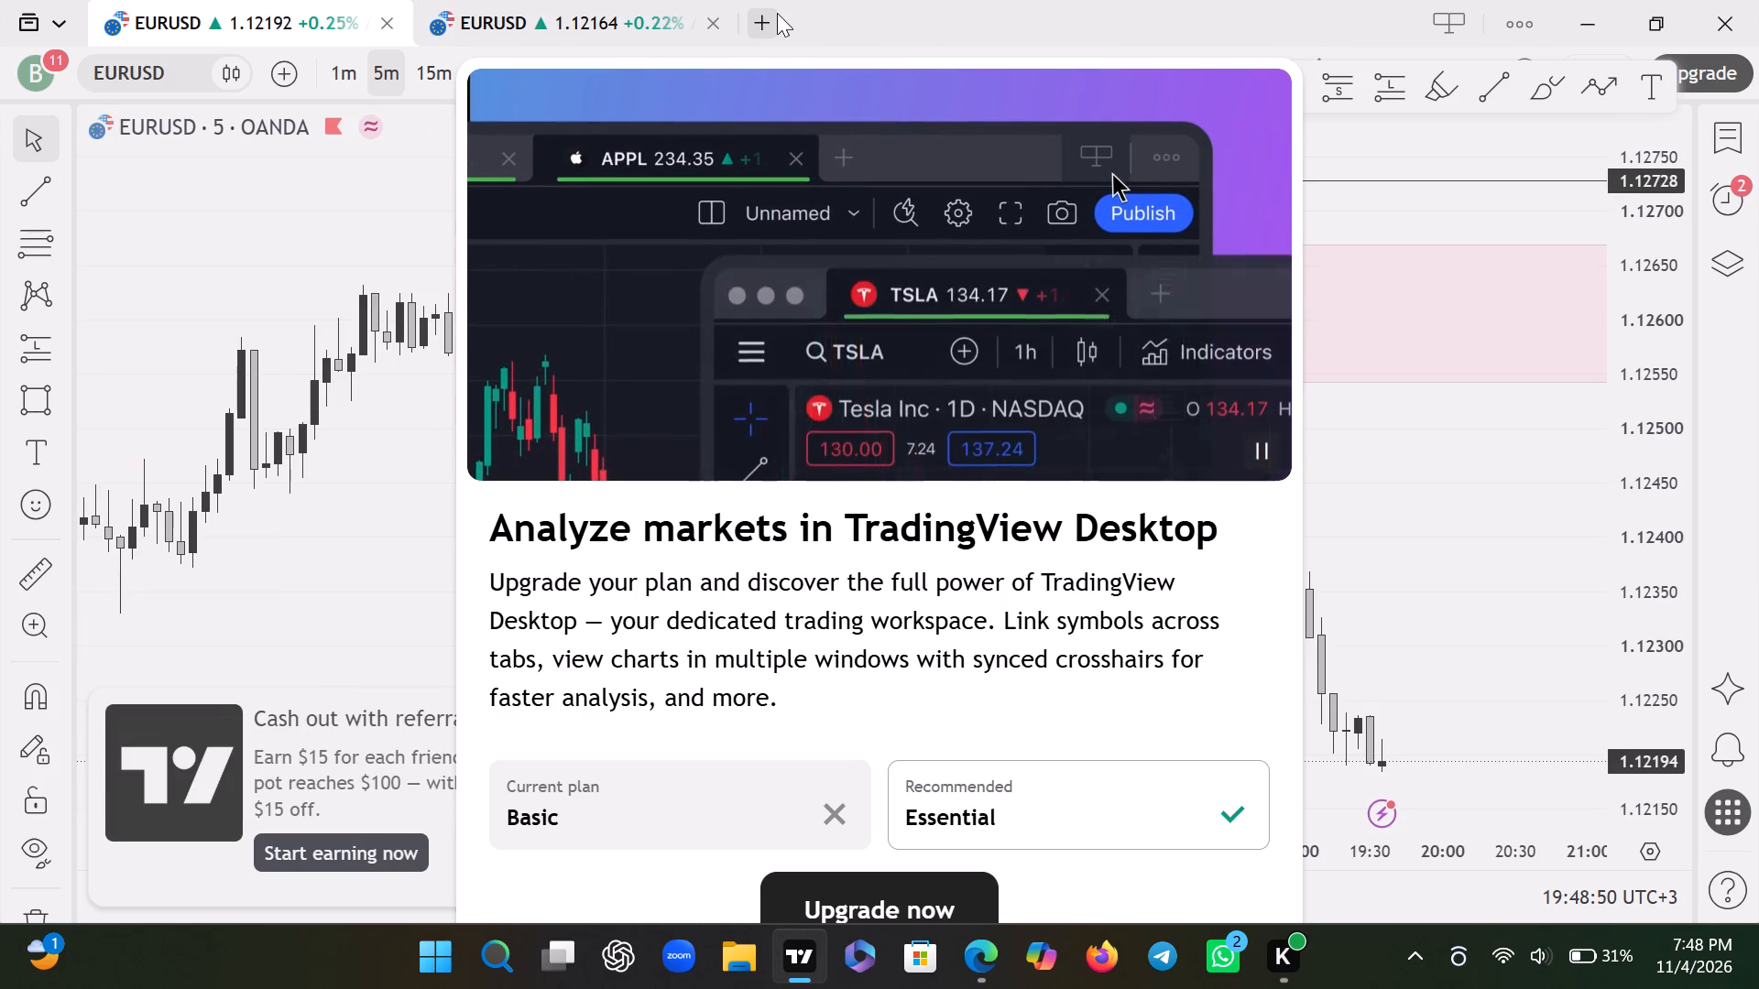
Open another new tab and look over the reopened EURUSD 5-minute chart and the new tab's saved layouts.
left_click(777, 13)
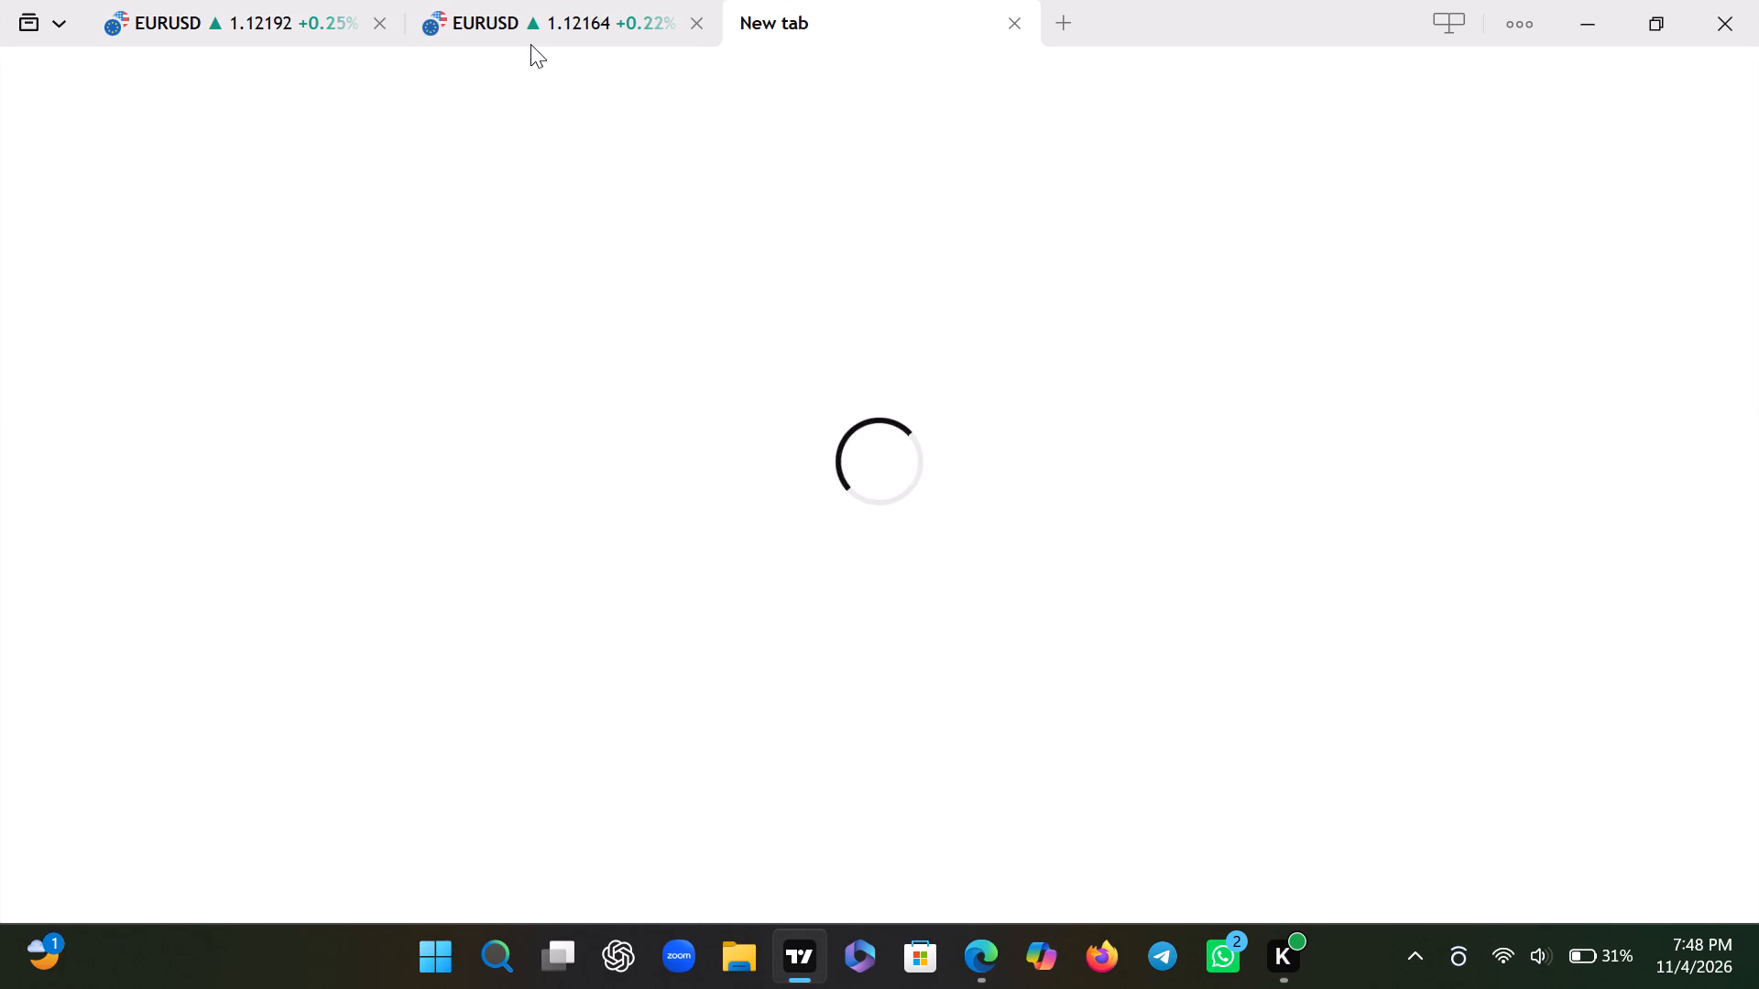
left_click(520, 0)
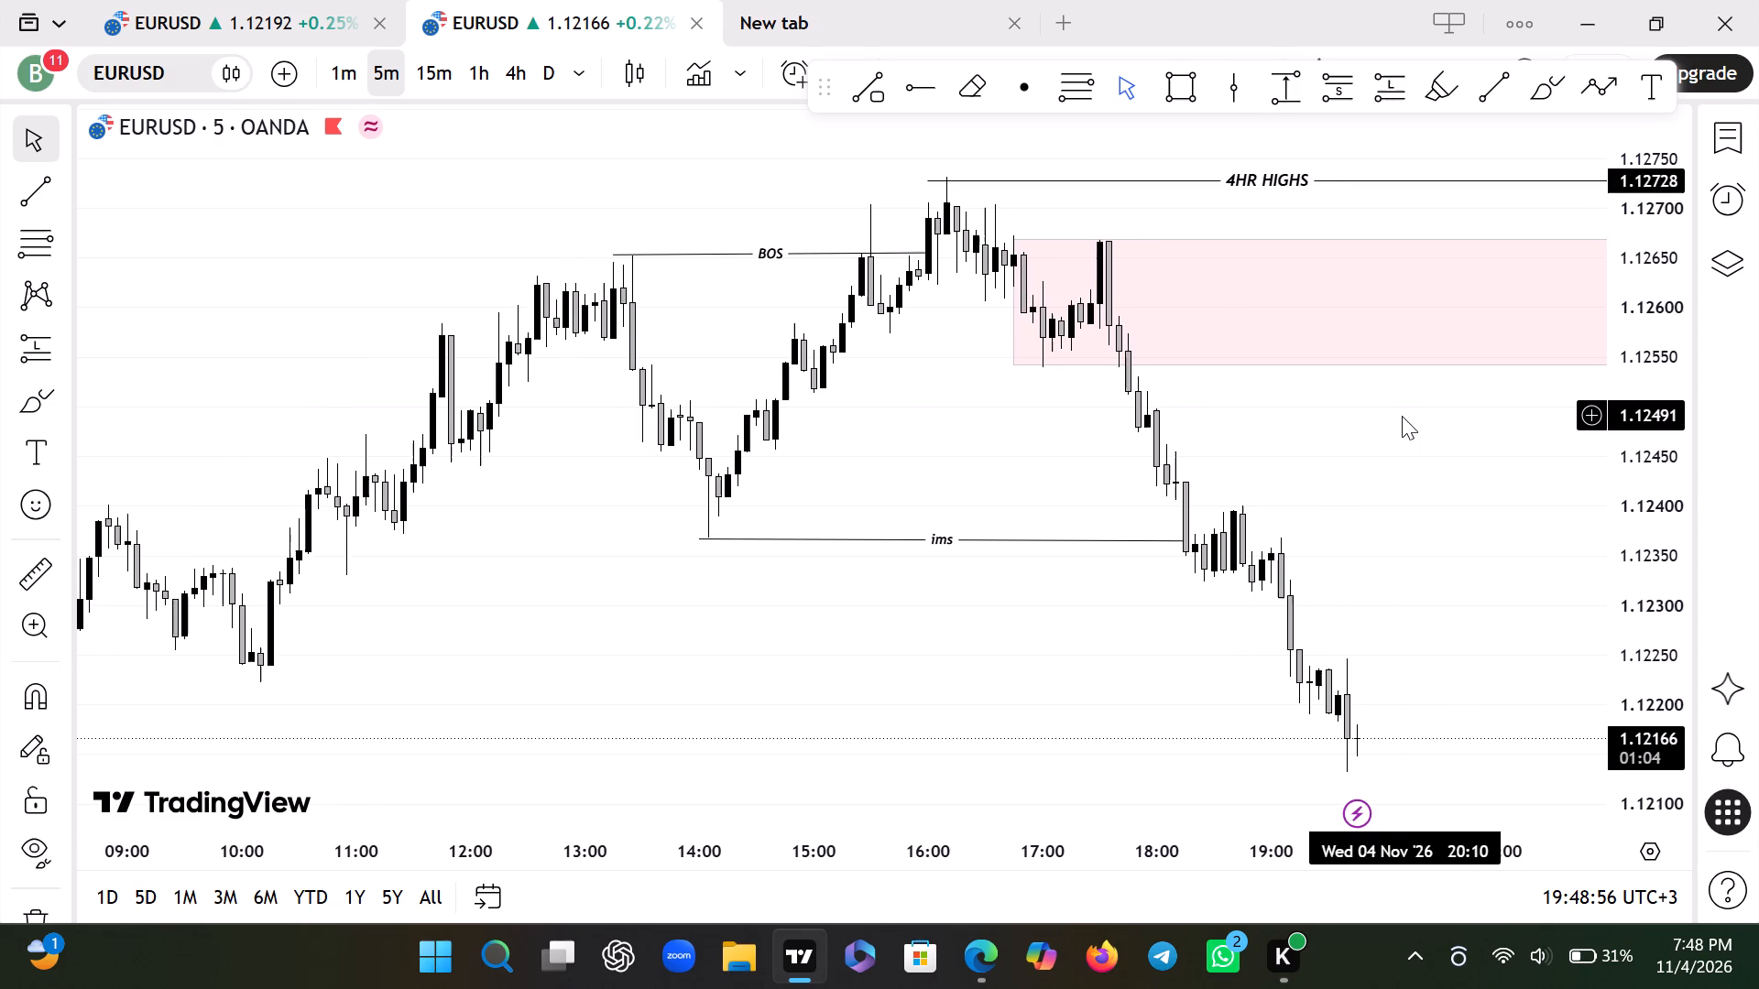
left_click_drag(1402, 416, 972, 397)
left_click(874, 0)
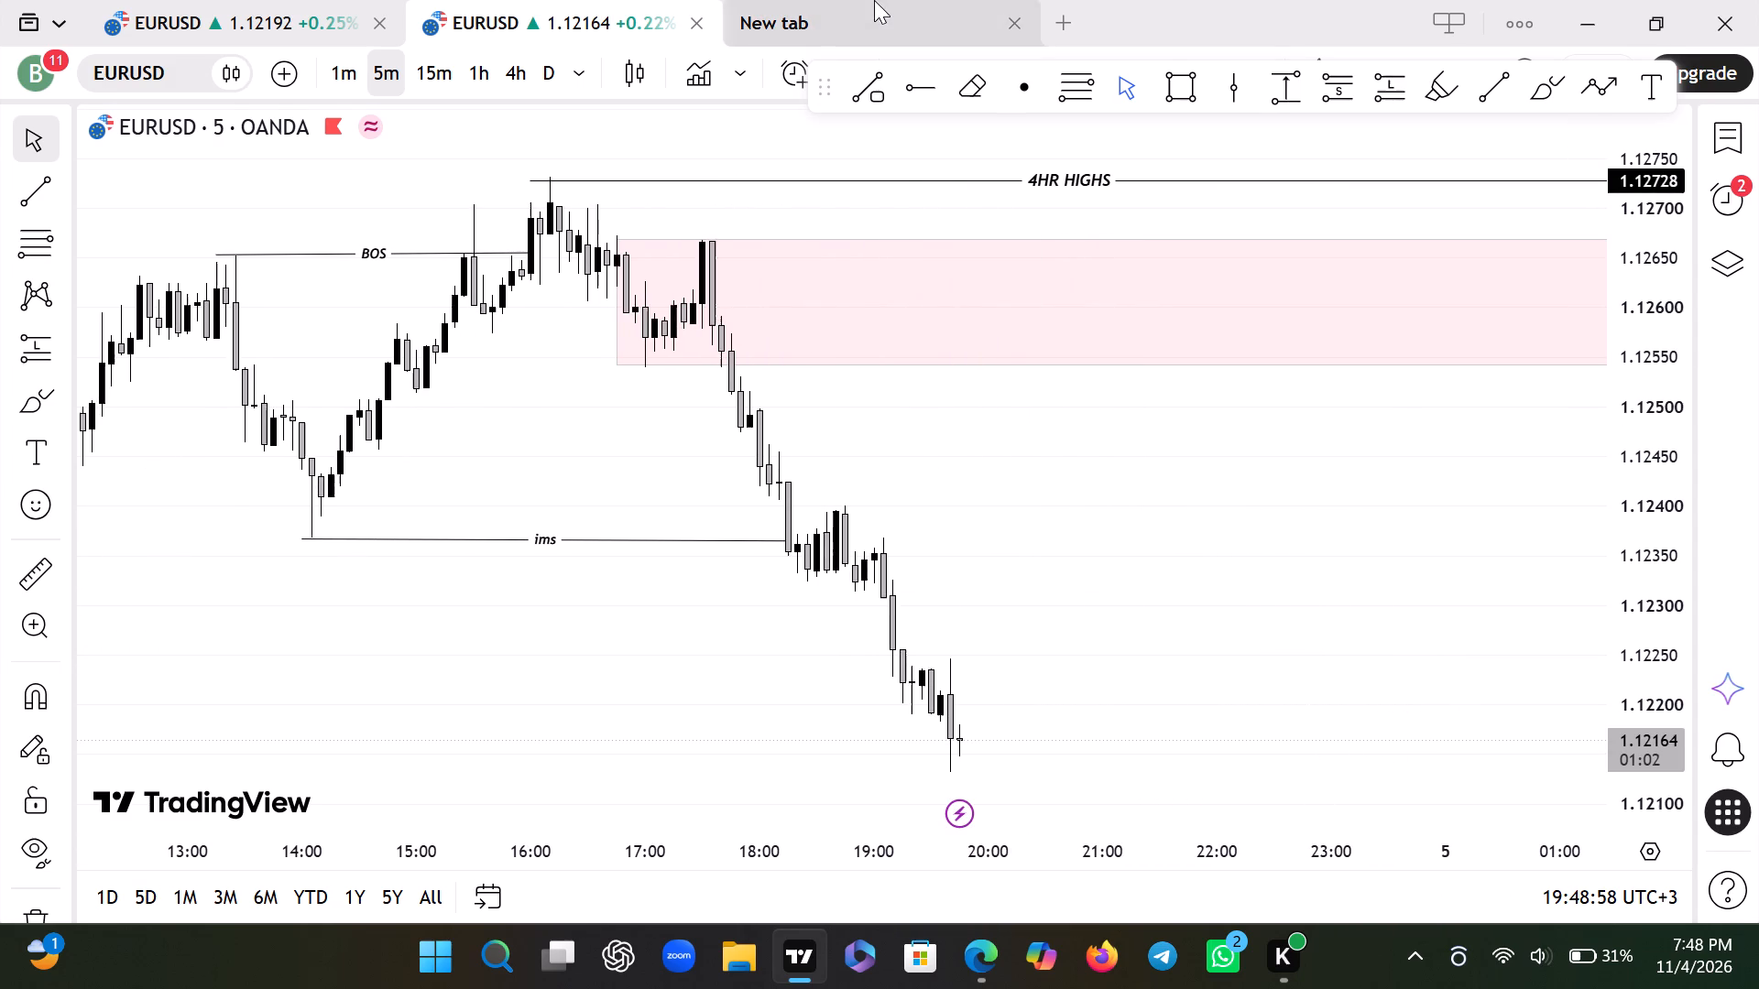
scroll(843, 577, "down", 2)
scroll(843, 577, "up", 3)
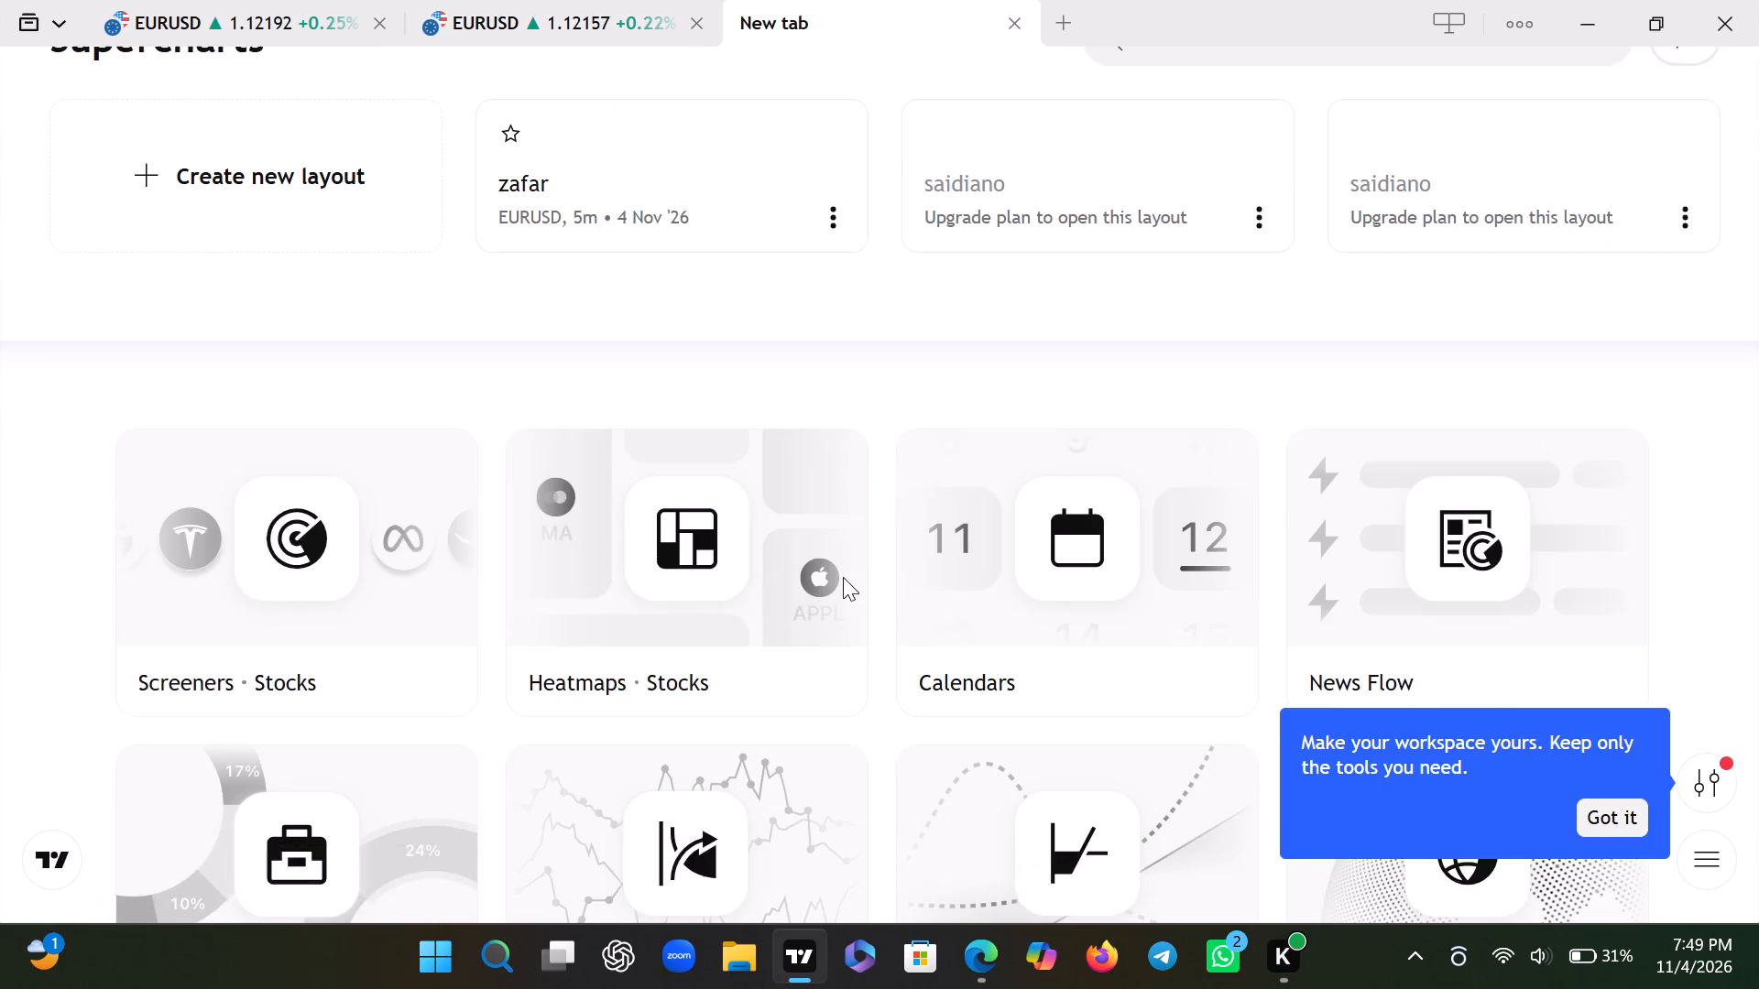
scroll(843, 577, "up", 1)
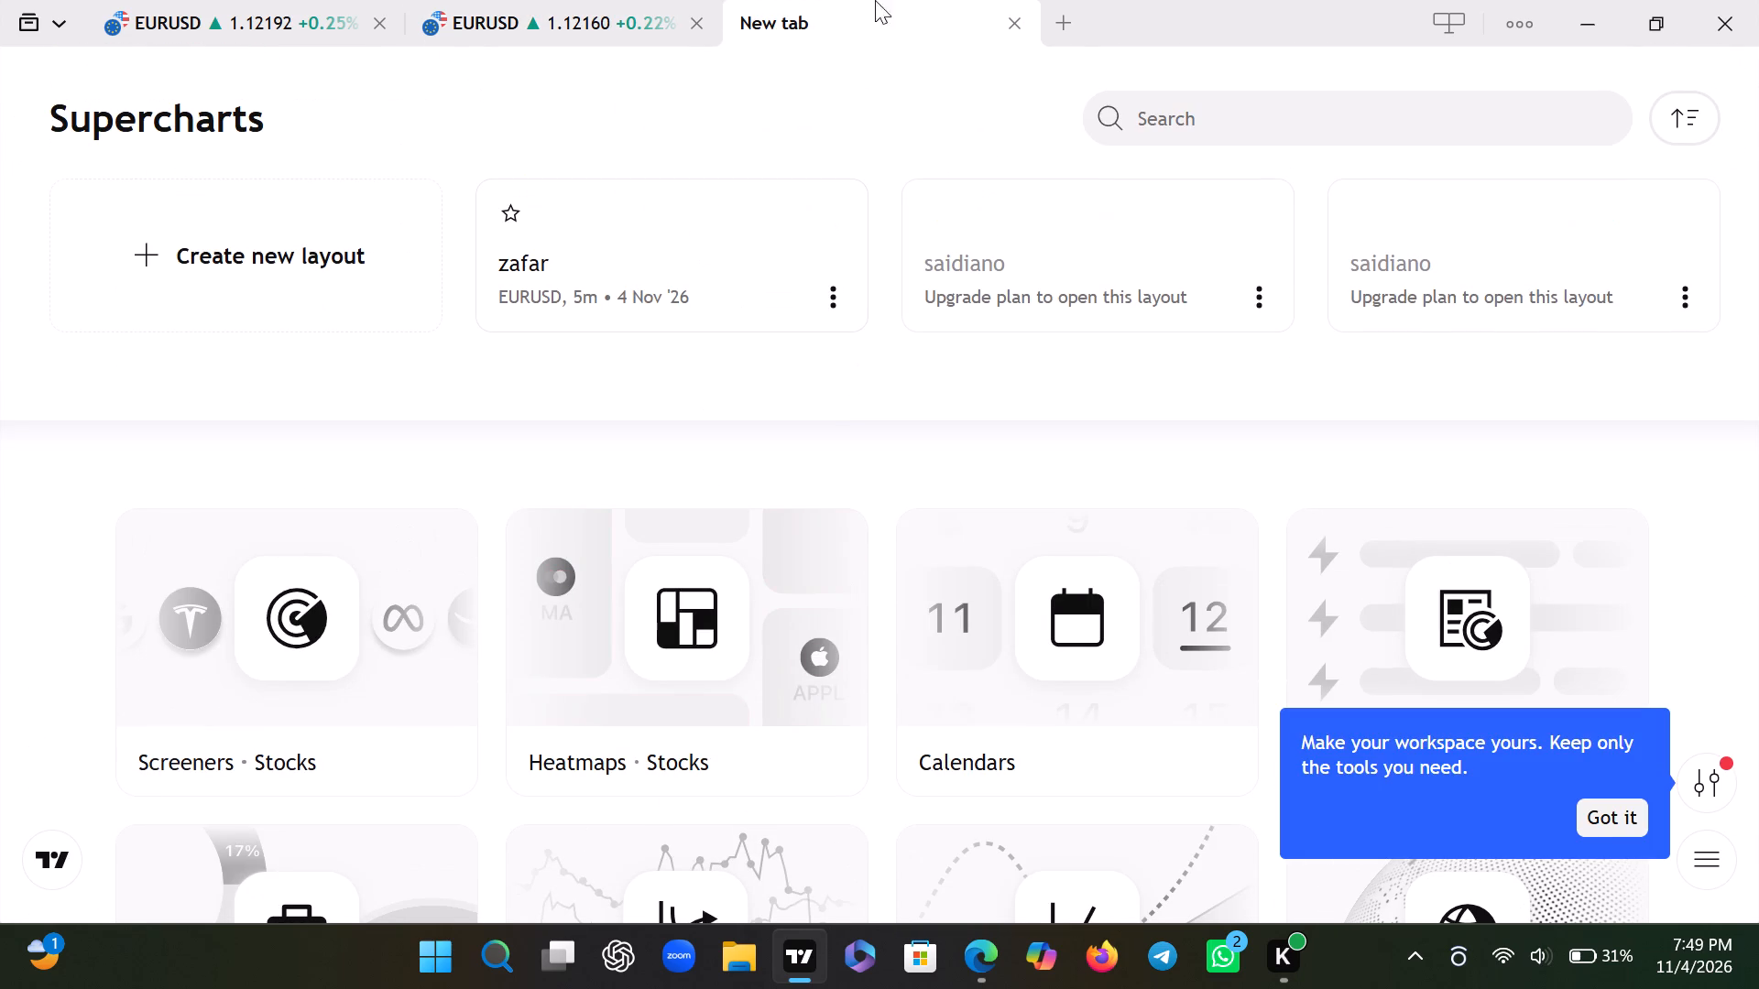
Switch the reopened zafar layout's 5-minute chart from EURUSD to XAUUSD.
left_click(674, 5)
key("Up")
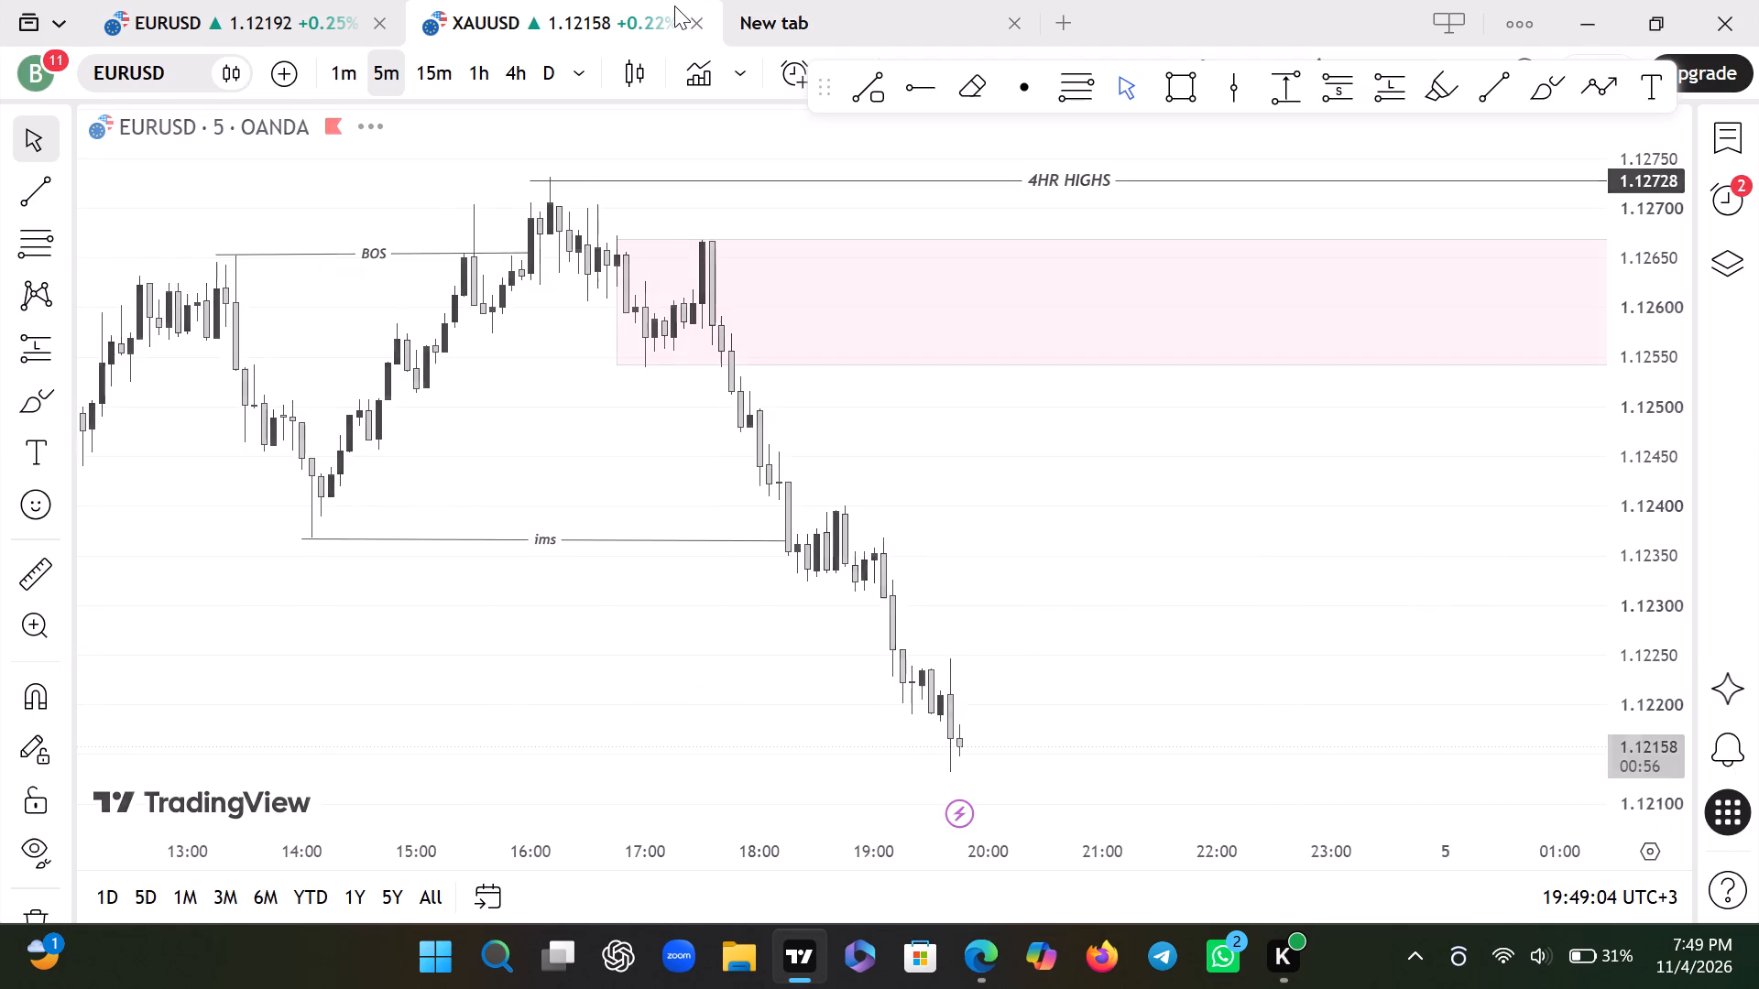
key("Down")
key("Up")
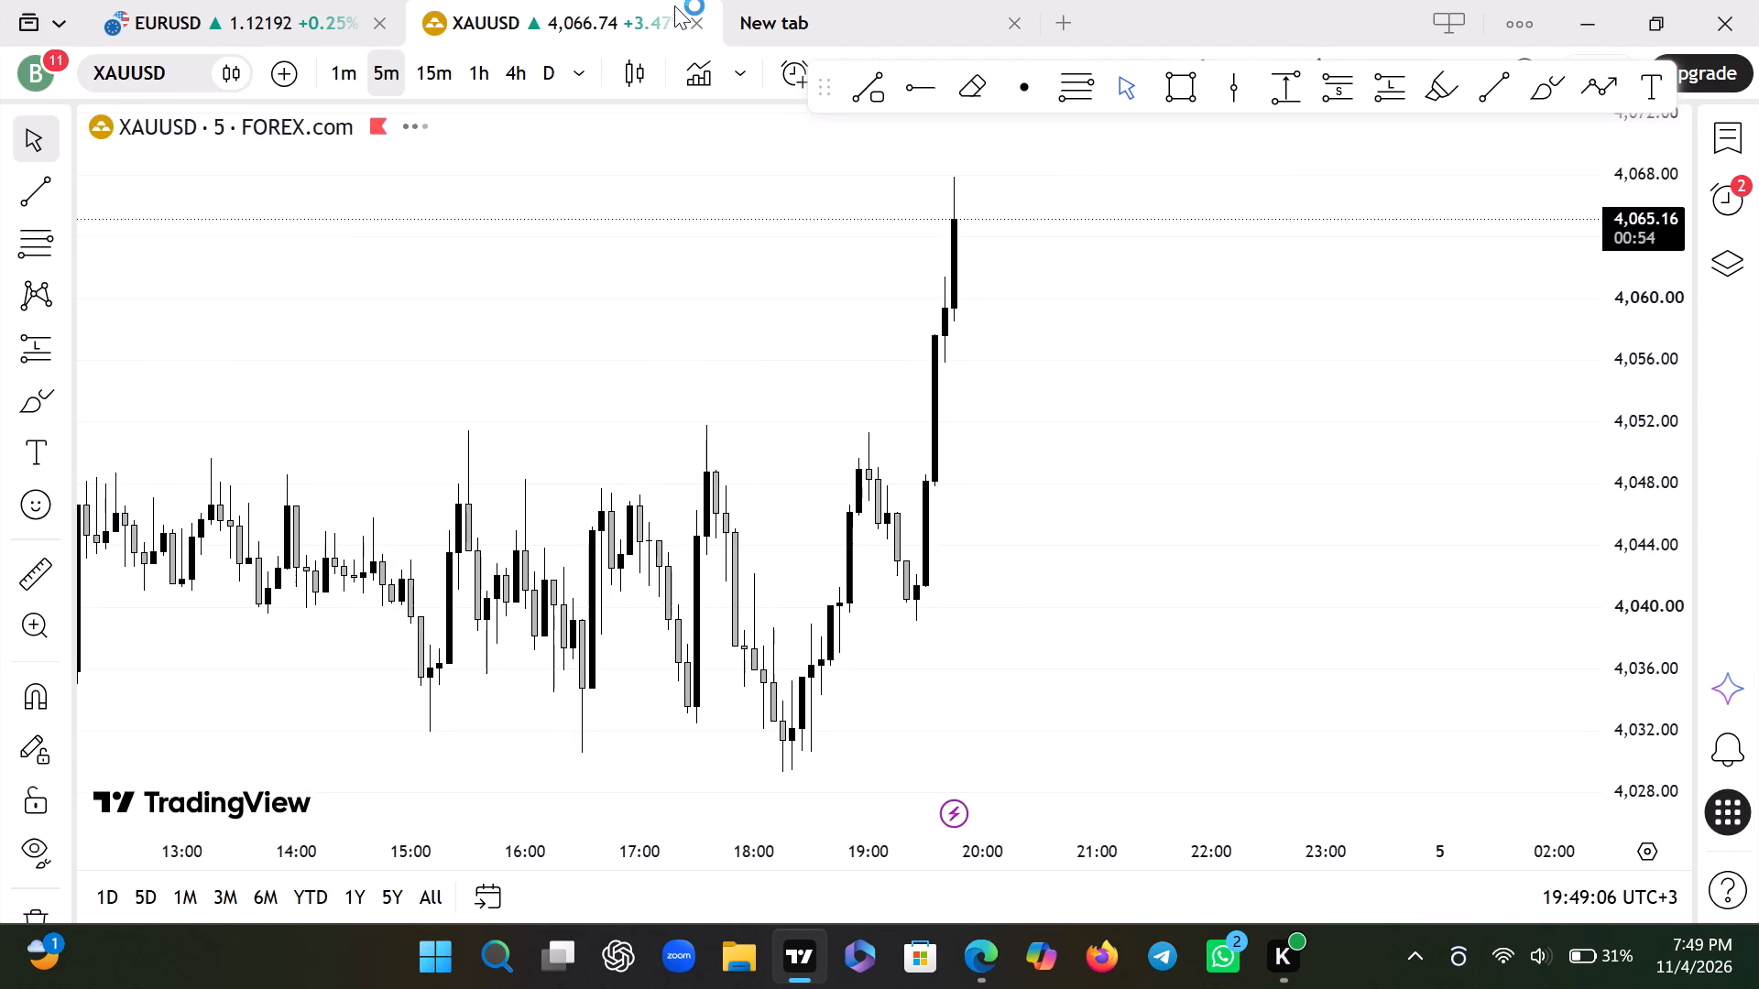
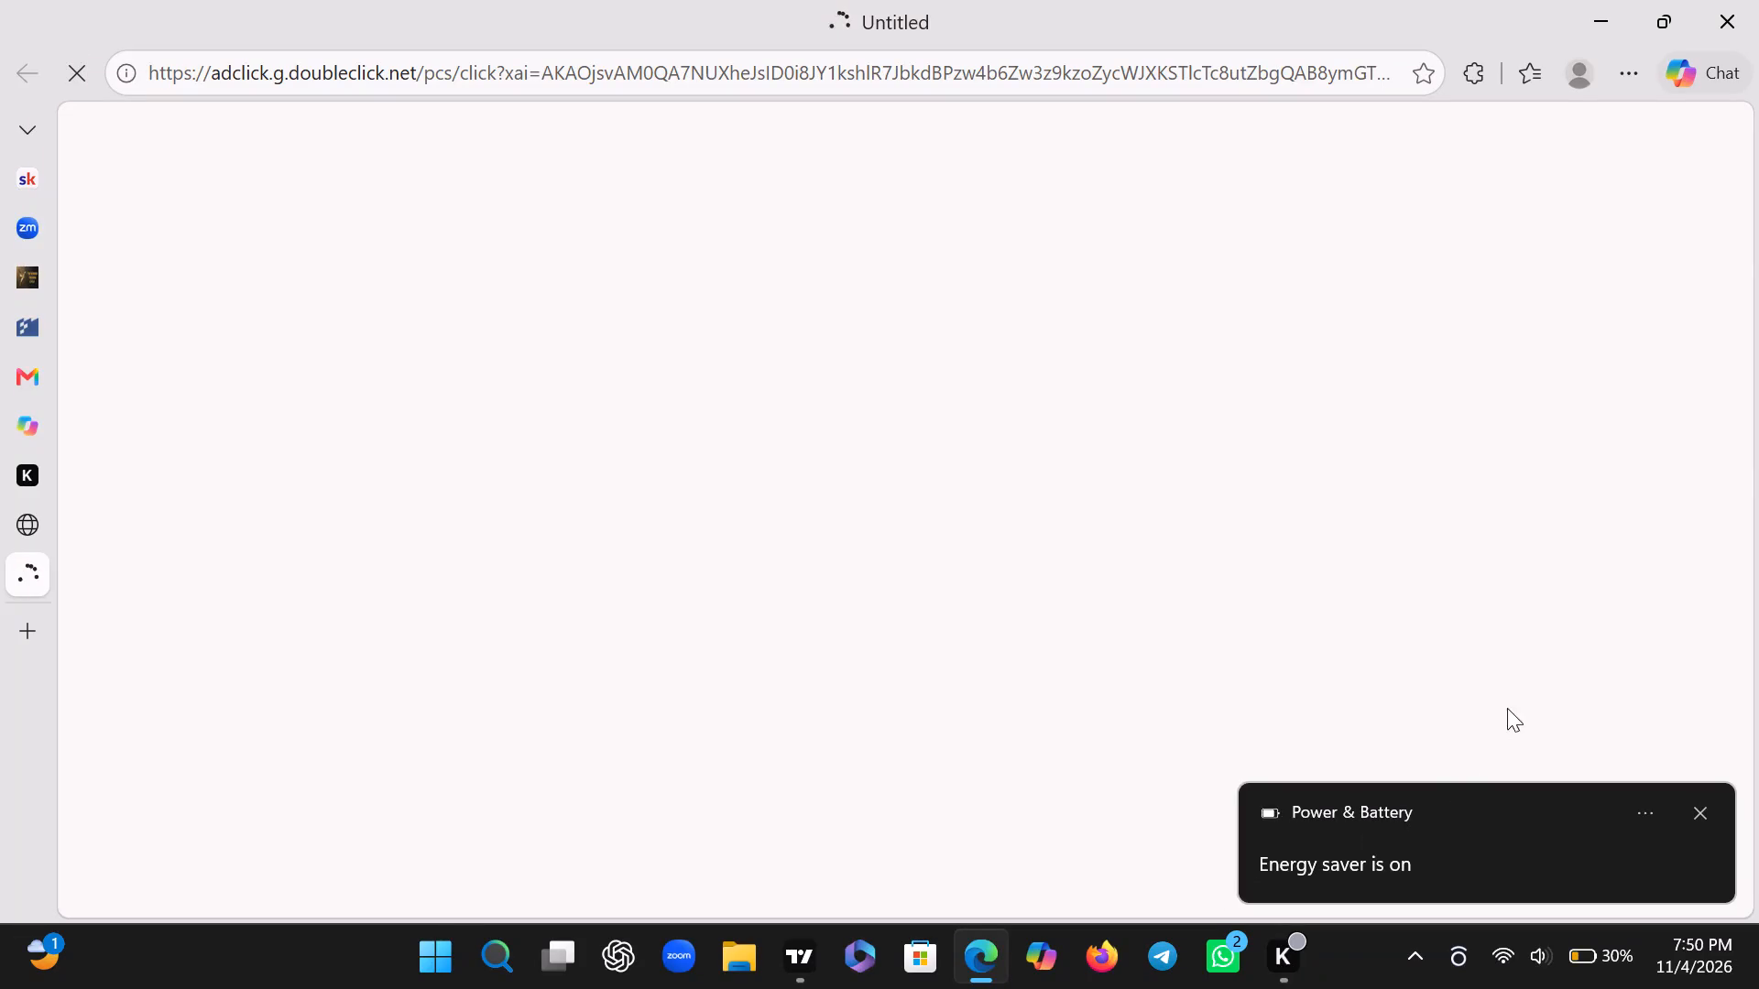
Return from the browser's ad page to the XAUUSD chart and close the upgrade offer covering it.
left_click(1703, 805)
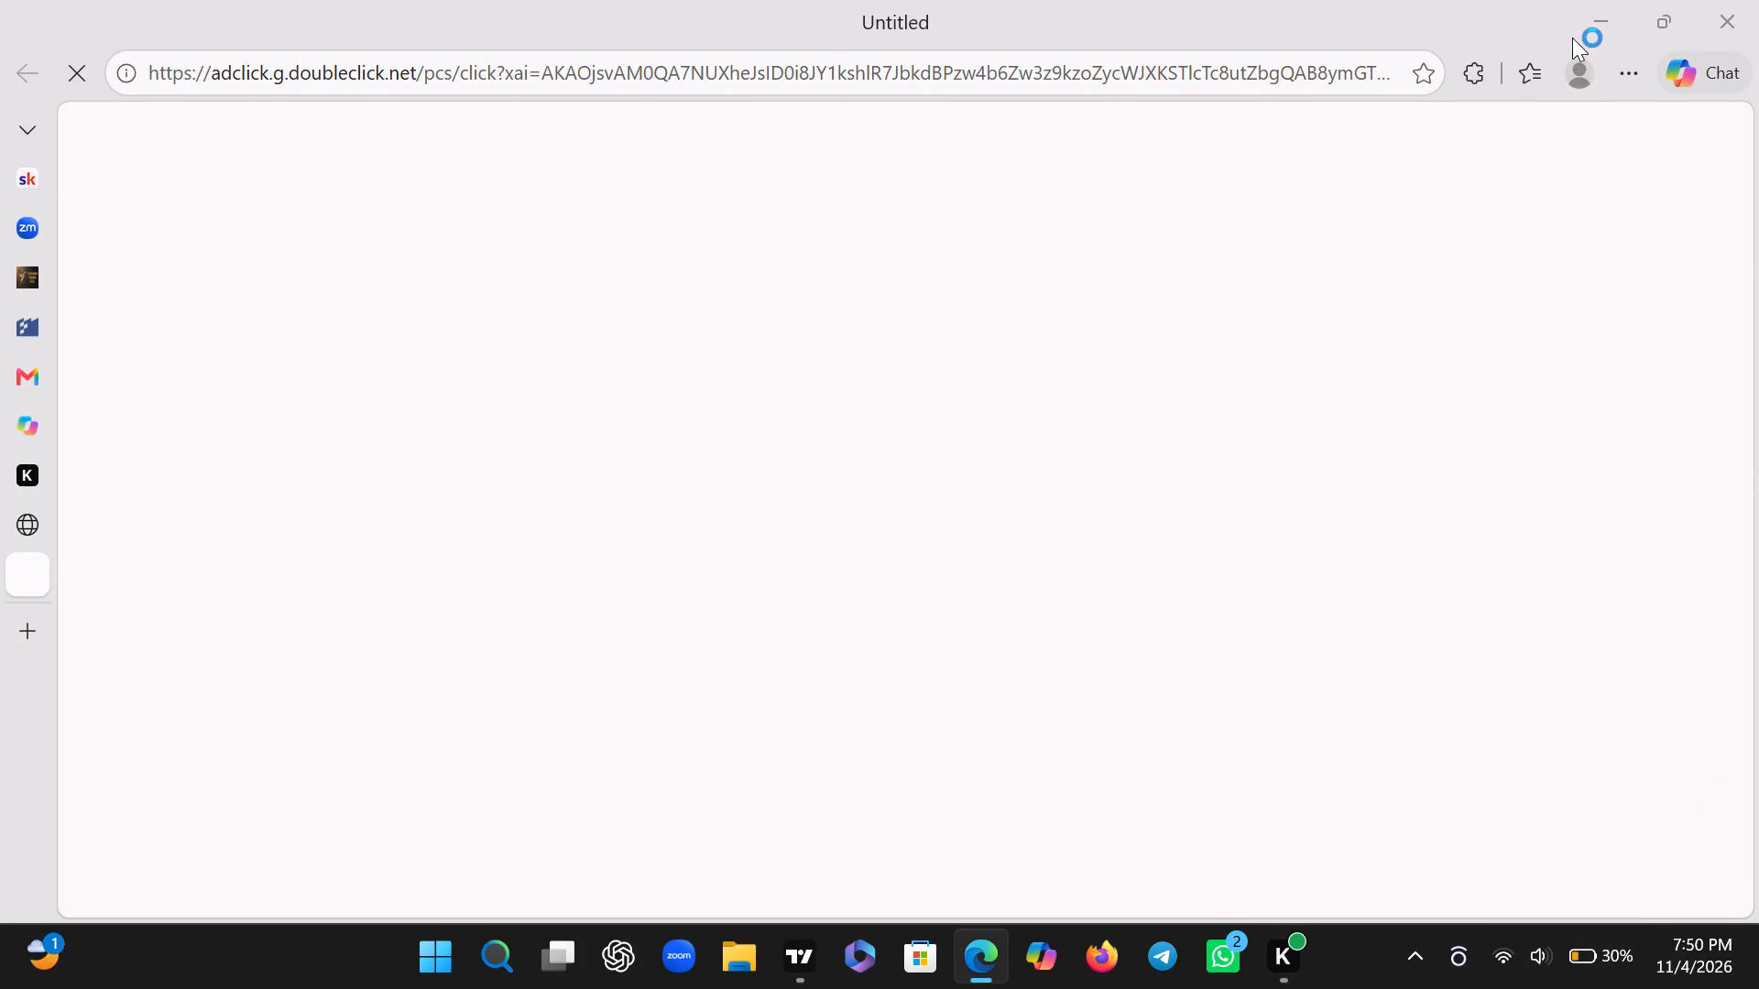
left_click(1593, 22)
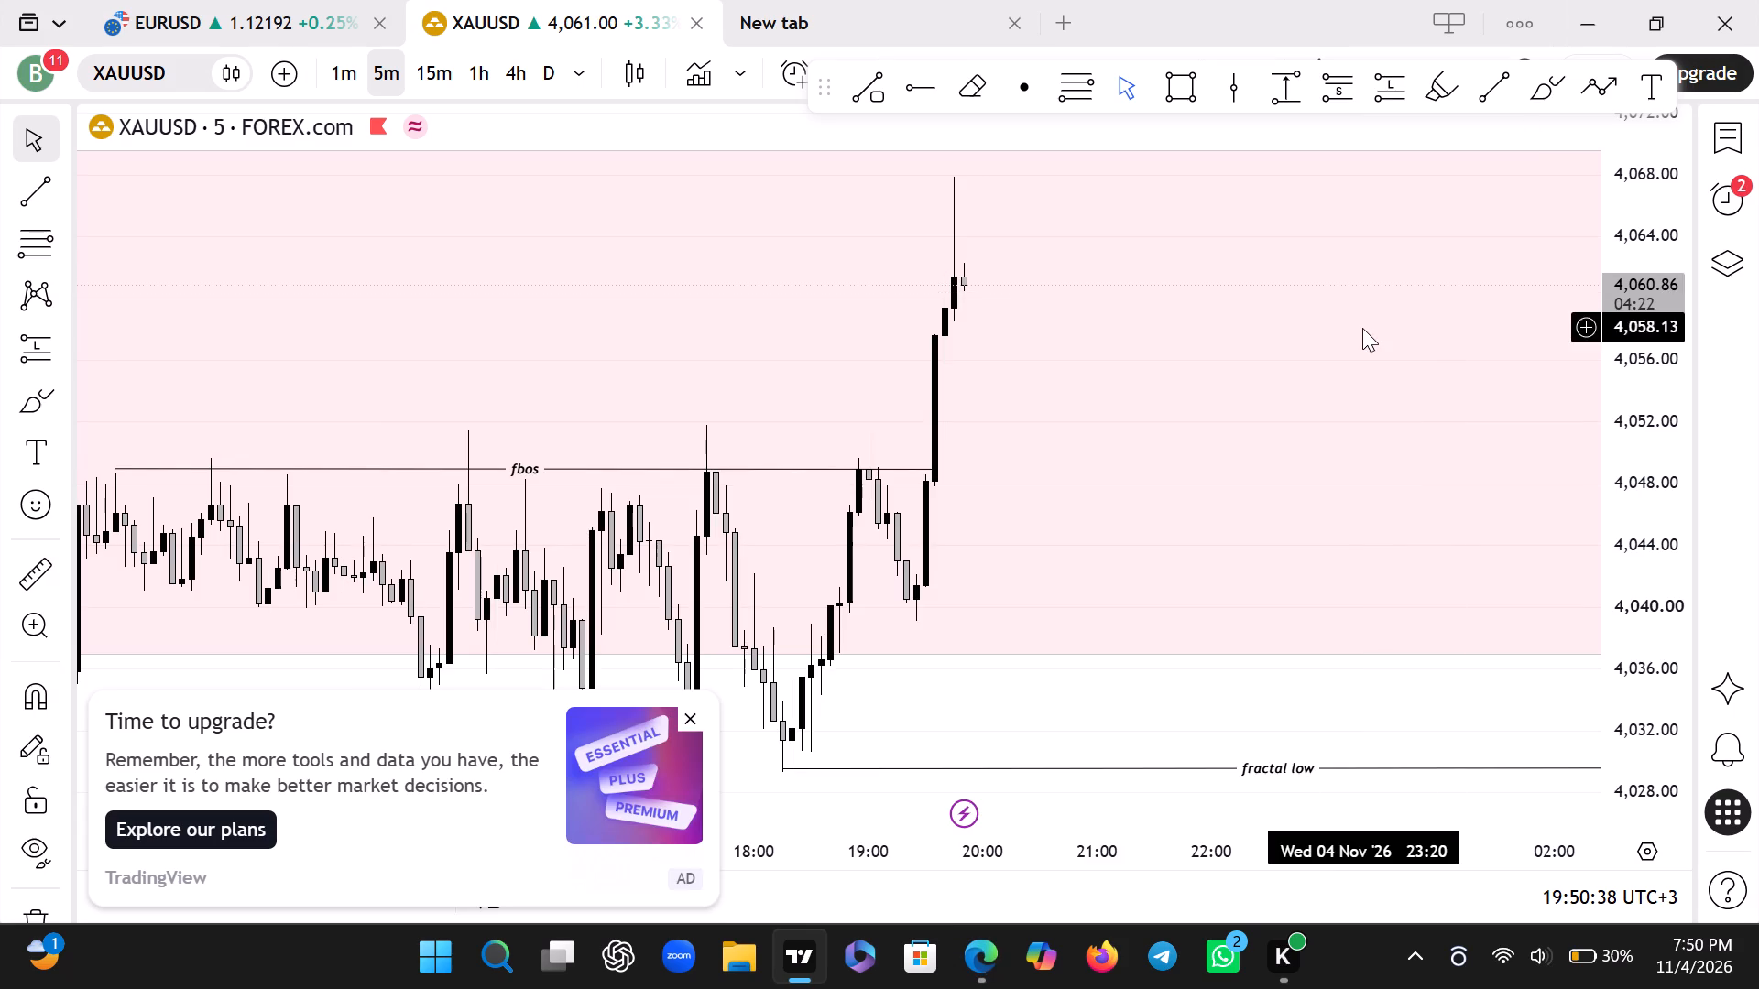
left_click(691, 729)
Examine the XAUUSD 5-minute price structure around the fbos lines, the fractal low and the pink zone.
left_click_drag(479, 864, 649, 972)
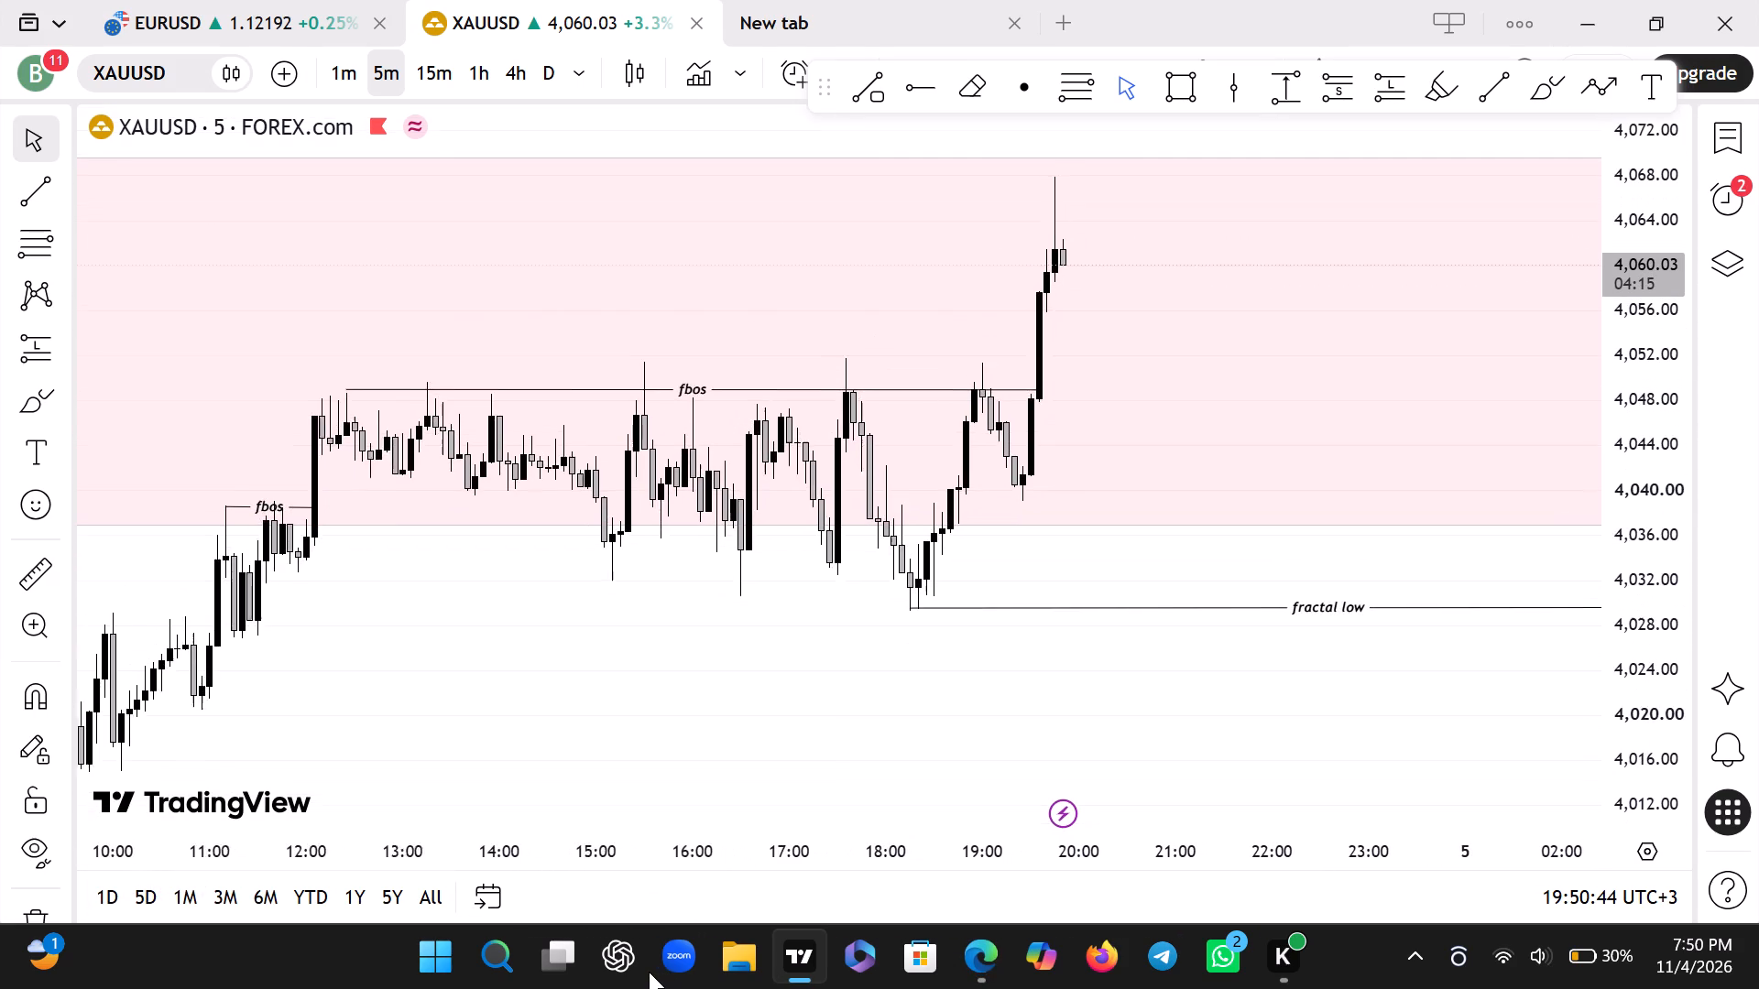
left_click_drag(649, 972, 562, 973)
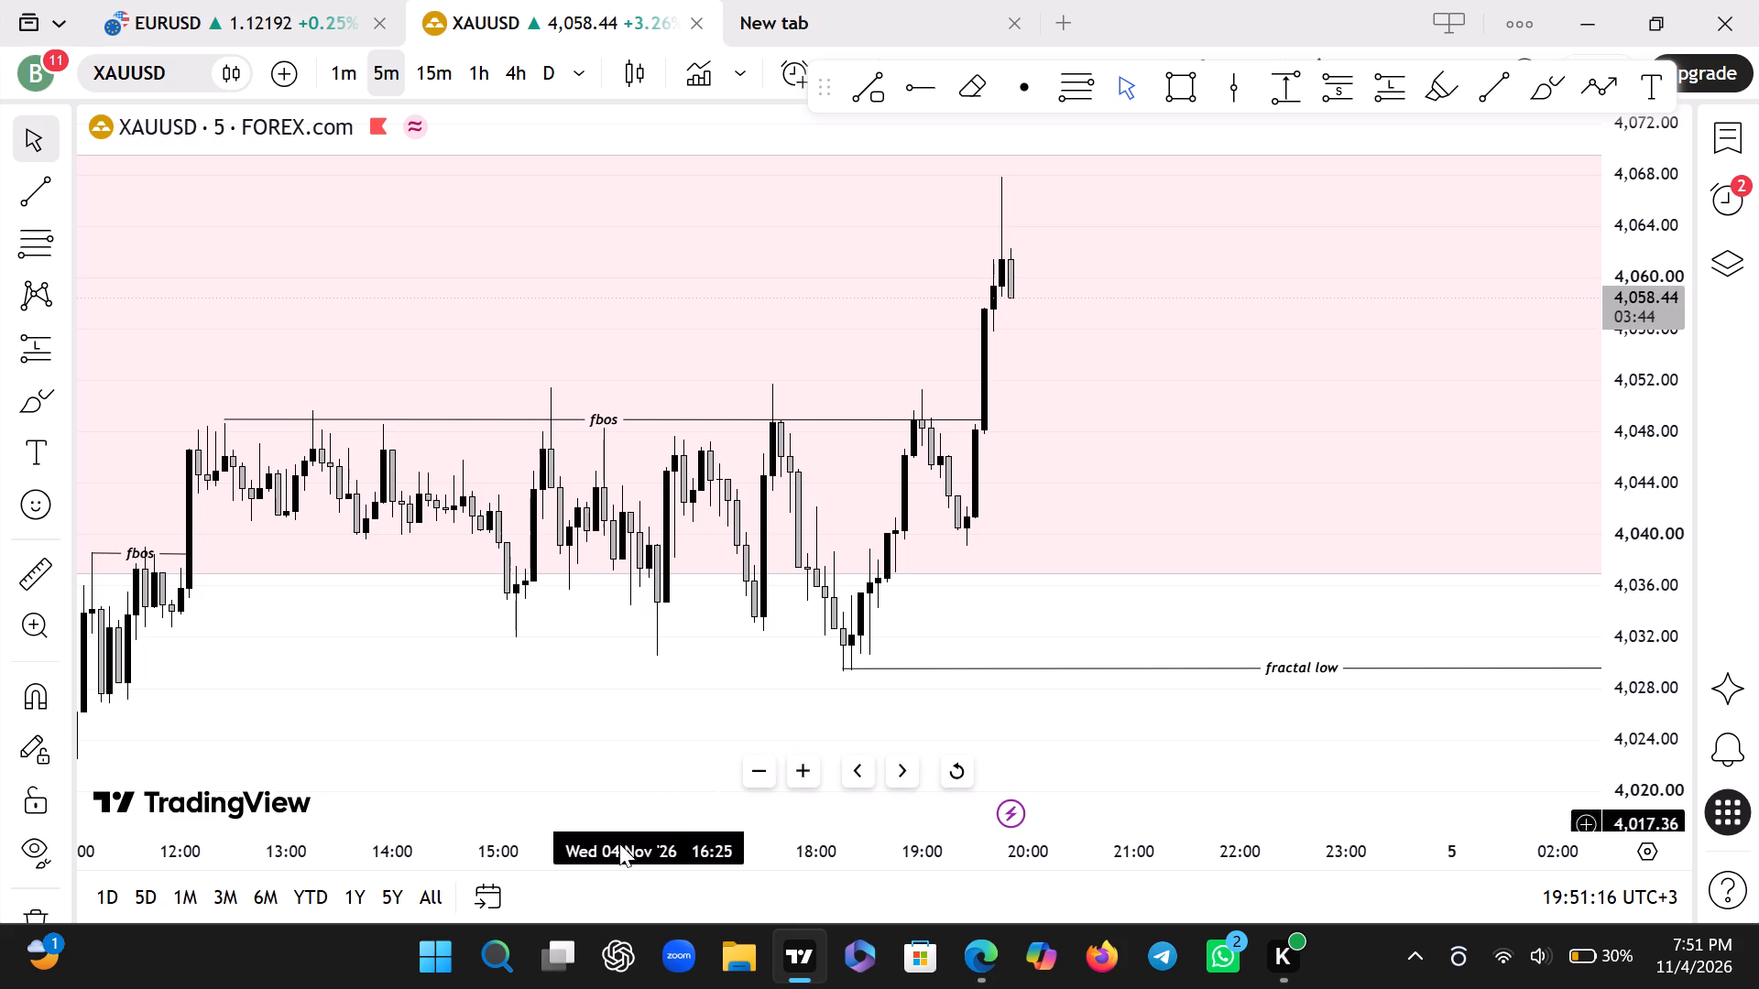
left_click_drag(579, 866, 920, 906)
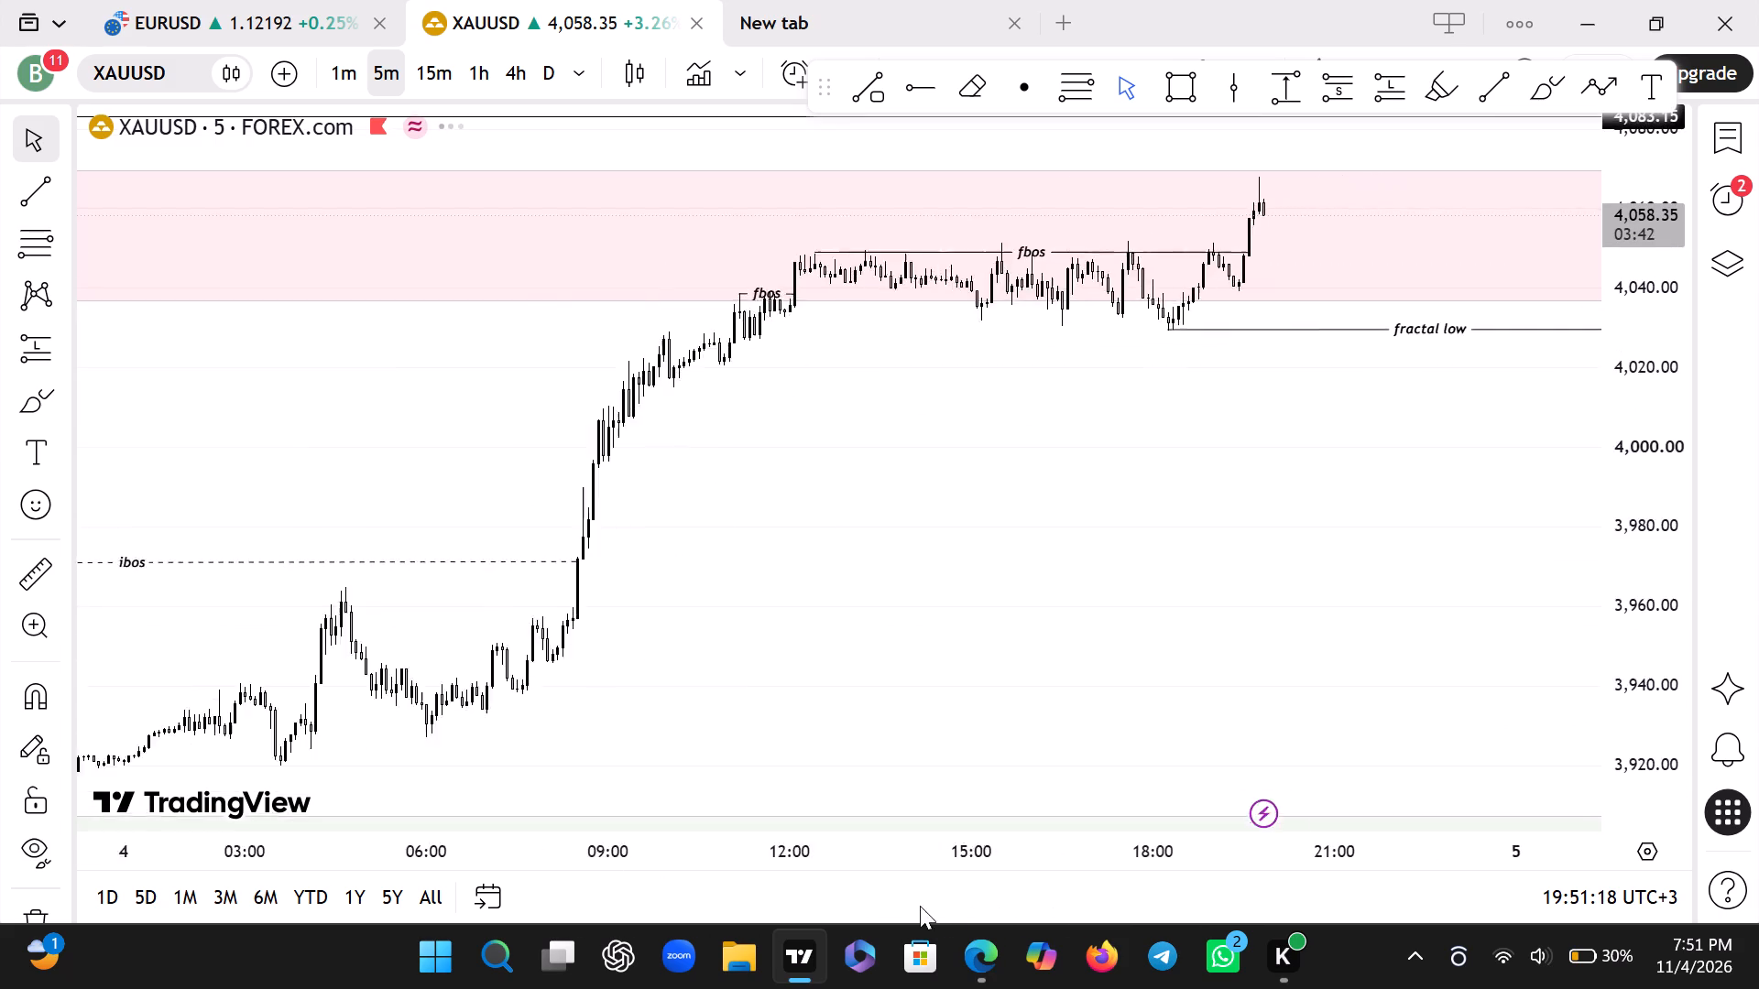
left_click_drag(920, 906, 592, 895)
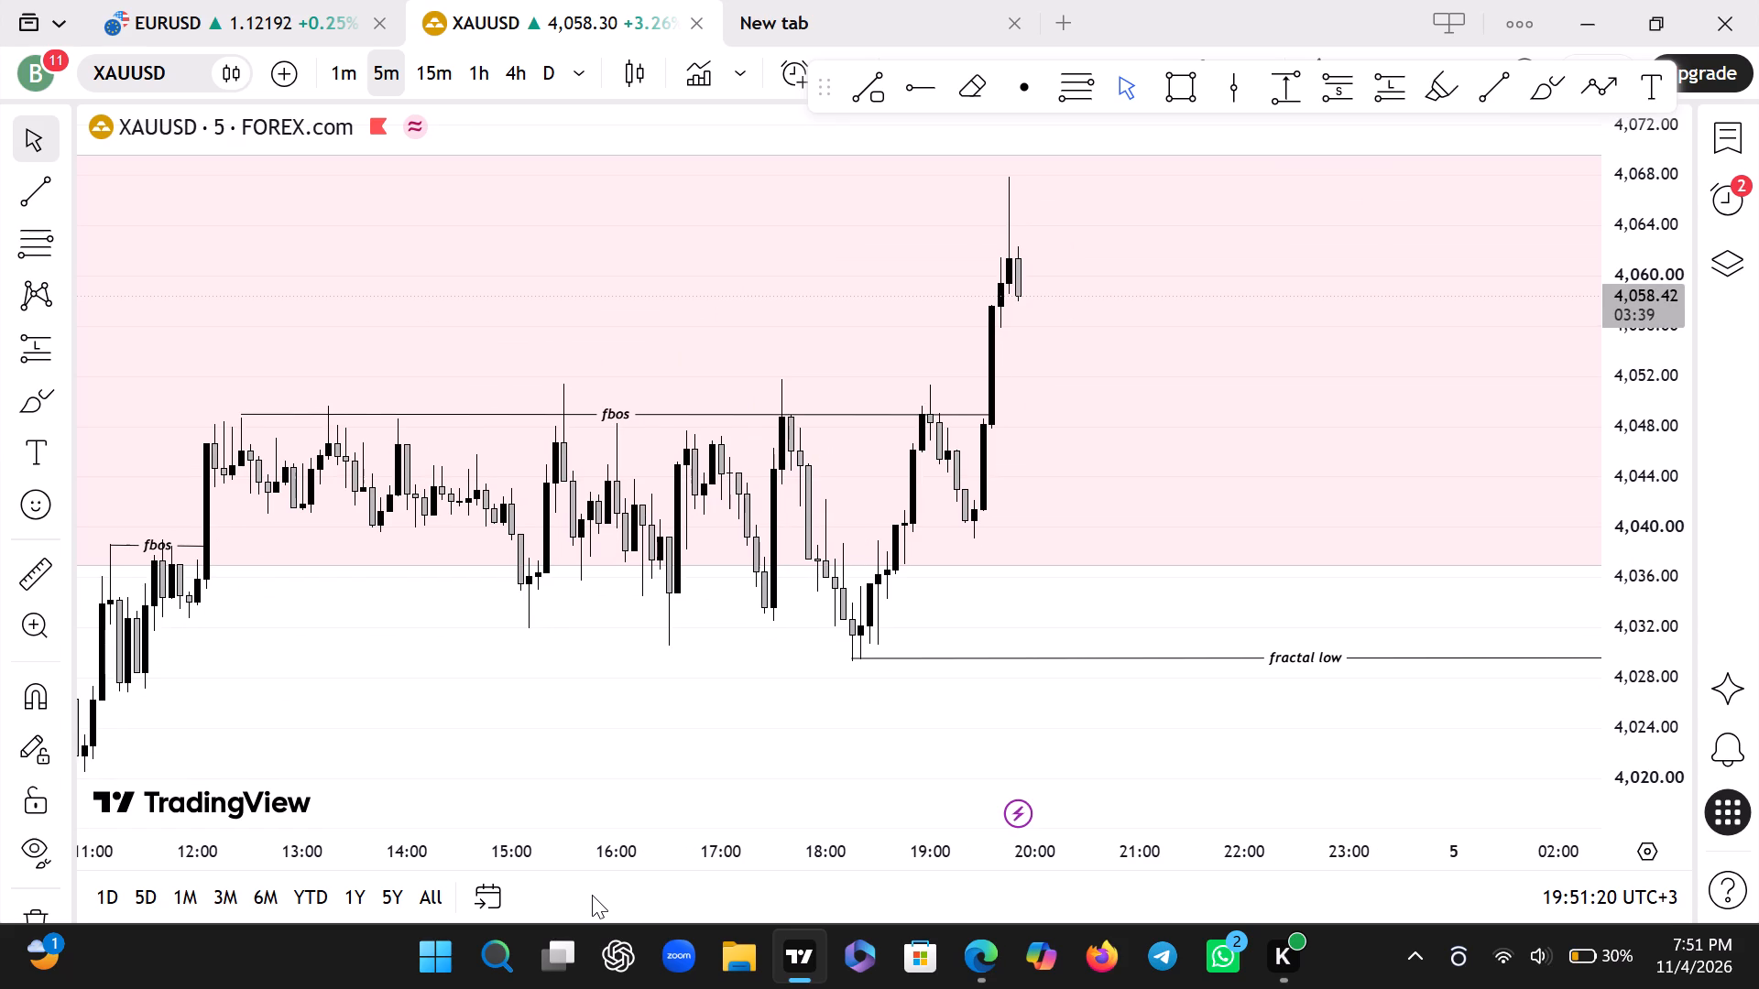
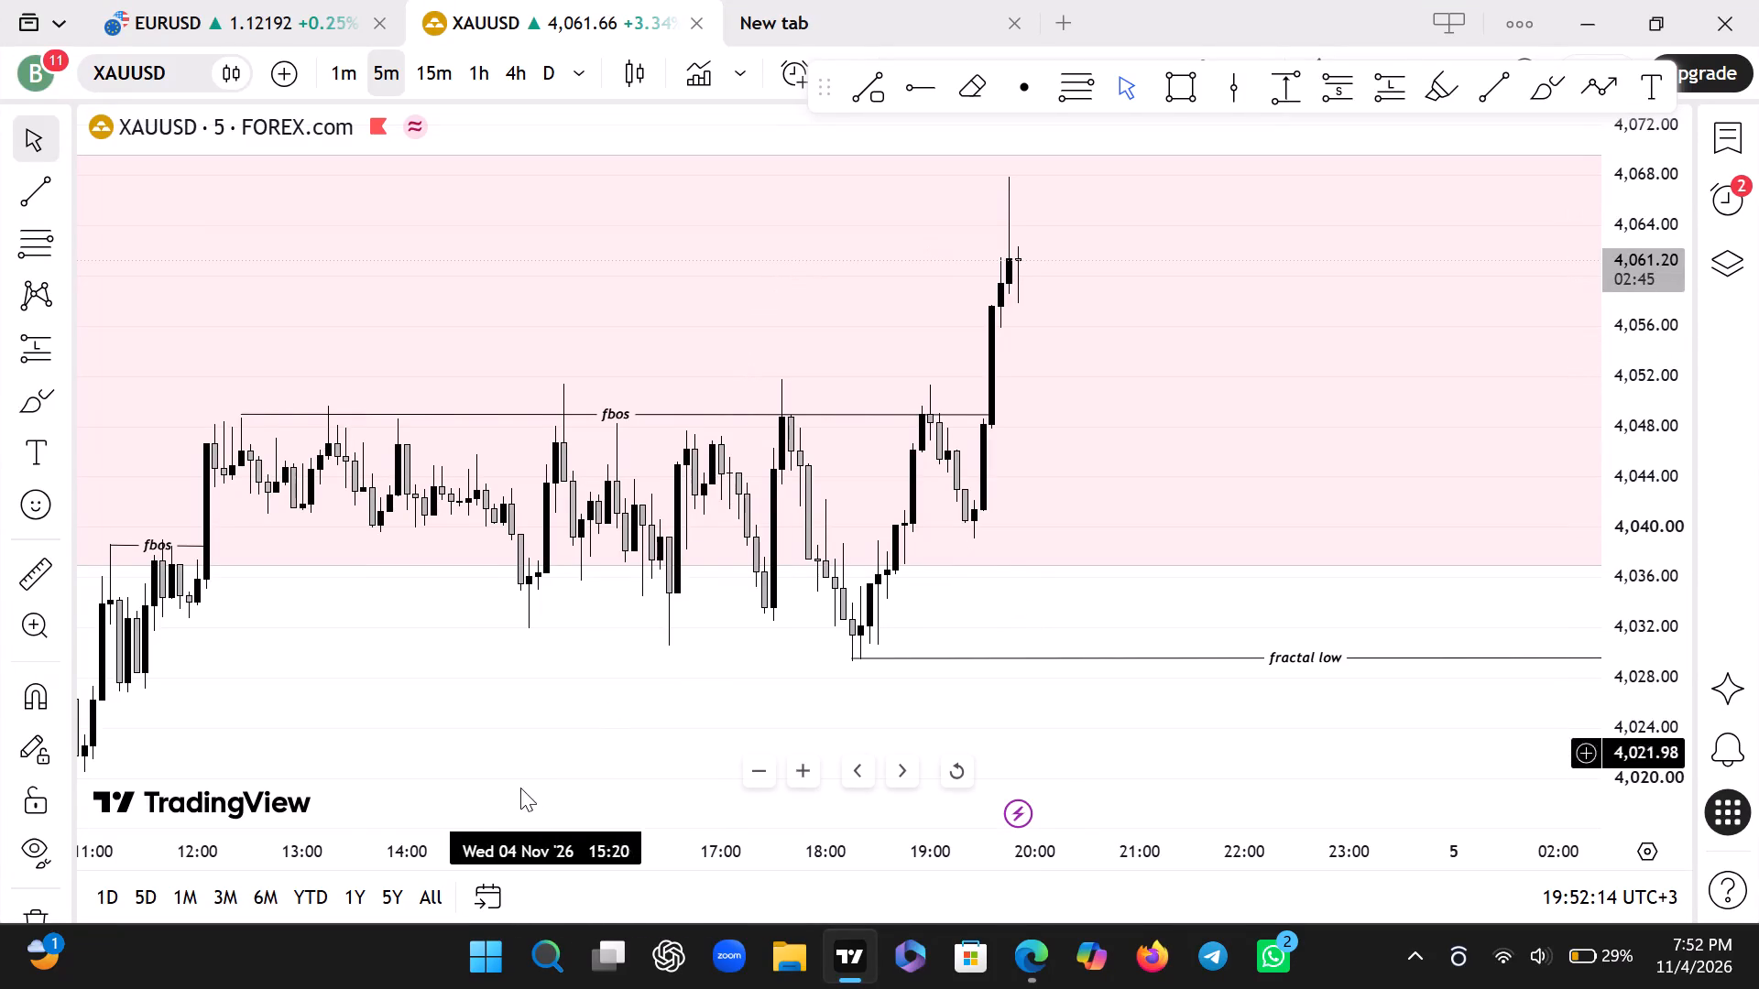
Examine the XAUUSD 5-minute price action from the ibos line up to the fbos lines and the fractal low.
left_click_drag(434, 860, 990, 852)
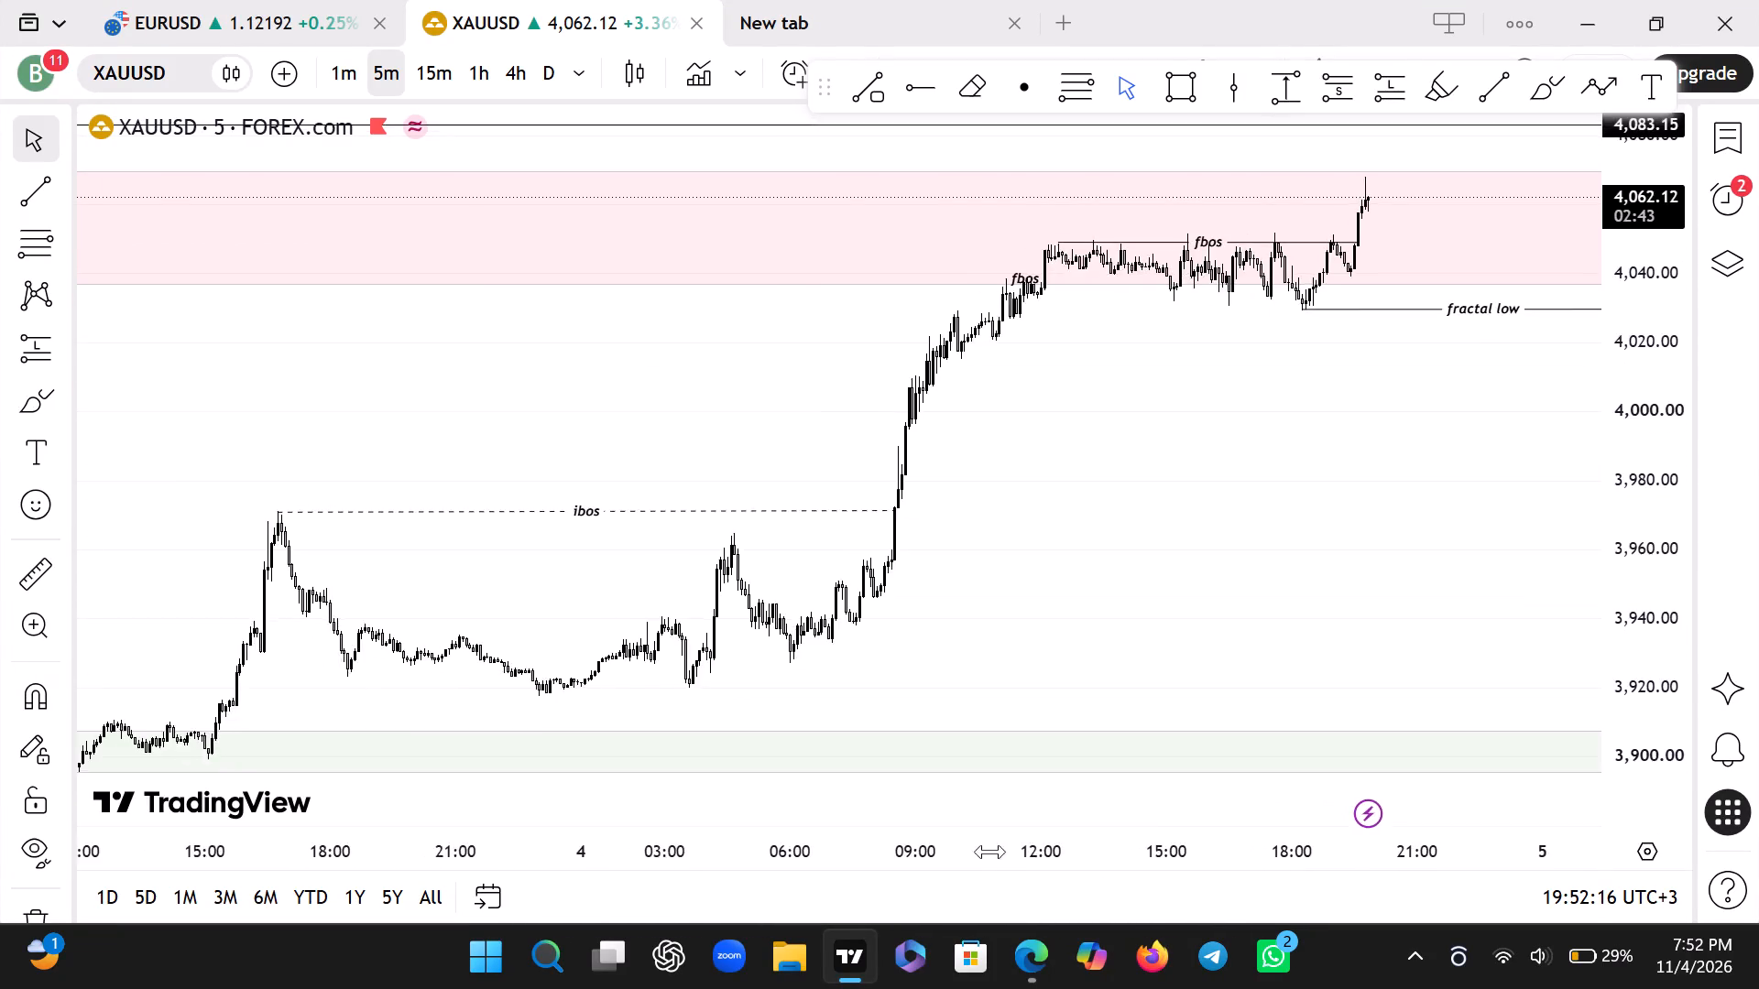
left_click_drag(990, 852, 482, 899)
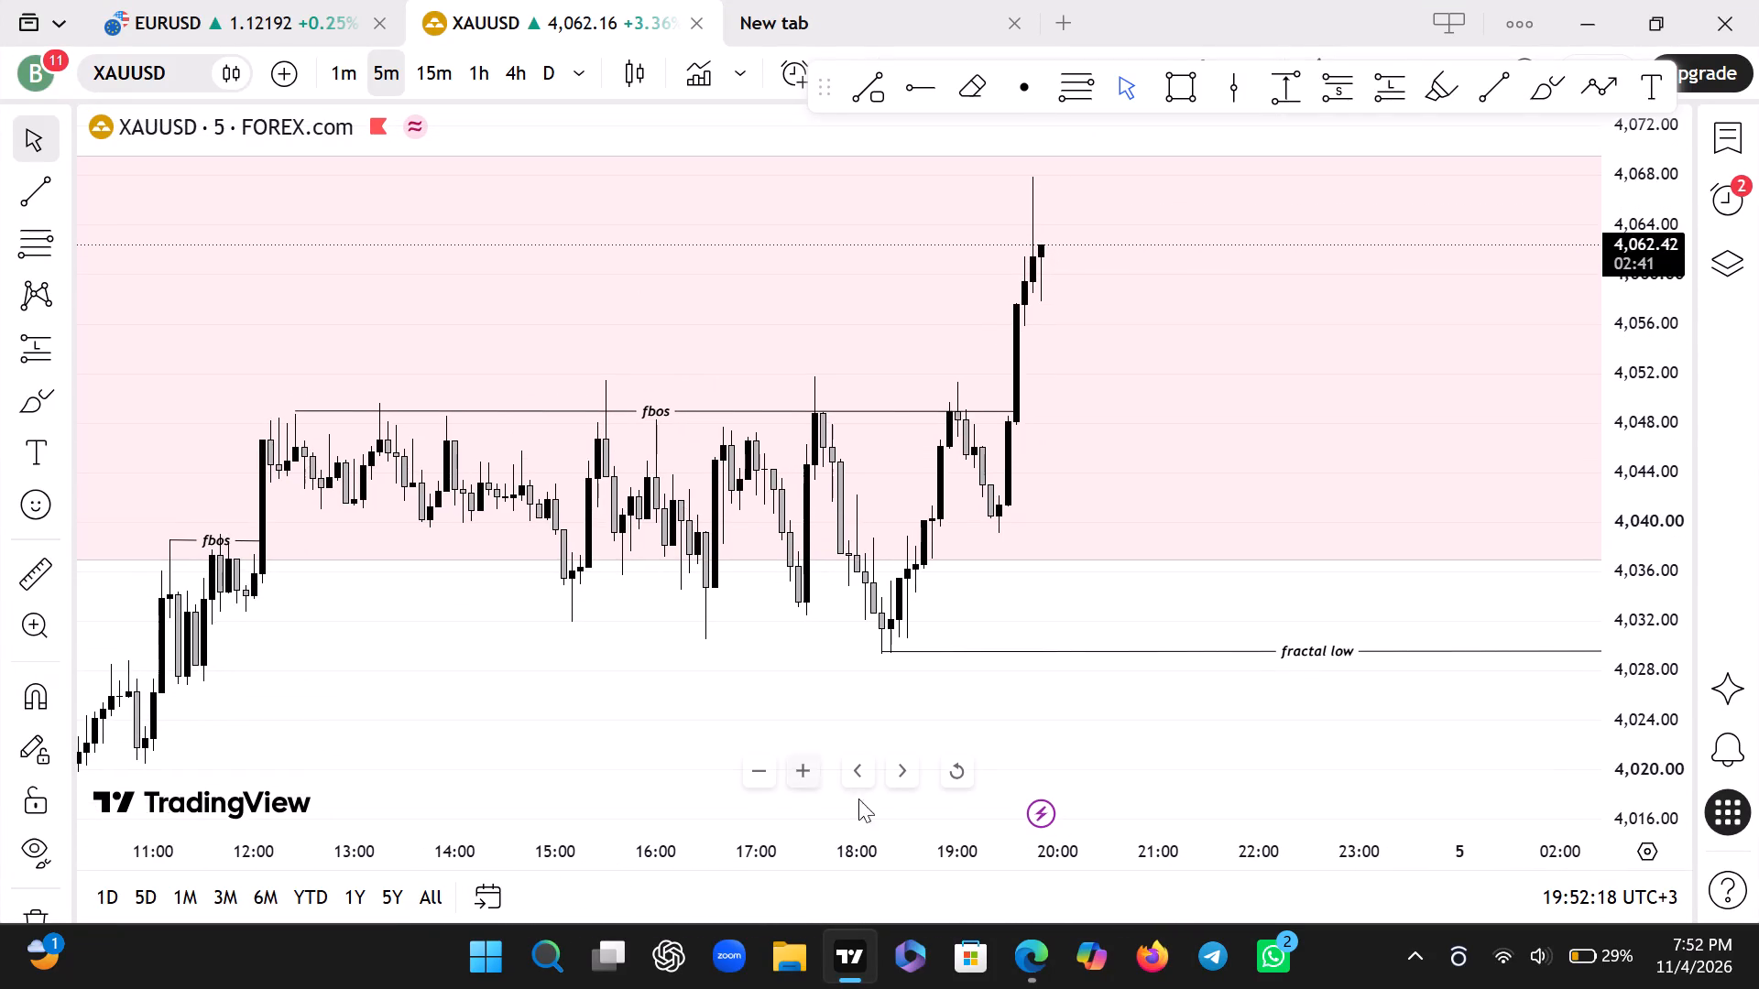
left_click_drag(917, 714, 799, 742)
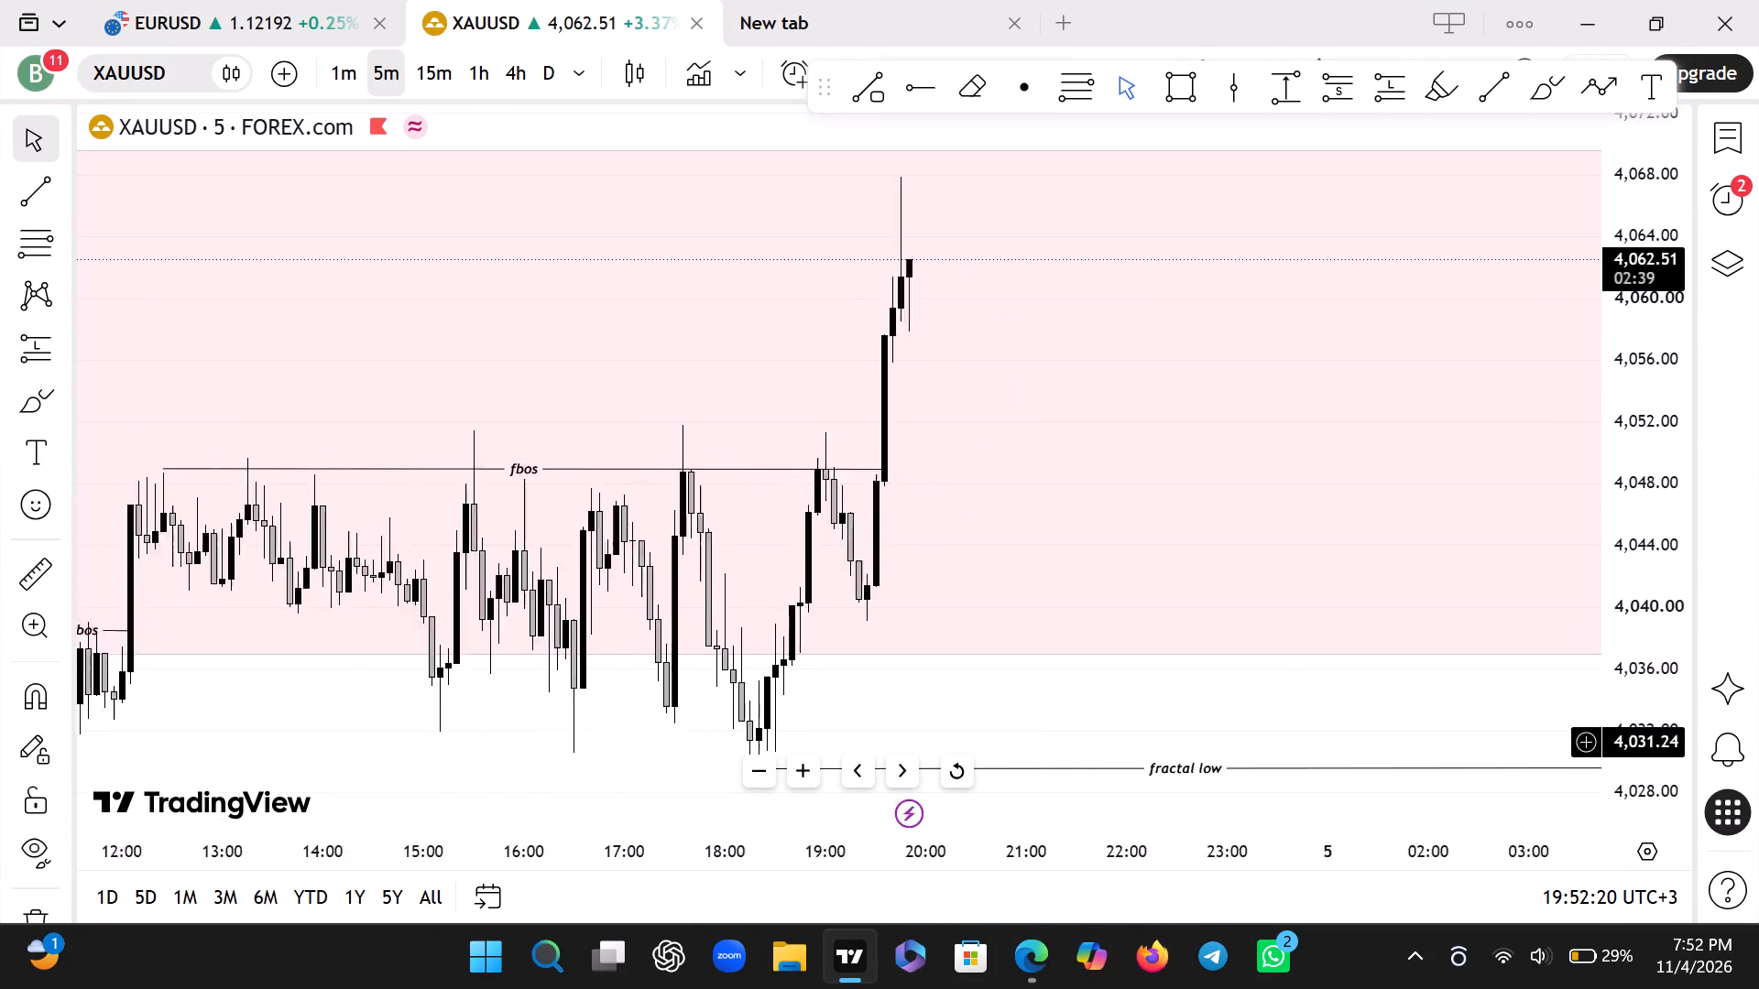
left_click_drag(799, 742, 938, 773)
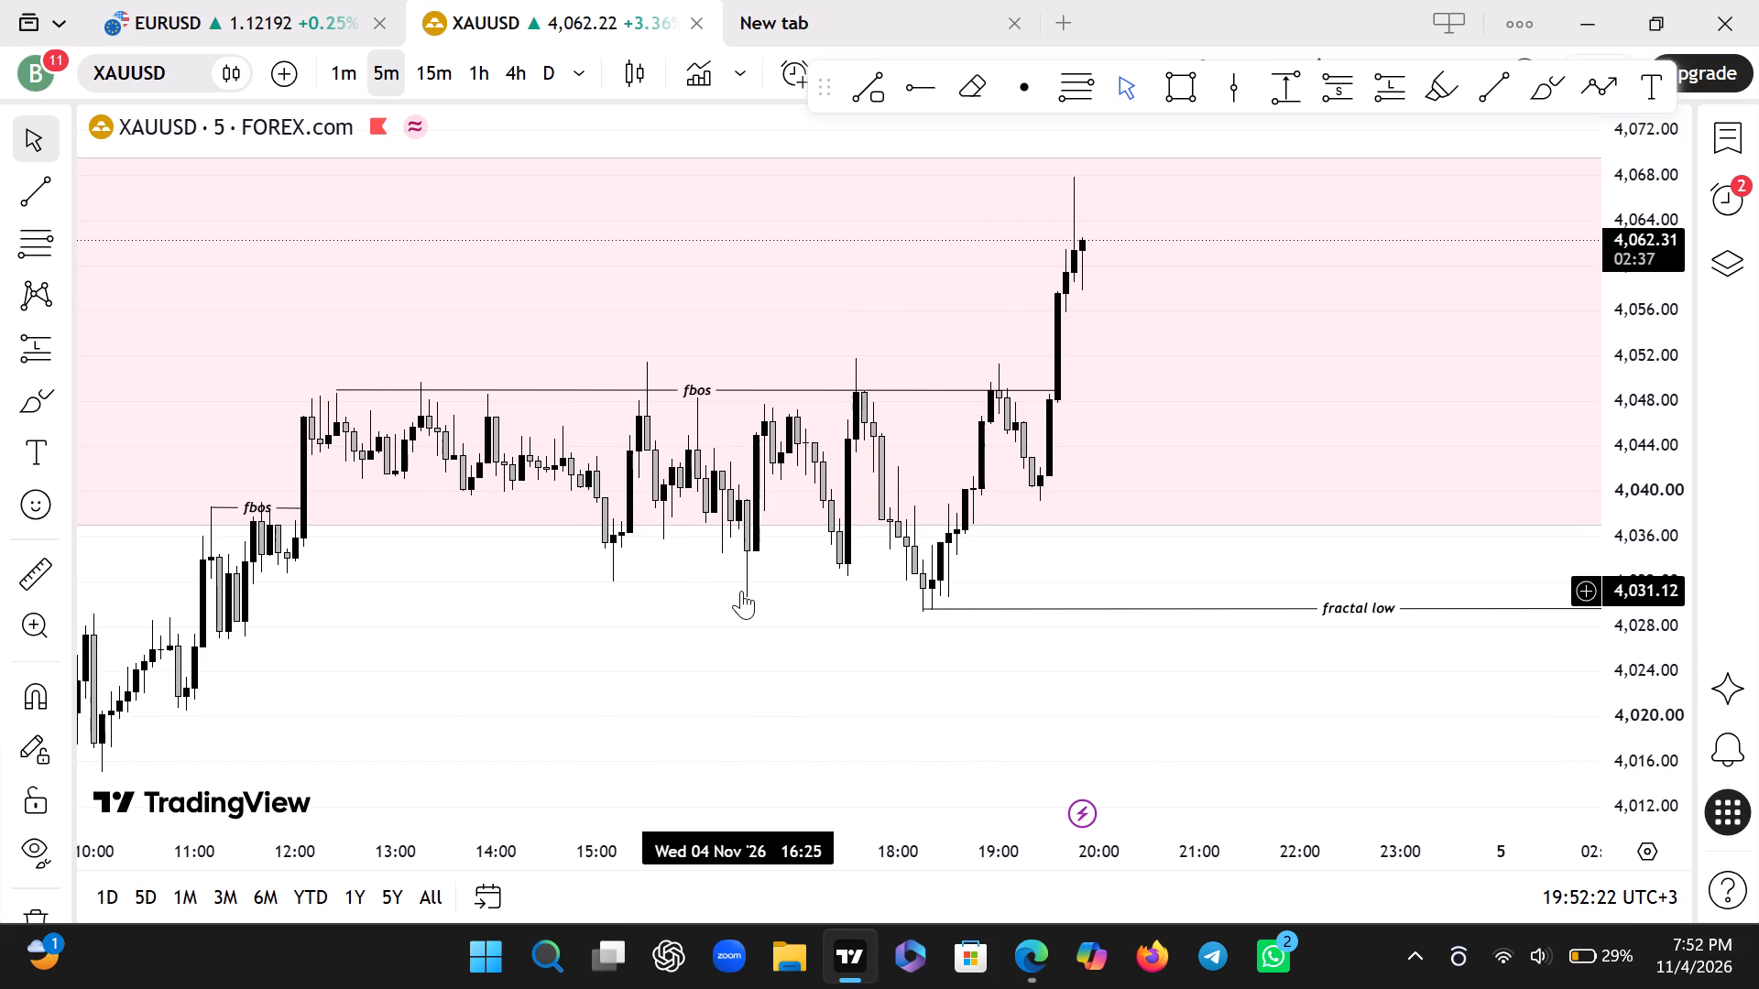
left_click_drag(741, 591, 680, 604)
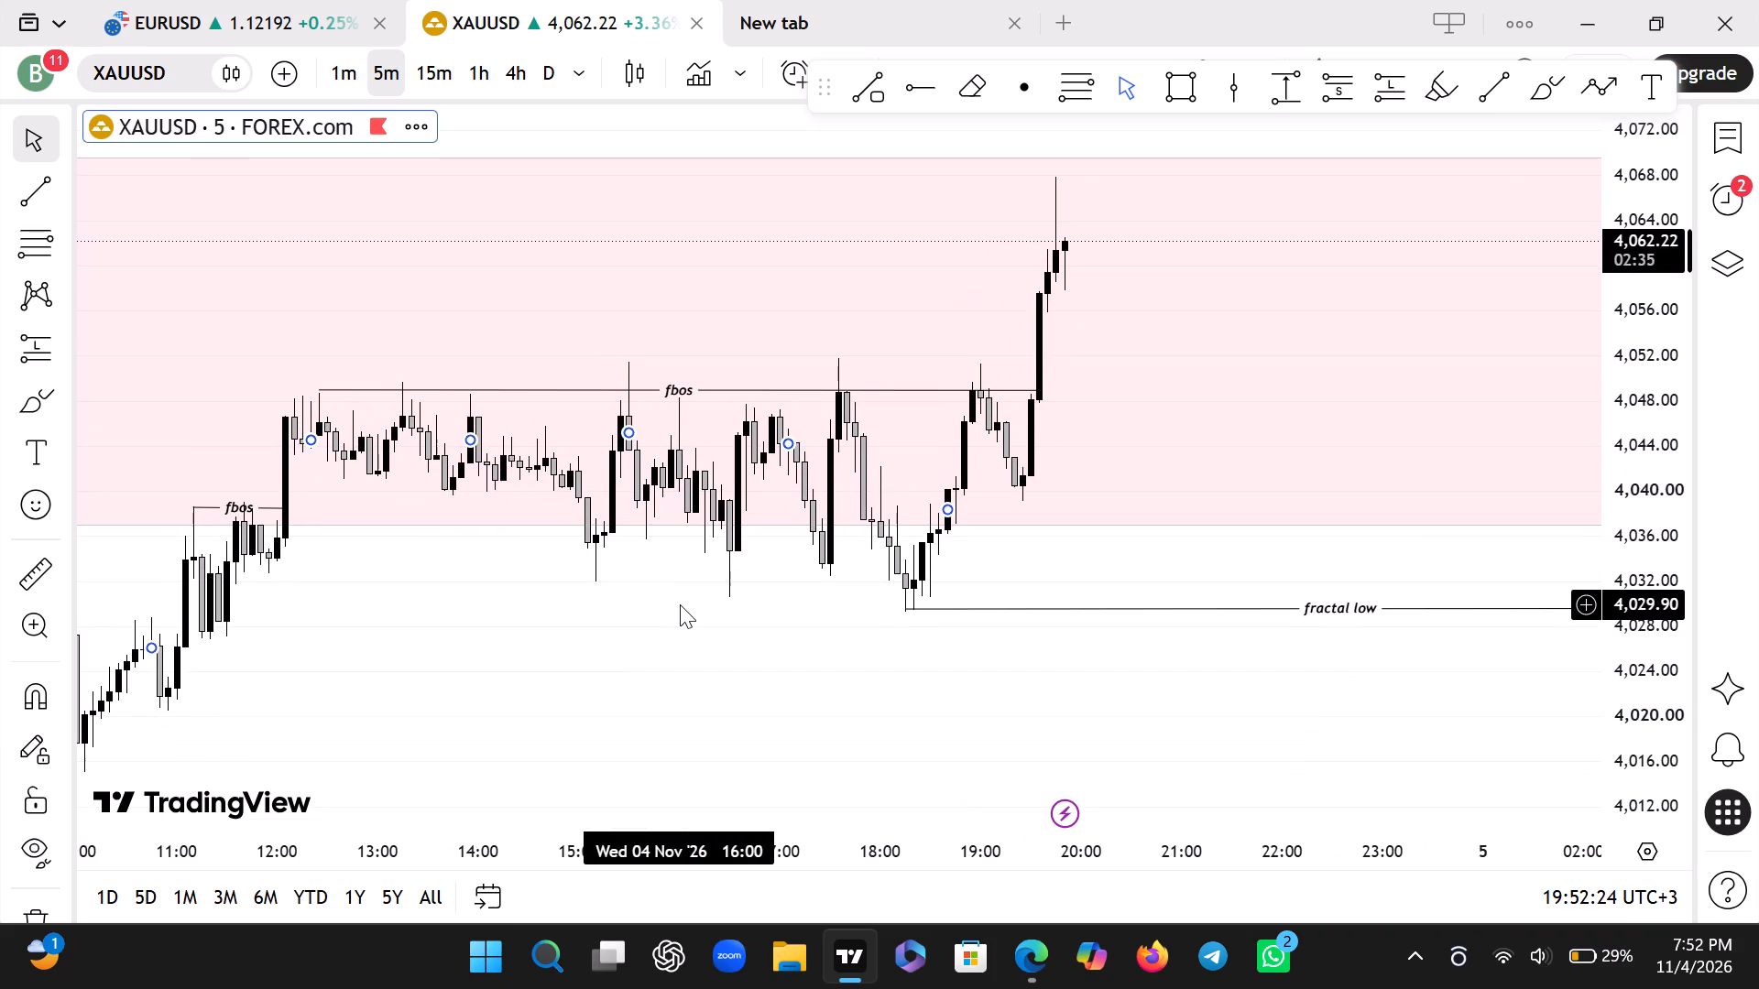
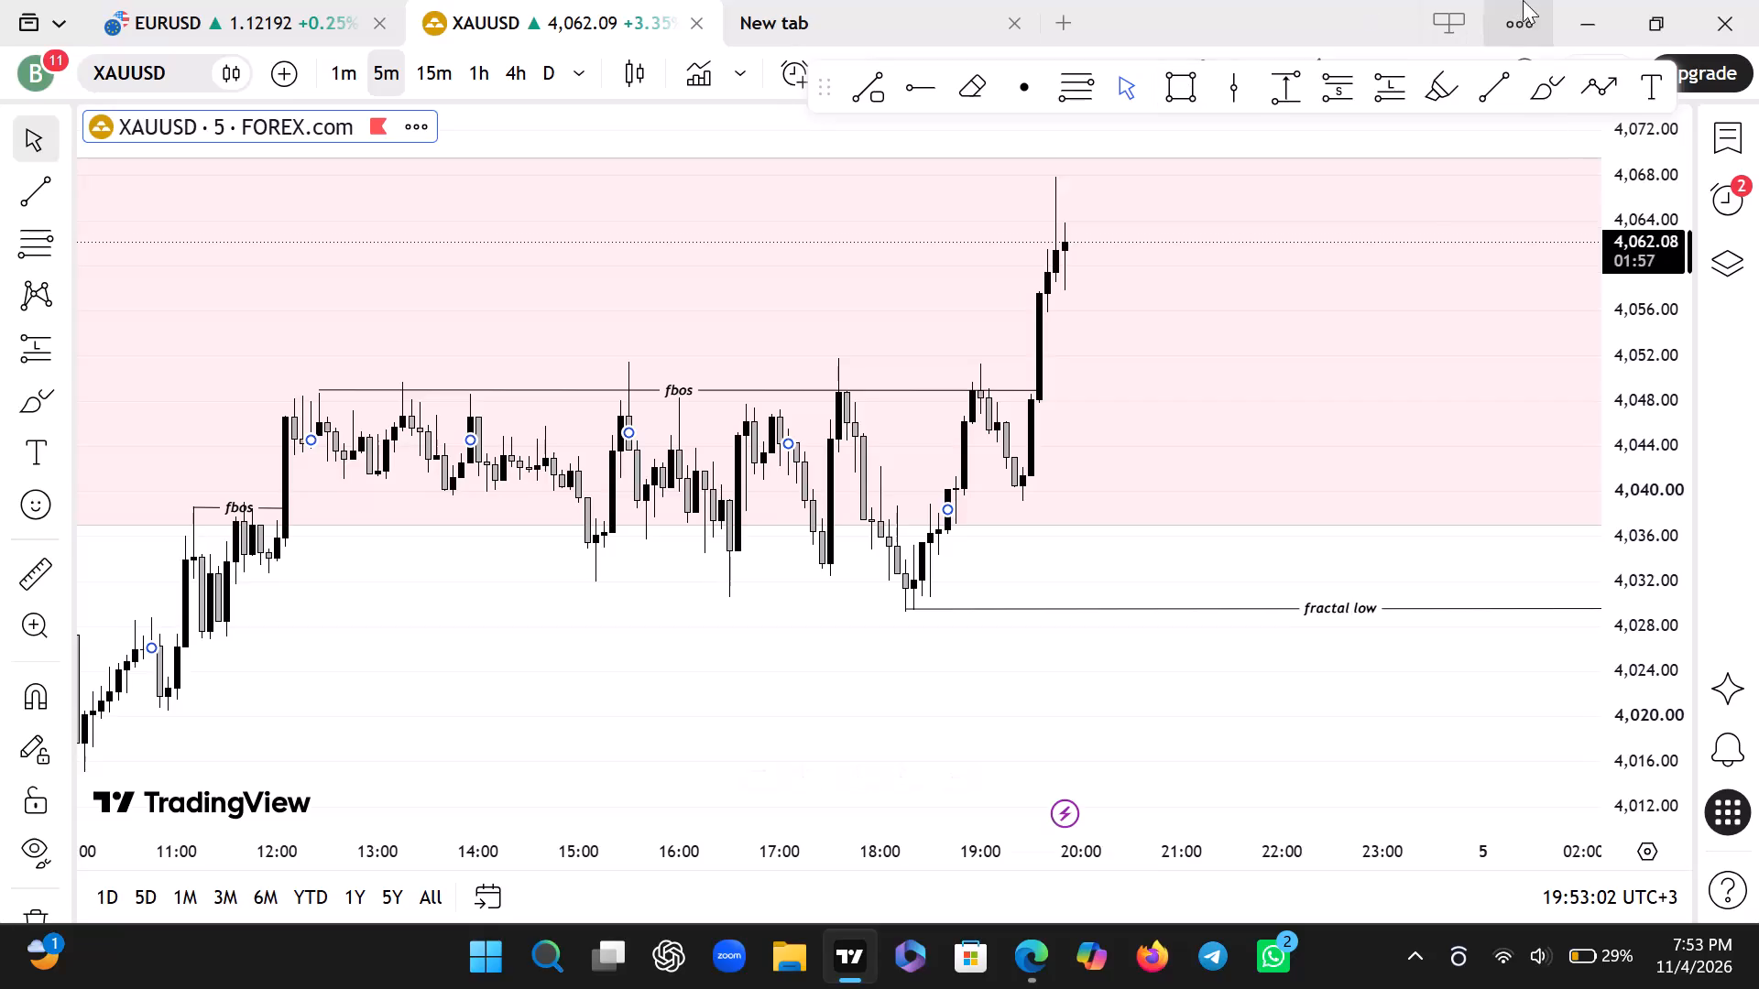
Minimize the chart window and launch the Kuro app from the desktop.
left_click(1584, 0)
double_click(455, 351)
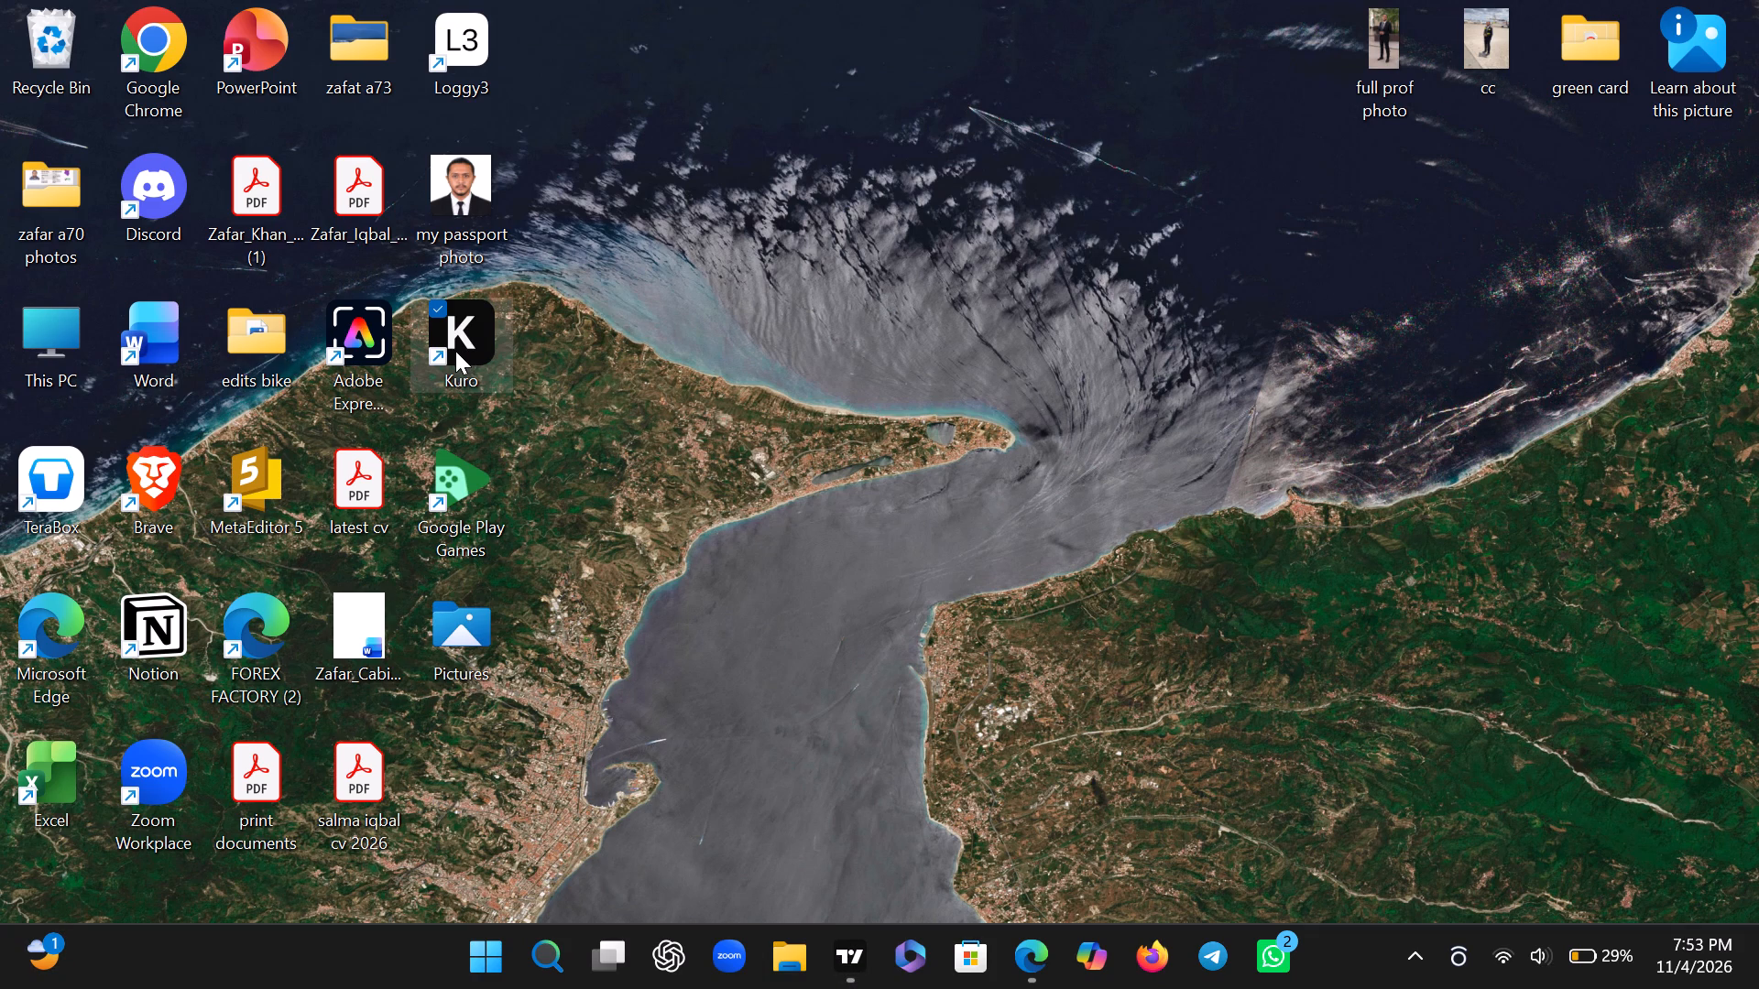
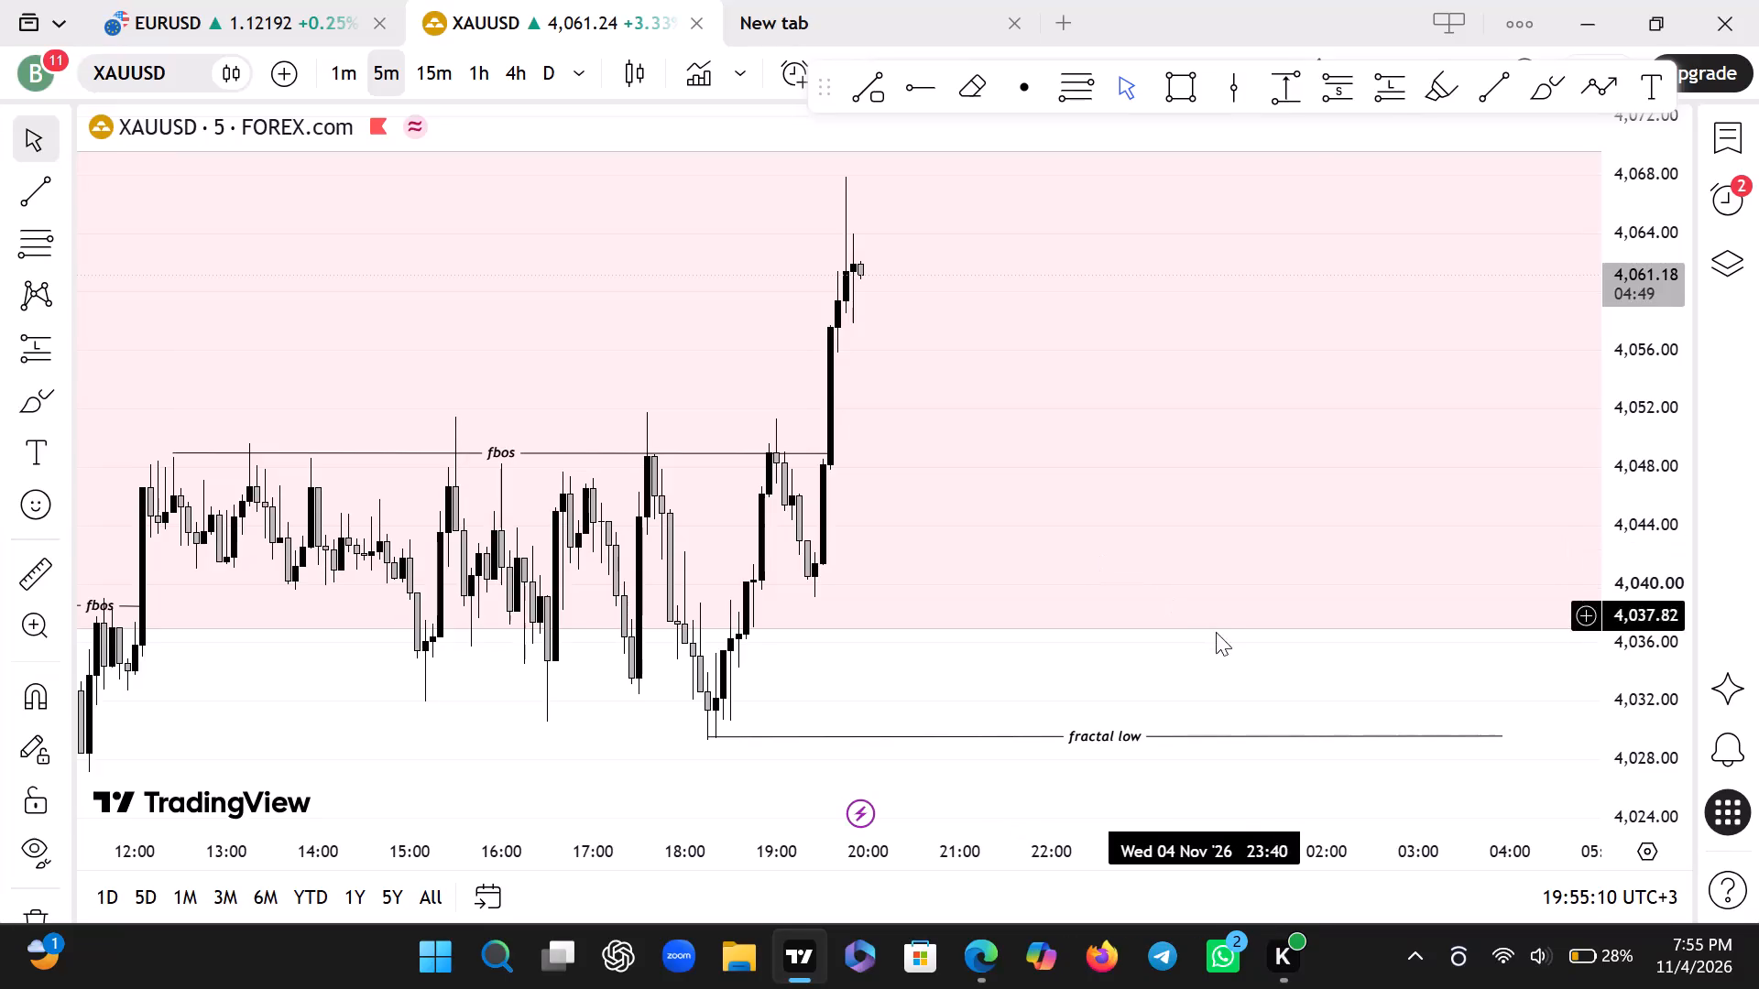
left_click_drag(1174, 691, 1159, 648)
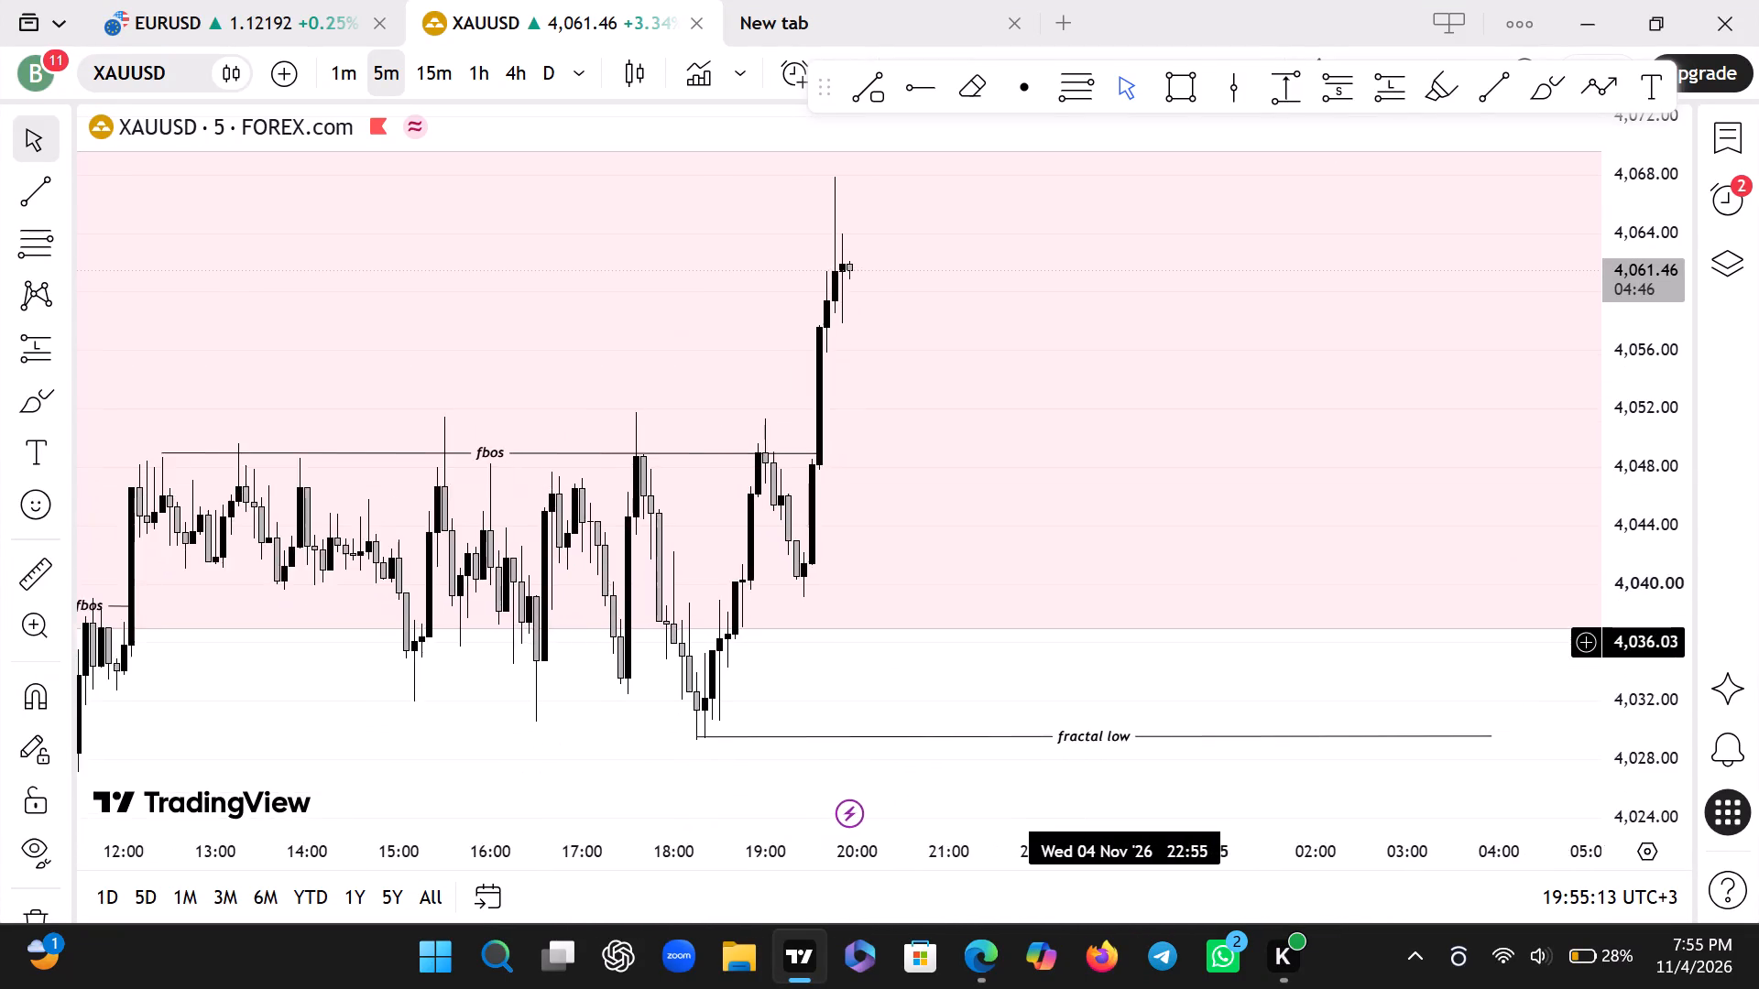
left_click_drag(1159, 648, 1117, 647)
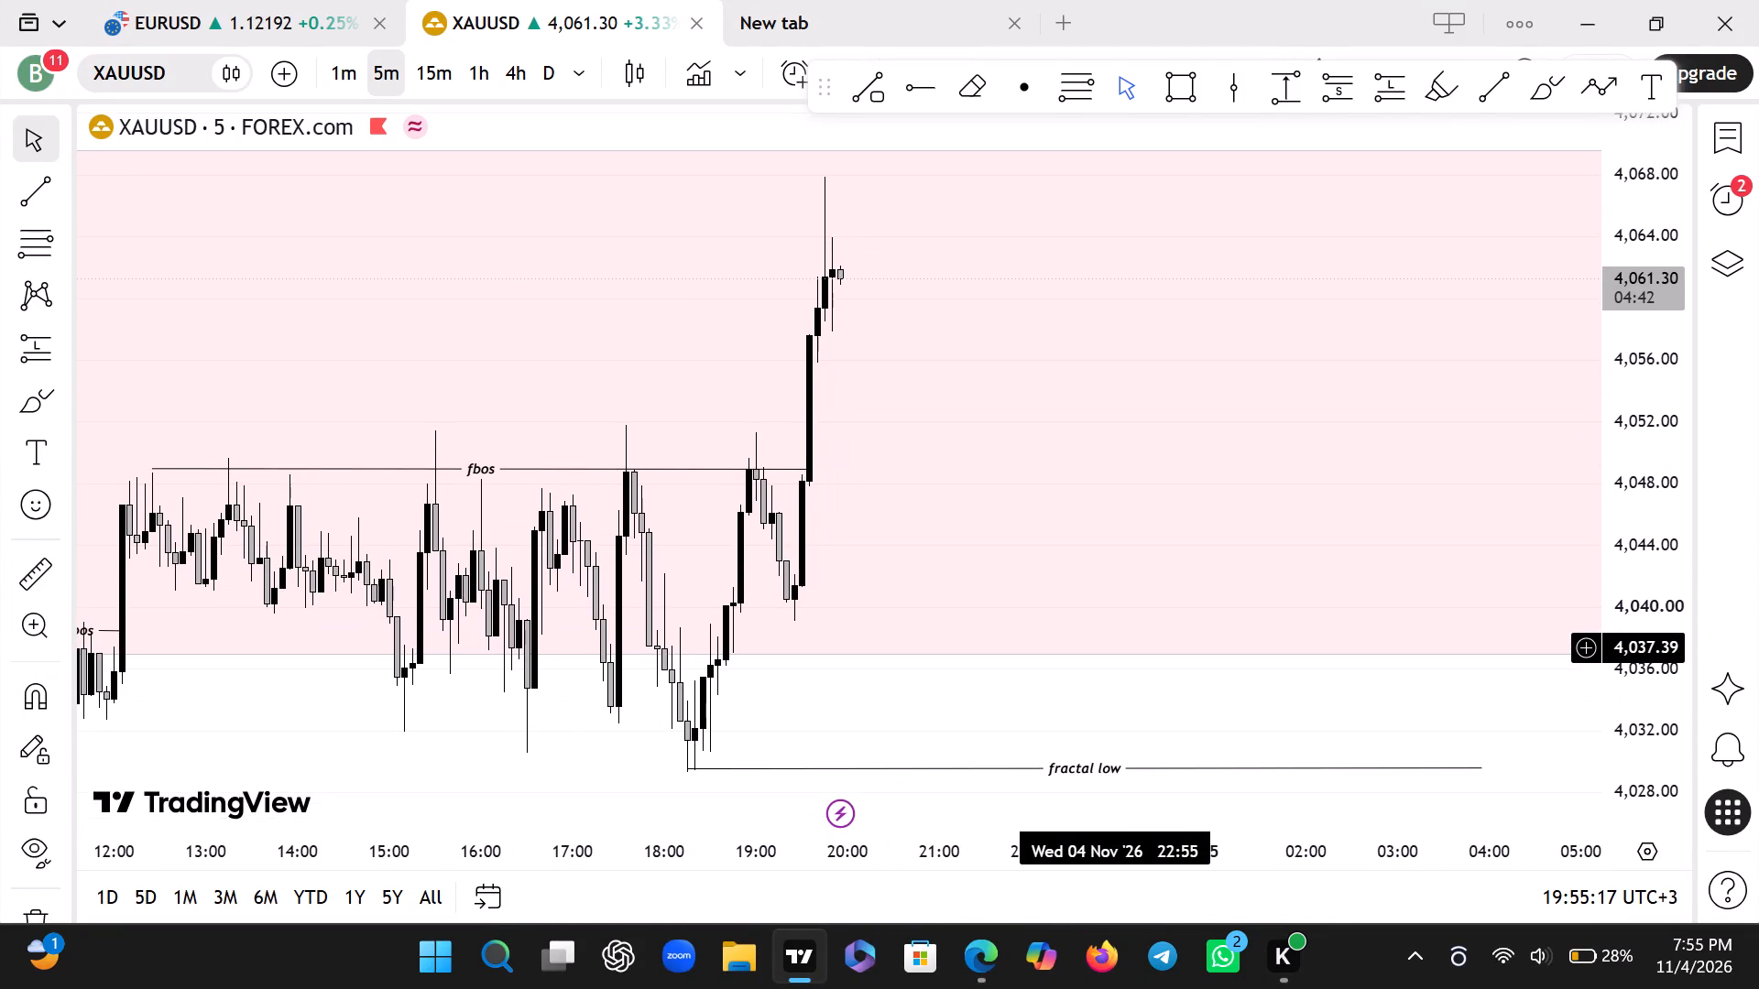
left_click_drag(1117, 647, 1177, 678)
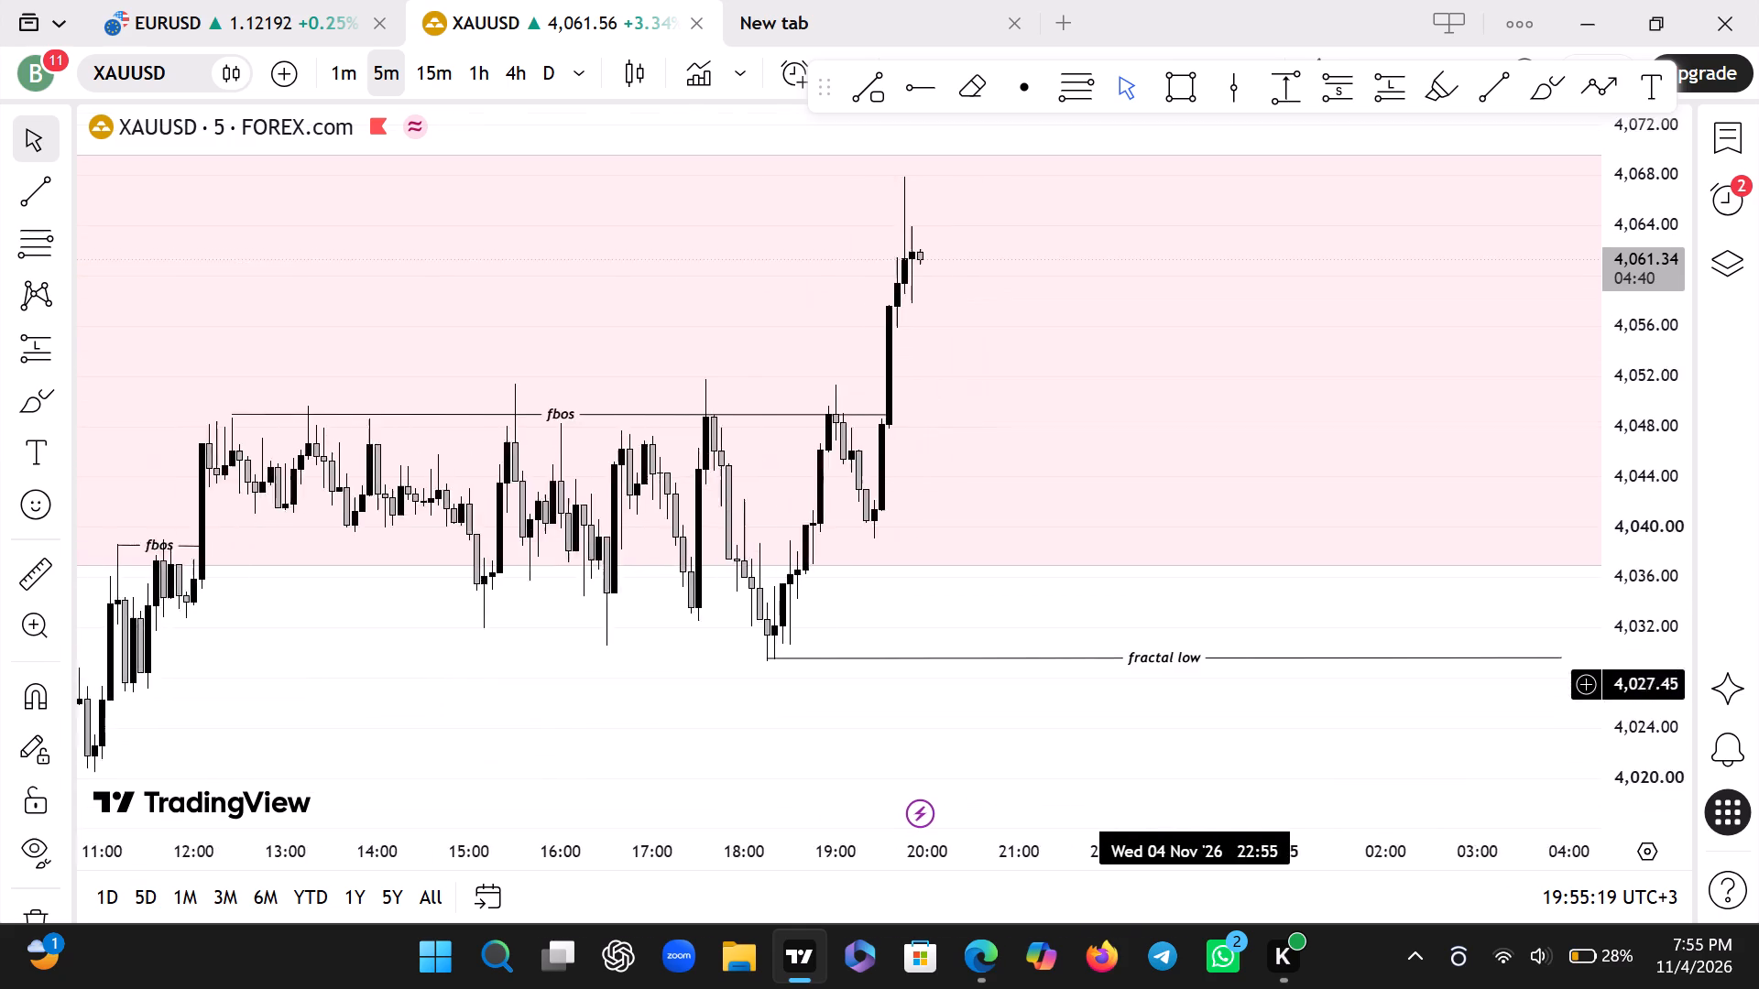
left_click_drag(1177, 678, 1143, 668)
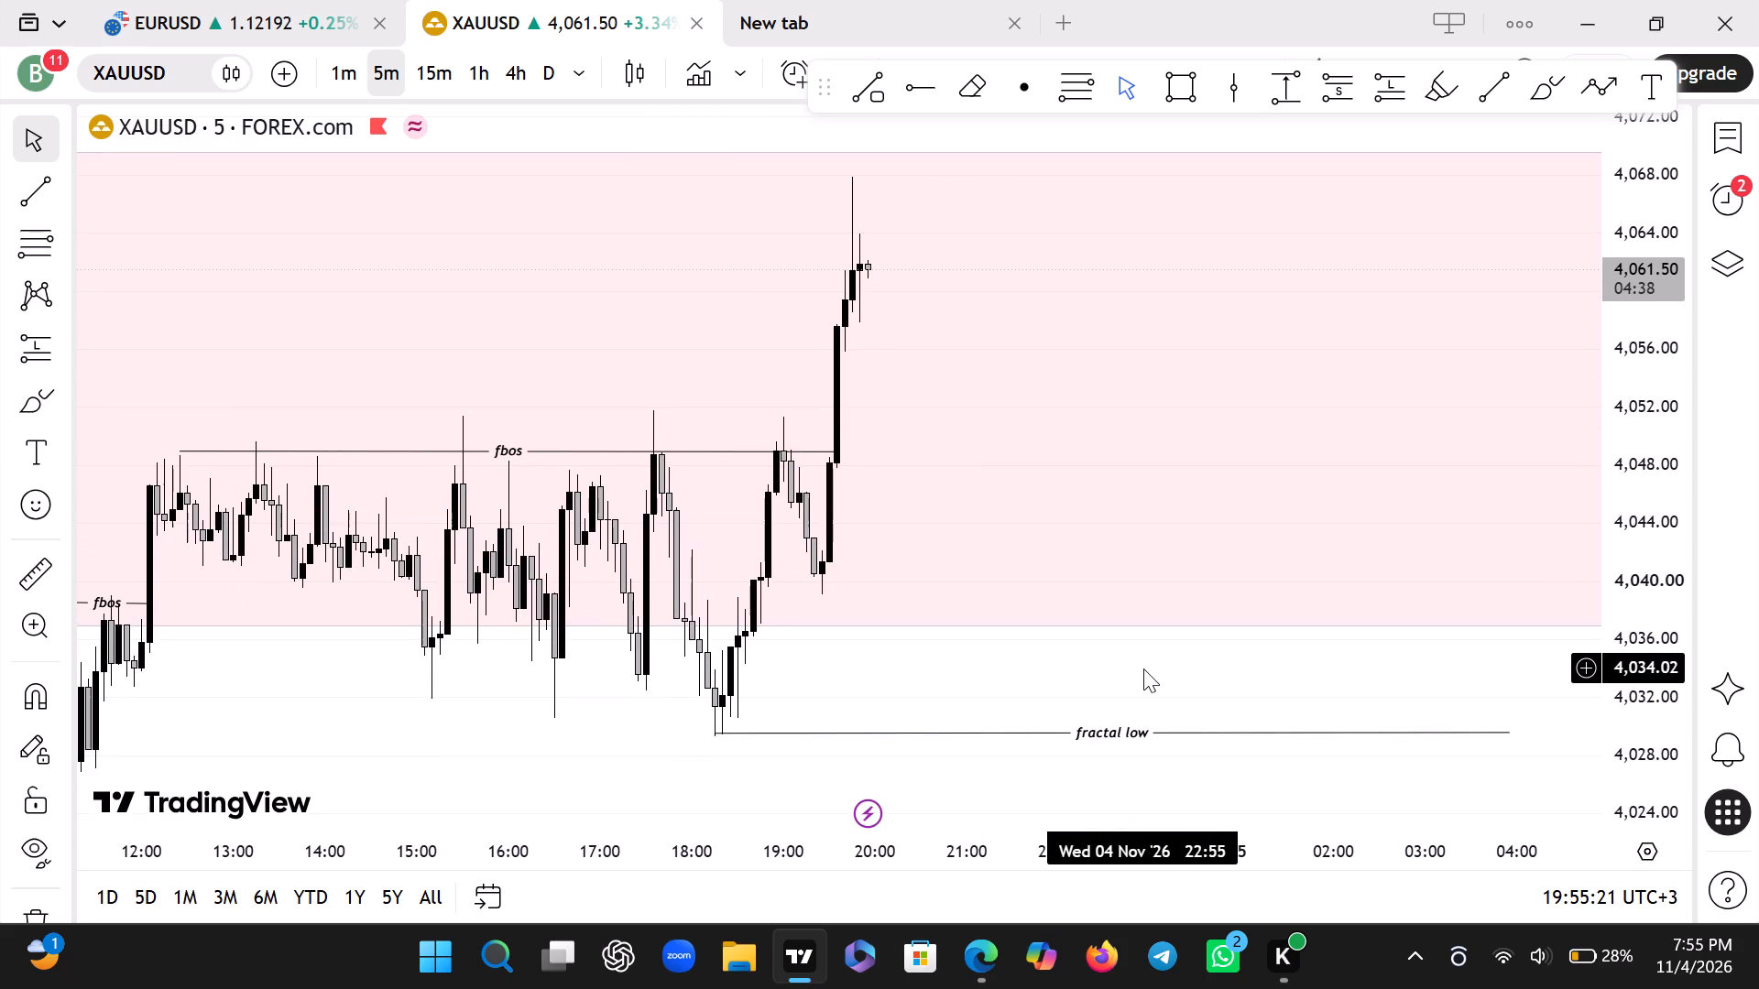
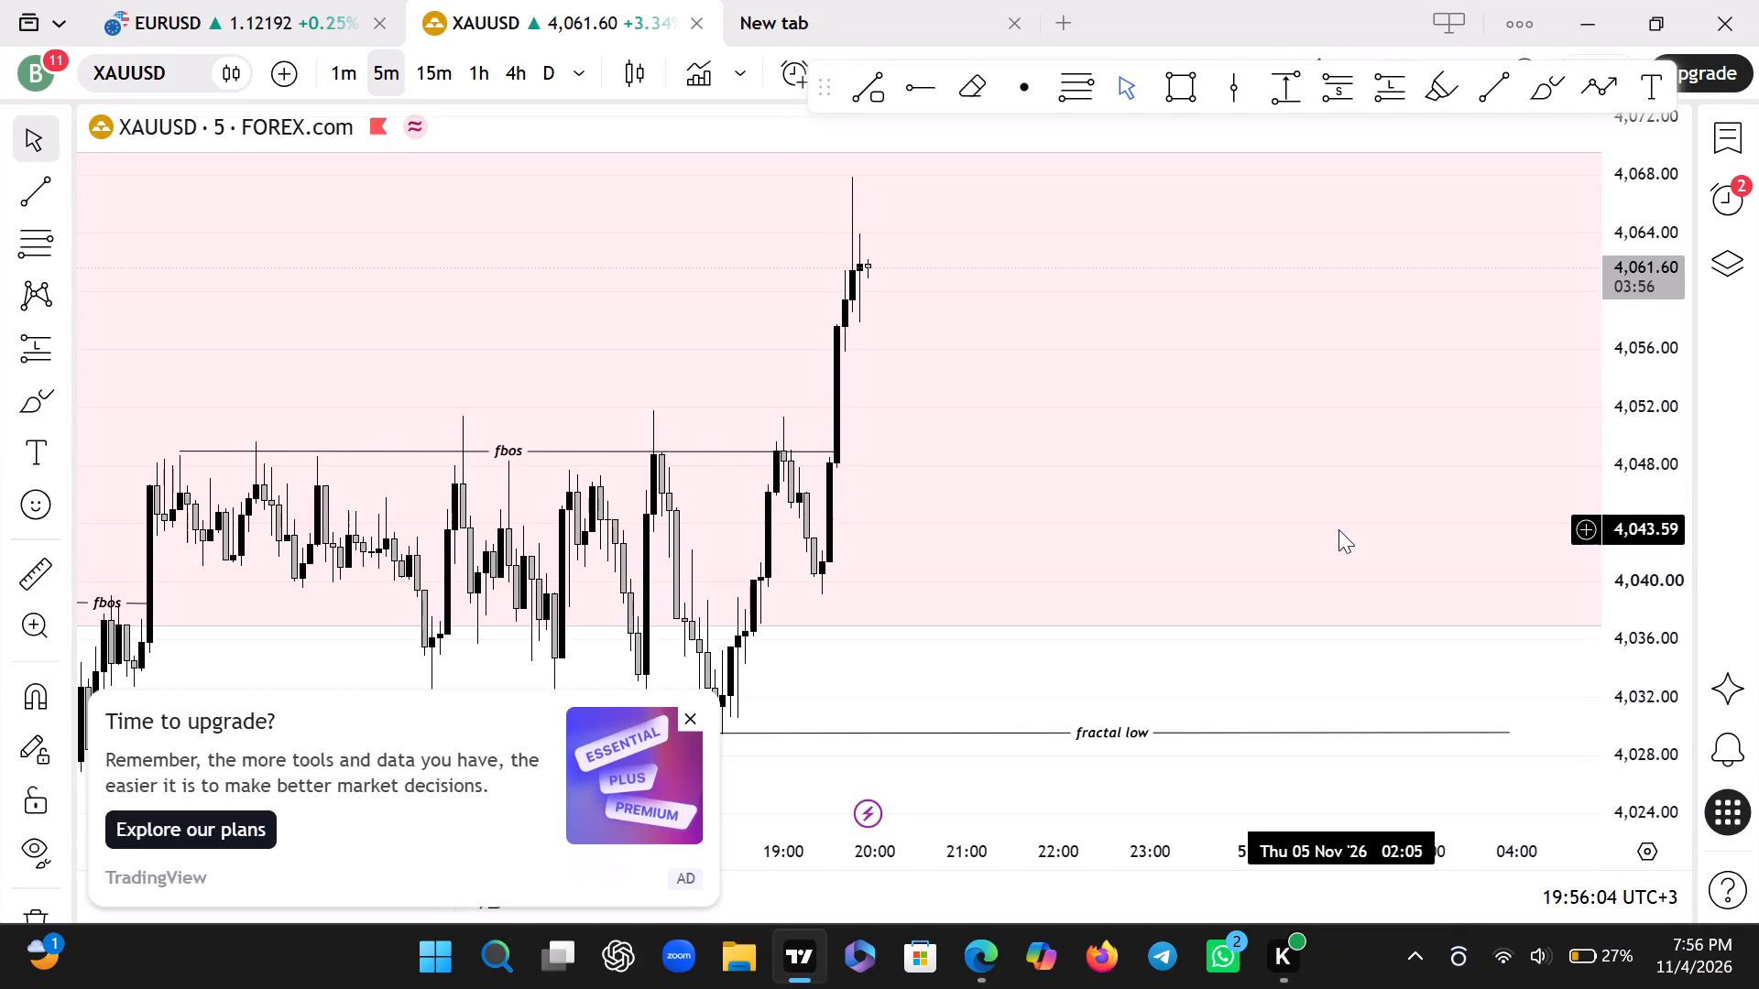
Dismiss the upgrade advert covering the XAUUSD chart.
left_click(694, 722)
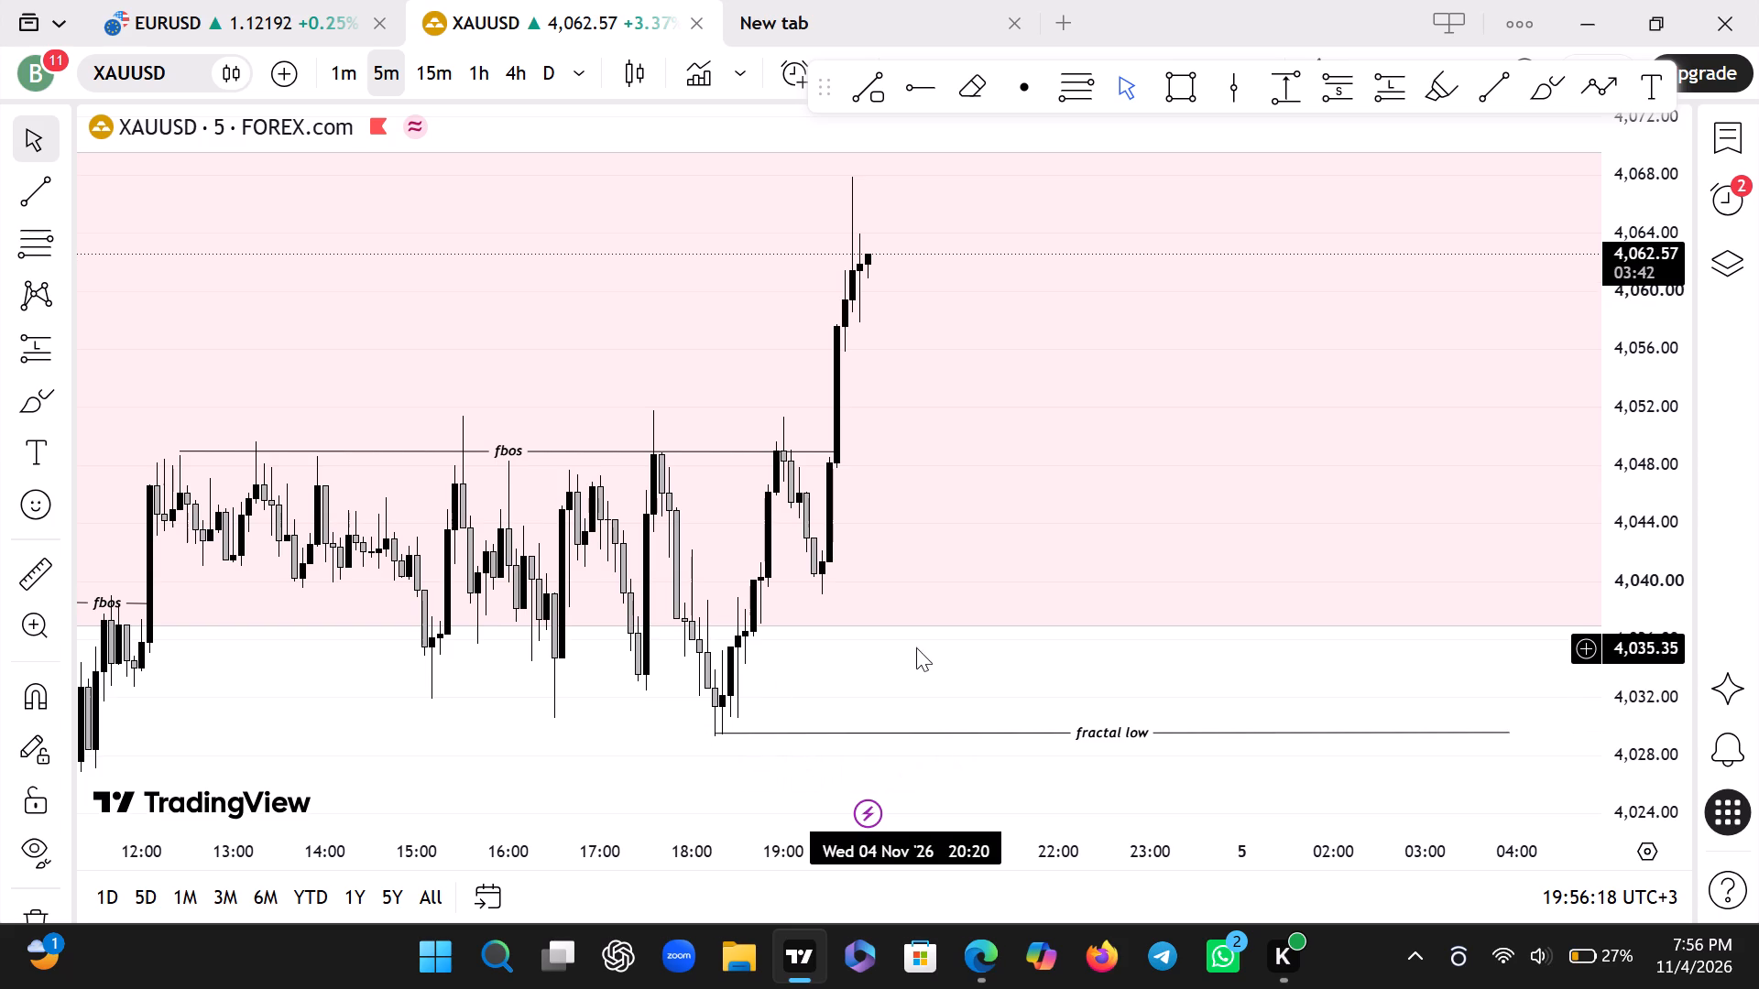
Examine the XAUUSD 5-minute price action around the fbos levels, the fractal low and the pink supply zone.
left_click_drag(931, 659, 836, 667)
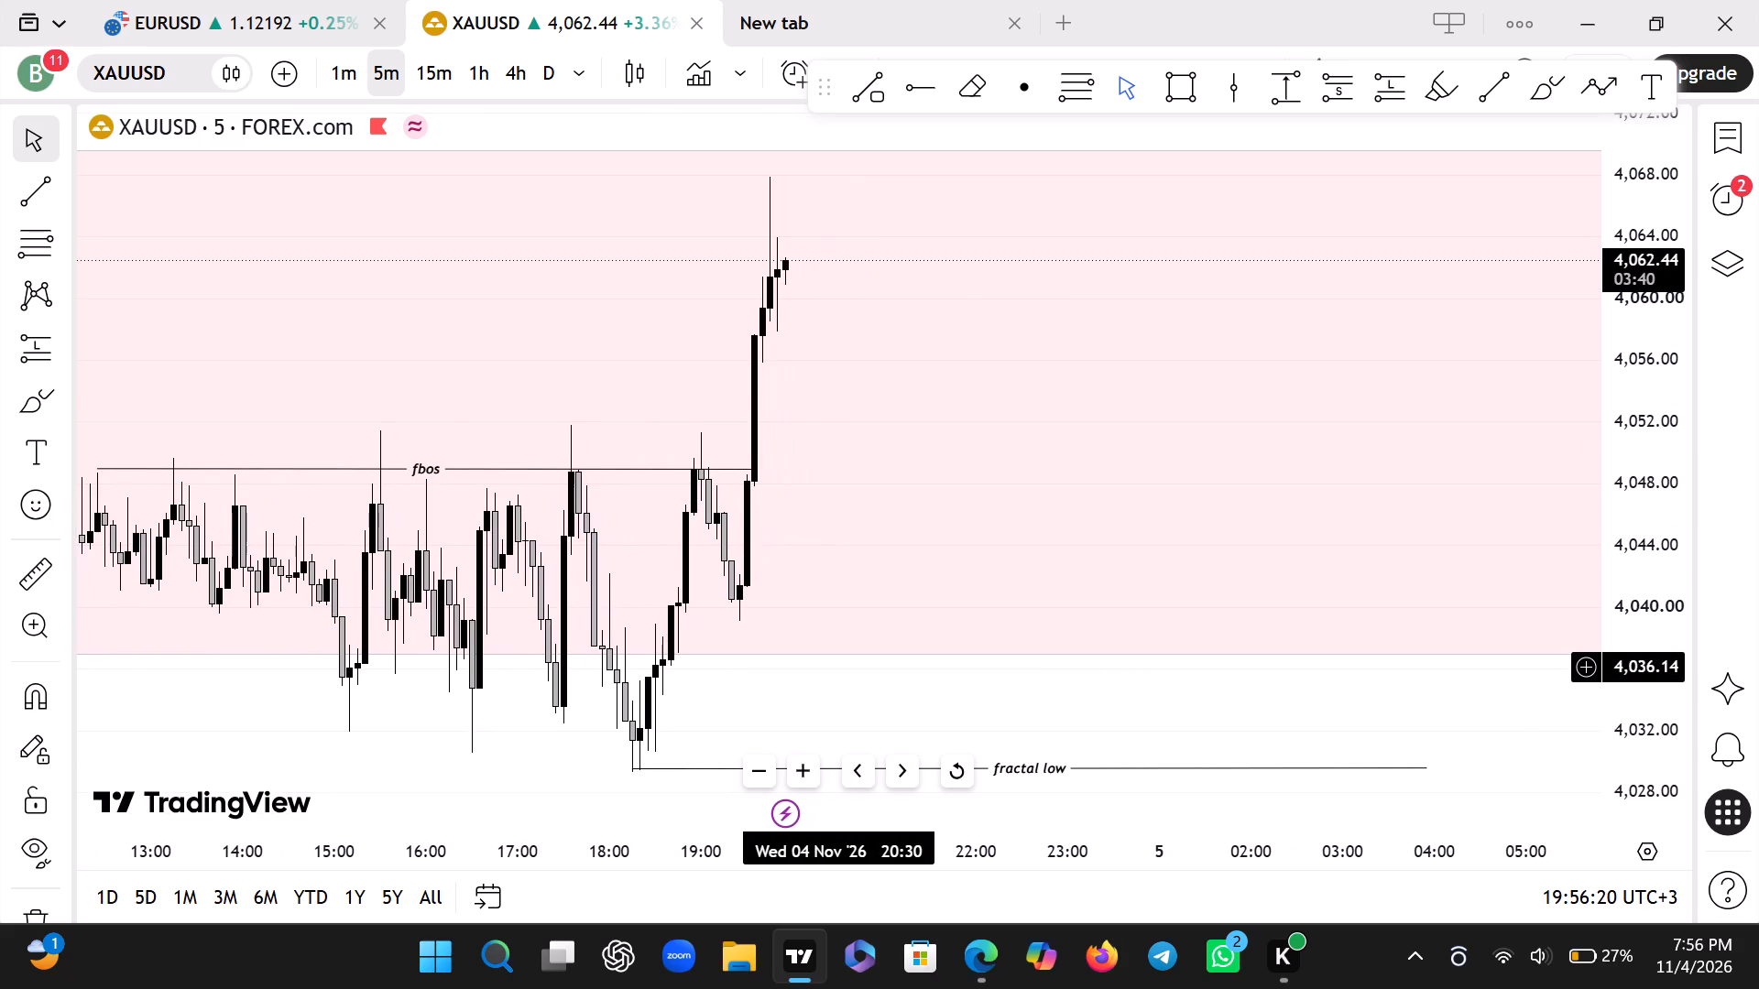
left_click_drag(836, 667, 872, 657)
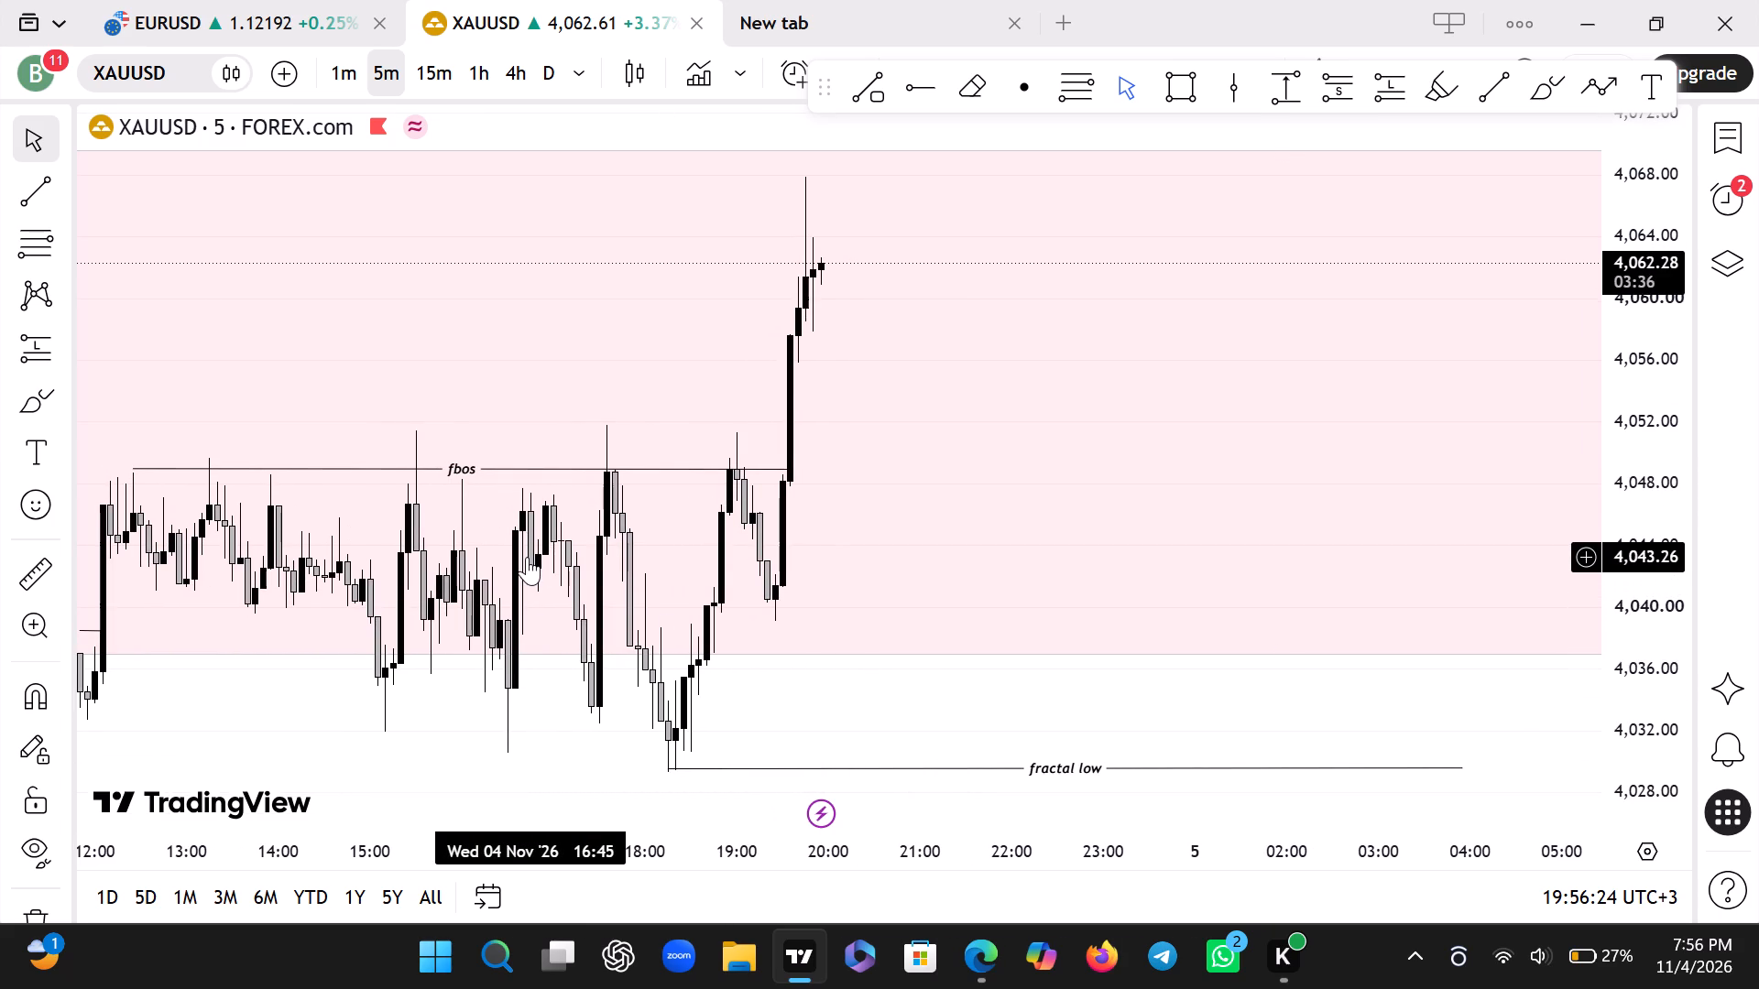
left_click(428, 685)
left_click_drag(428, 685, 725, 652)
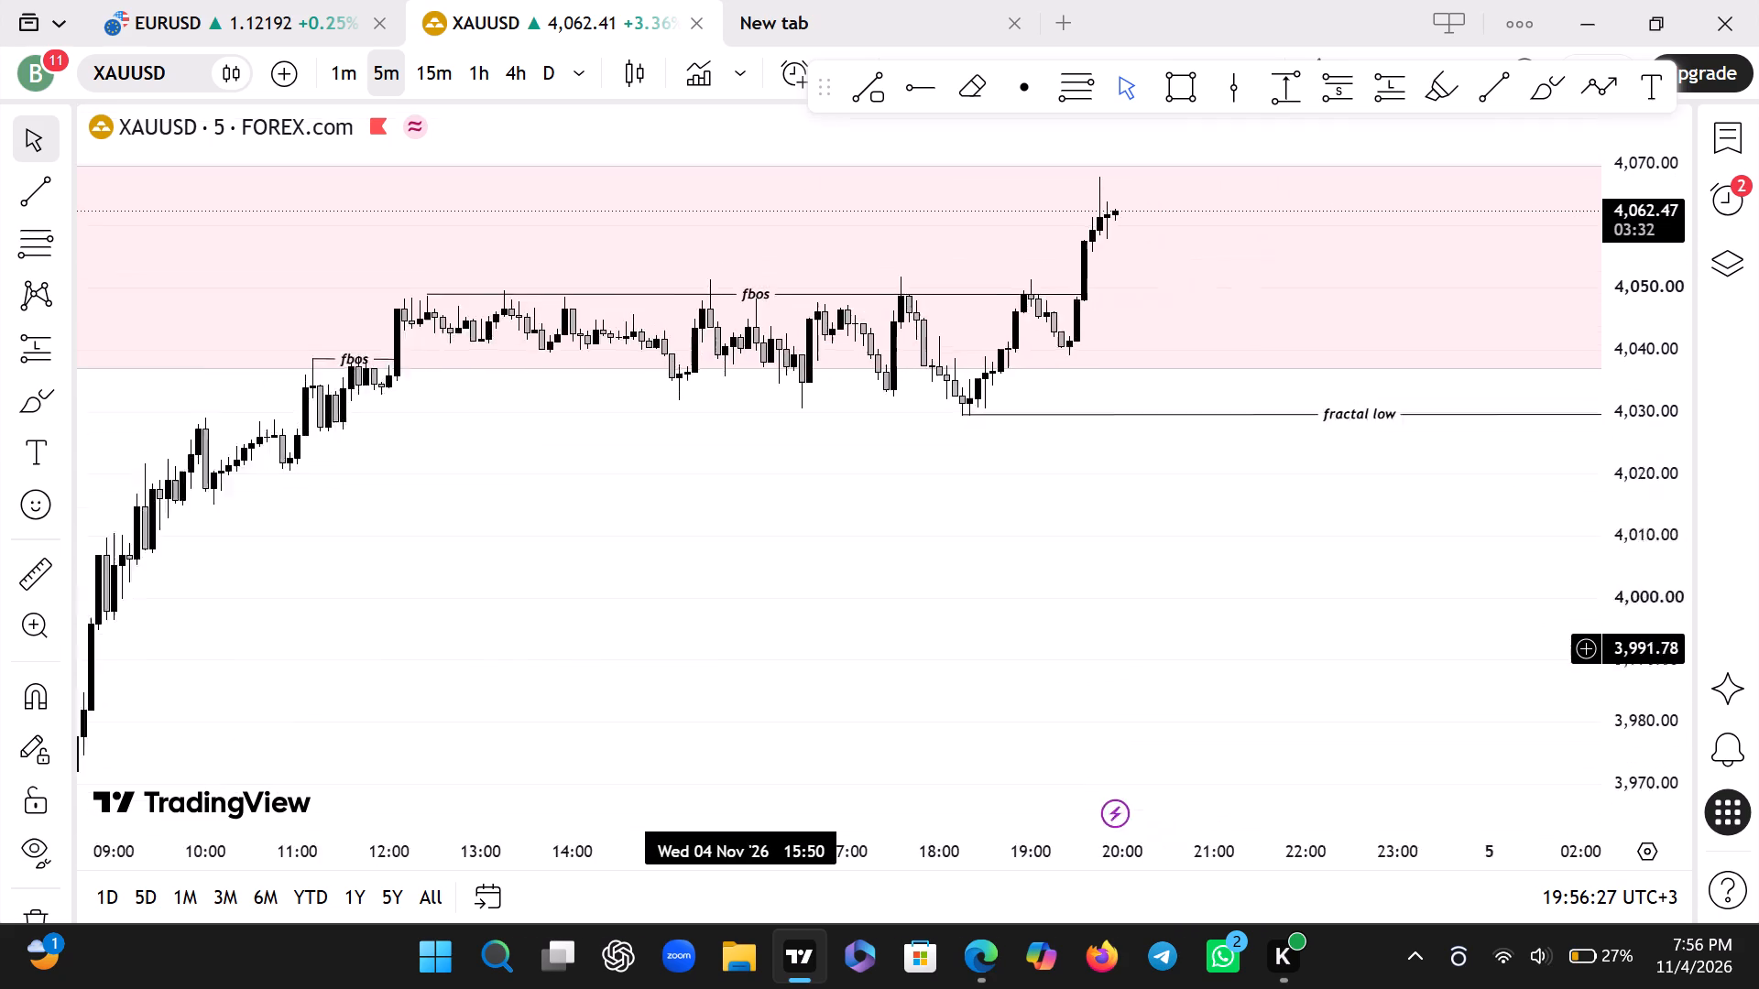
left_click_drag(725, 652, 663, 675)
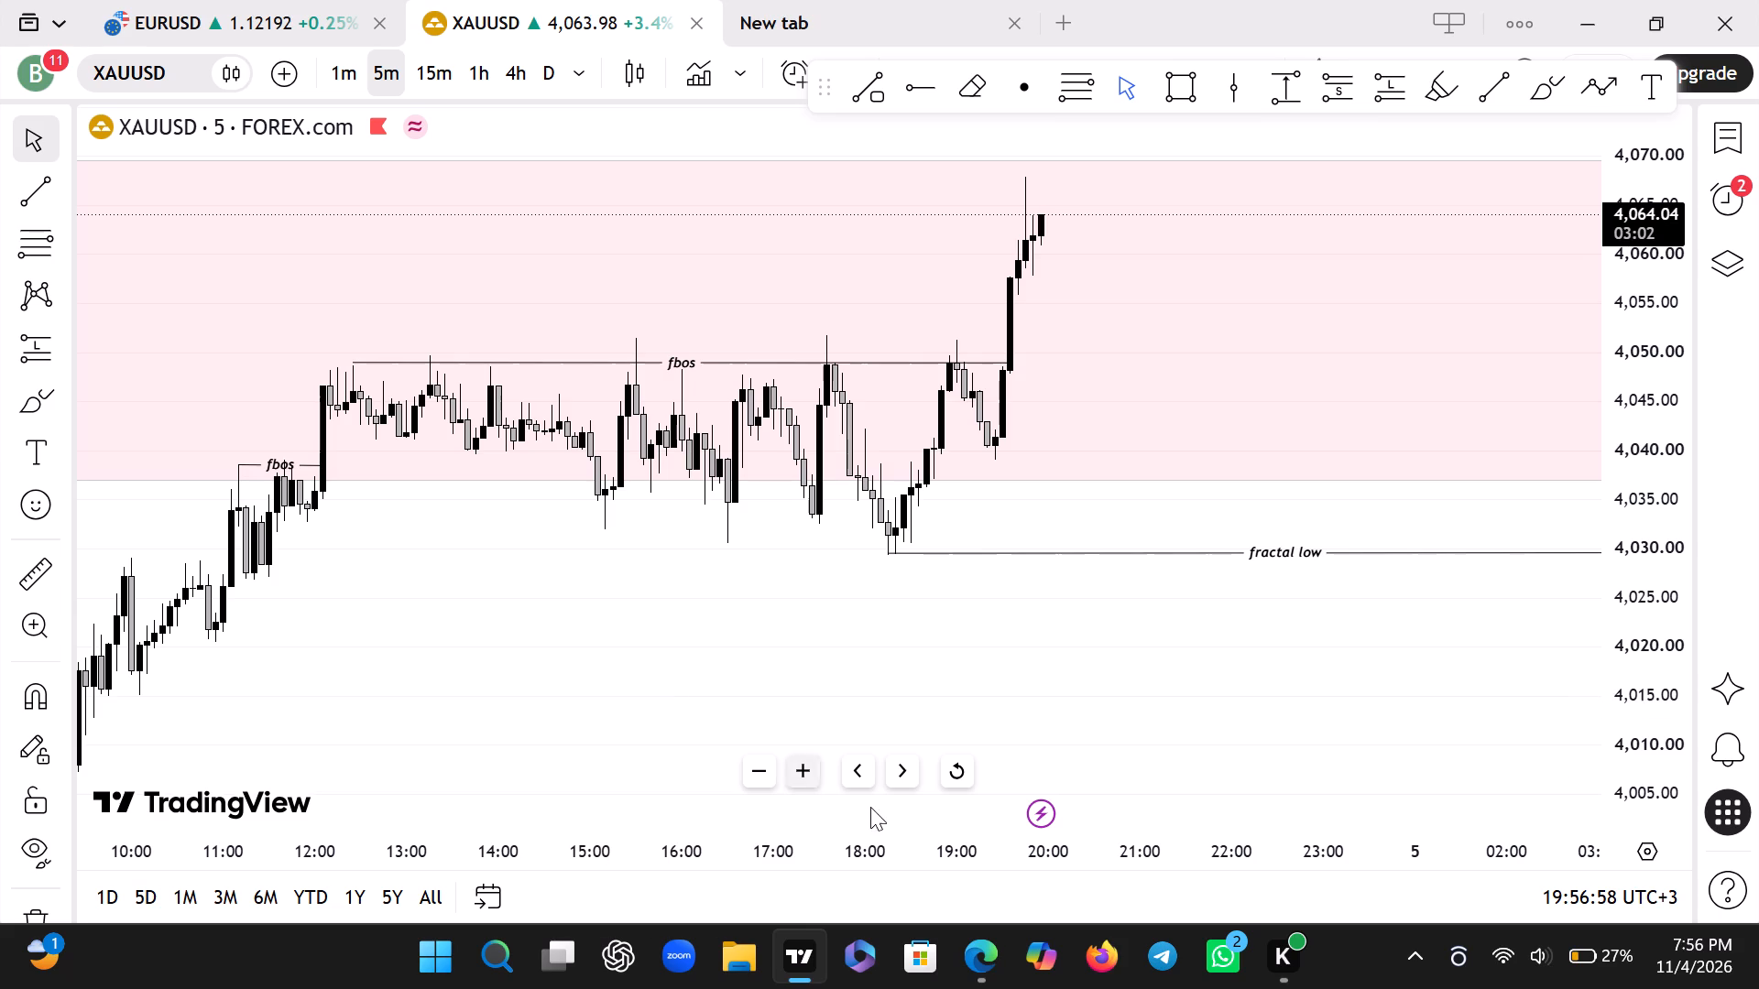
left_click_drag(1015, 851, 1313, 891)
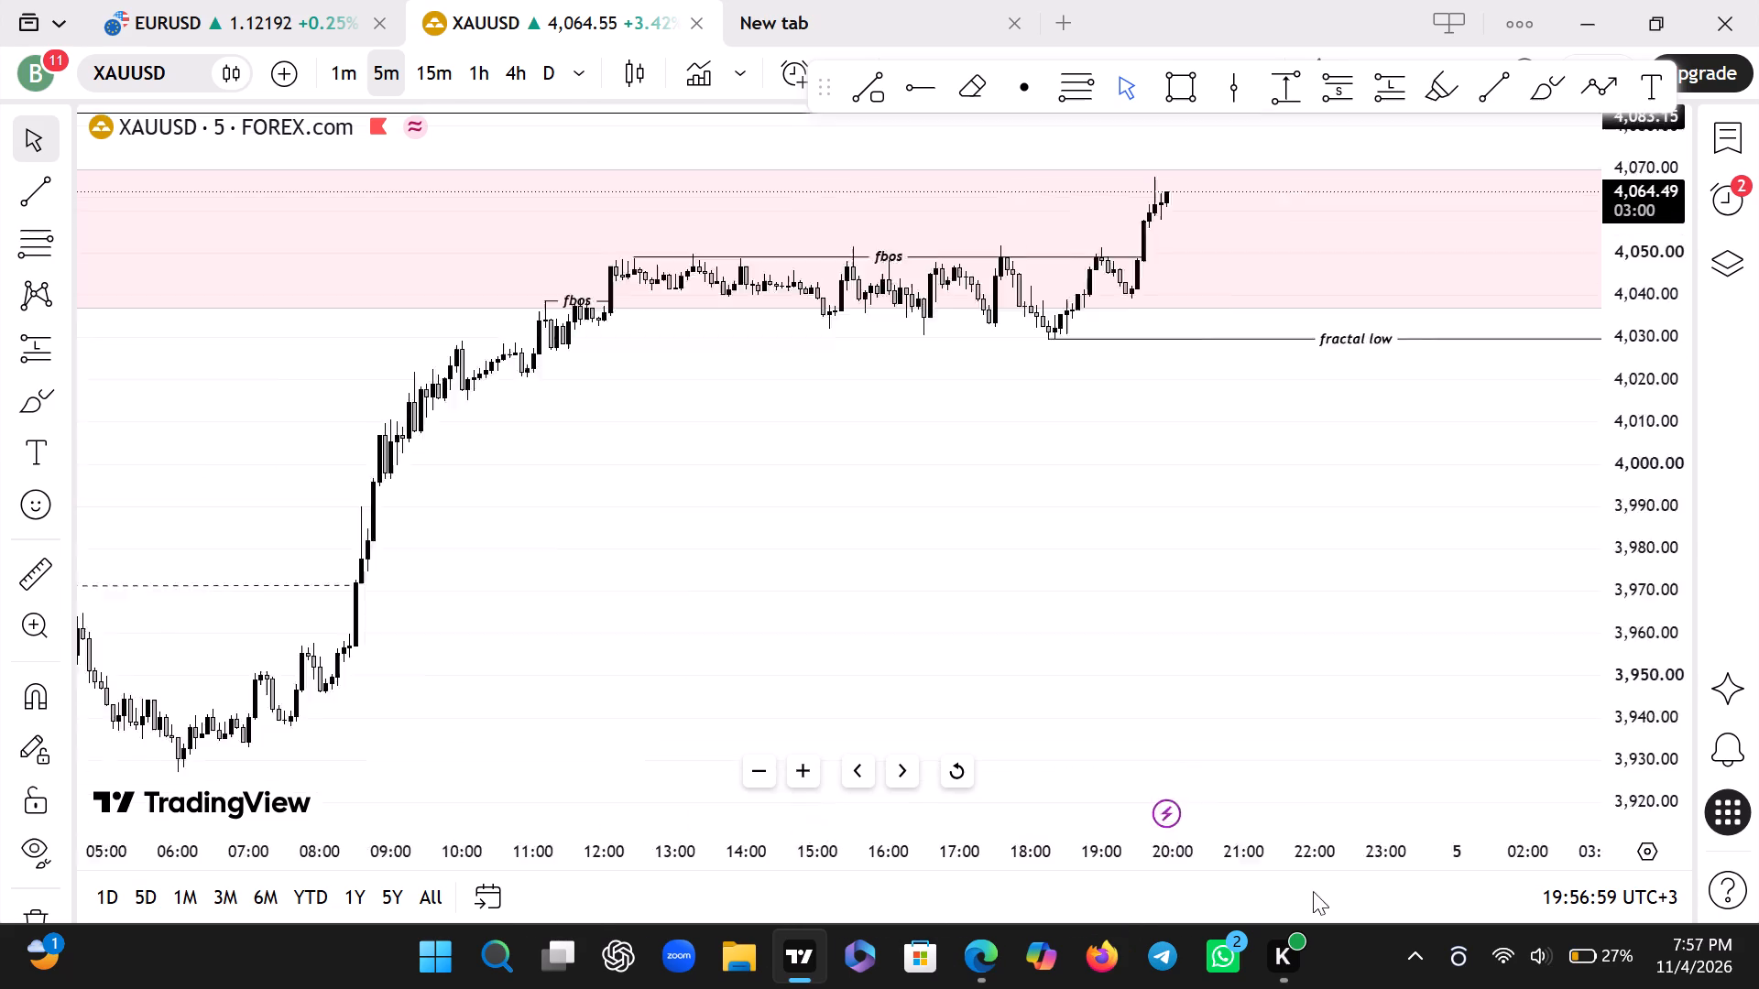
left_click_drag(1313, 891, 1188, 876)
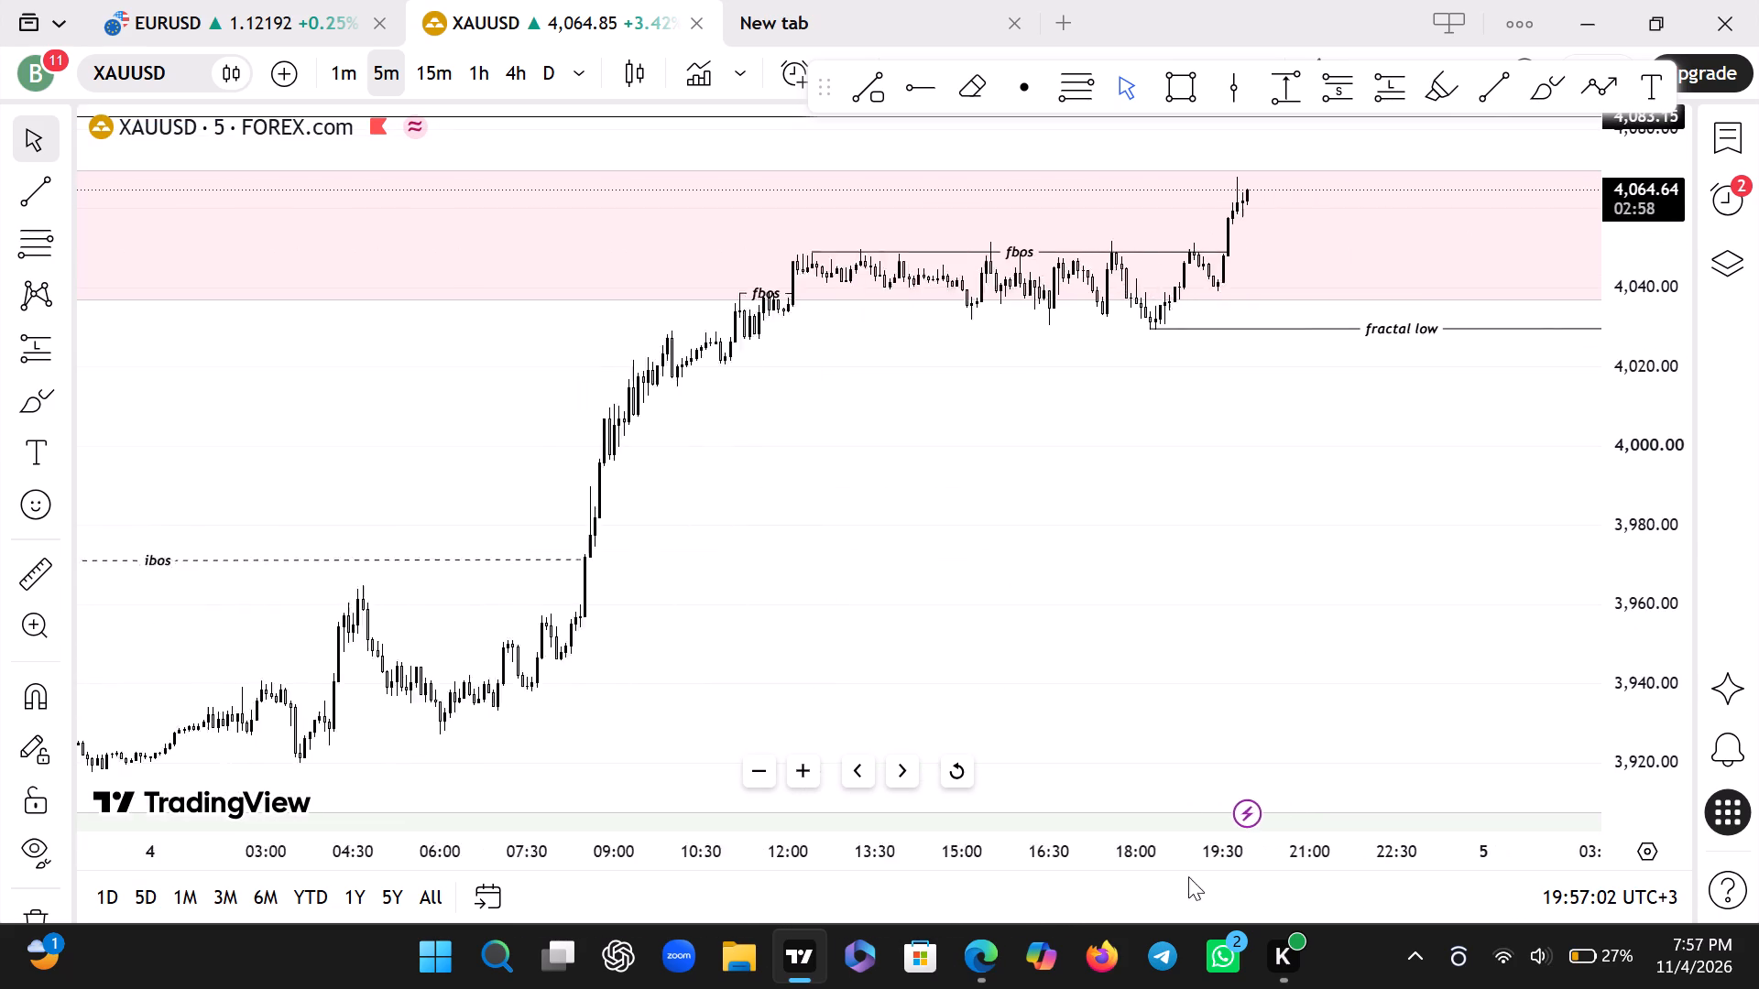
left_click_drag(1188, 876, 1076, 864)
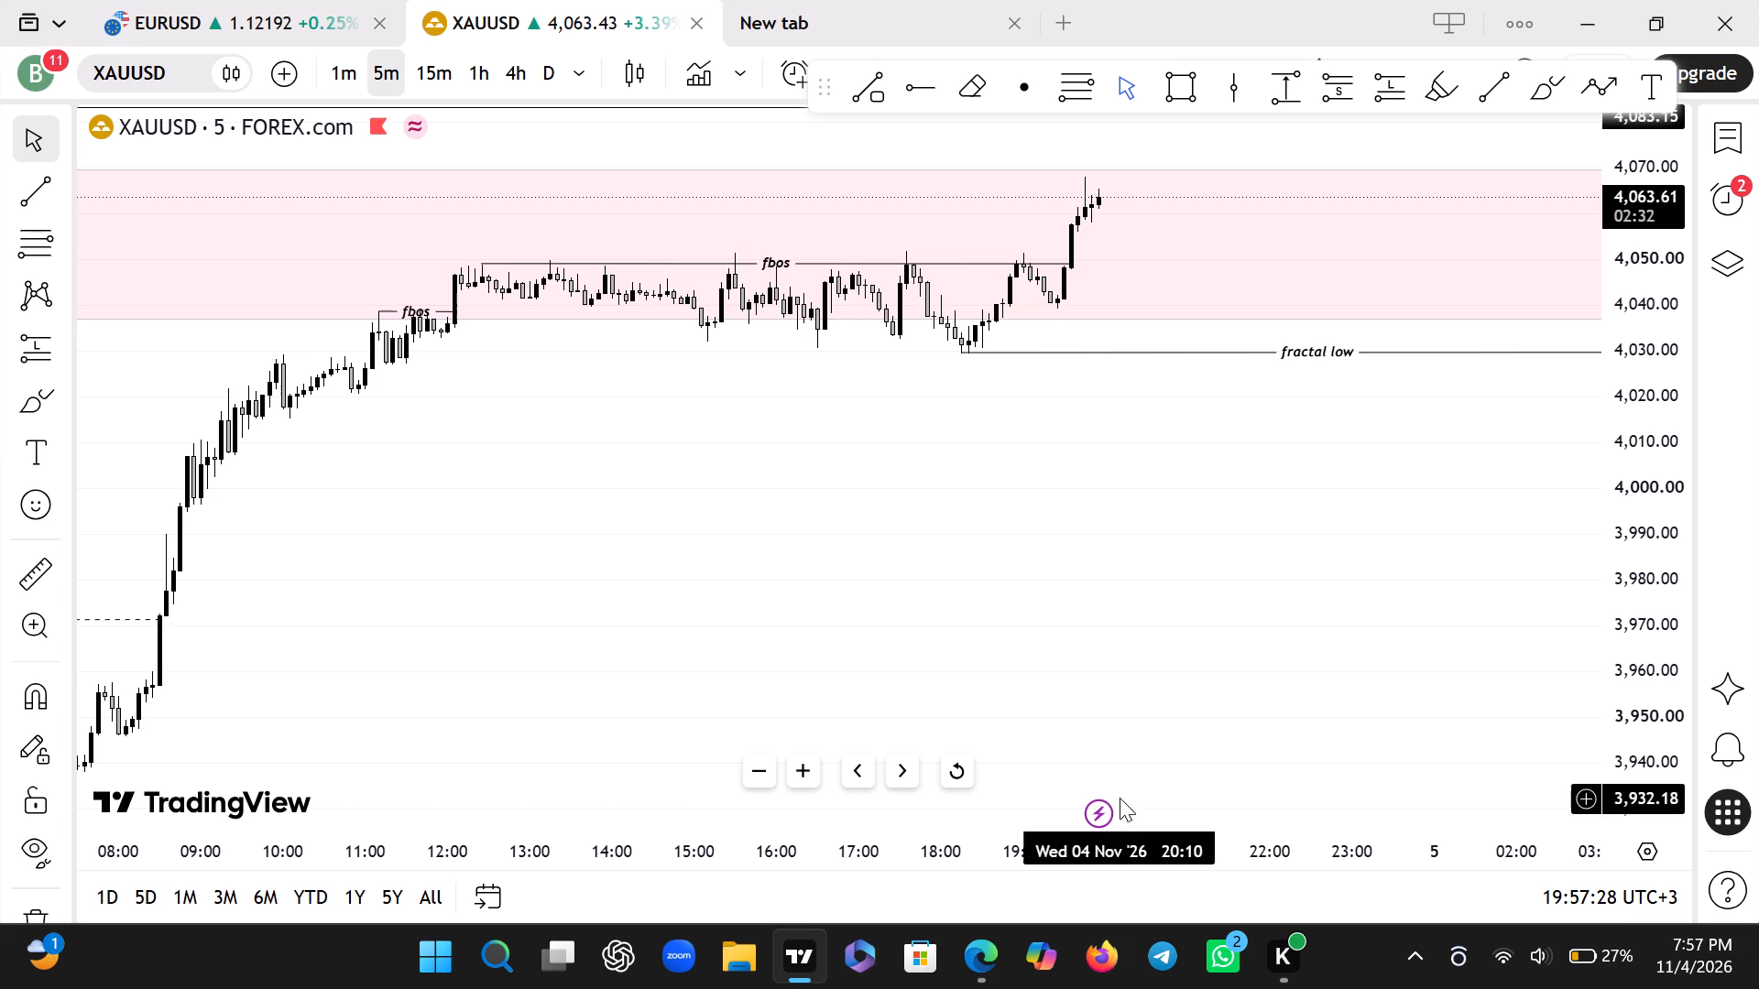
left_click_drag(1123, 670, 781, 668)
scroll(781, 668, "left", 1)
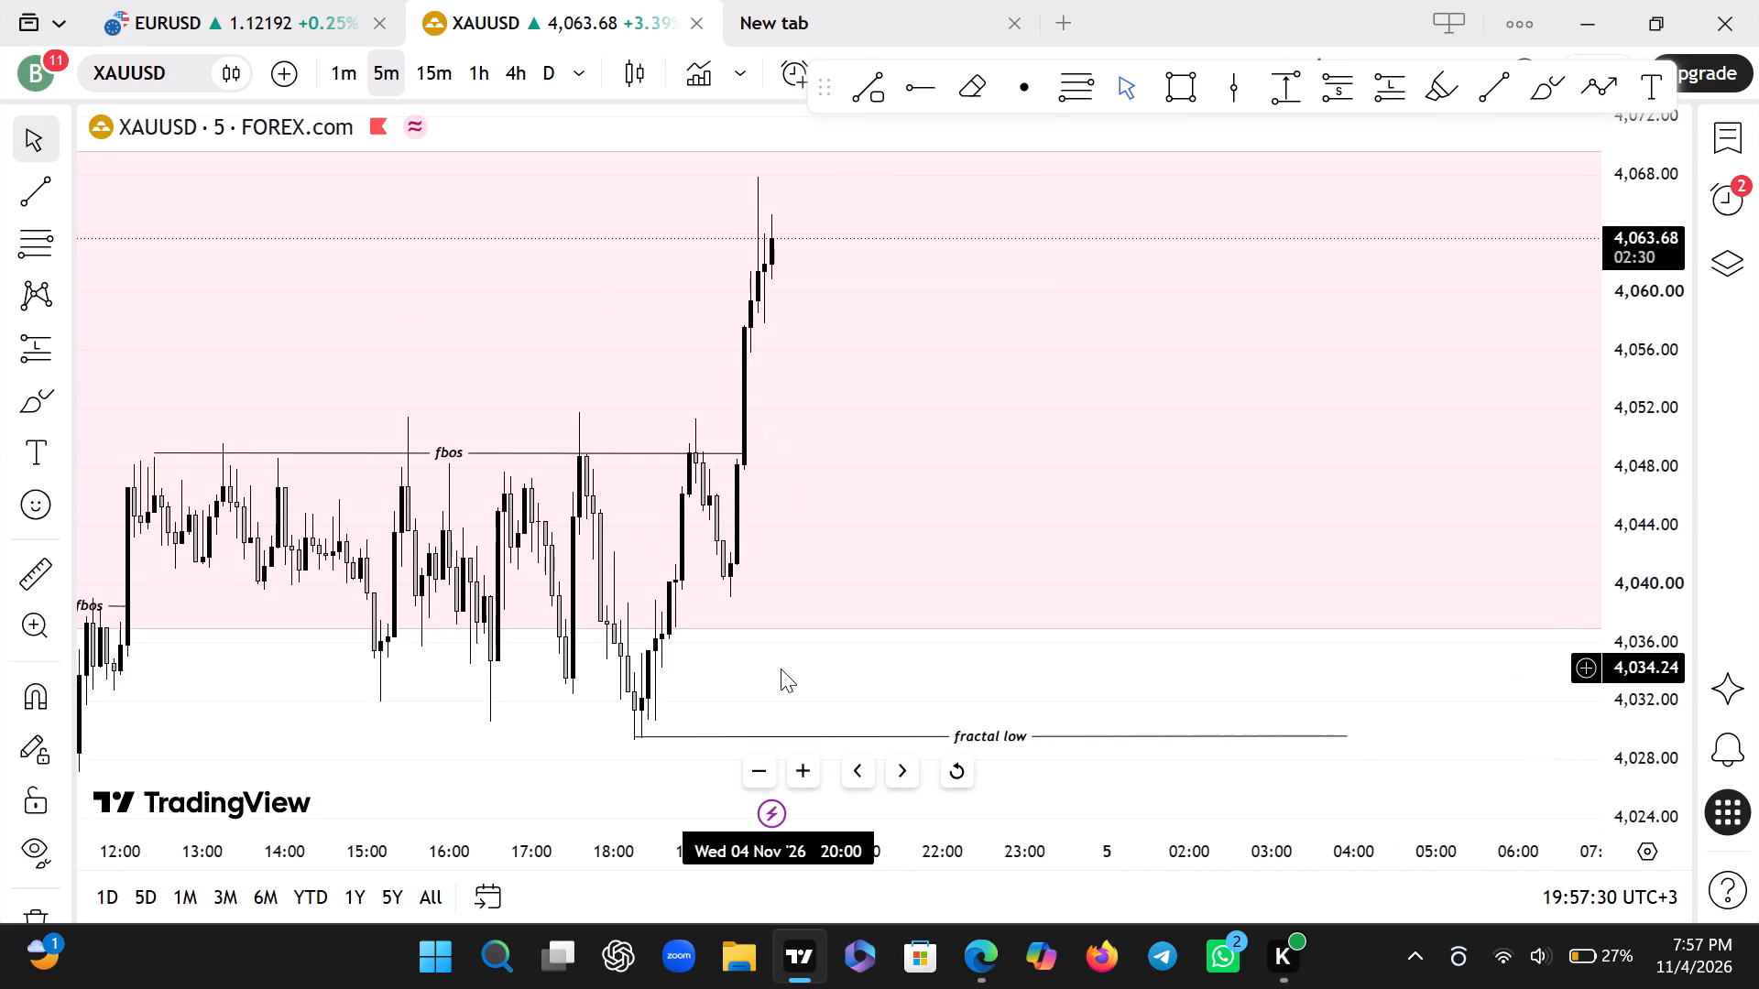
scroll(781, 668, "left", 1)
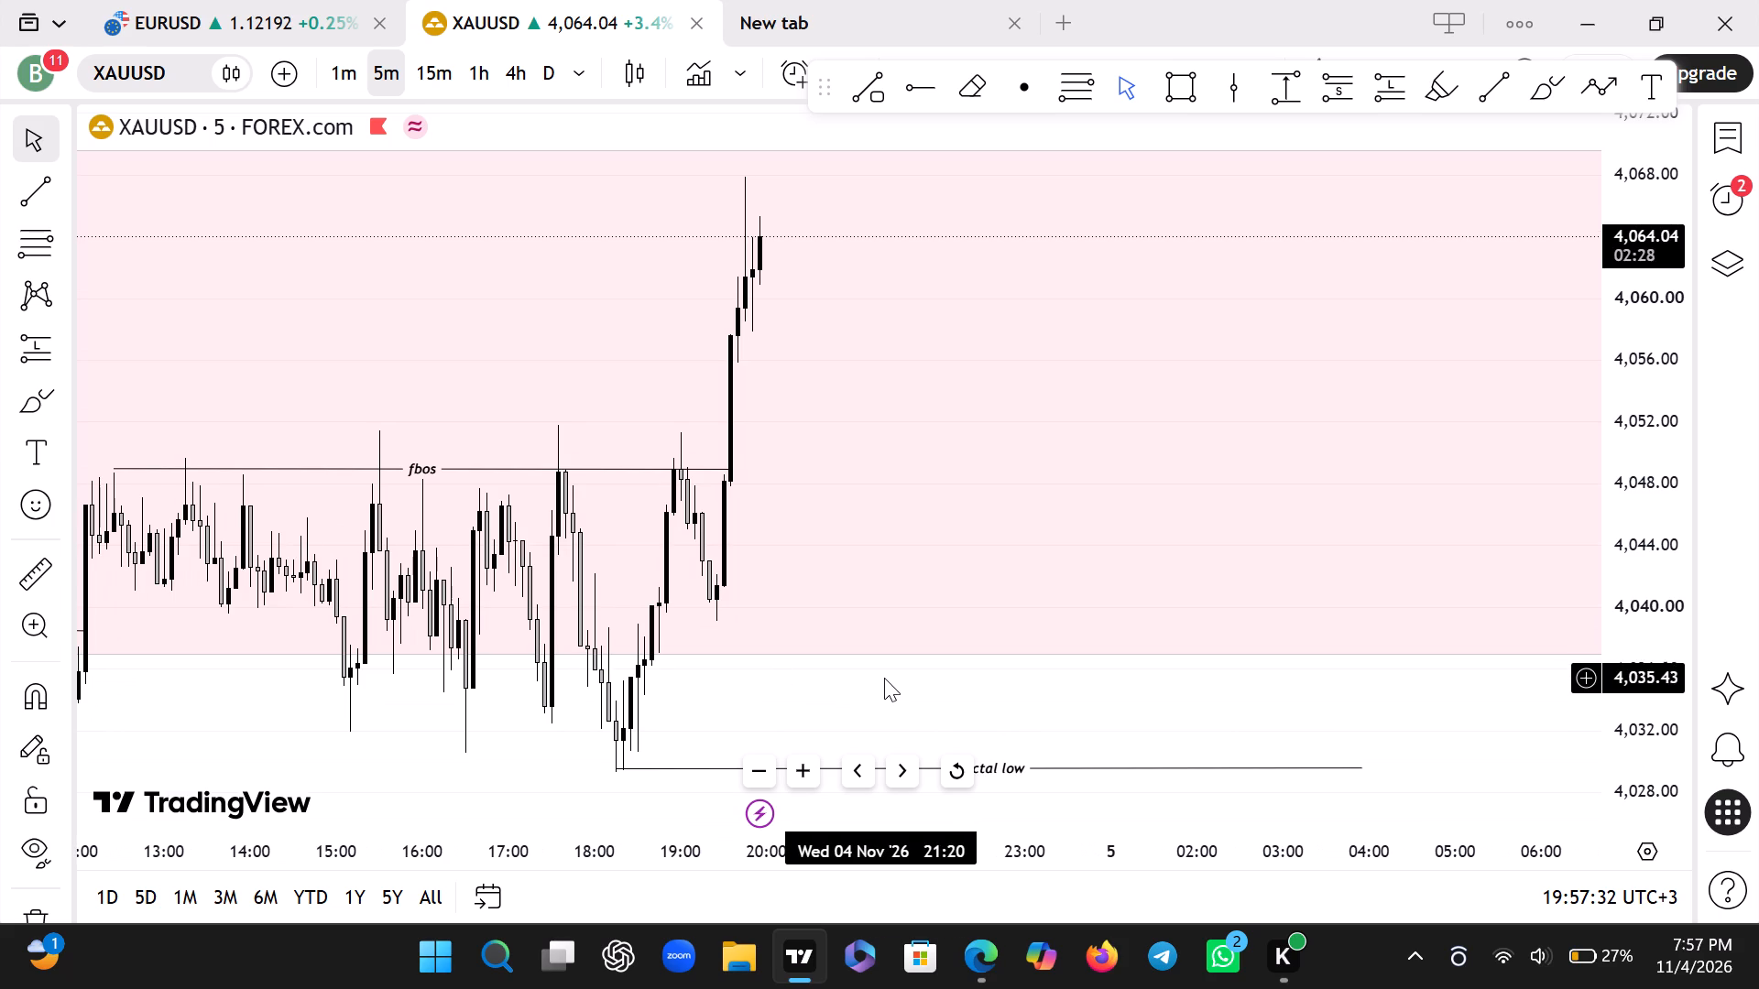
left_click_drag(884, 678, 1164, 738)
scroll(1164, 738, "left", 1)
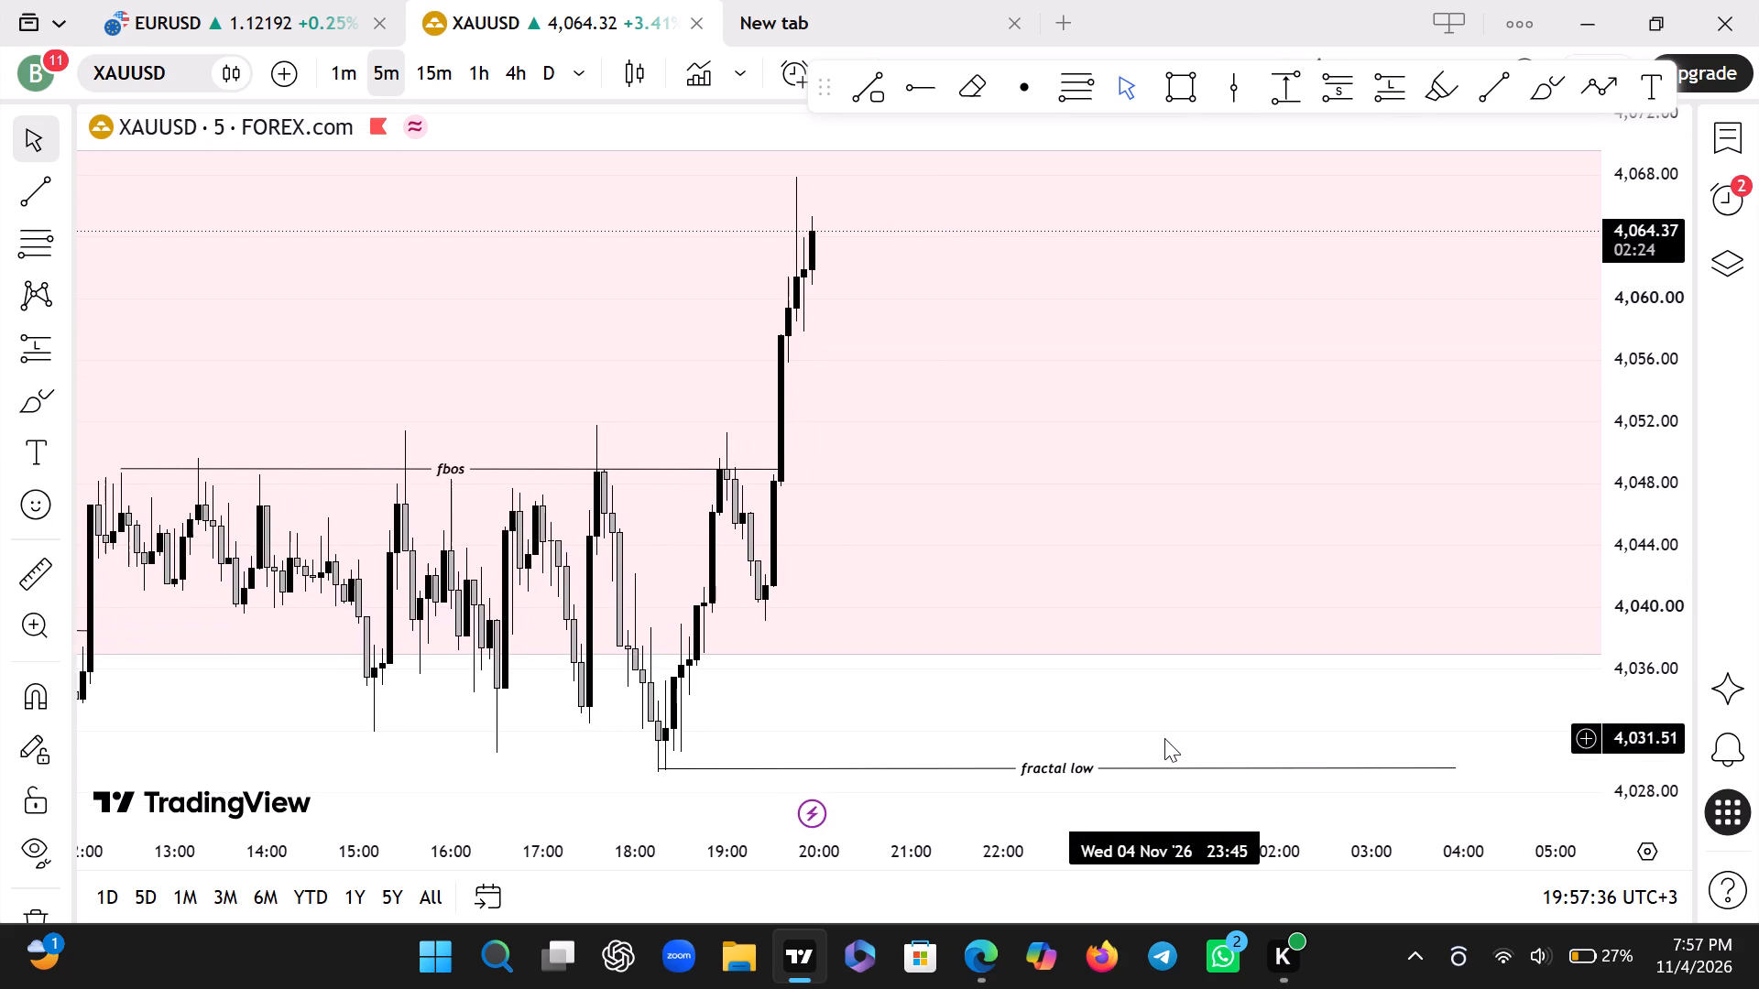
left_click_drag(1164, 738, 1352, 777)
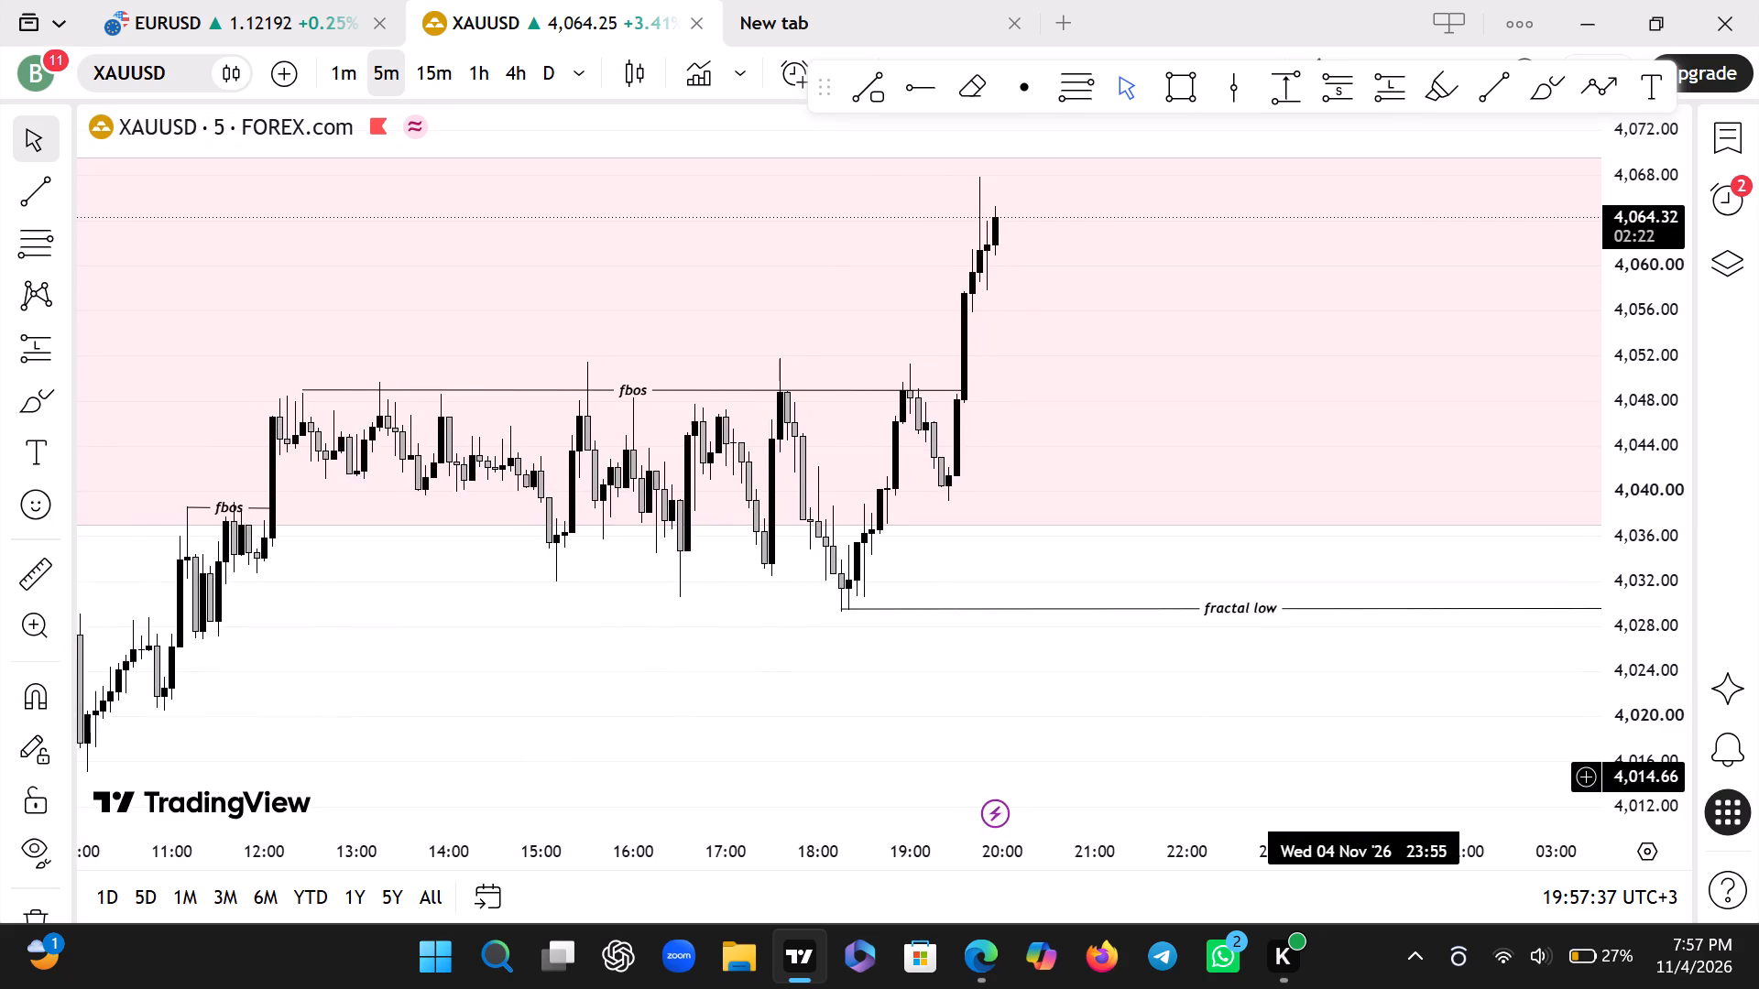
left_click_drag(1352, 777, 1229, 780)
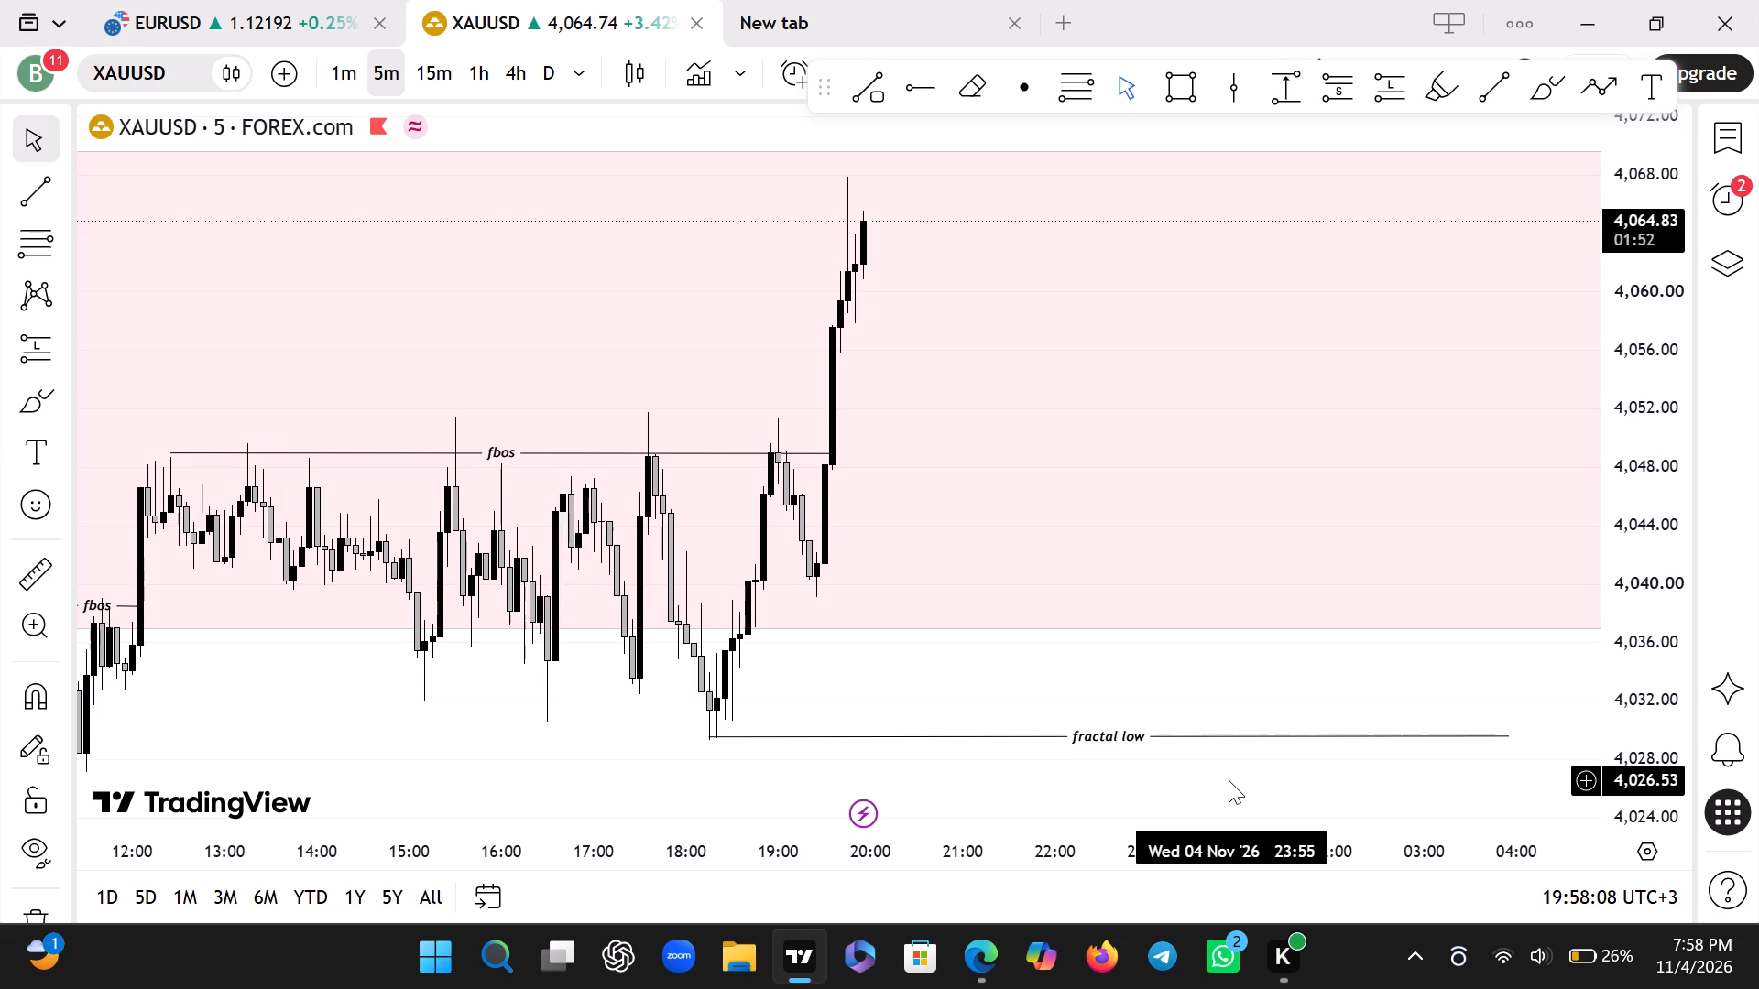
scroll(1229, 780, "left", 1)
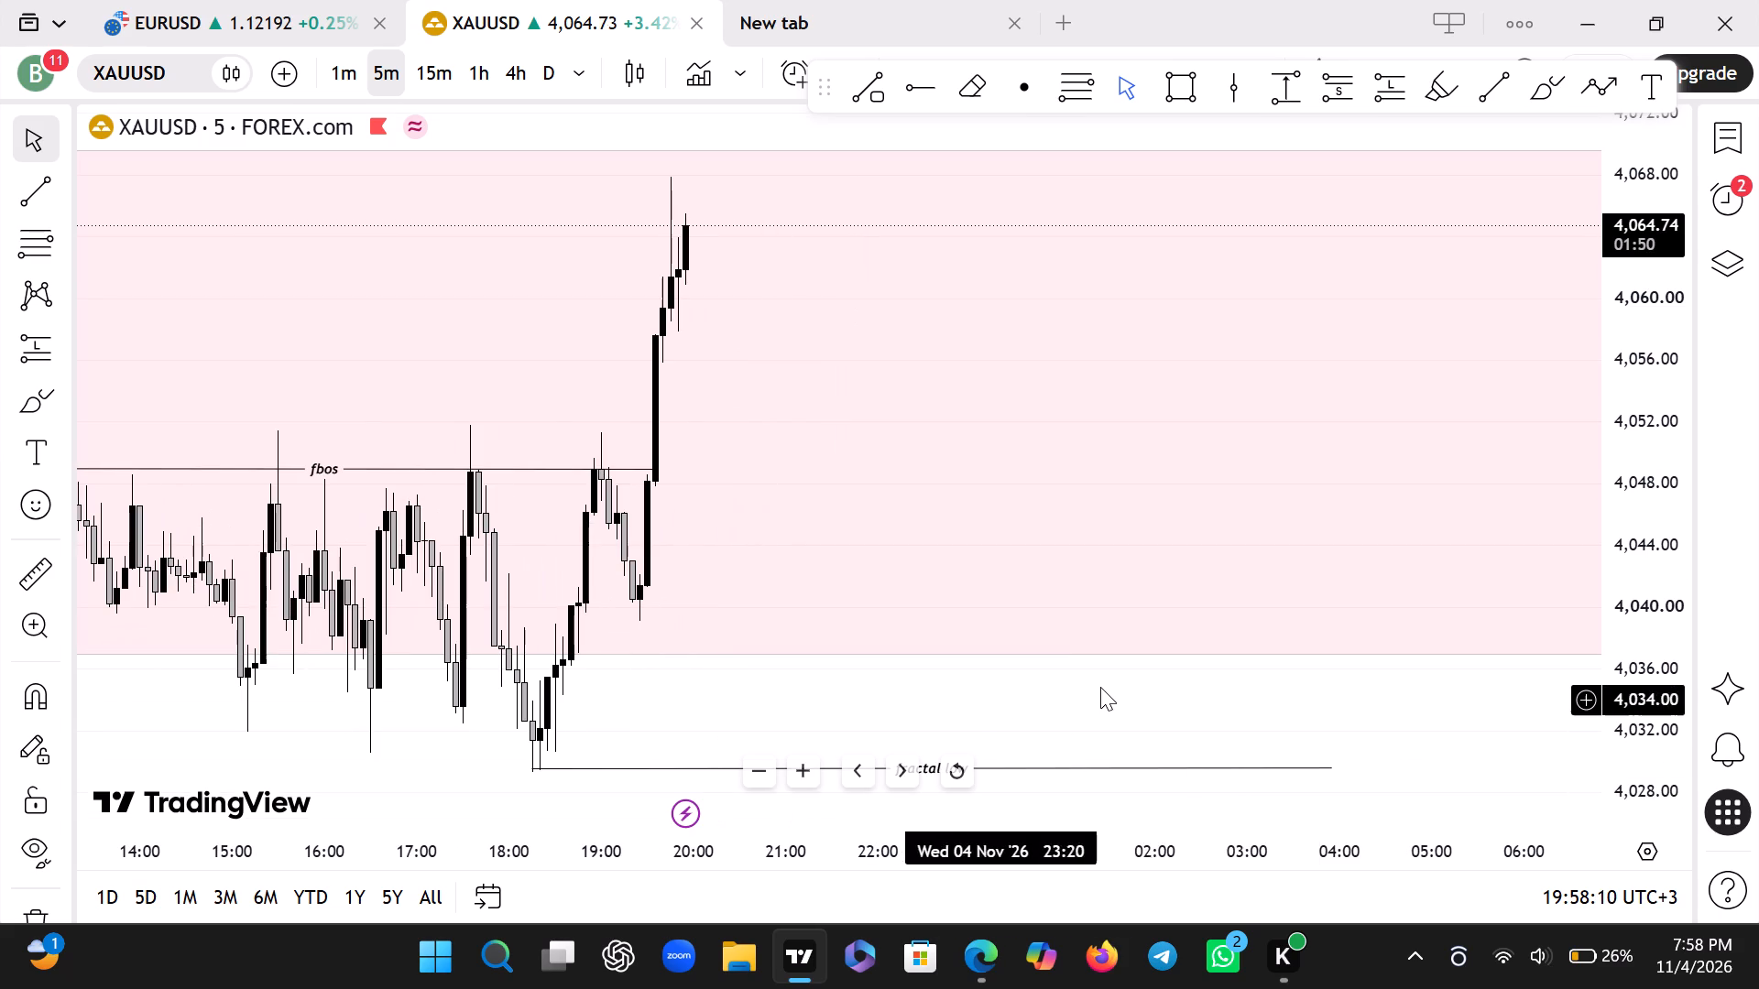
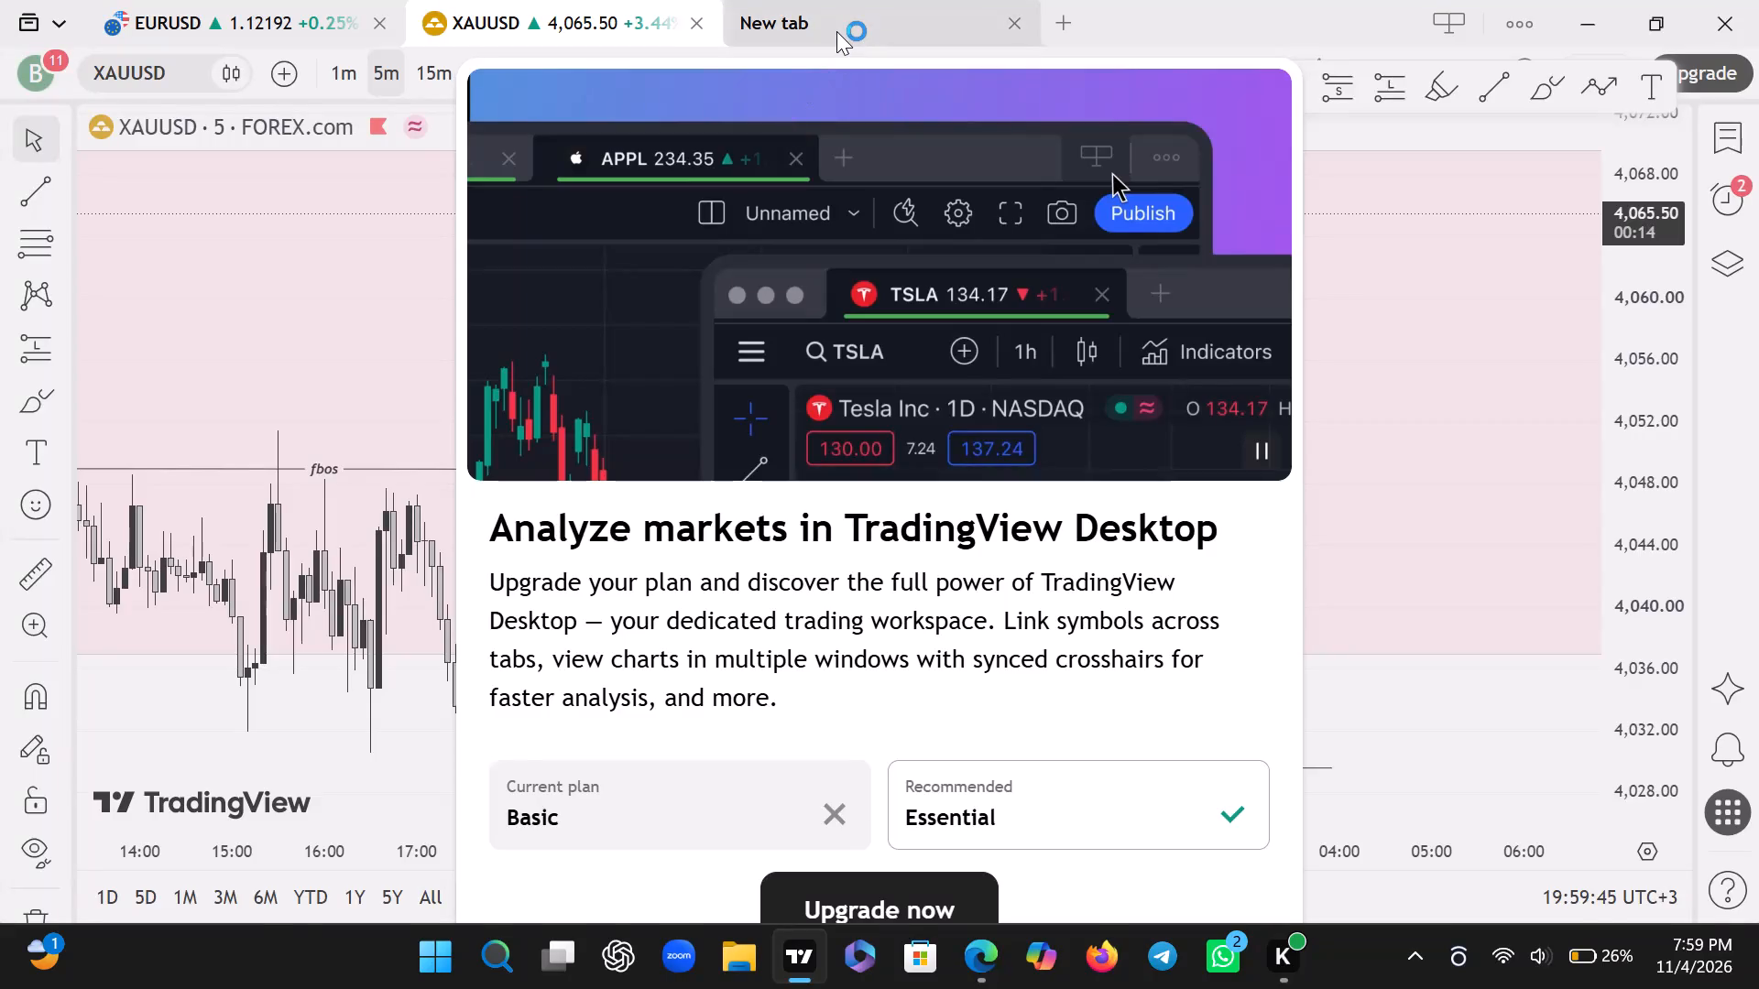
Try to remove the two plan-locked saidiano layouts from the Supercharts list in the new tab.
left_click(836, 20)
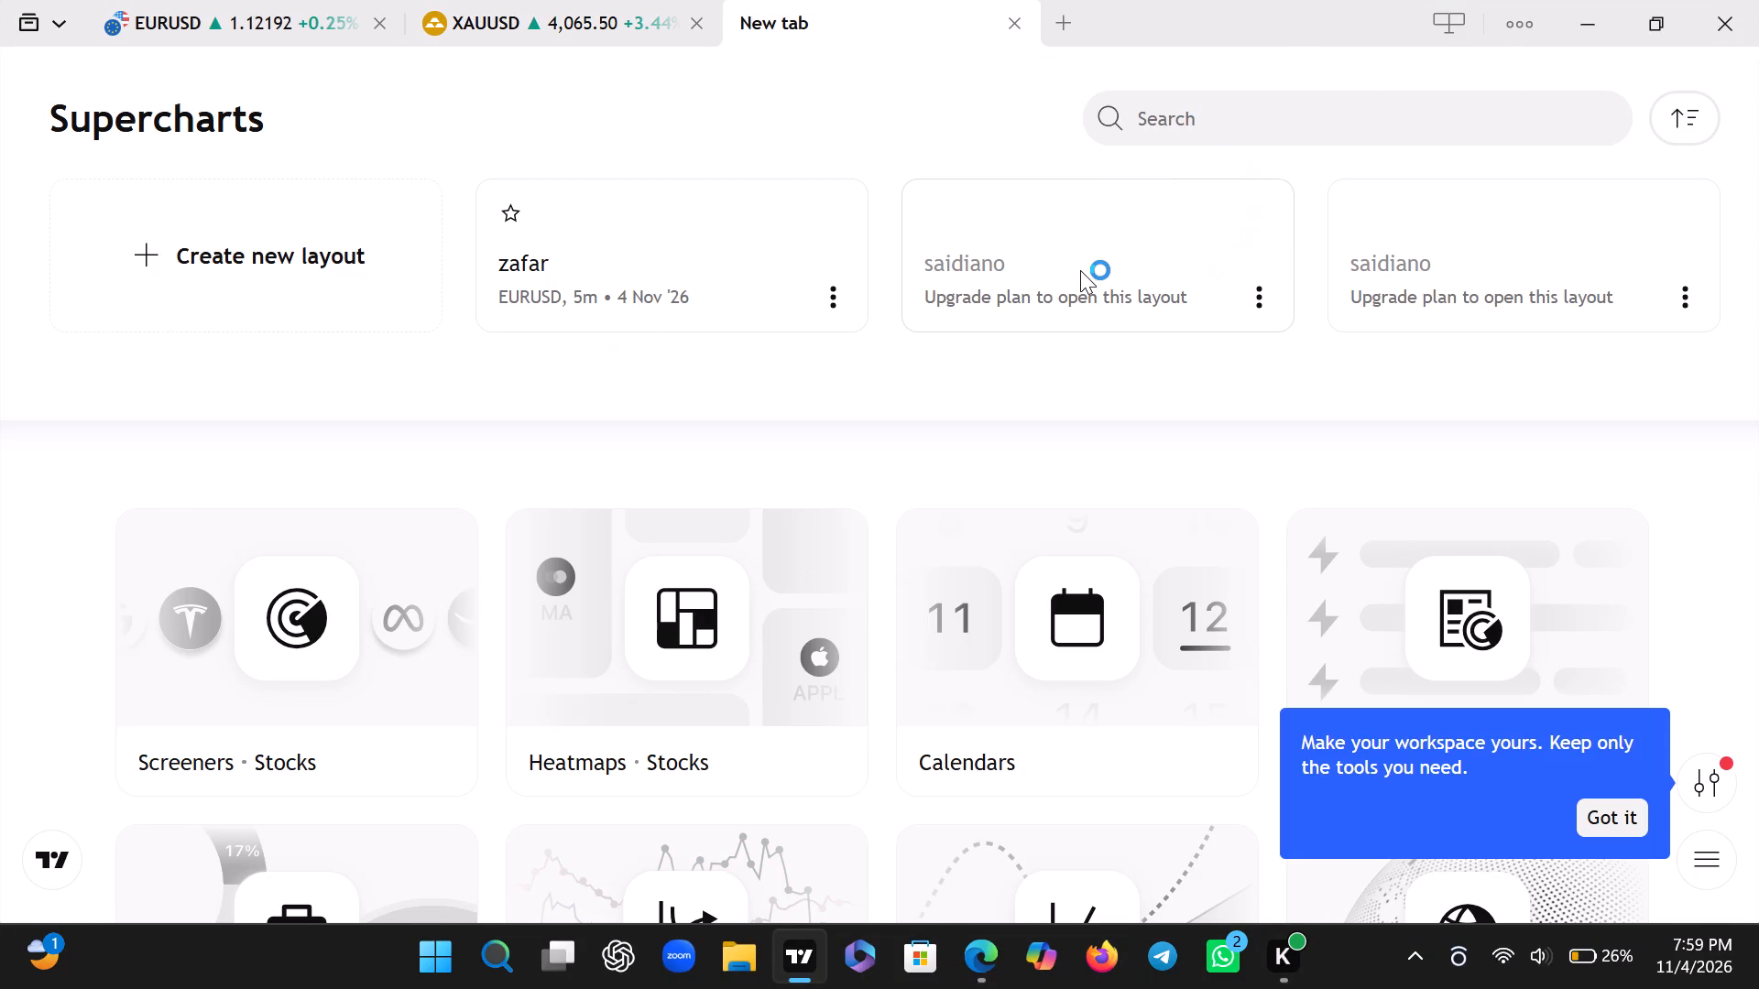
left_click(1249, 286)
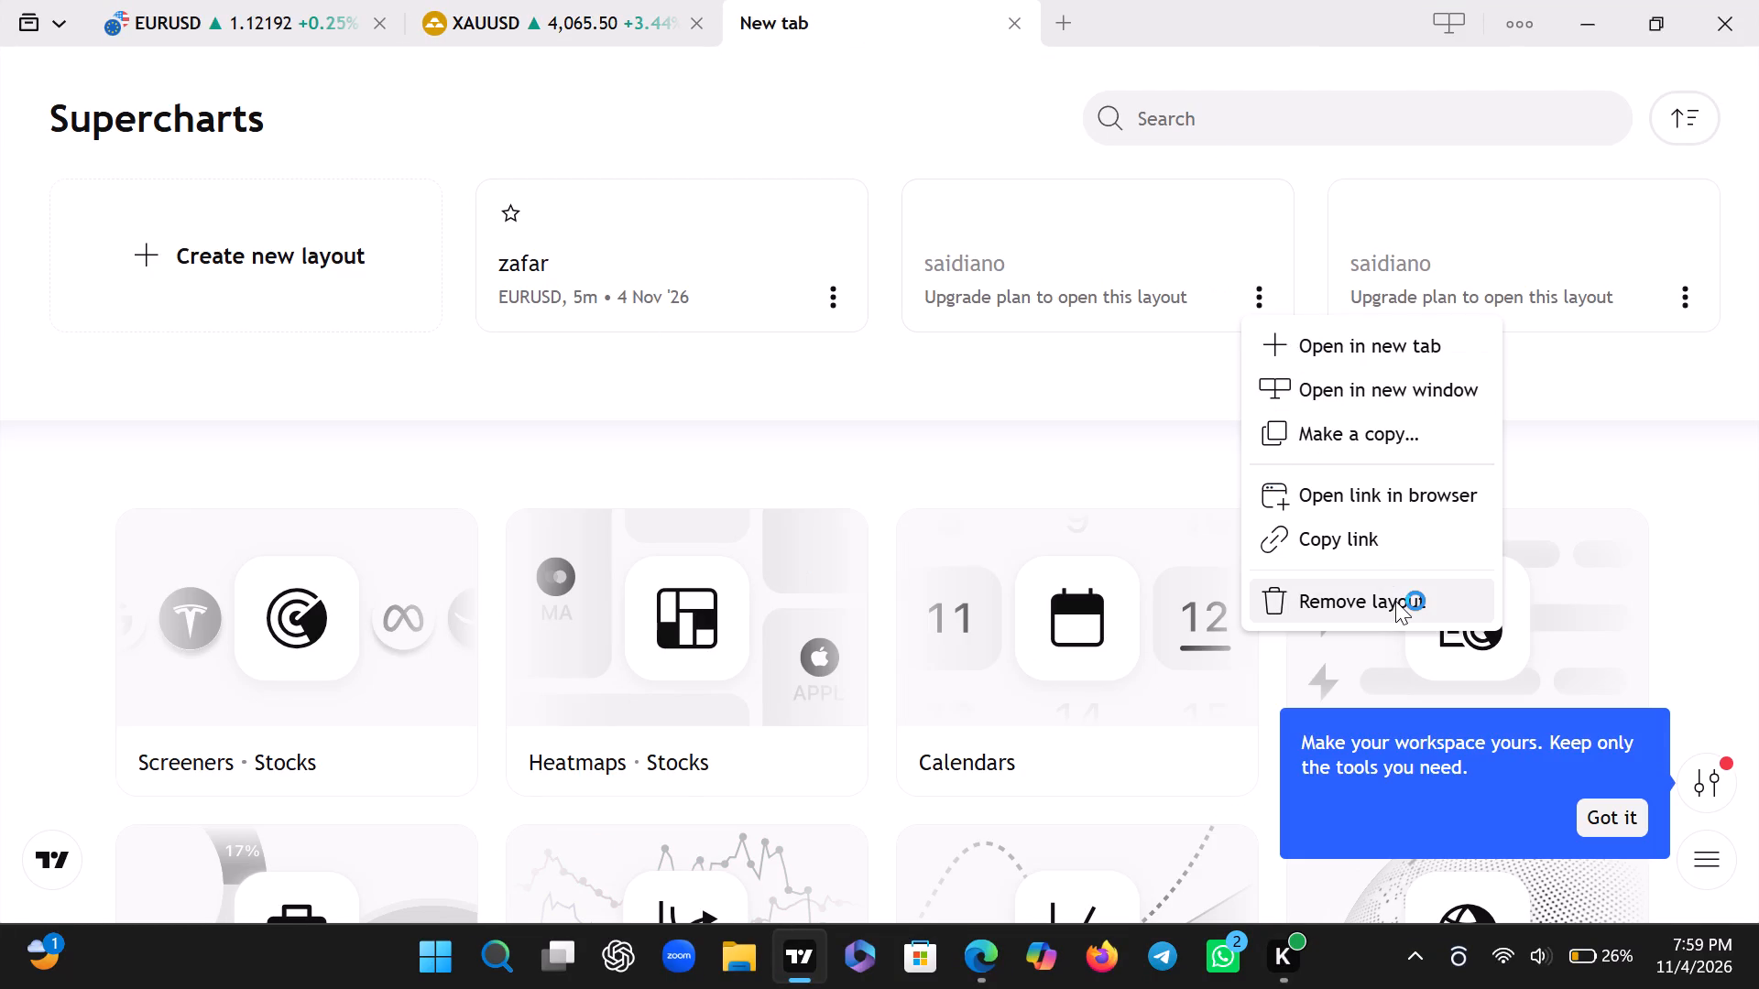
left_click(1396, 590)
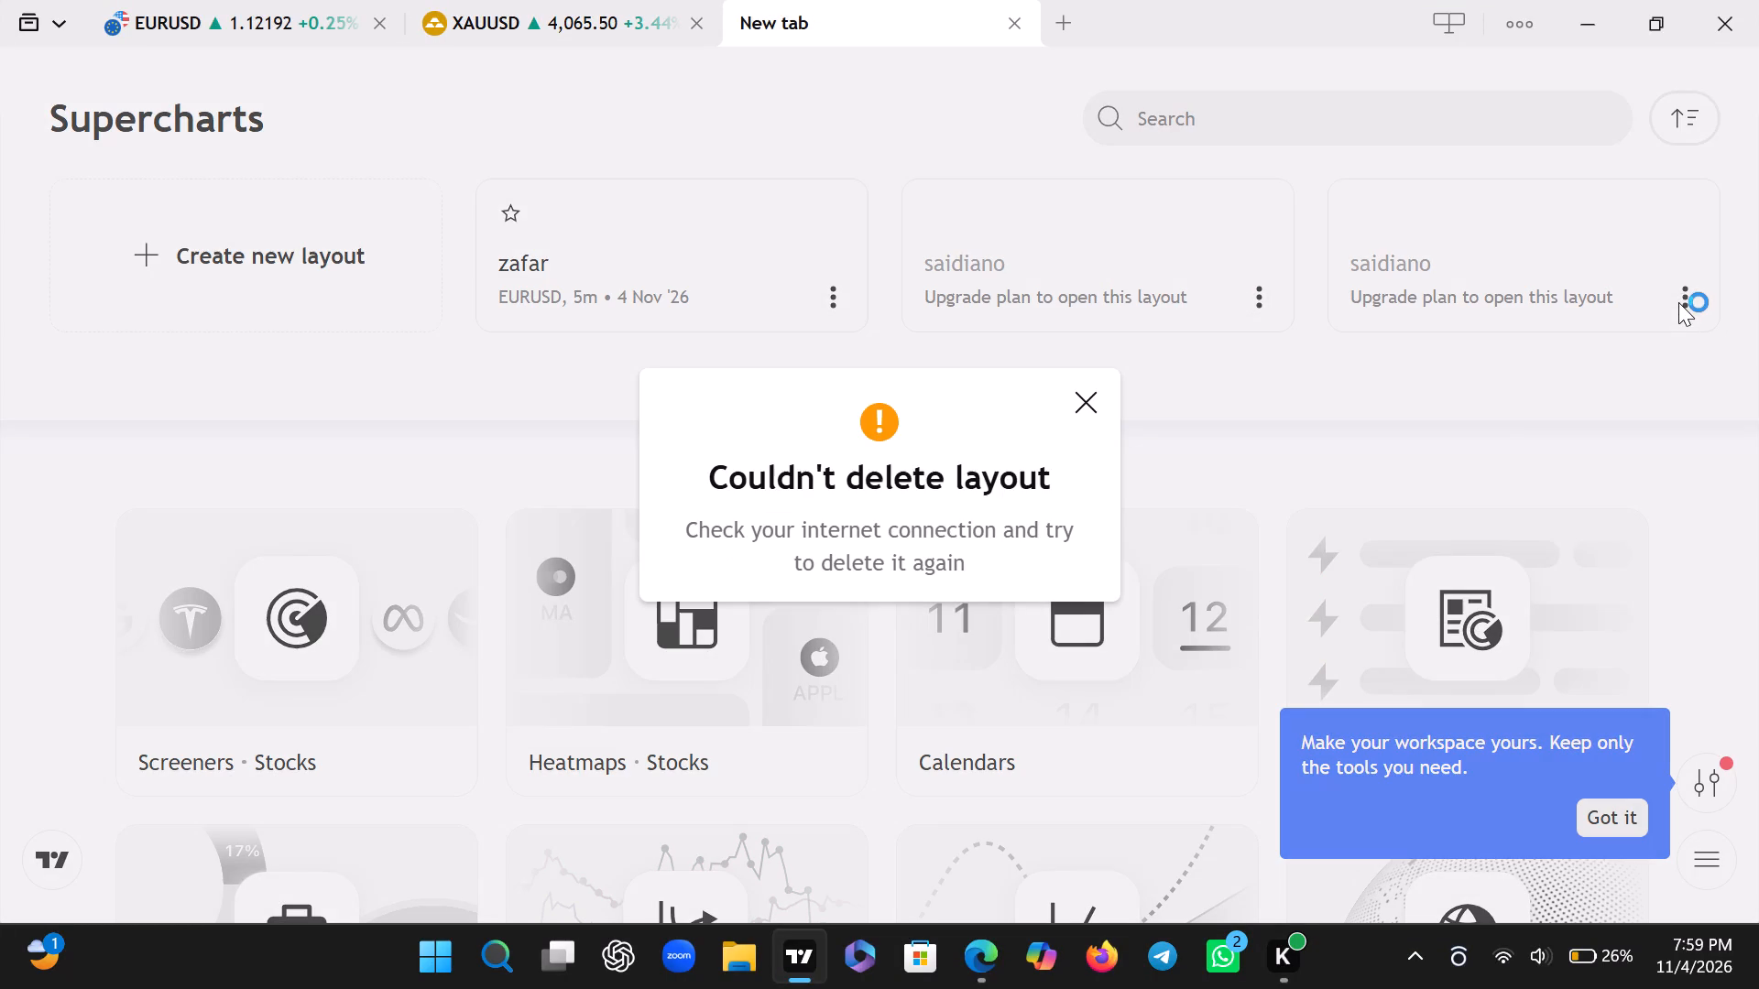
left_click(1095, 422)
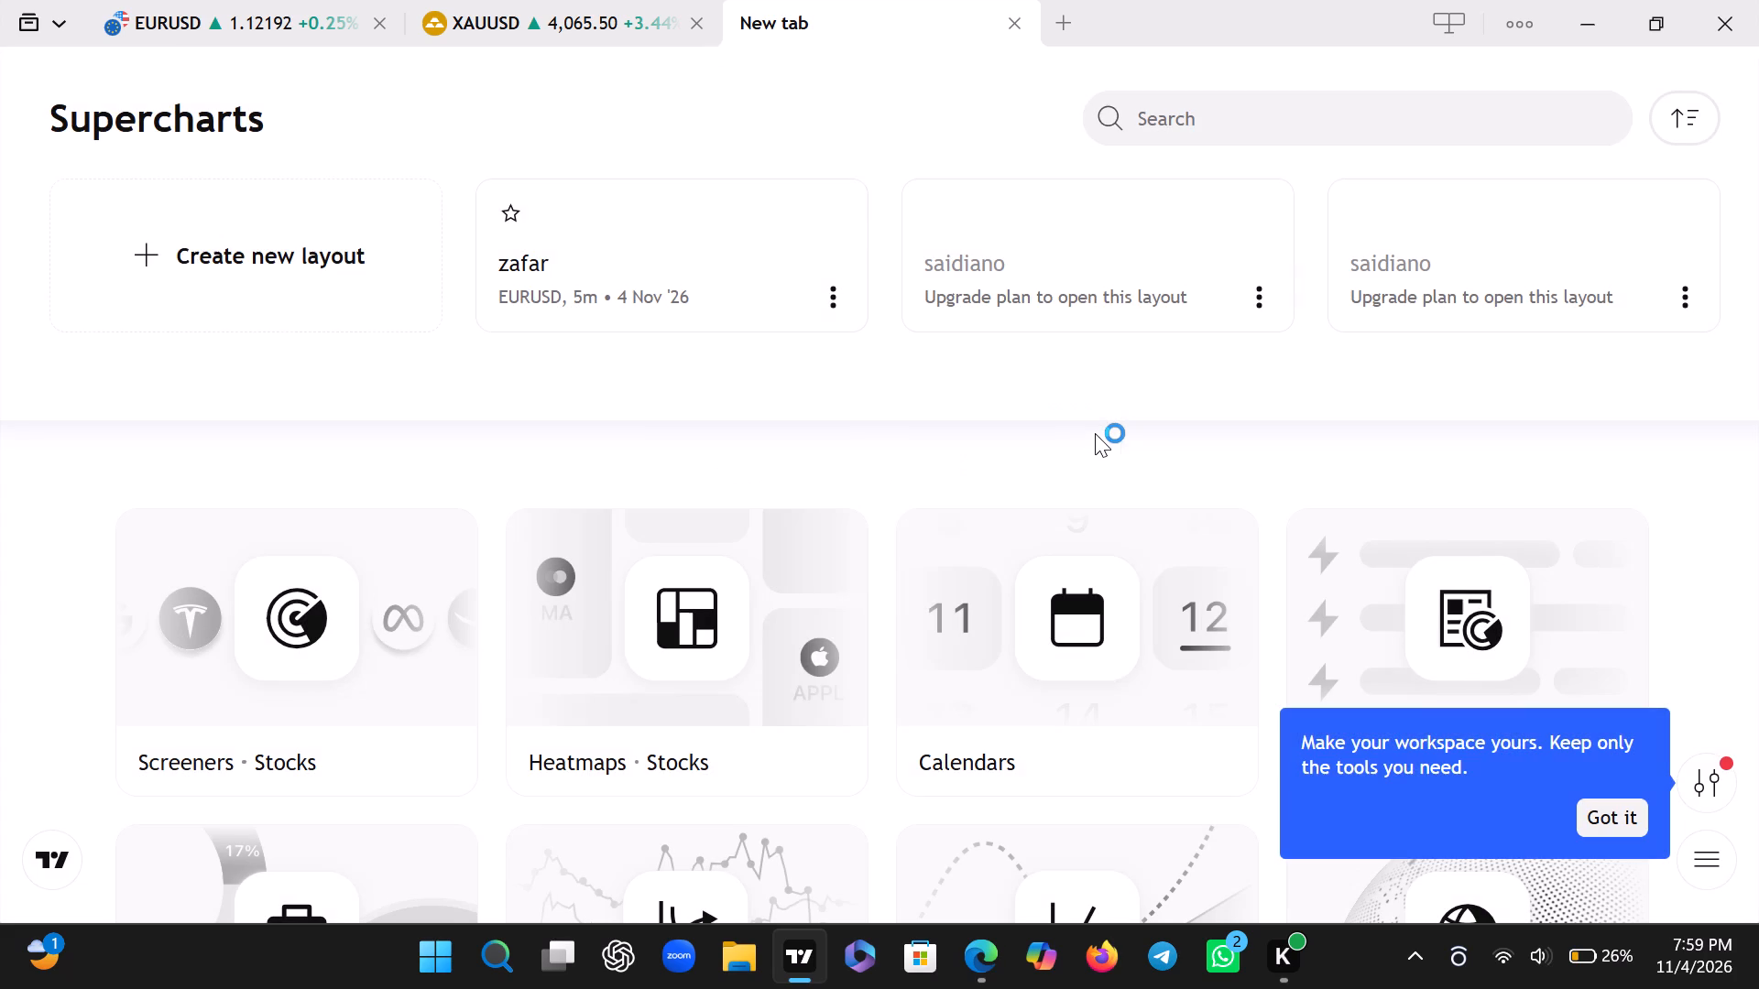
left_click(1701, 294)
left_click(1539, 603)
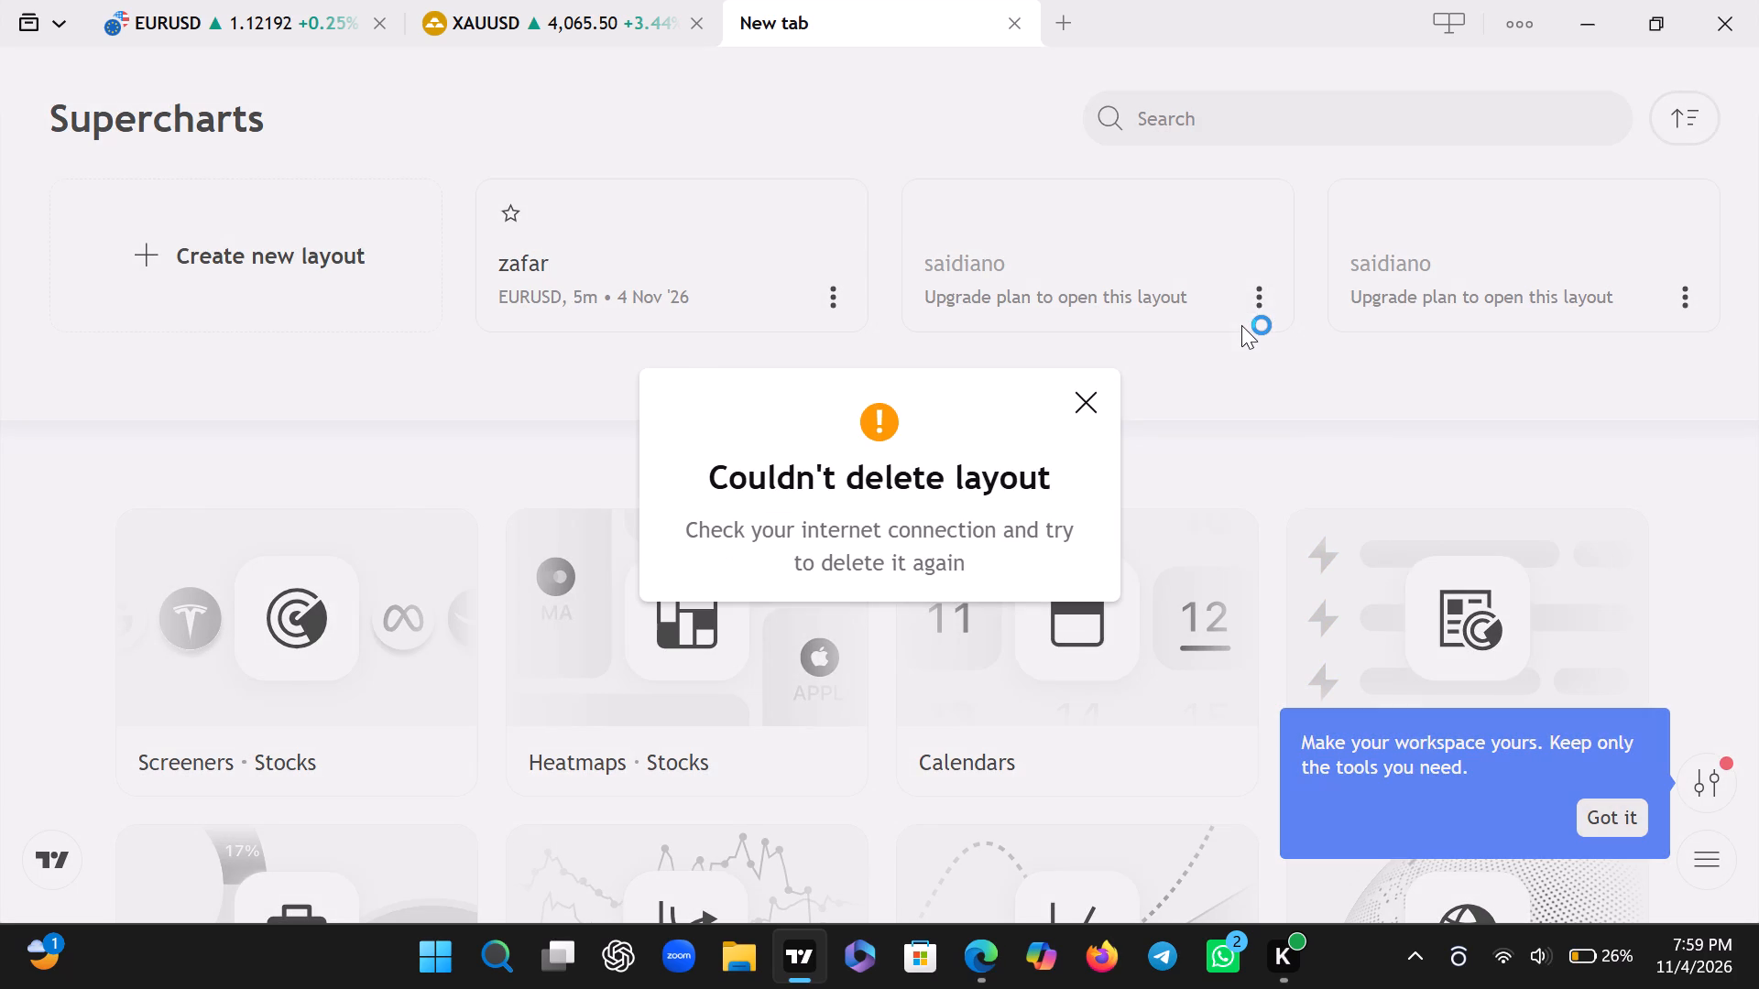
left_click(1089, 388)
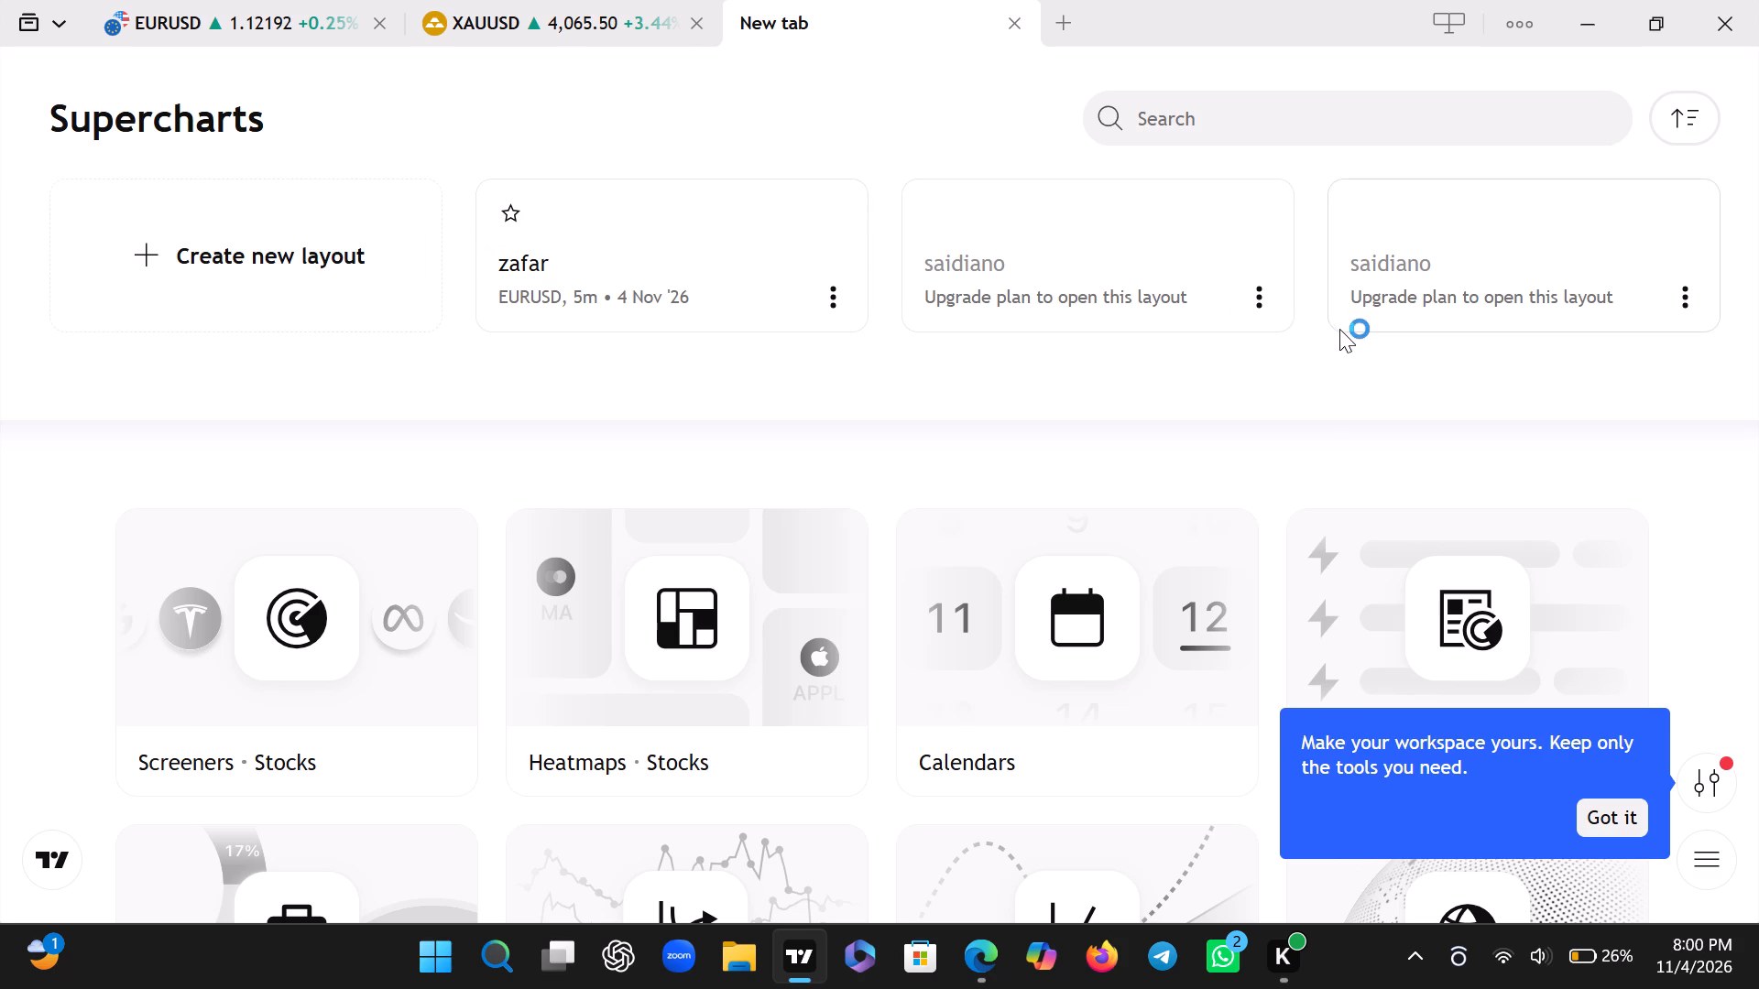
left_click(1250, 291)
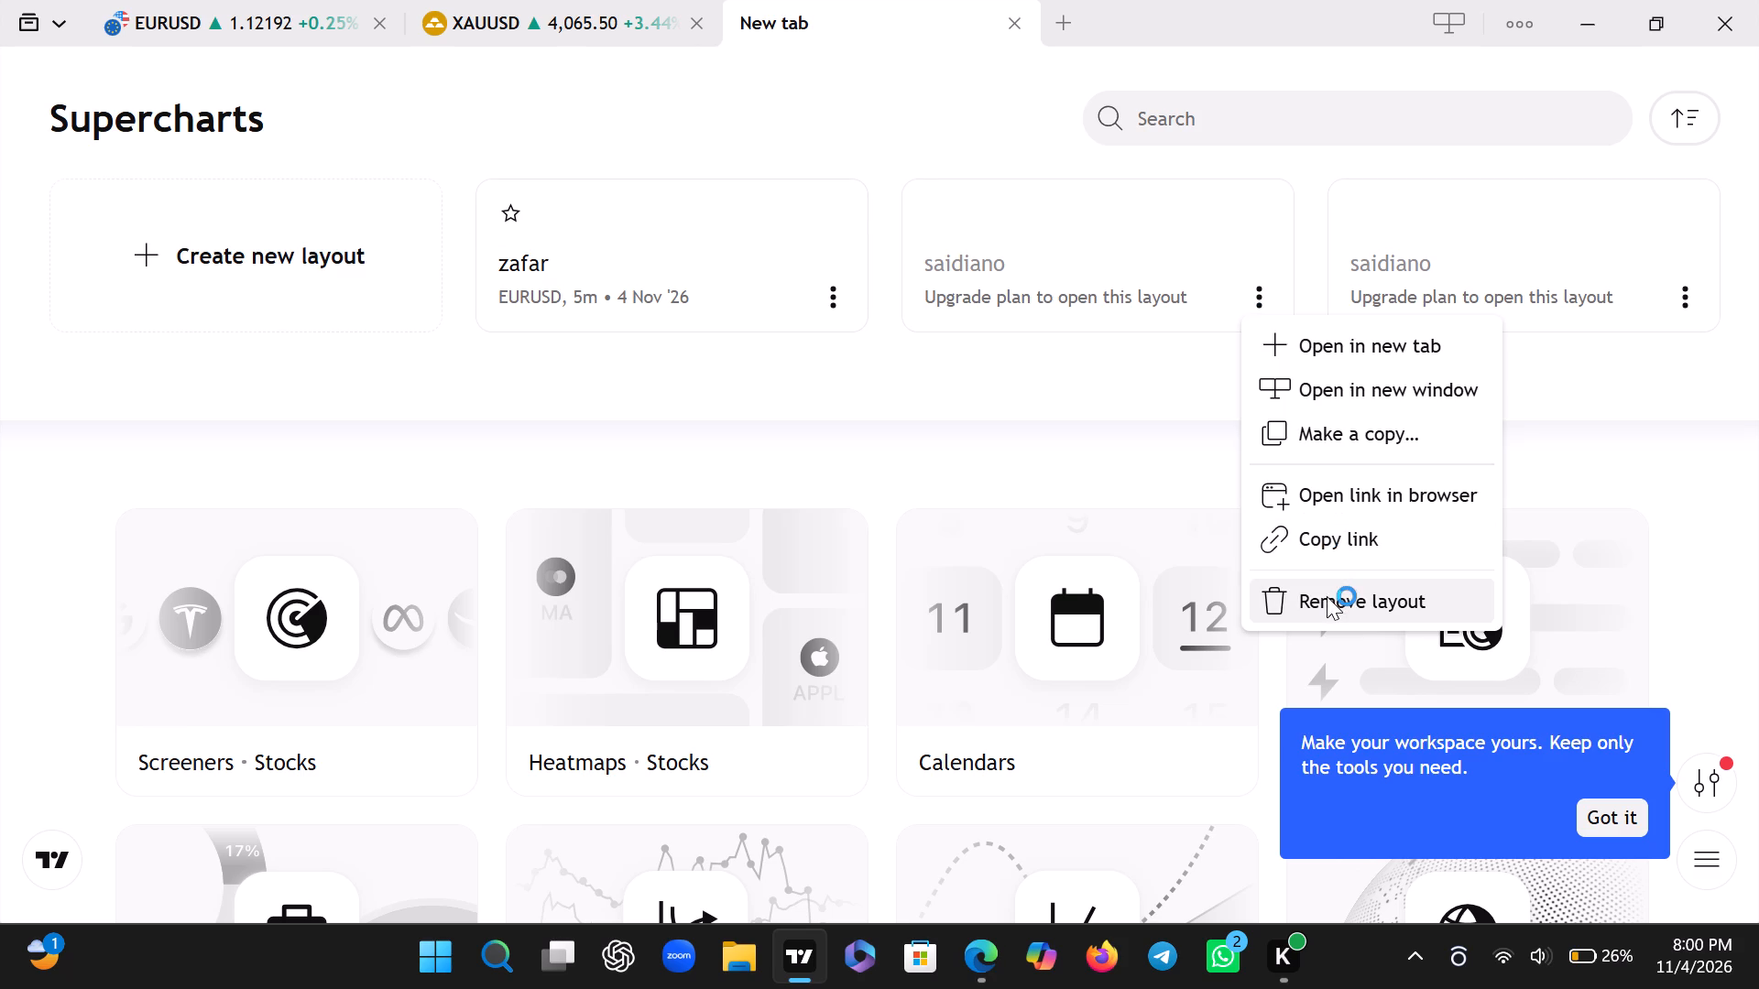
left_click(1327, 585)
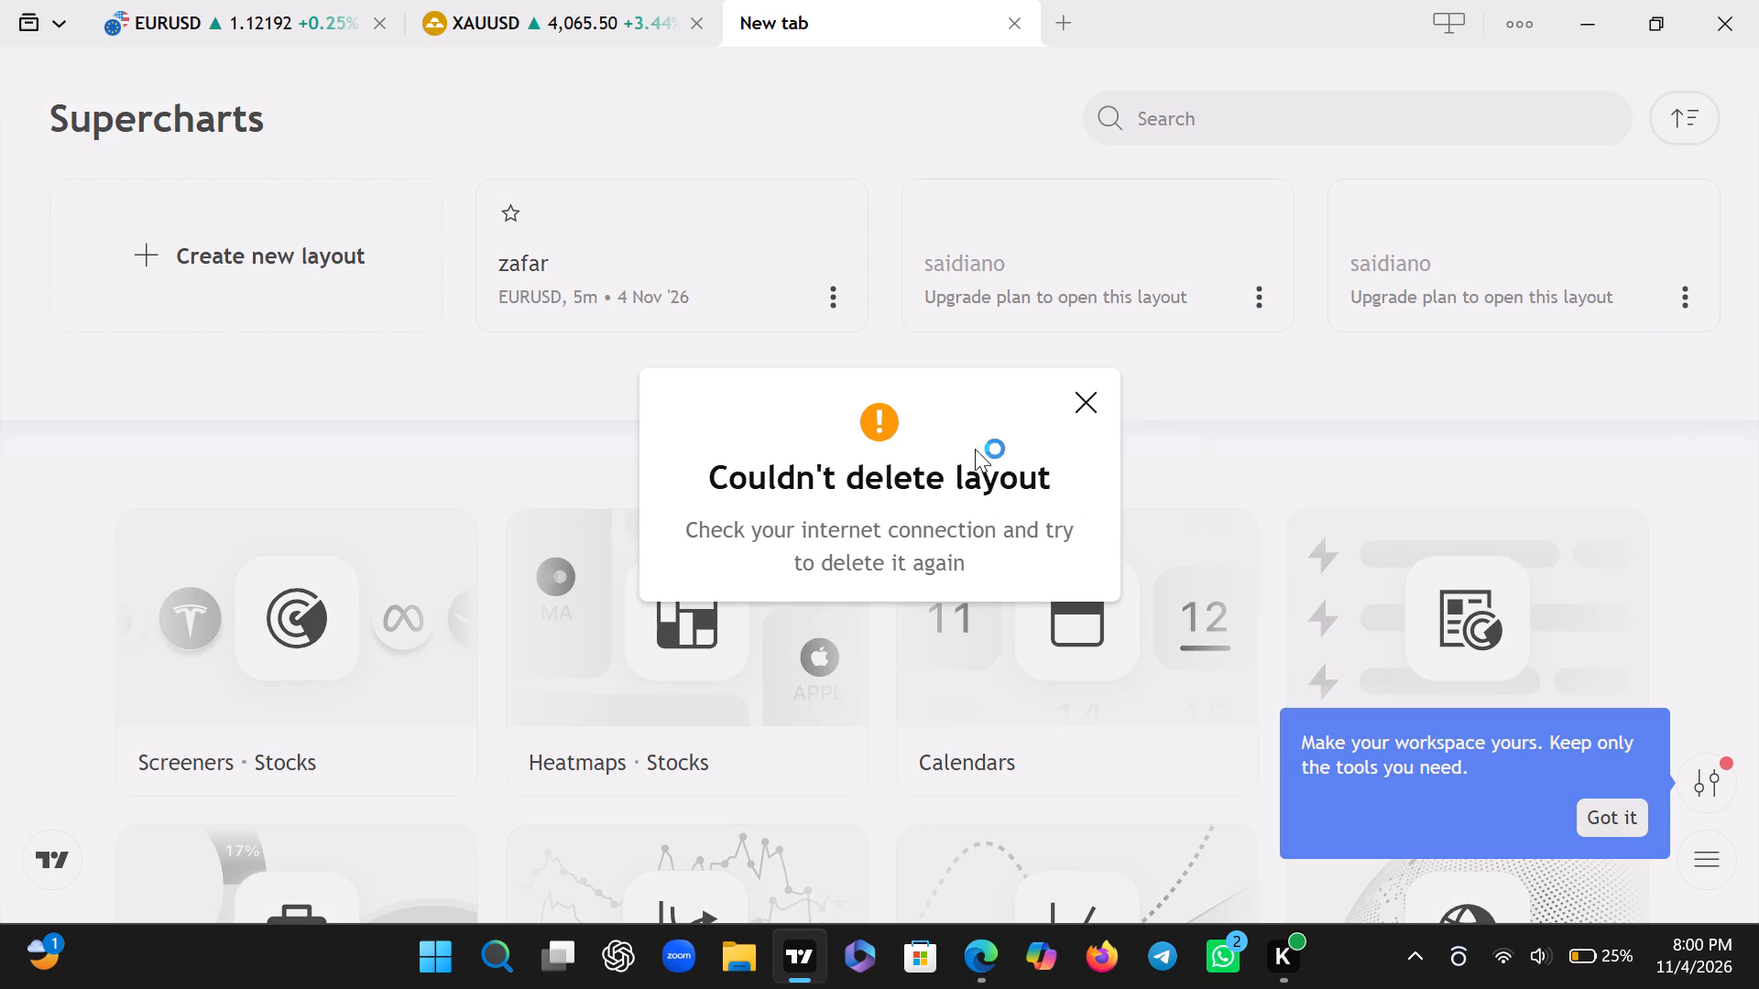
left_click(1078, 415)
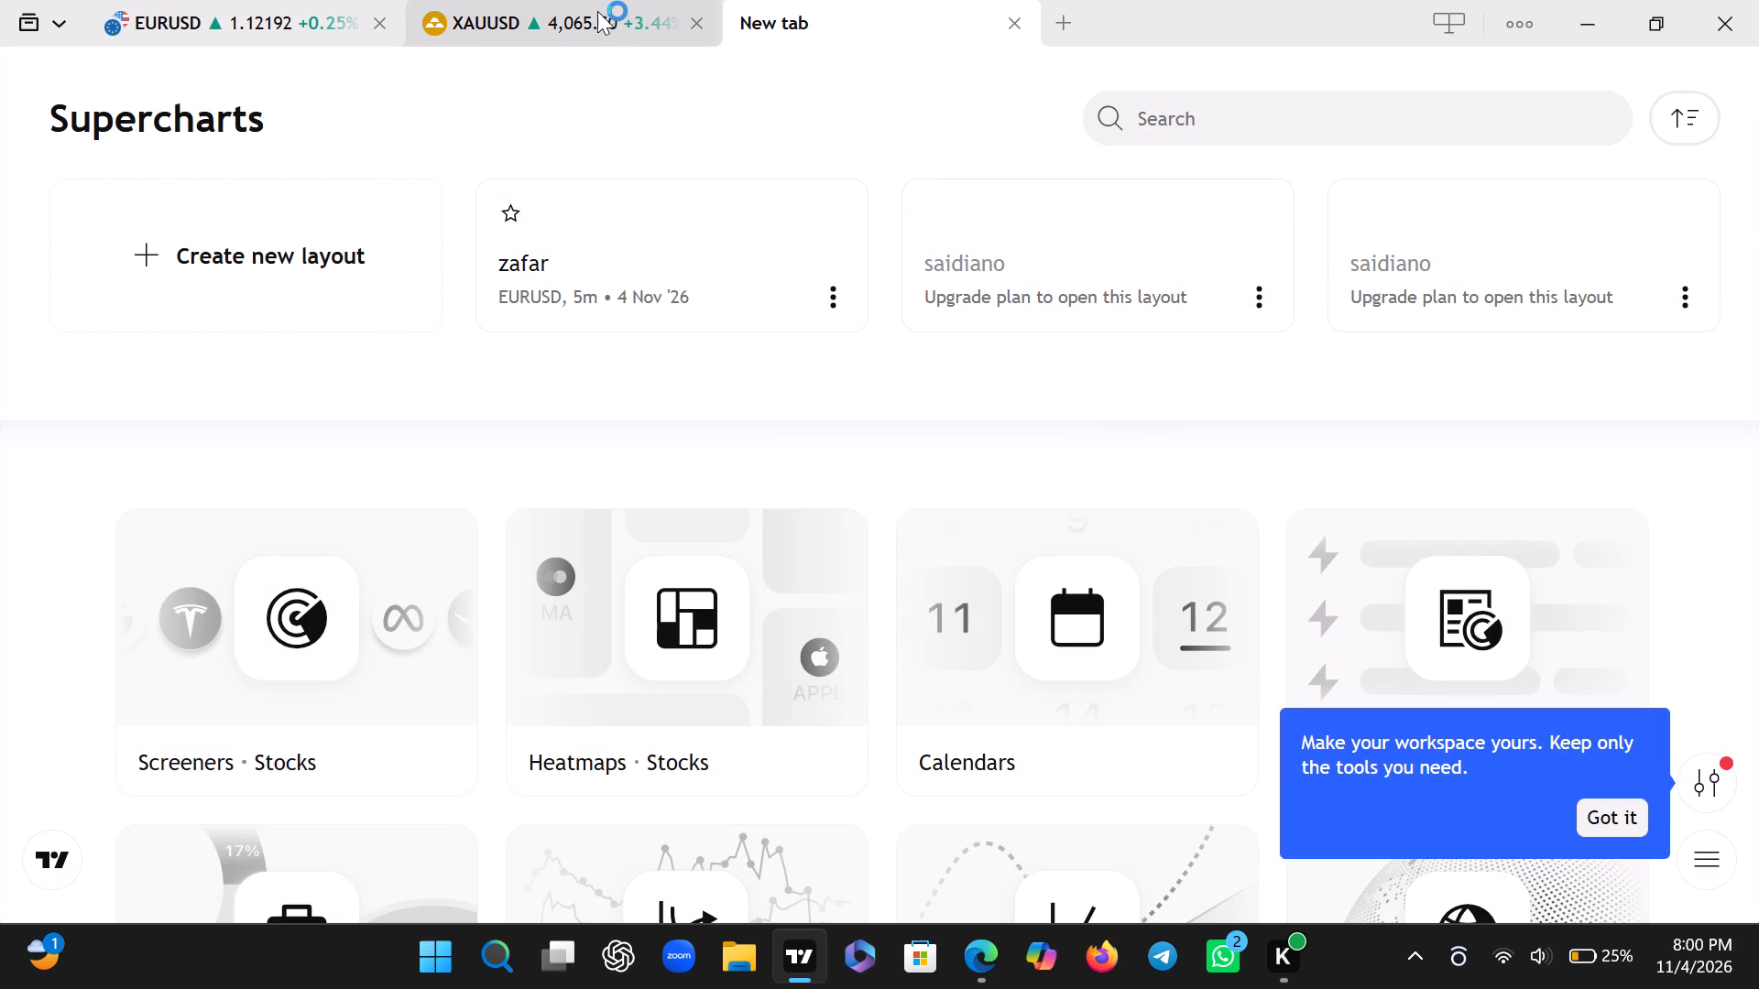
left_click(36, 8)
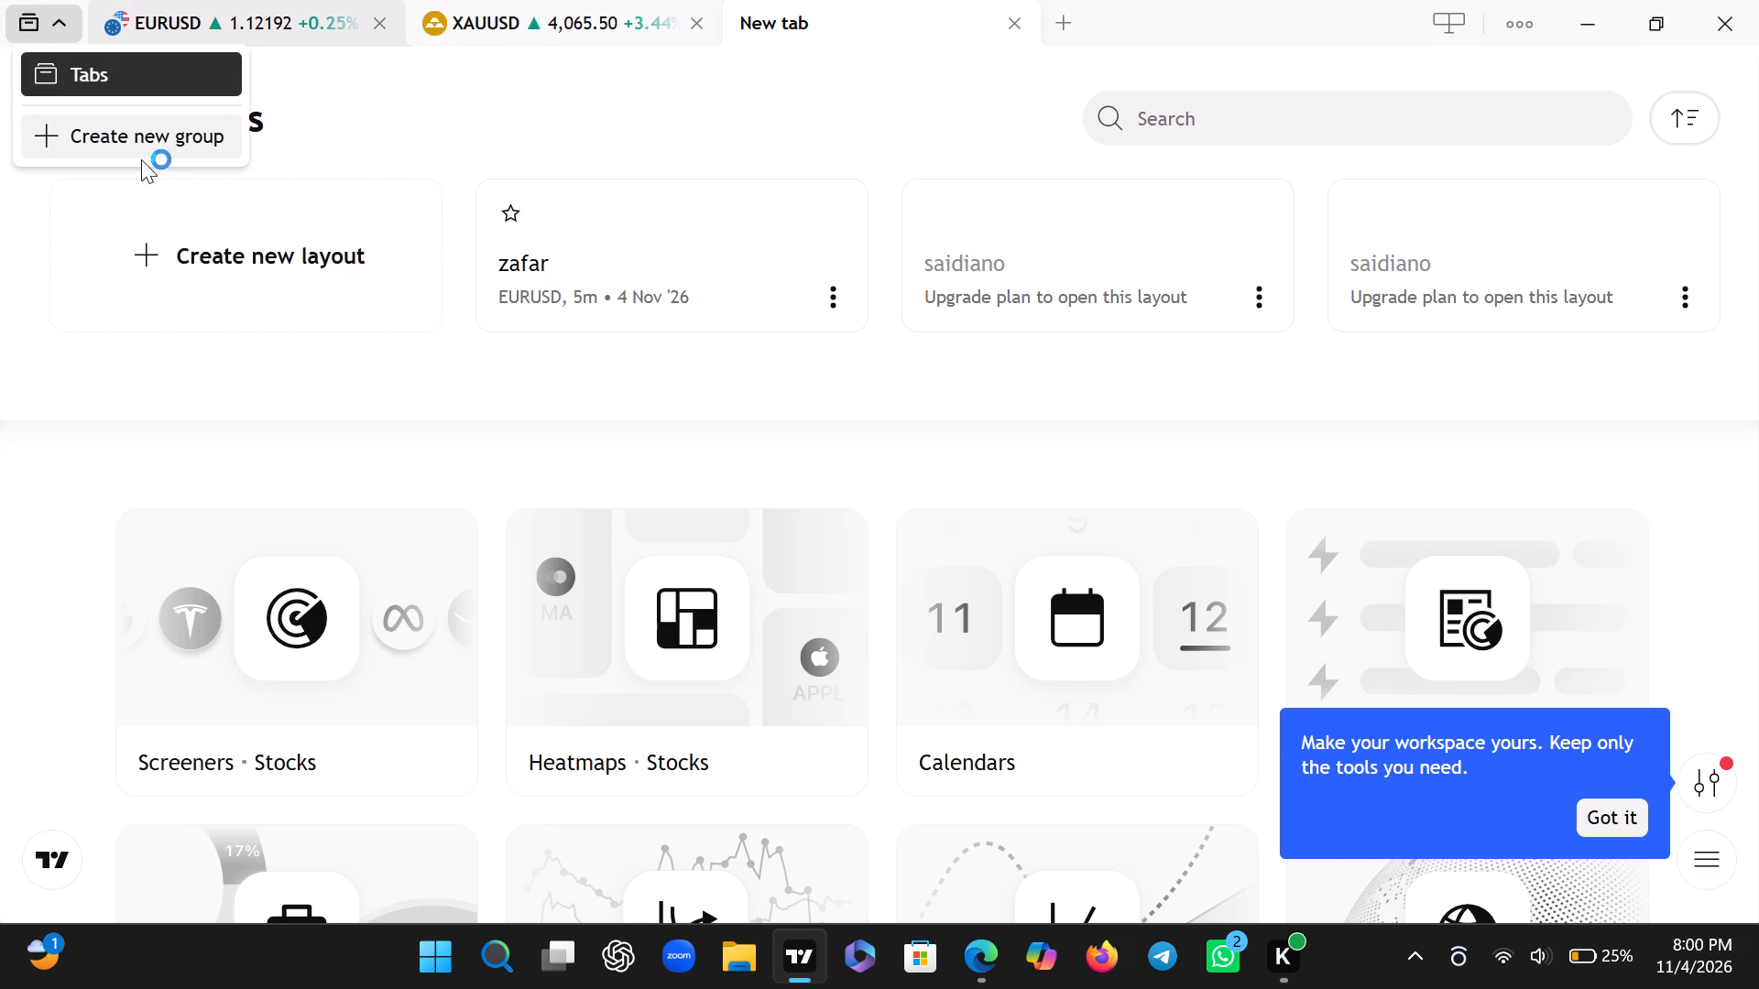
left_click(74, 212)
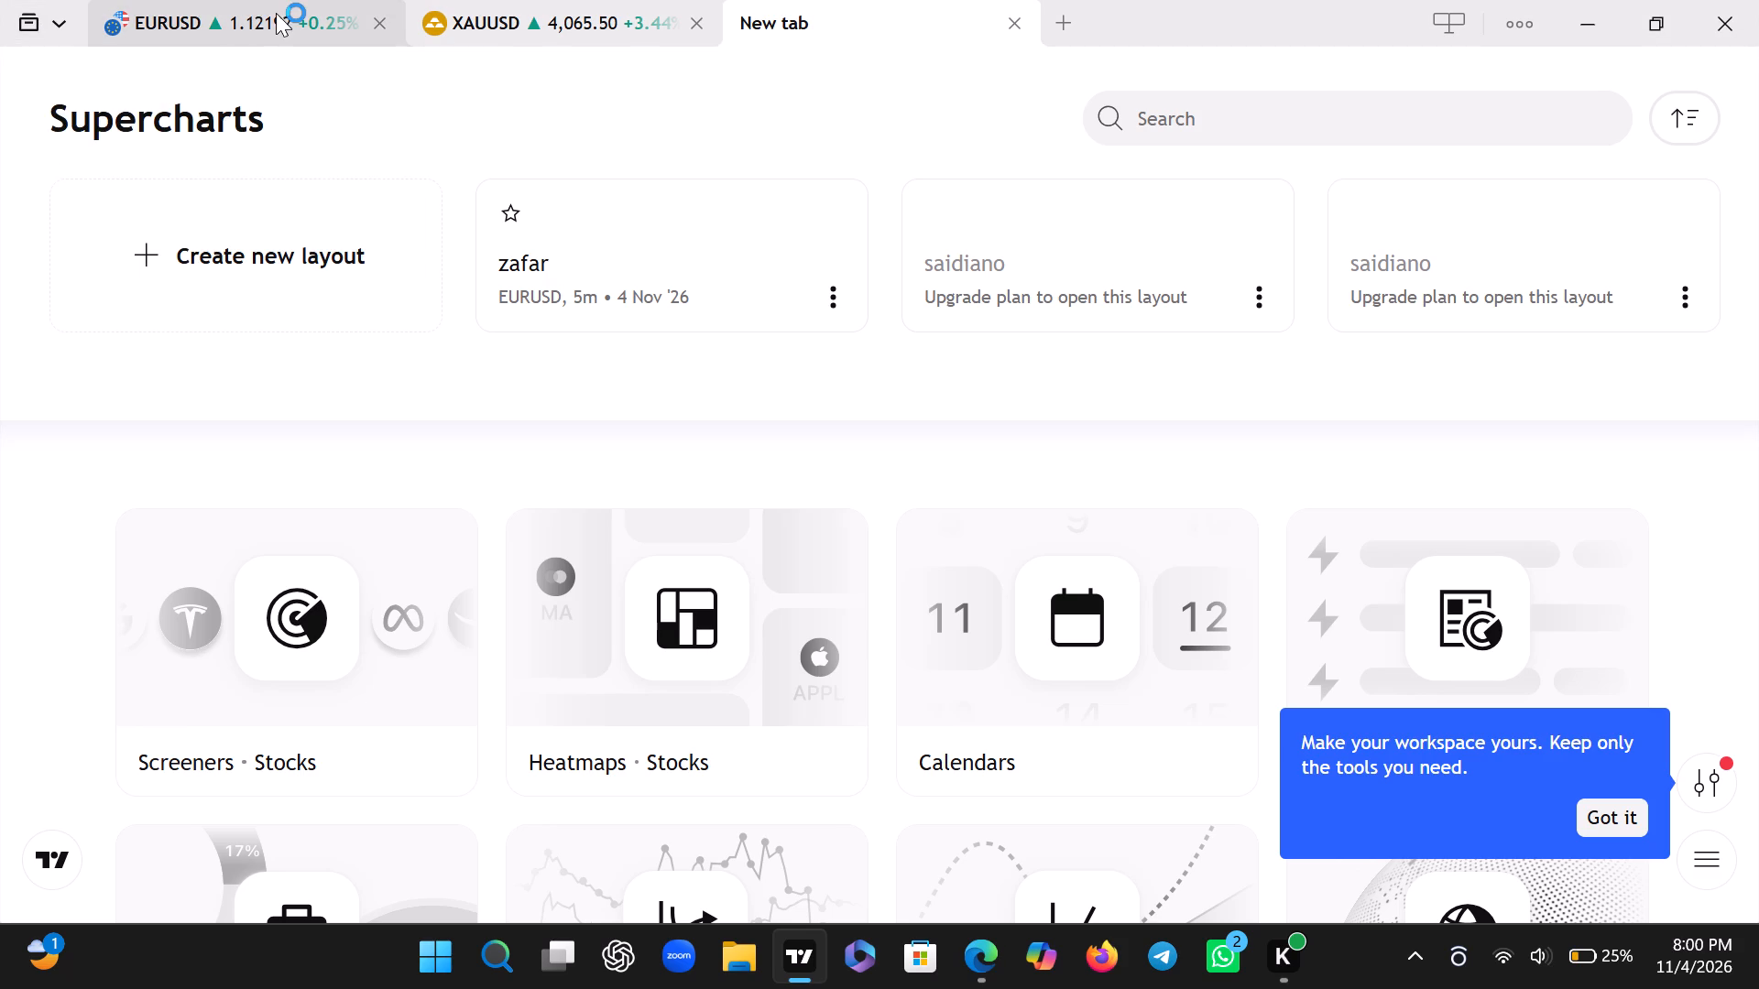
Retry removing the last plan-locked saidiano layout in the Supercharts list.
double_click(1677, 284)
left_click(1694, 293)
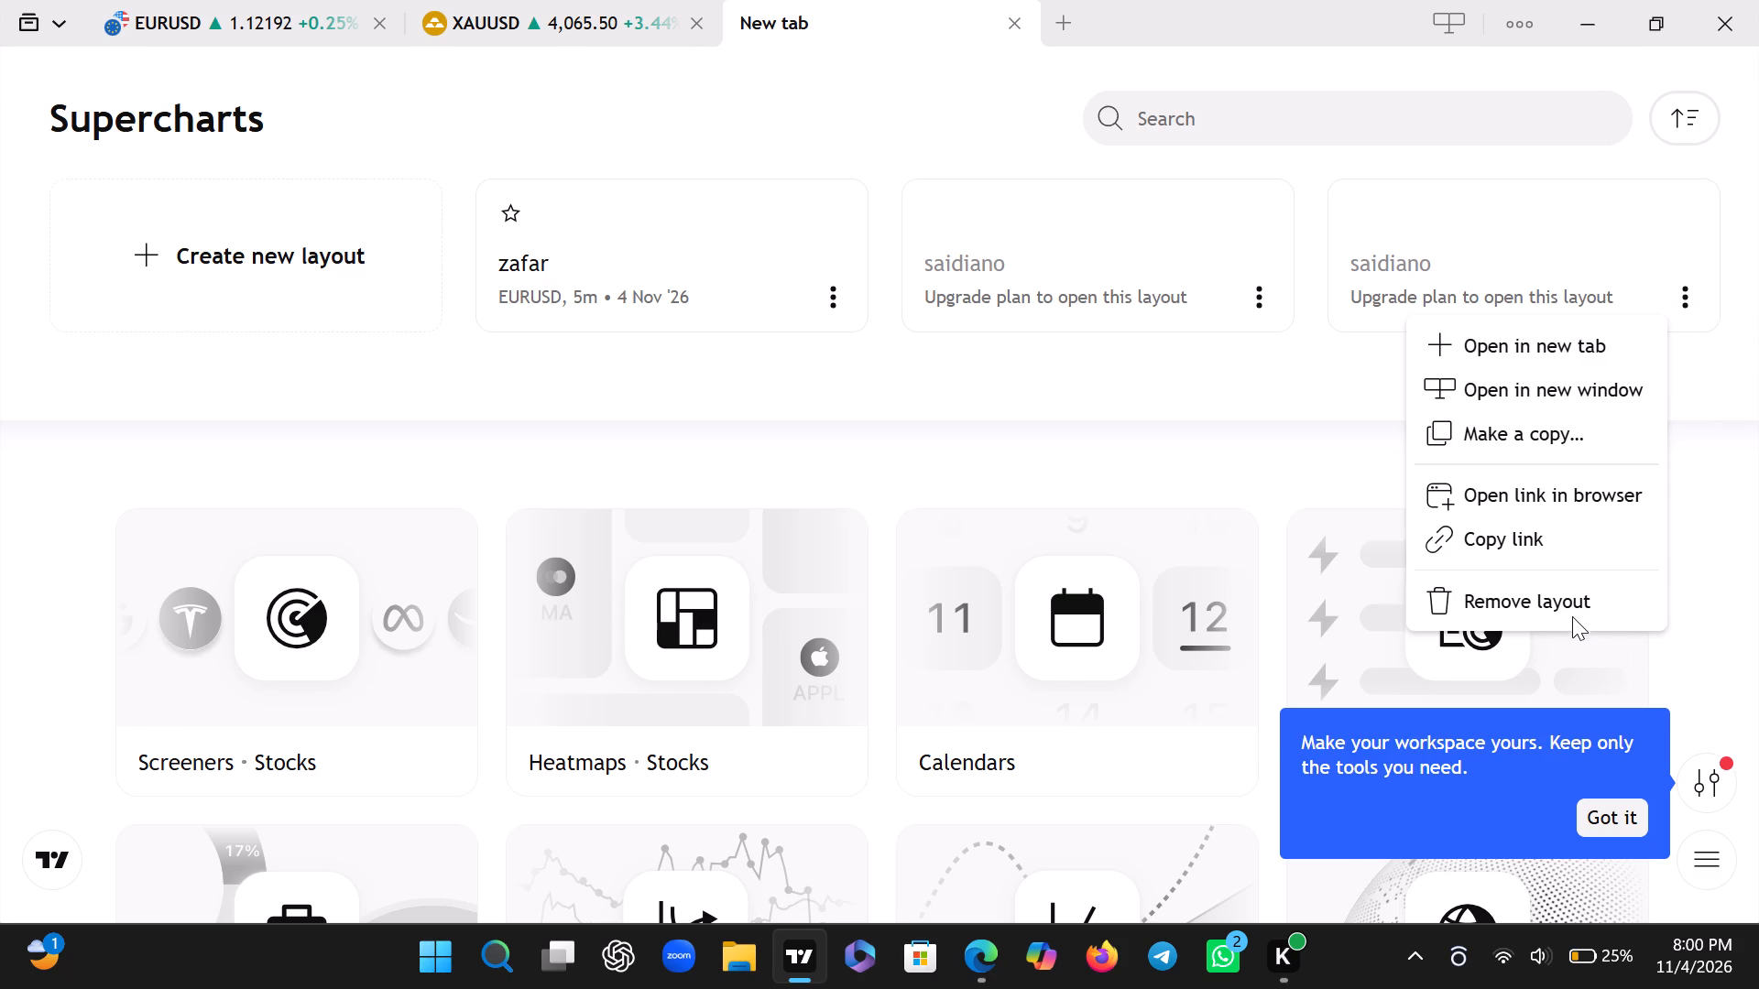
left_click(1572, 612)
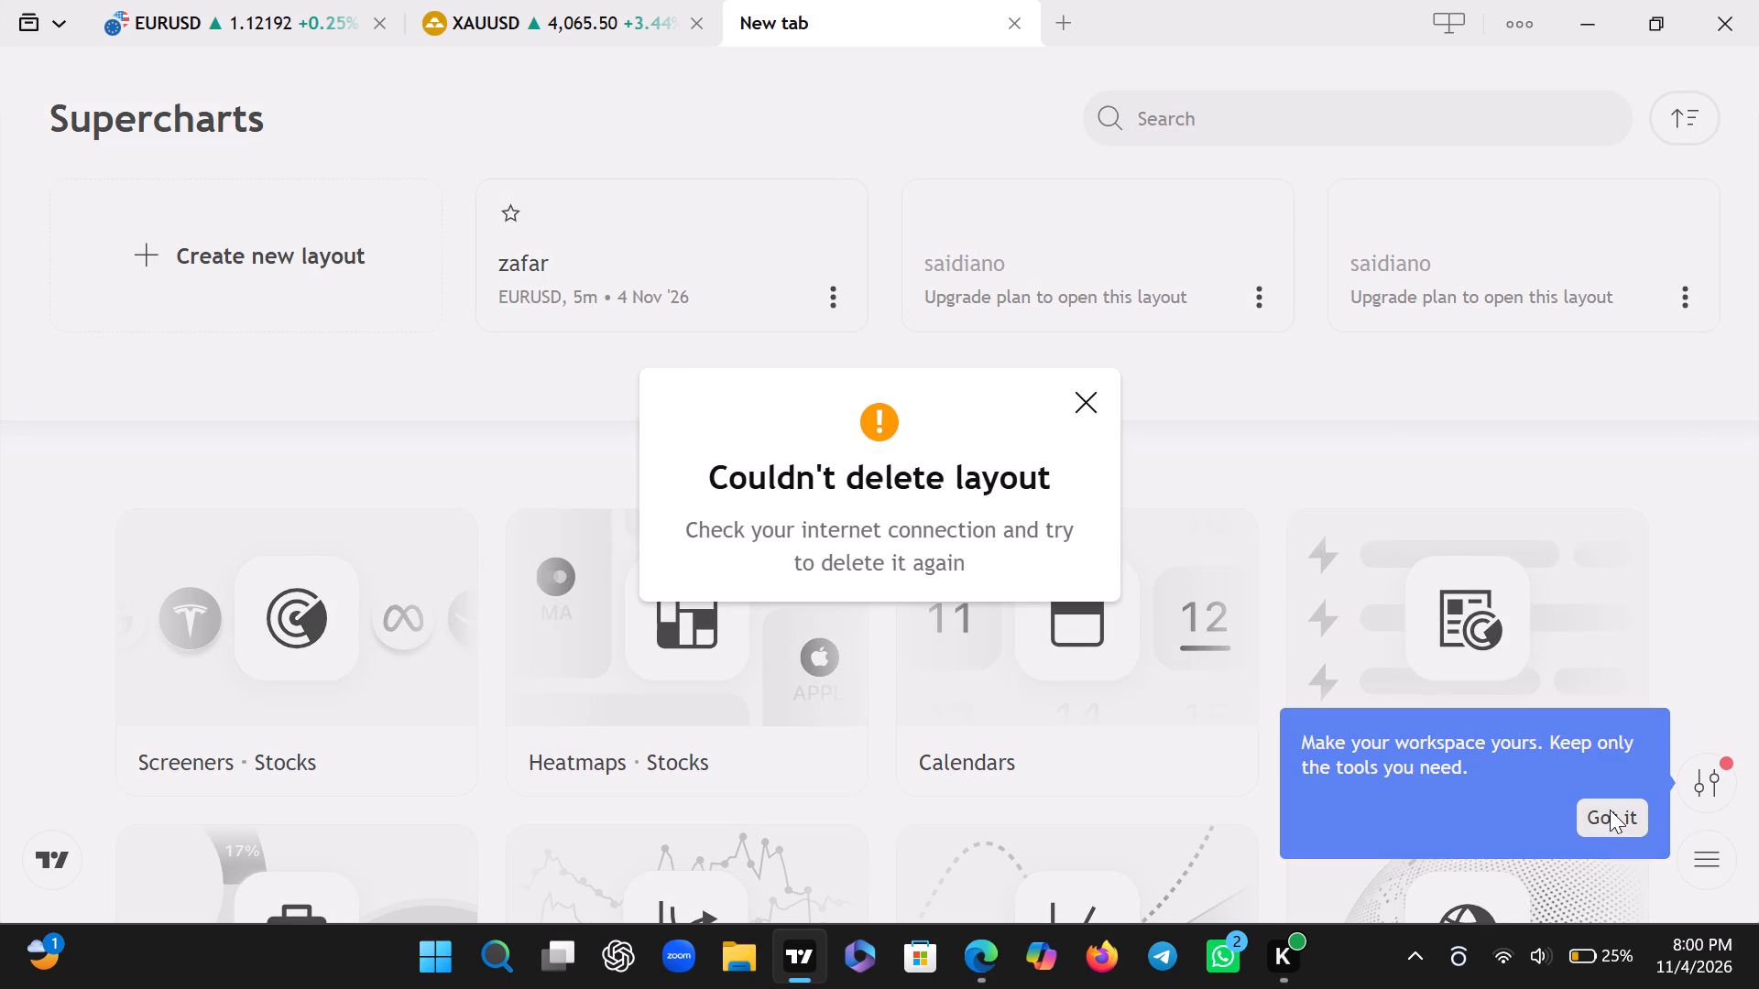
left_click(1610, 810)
Dismiss the workspace customisation tip and the TradingView MCP Server tip.
left_click(1610, 810)
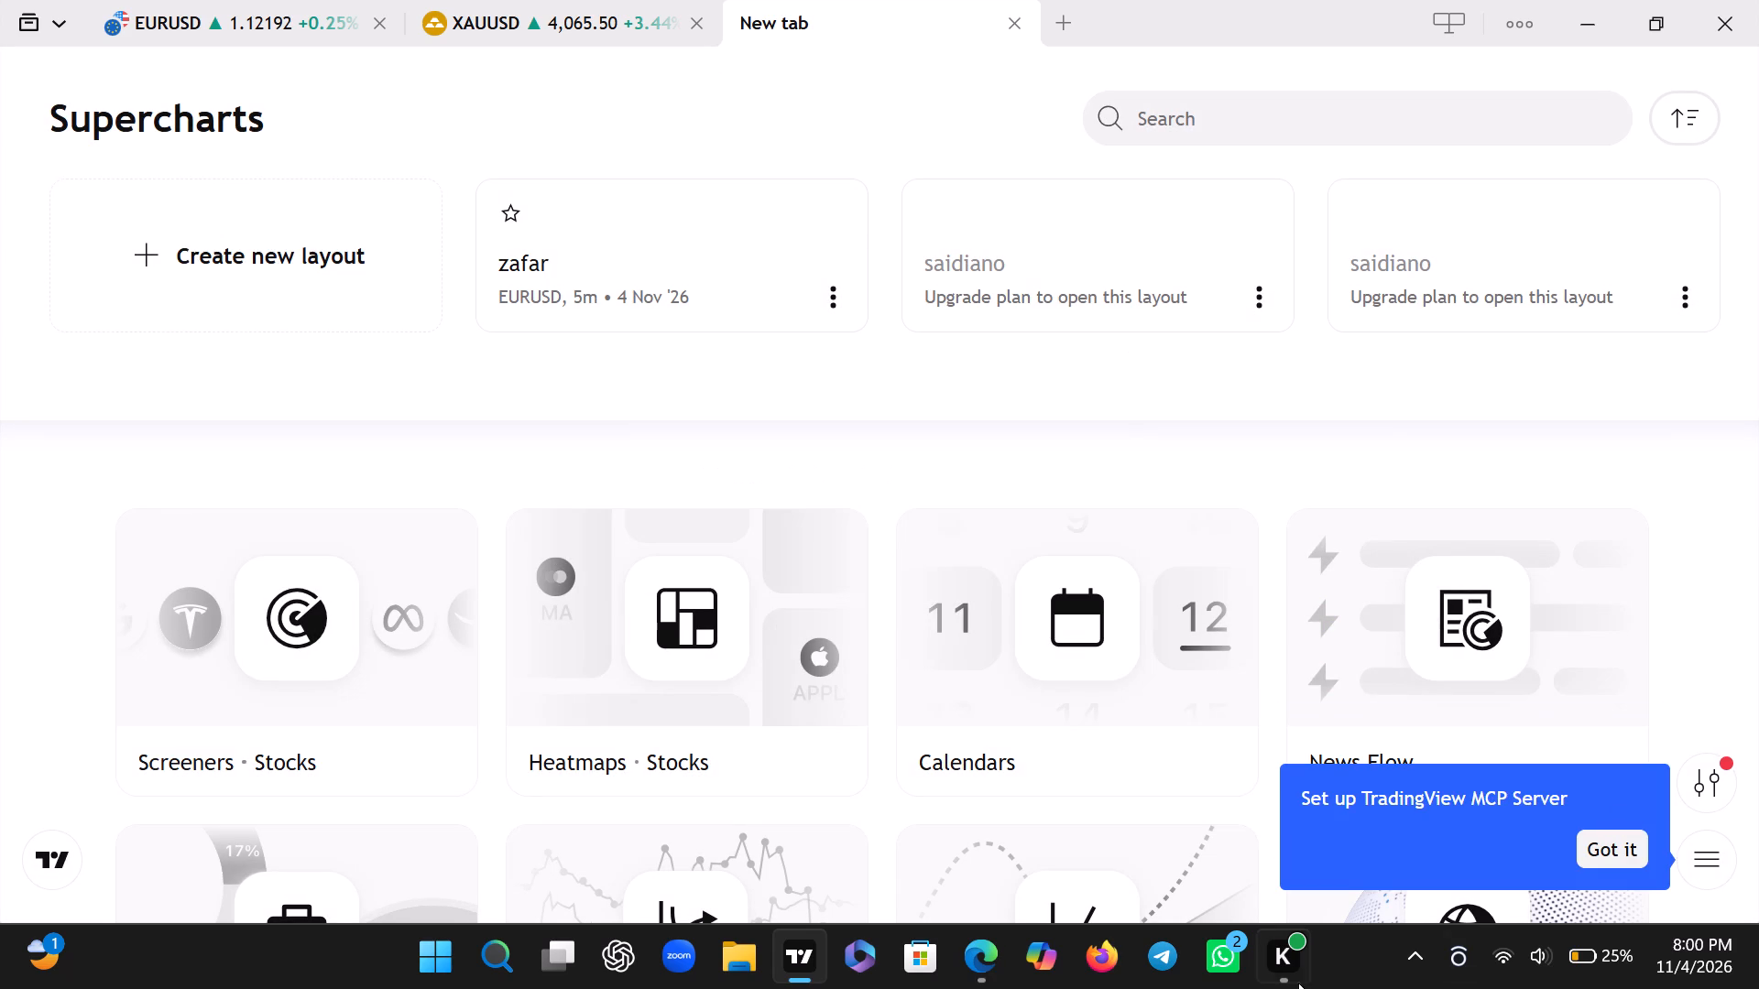
left_click(1619, 855)
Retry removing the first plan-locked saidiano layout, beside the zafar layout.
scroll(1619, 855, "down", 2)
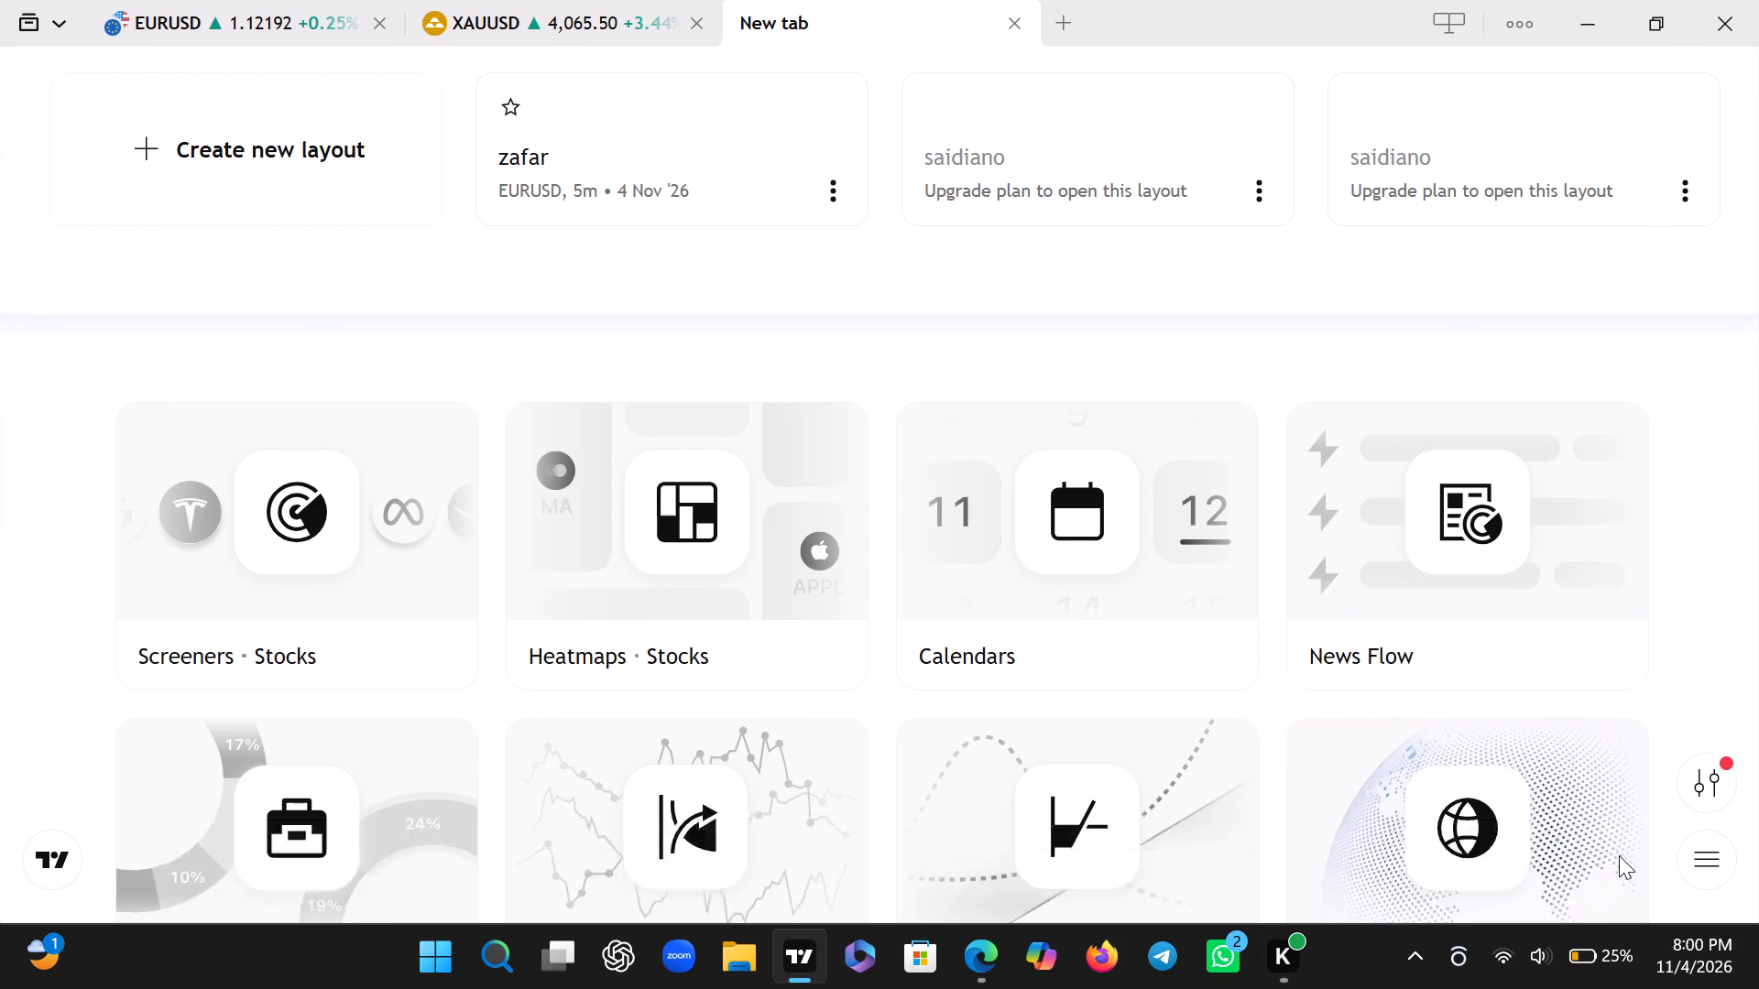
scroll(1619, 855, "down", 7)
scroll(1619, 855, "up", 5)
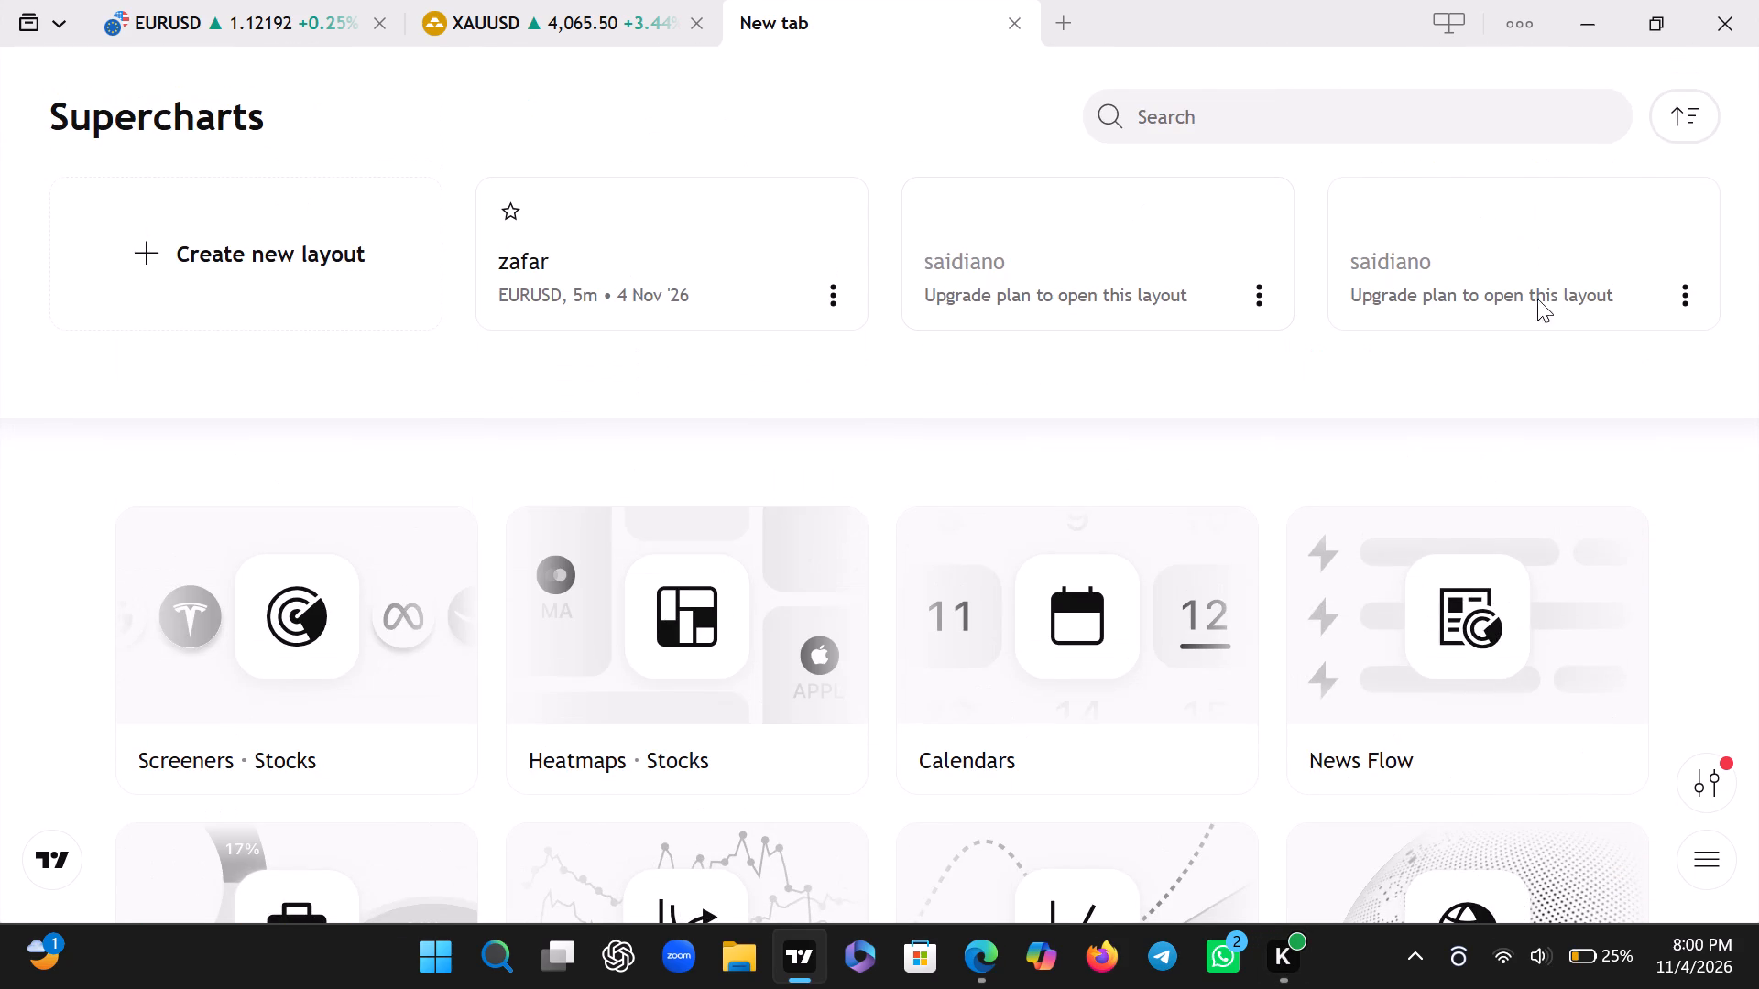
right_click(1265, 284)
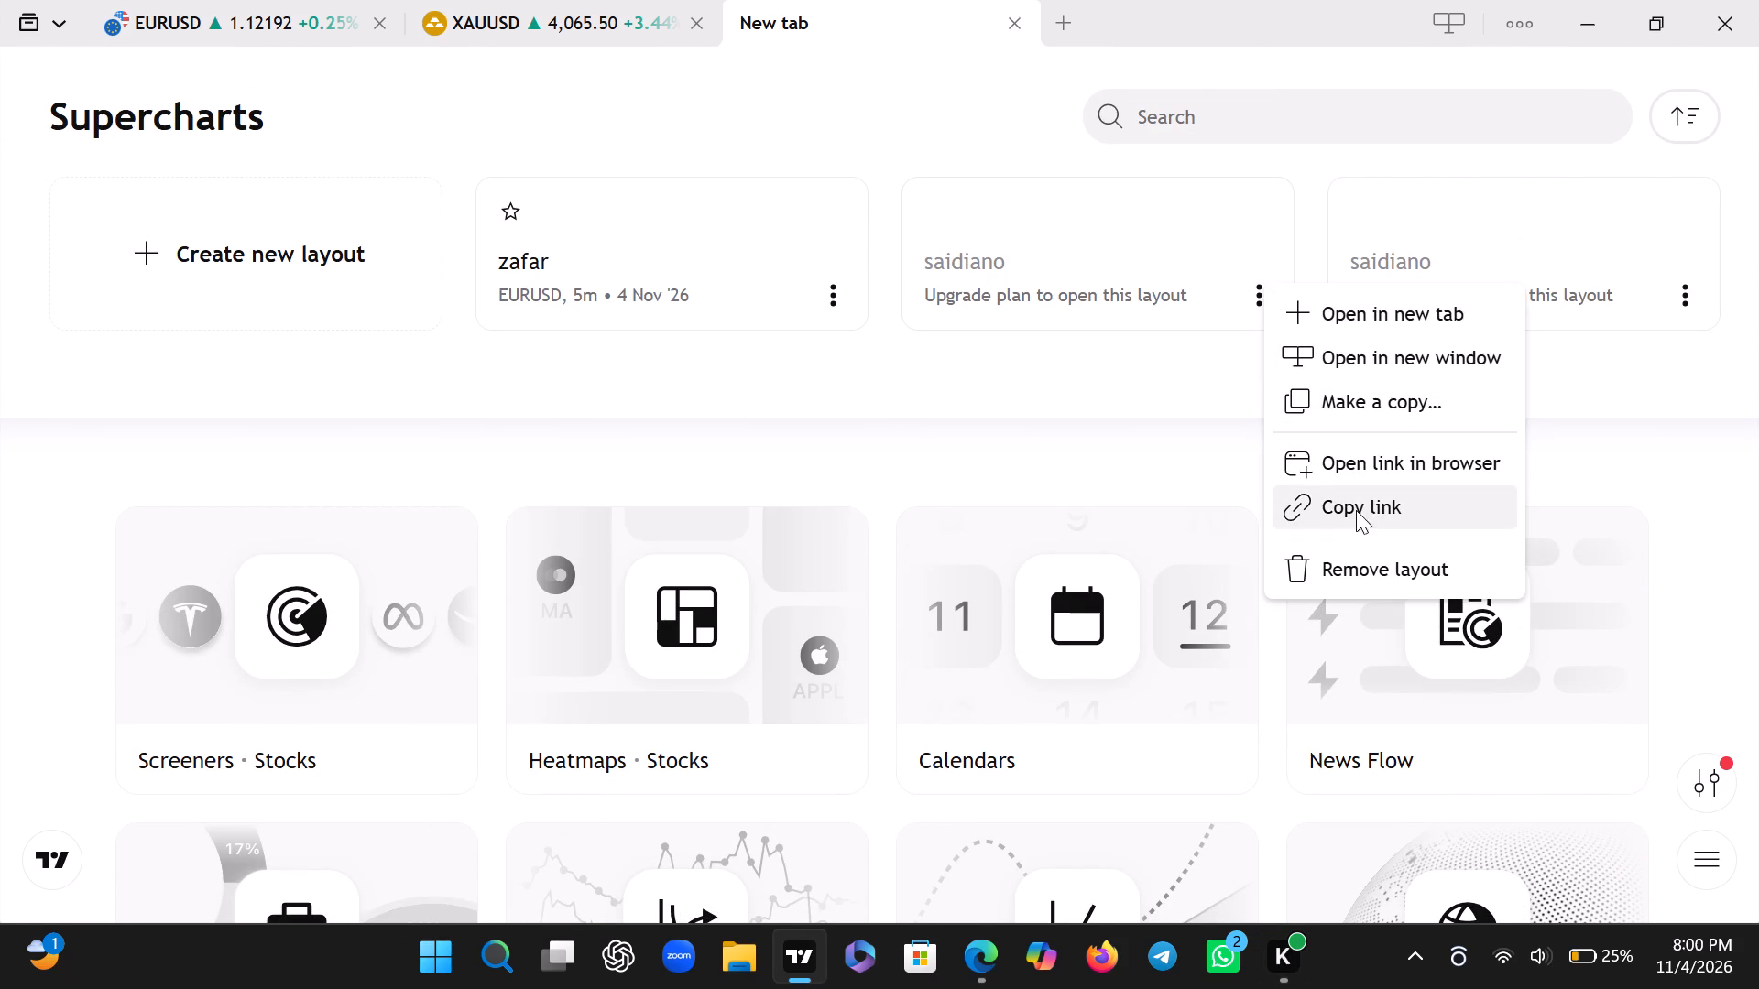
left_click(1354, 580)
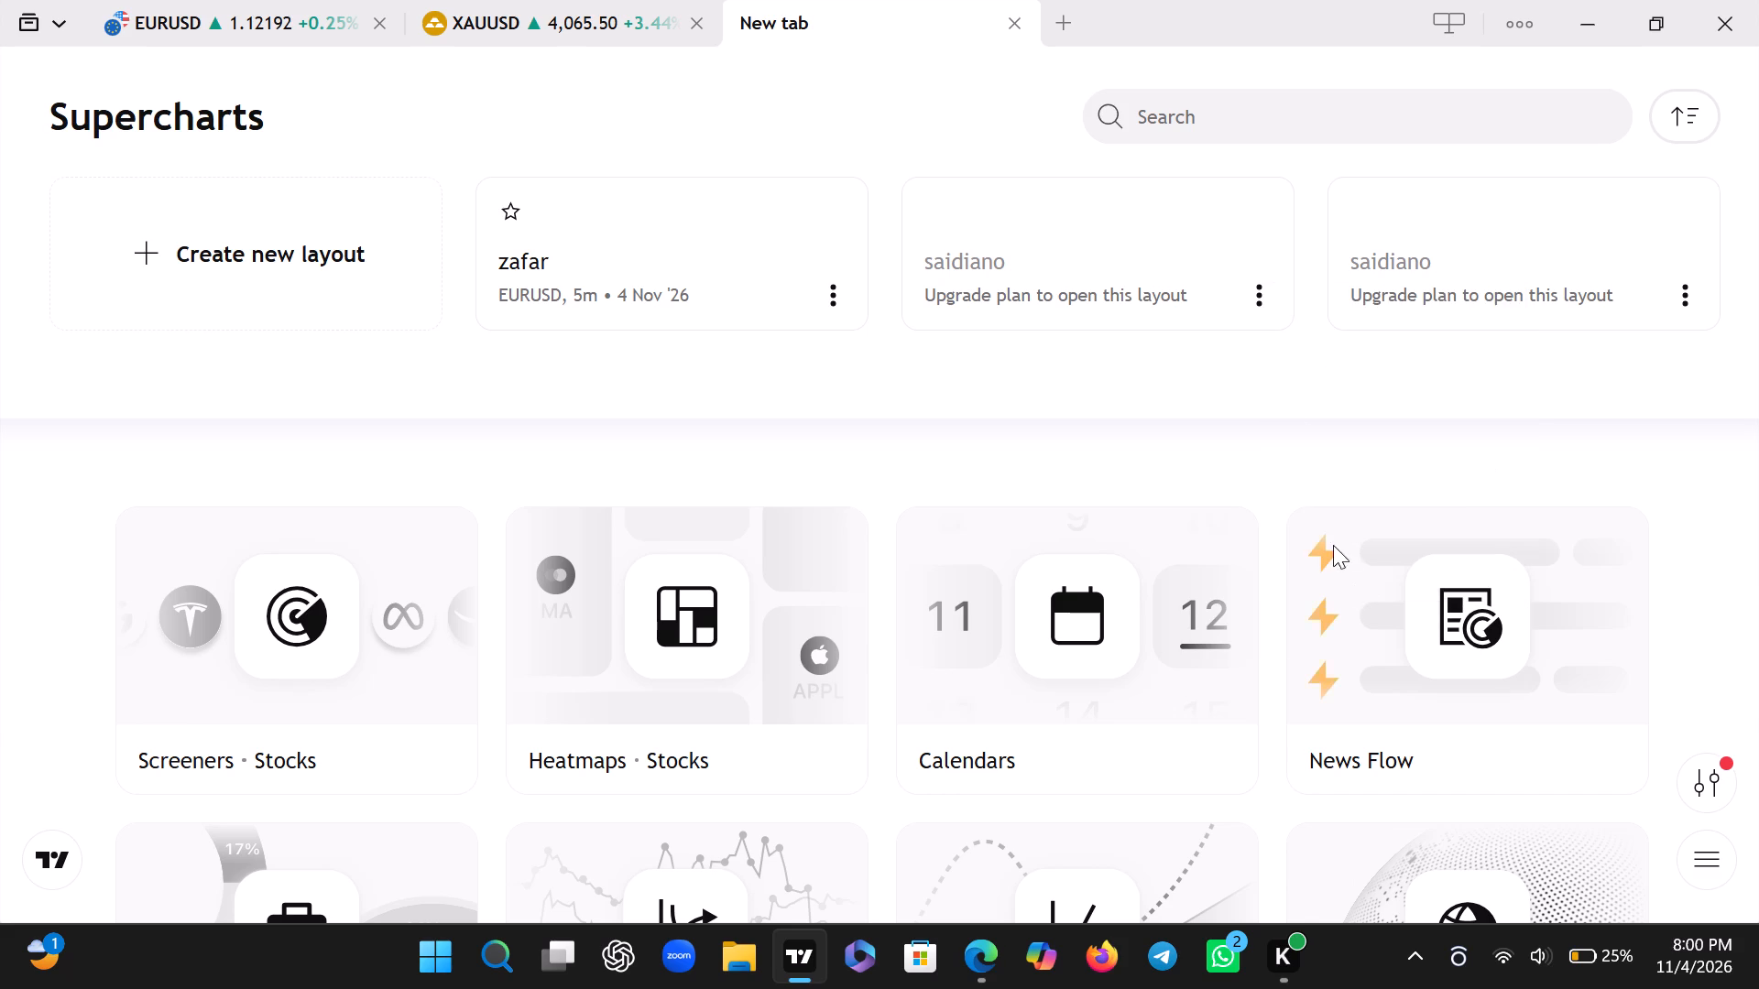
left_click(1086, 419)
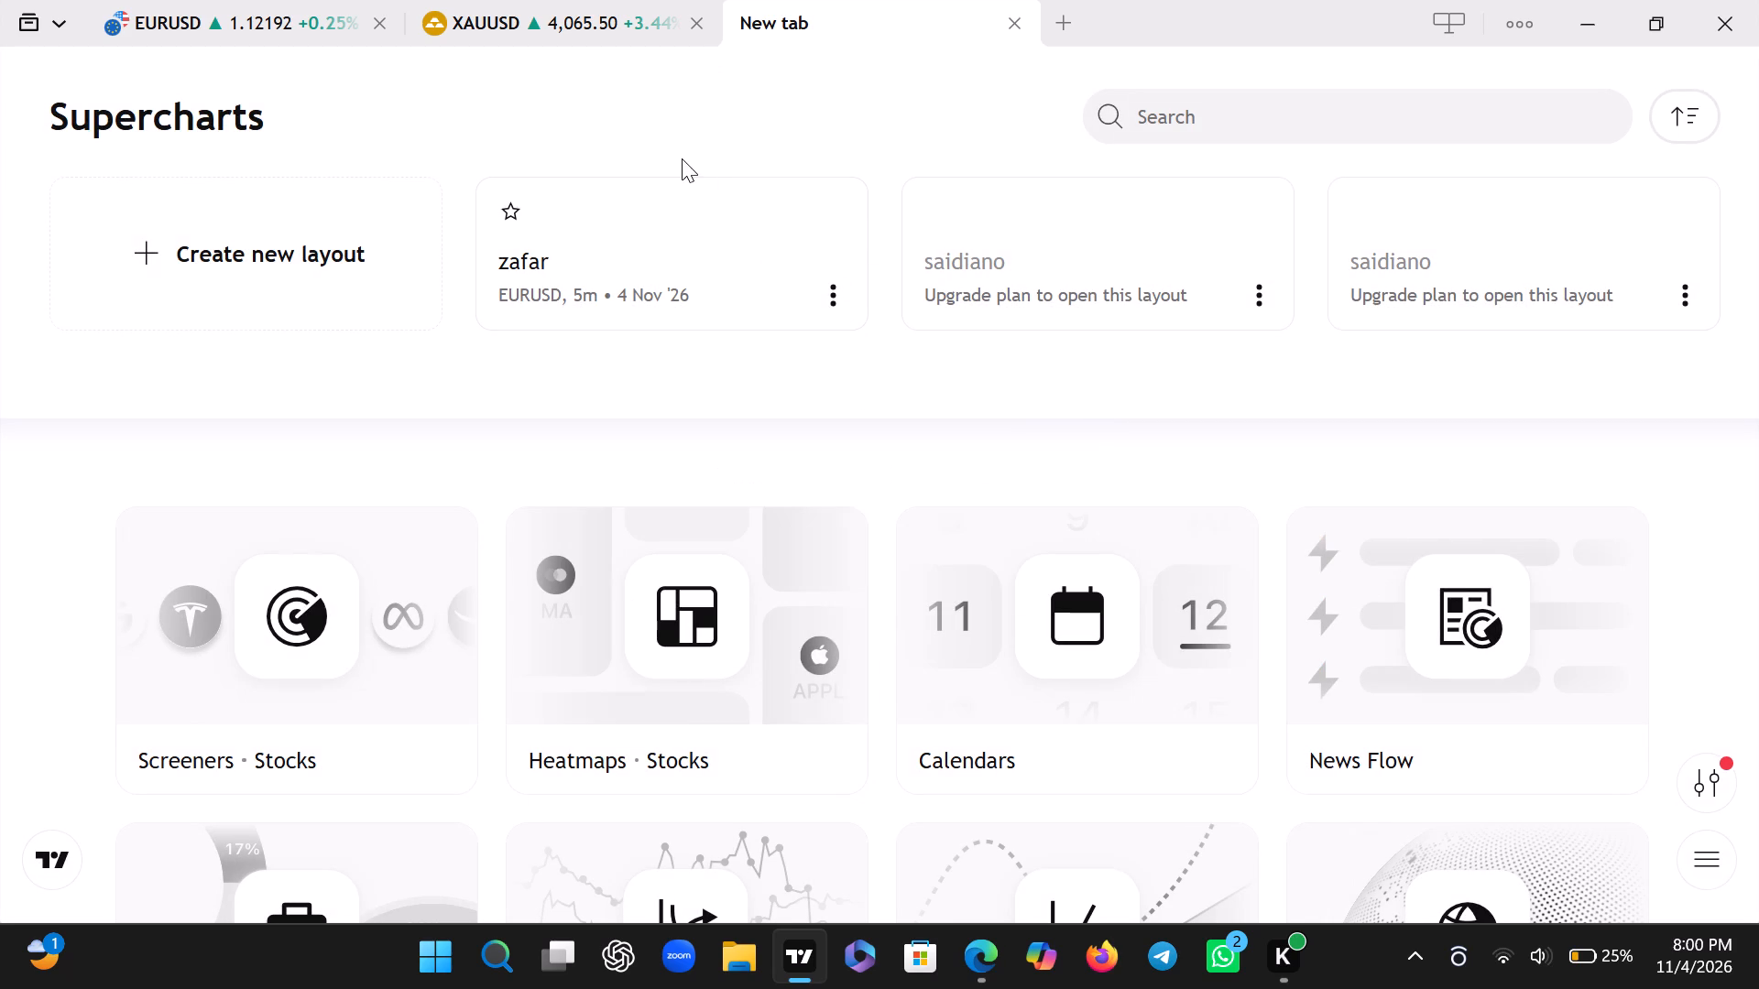
Close the XAUUSD and EURUSD chart tabs covered by the upgrade advert, keeping the new tab.
left_click(586, 11)
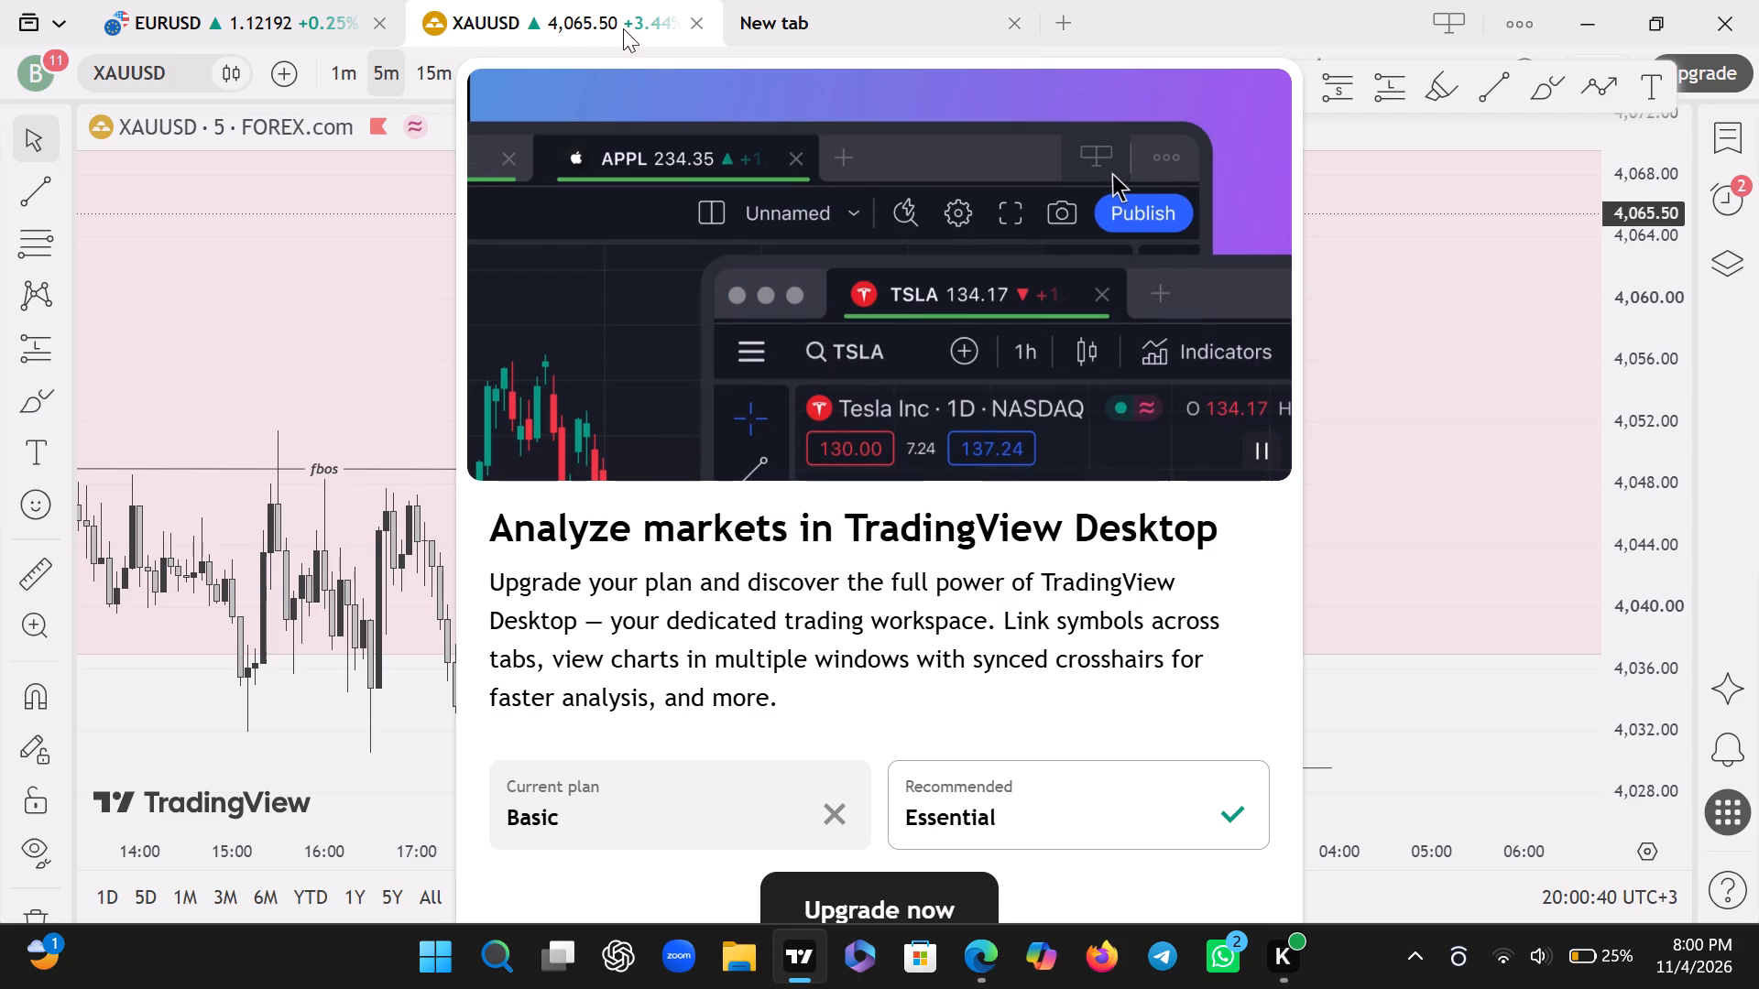
left_click(696, 26)
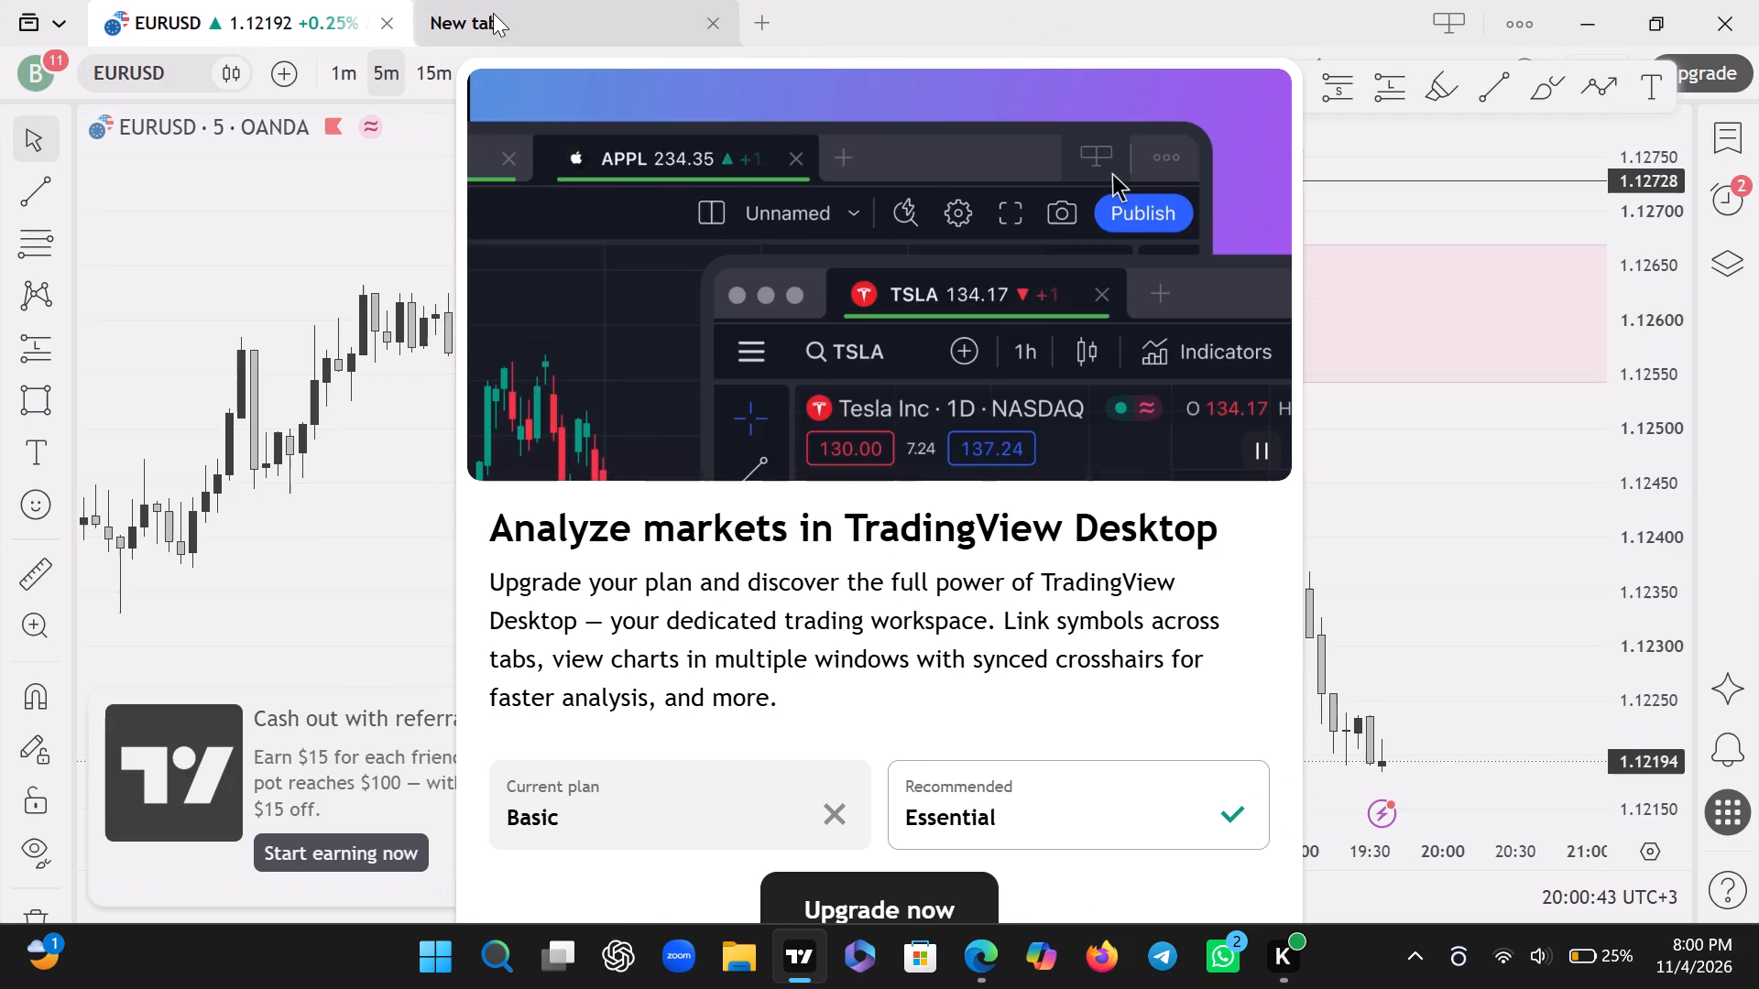
left_click(571, 2)
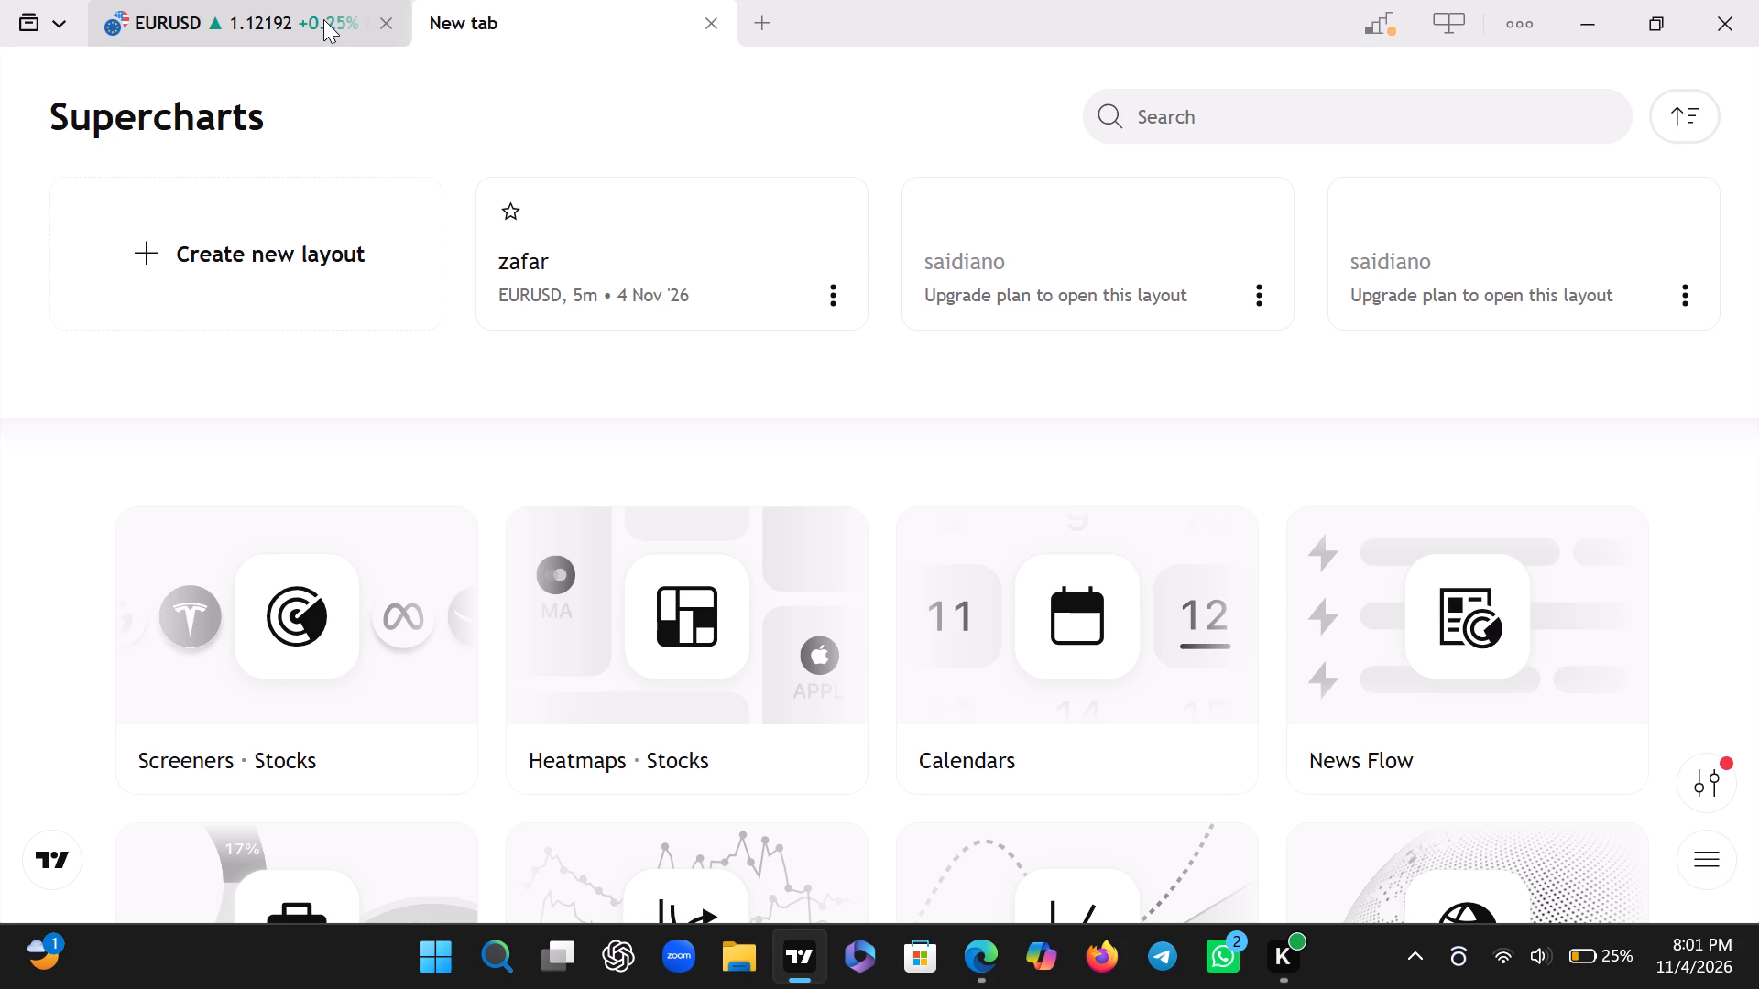
left_click(188, 0)
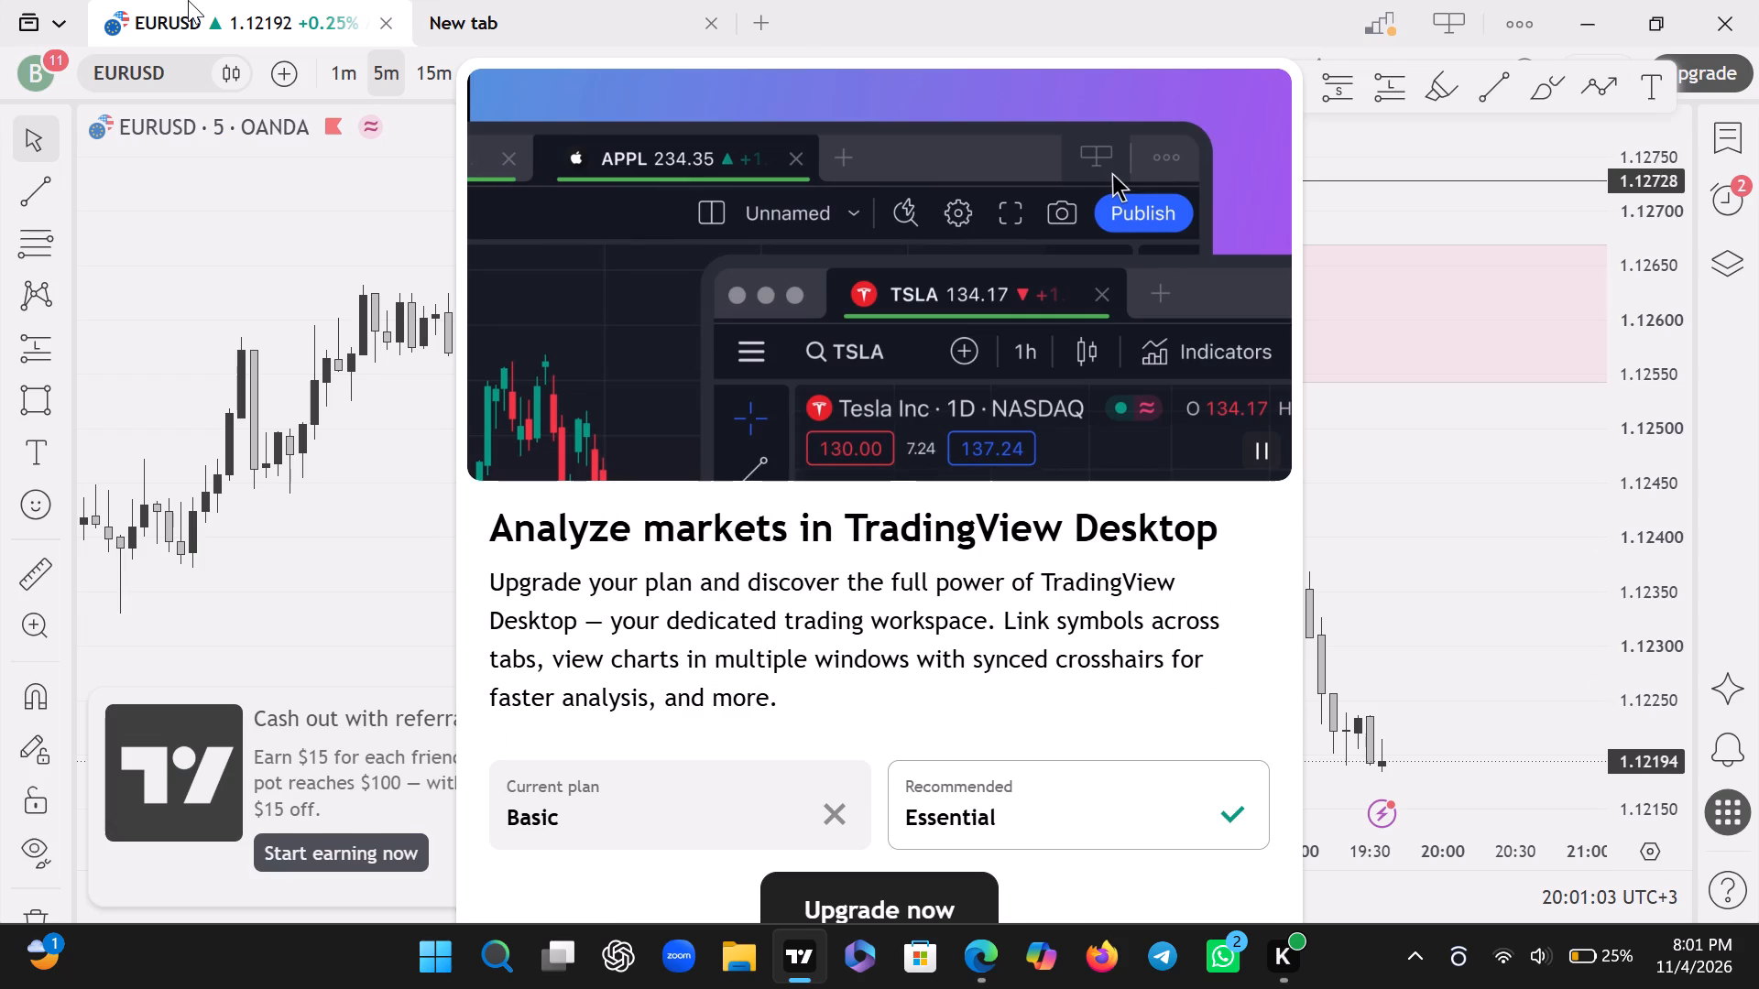
left_click(337, 329)
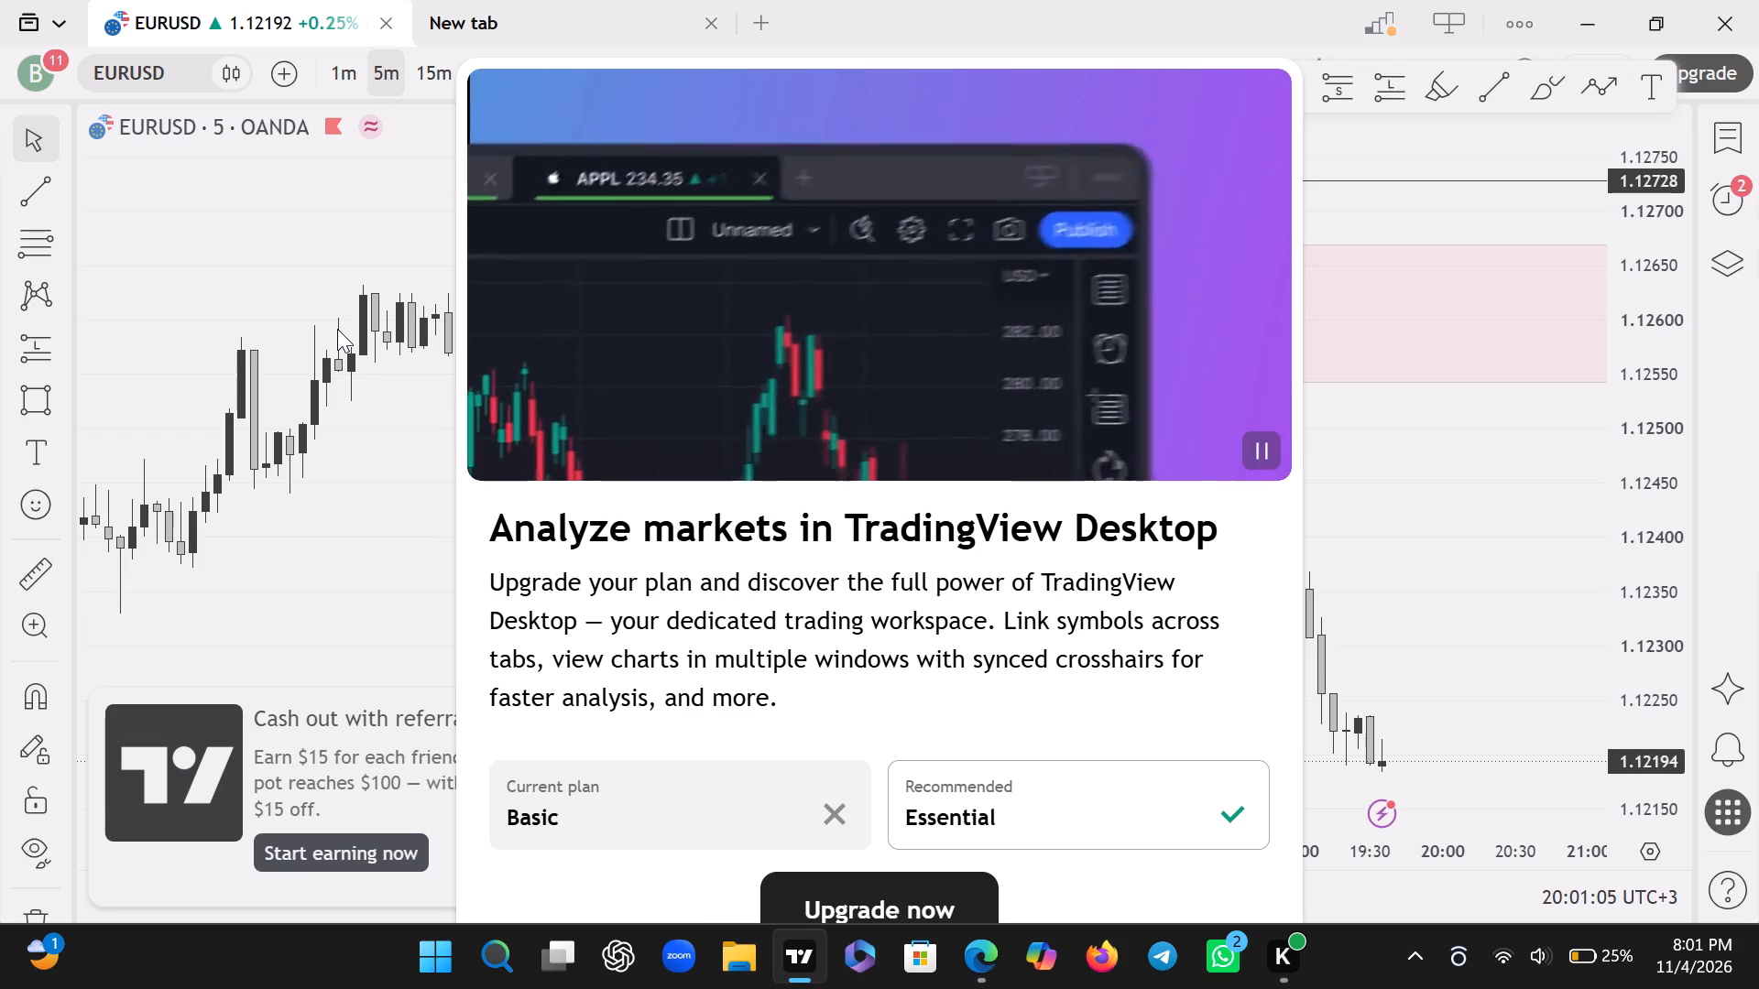
left_click(380, 15)
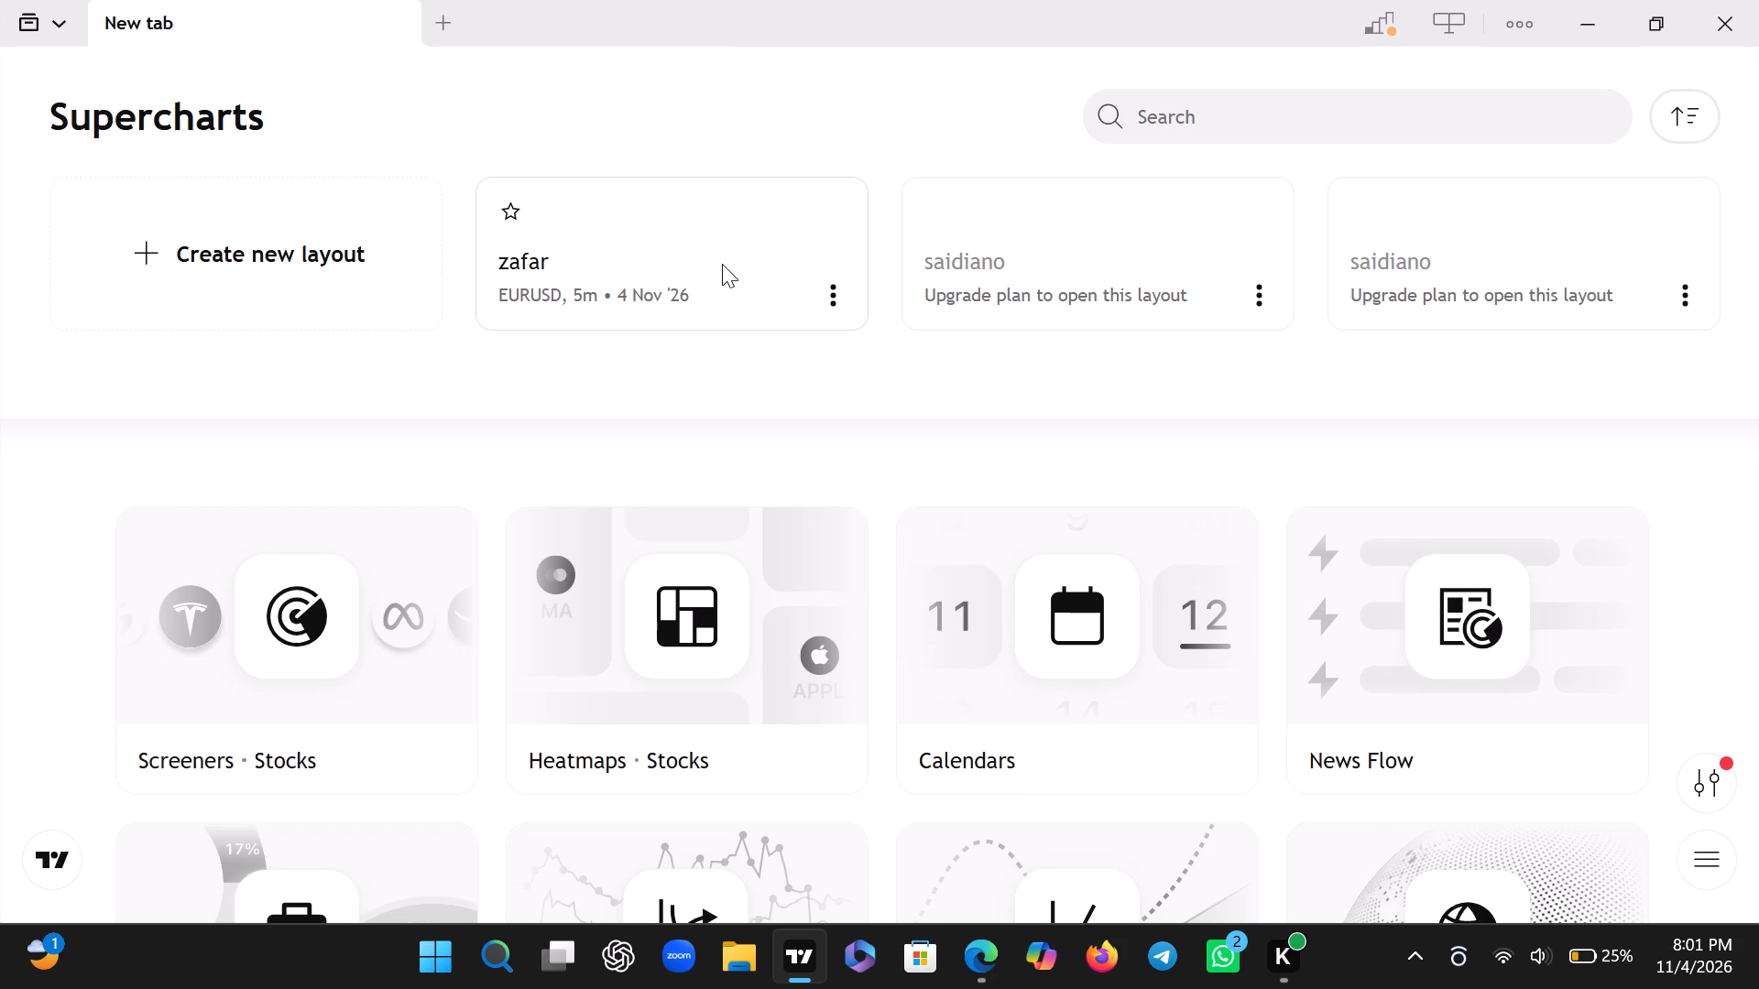
Open the saved zafar layout from the Supercharts list.
left_click(722, 264)
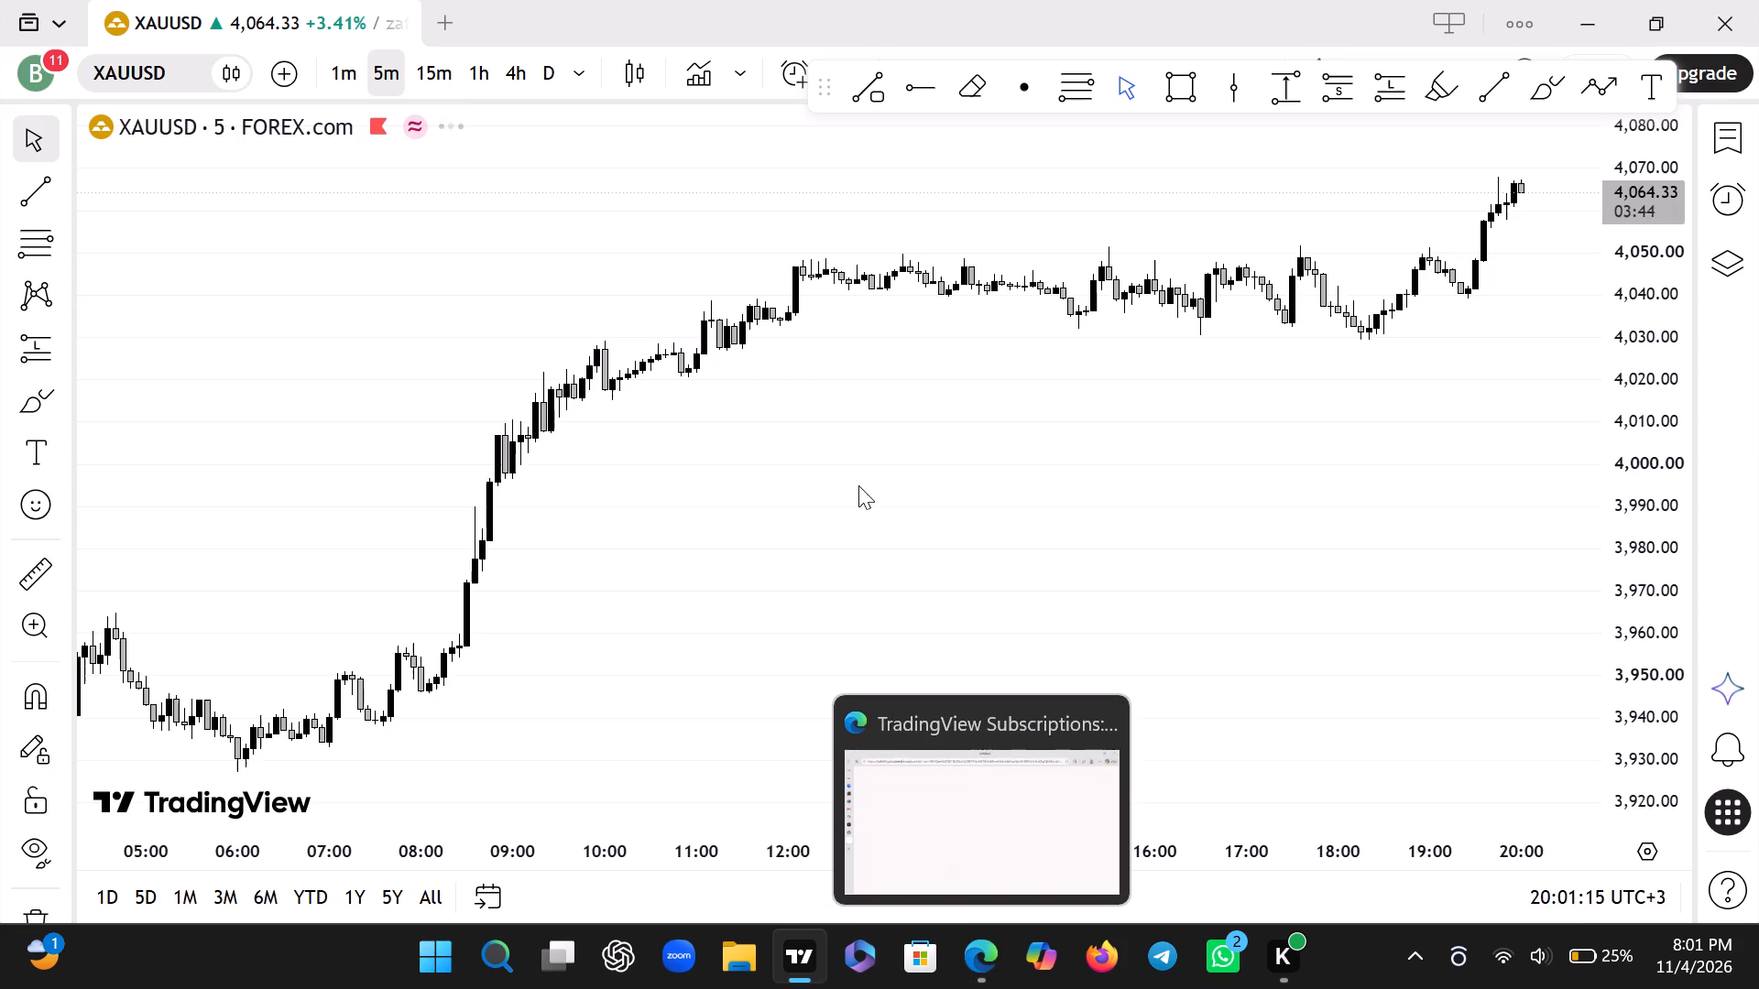
Examine XAUUSD price action around the pink supply zone and fractal low on the 1-hour, 15-minute and 5-minute charts.
left_click_drag(858, 485, 520, 433)
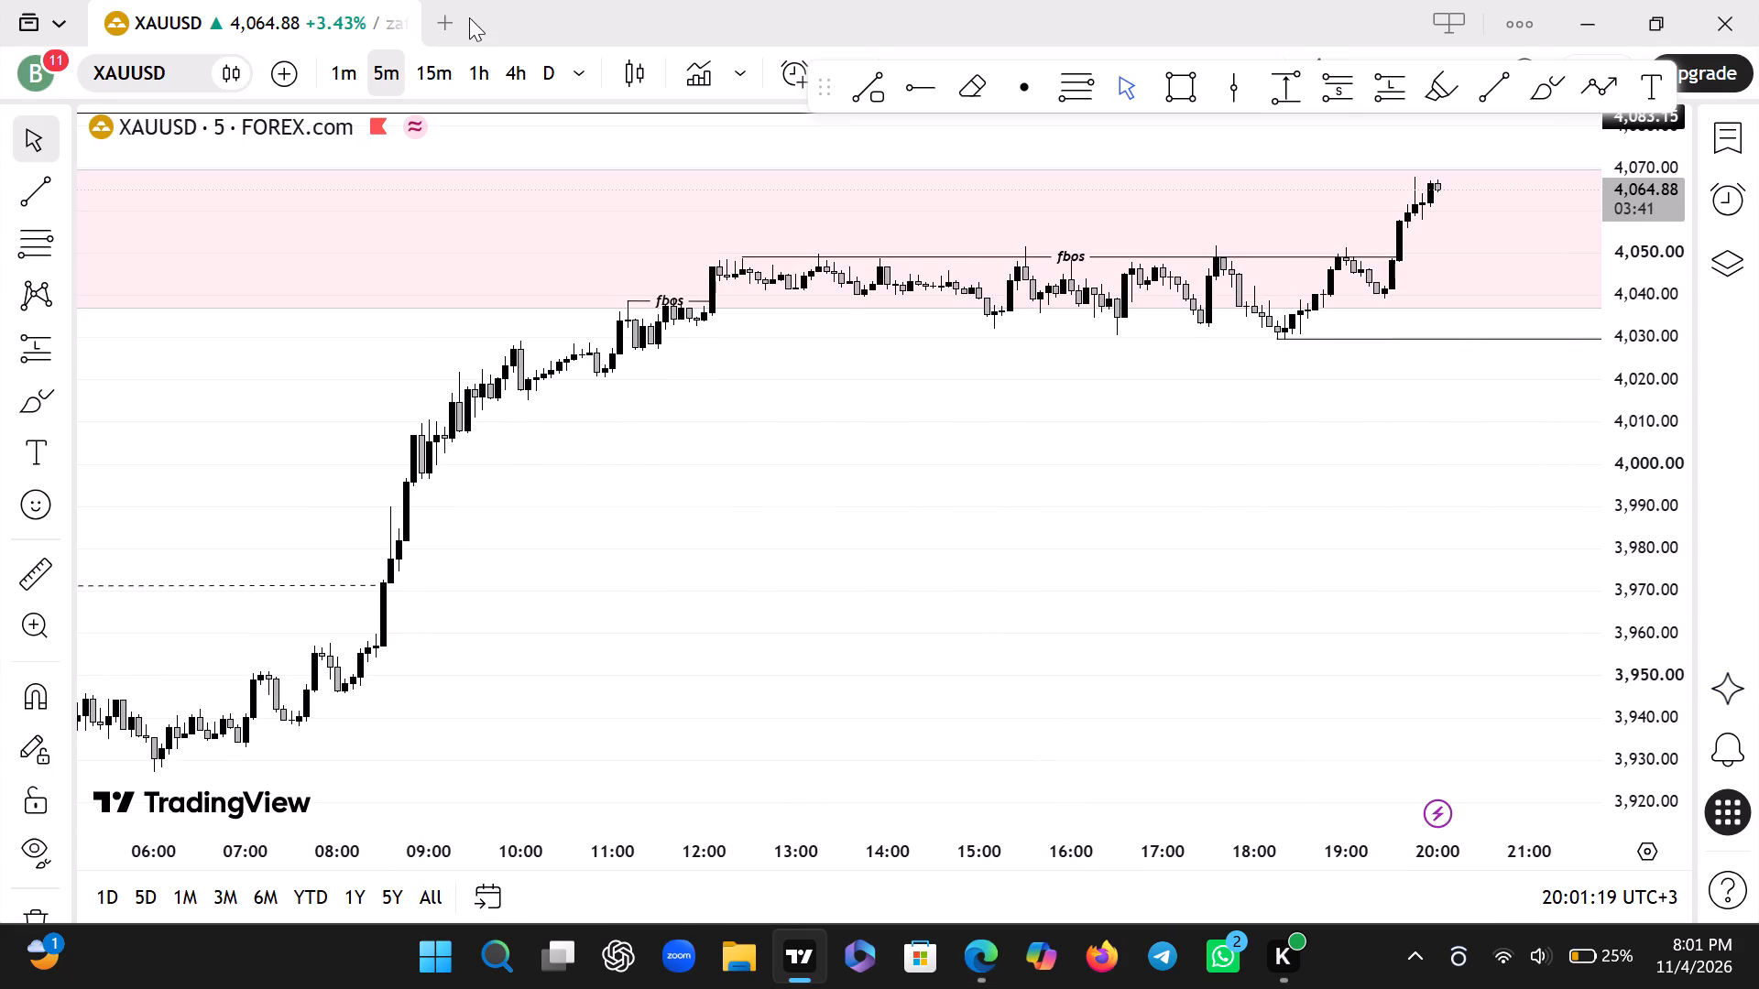
left_click(475, 86)
left_click_drag(1059, 451, 1042, 451)
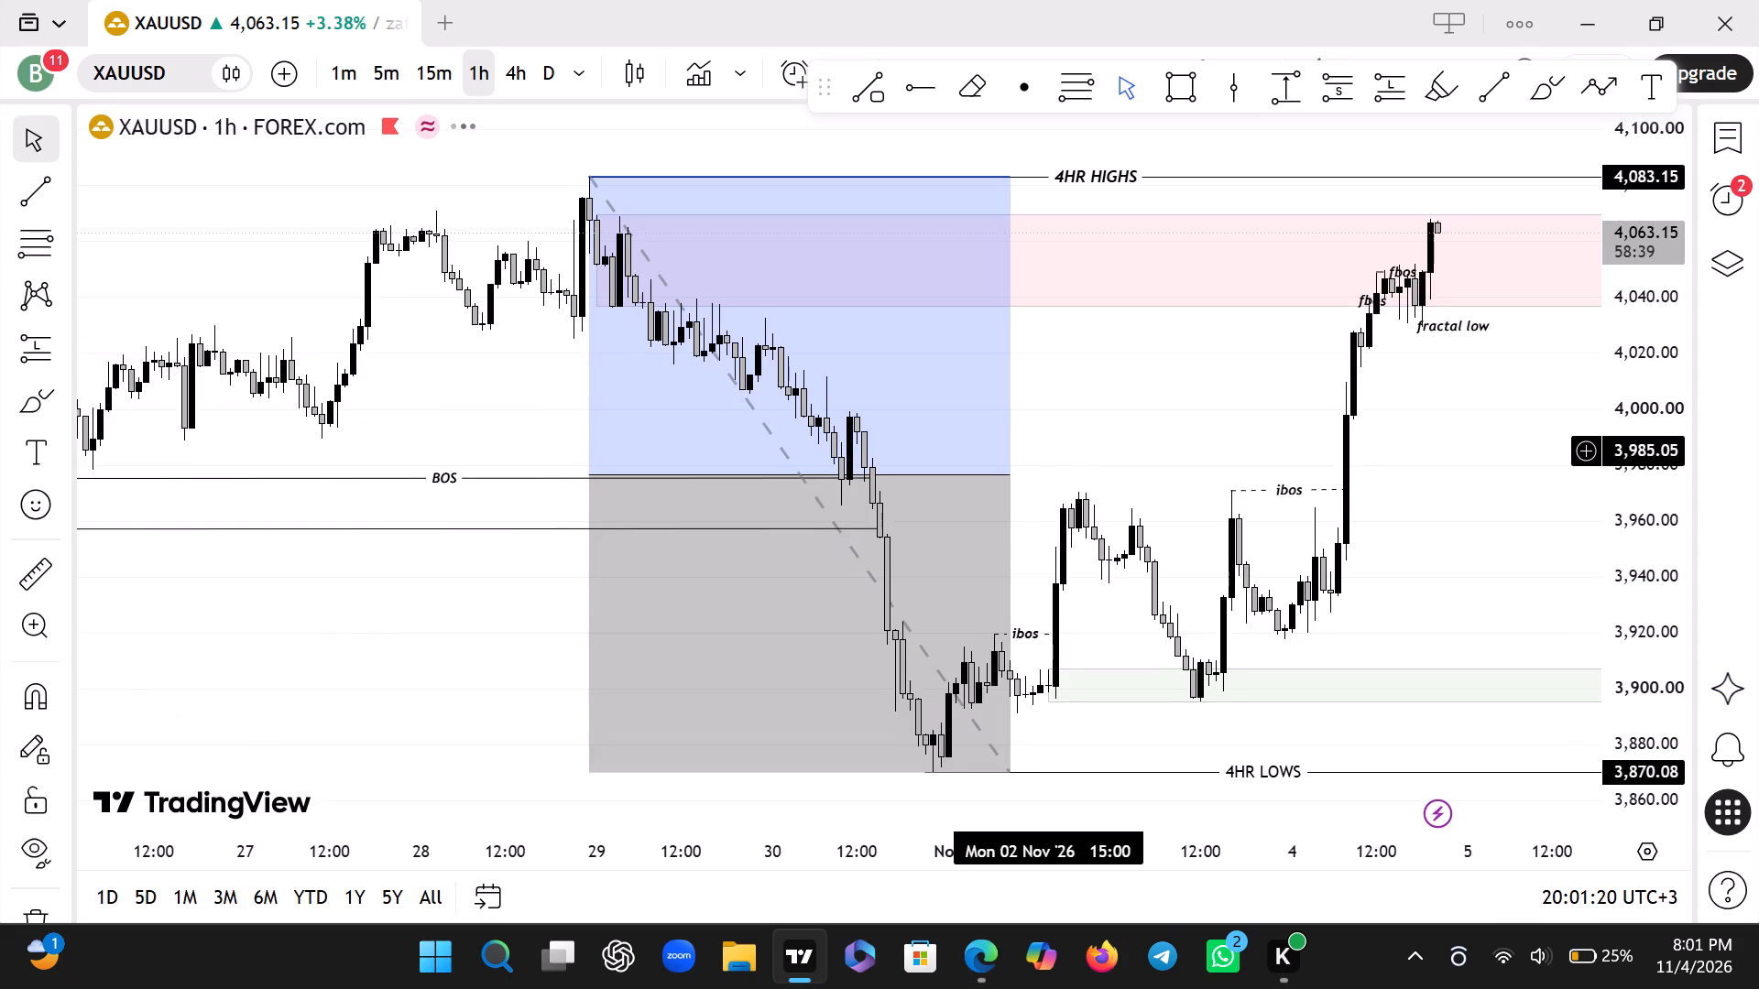
left_click_drag(1042, 451, 751, 441)
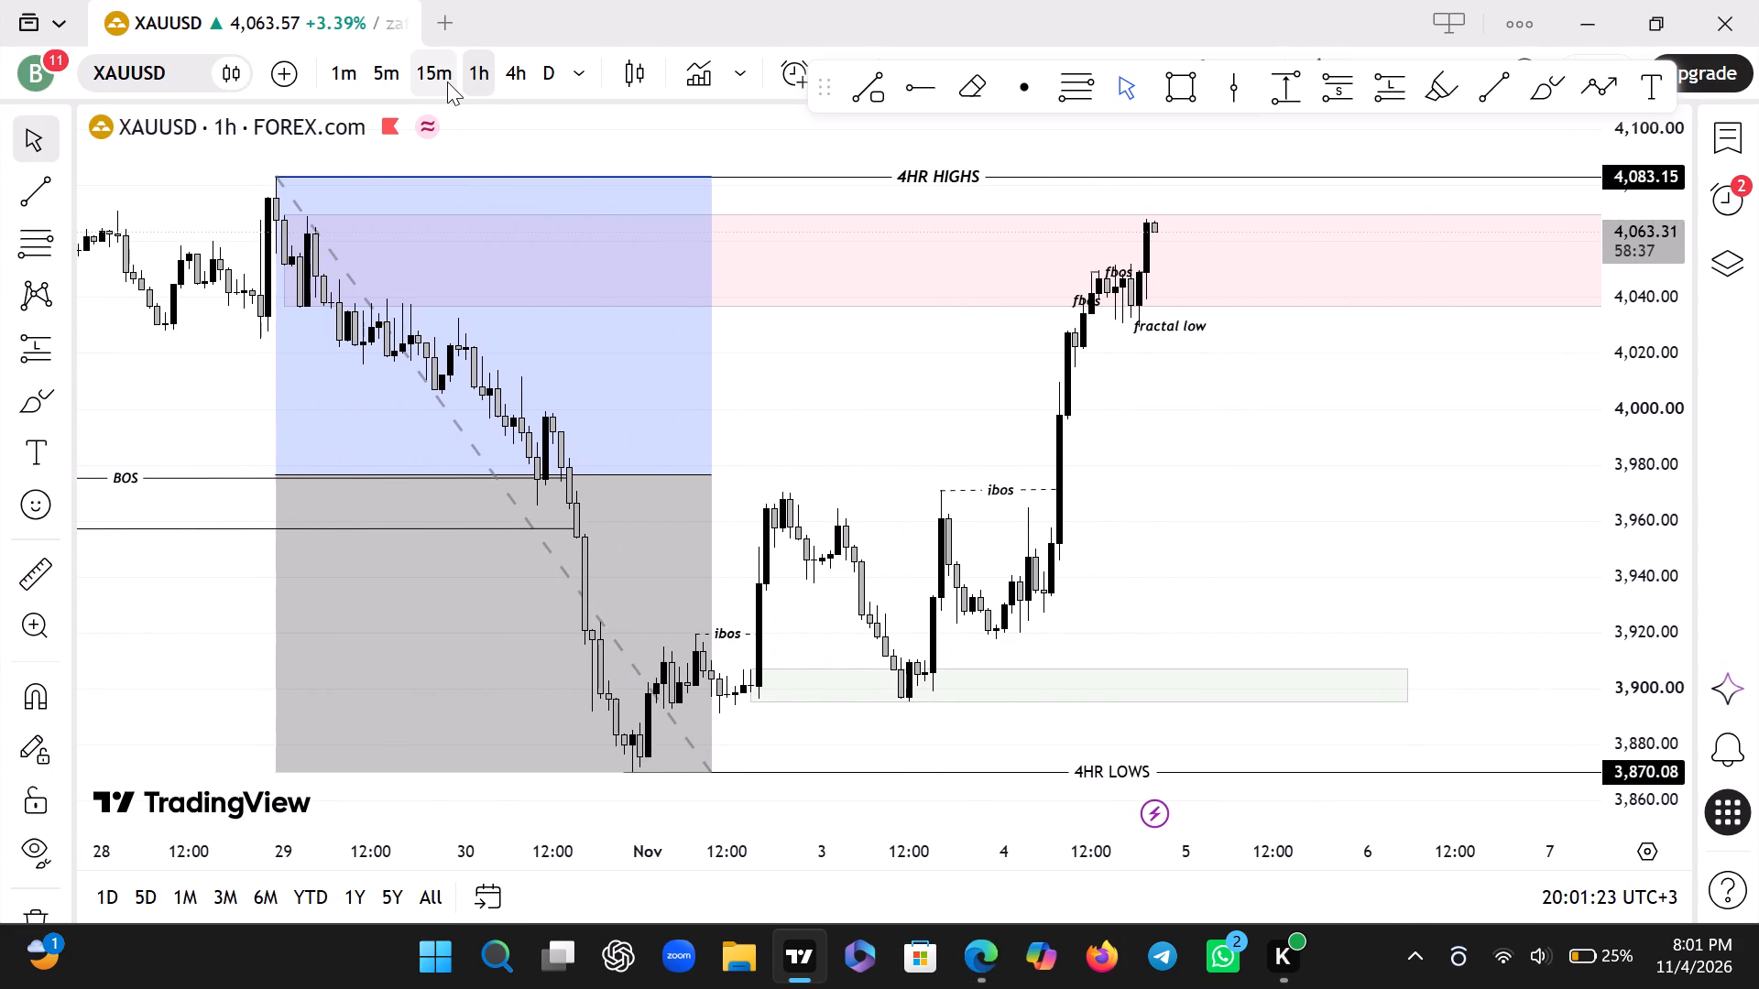
left_click(447, 82)
left_click_drag(1229, 411, 912, 409)
left_click(399, 70)
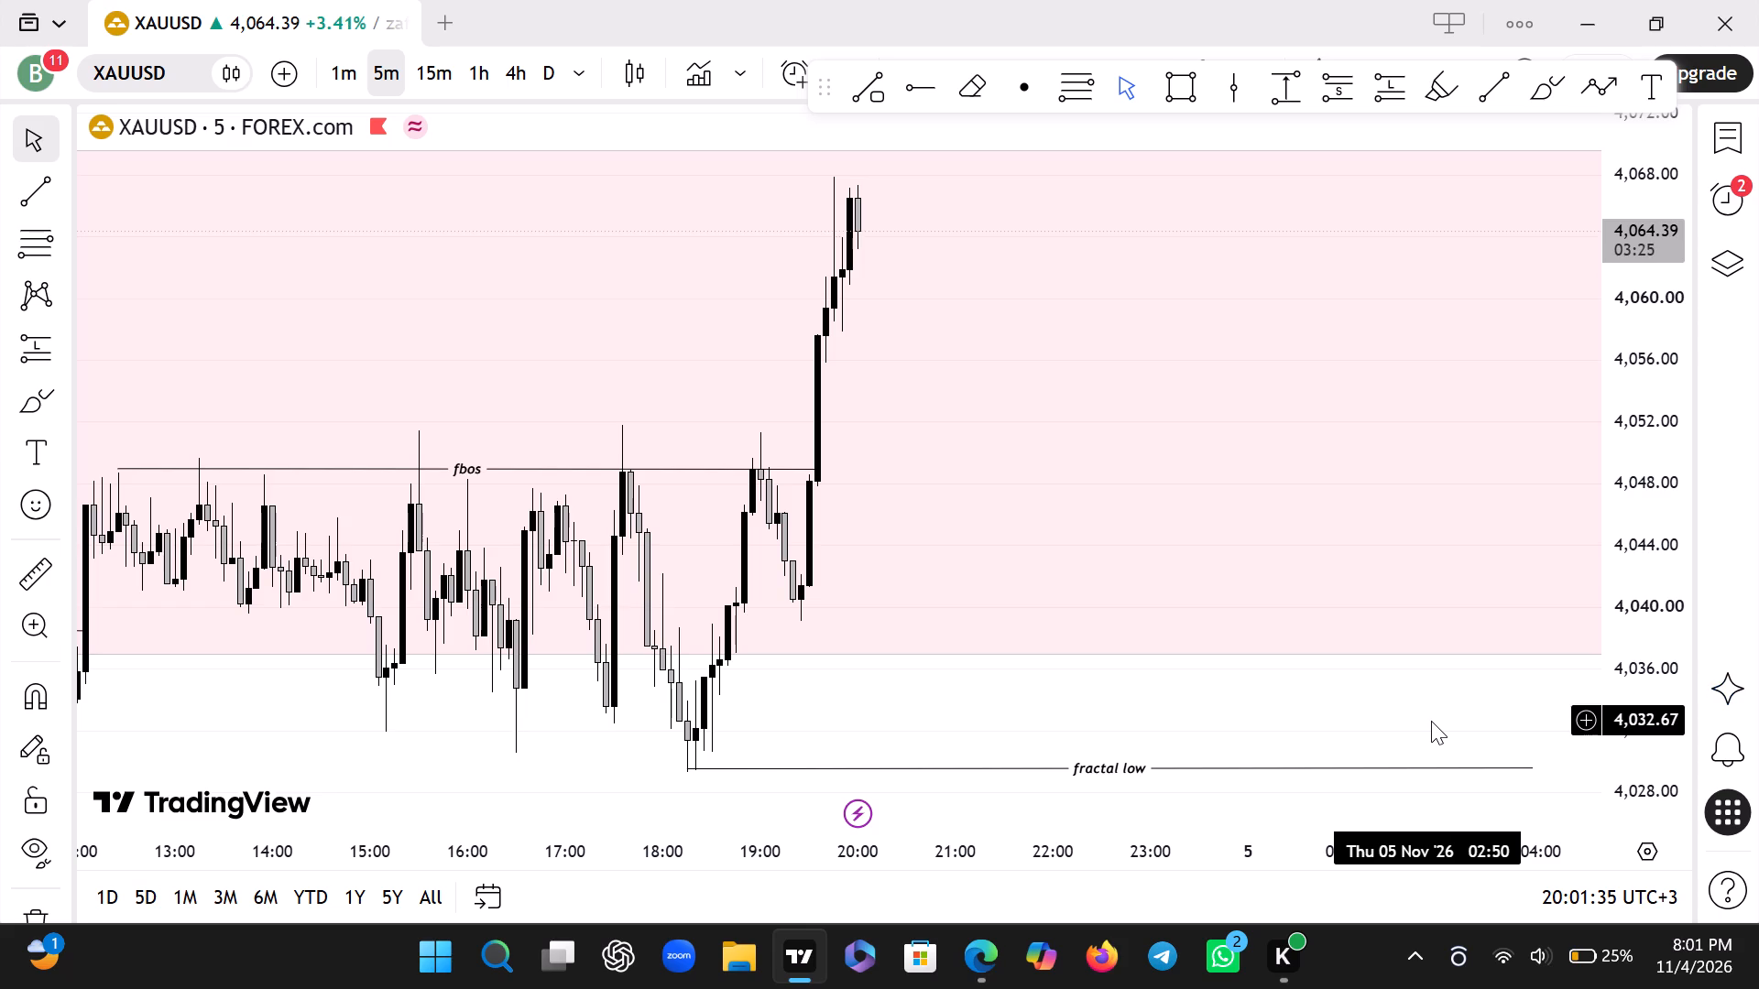
left_click_drag(1431, 721, 1505, 725)
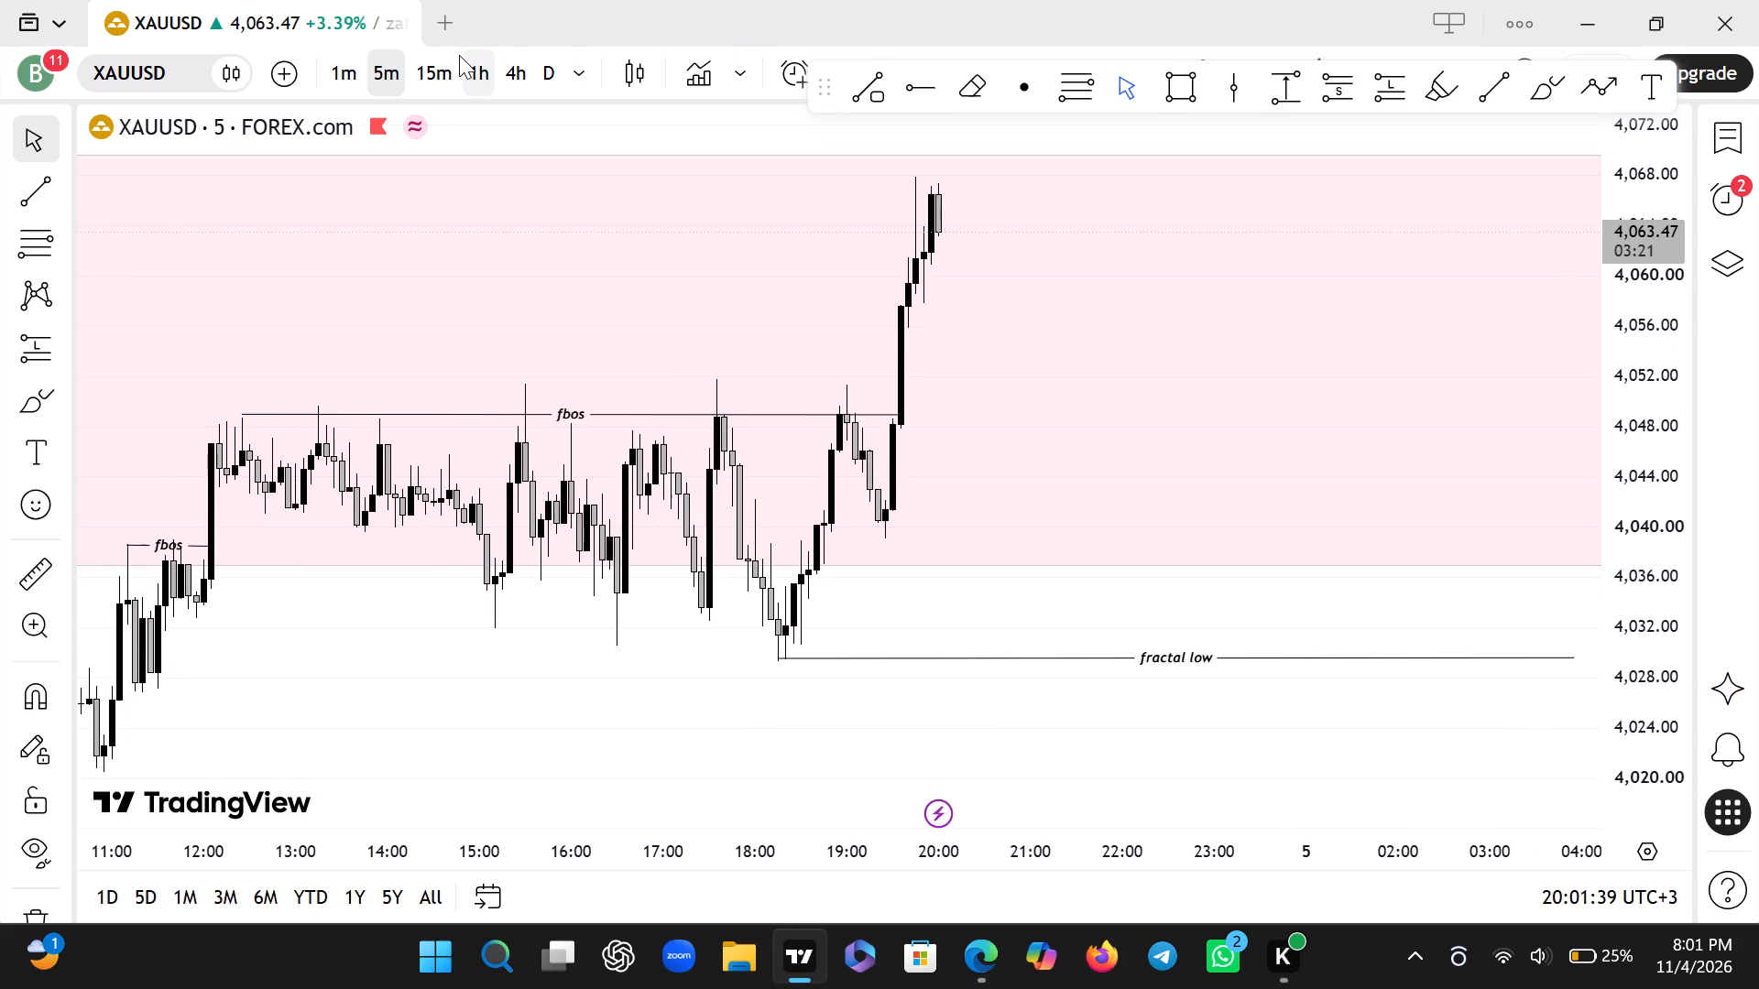
Examine recent price action on the EURUSD 5-minute chart and on GBPUSD across the 5-minute, 4-hour and daily timeframes.
key("Down")
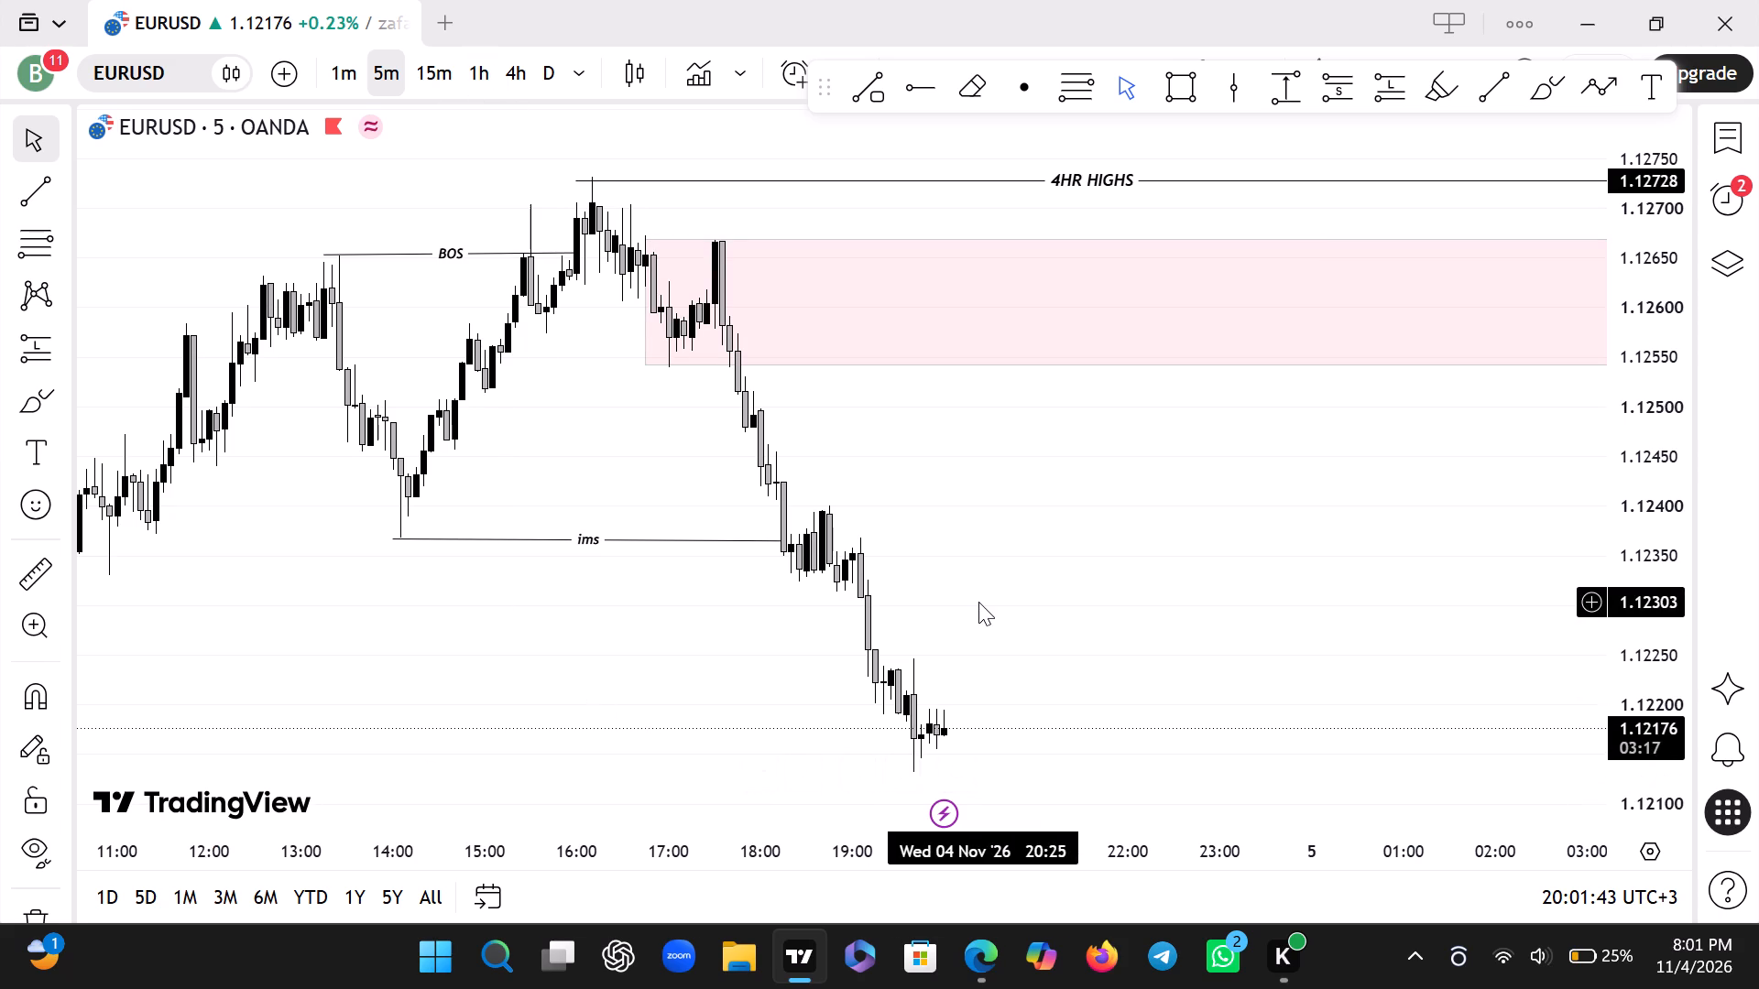
left_click_drag(978, 602, 811, 580)
key("Down")
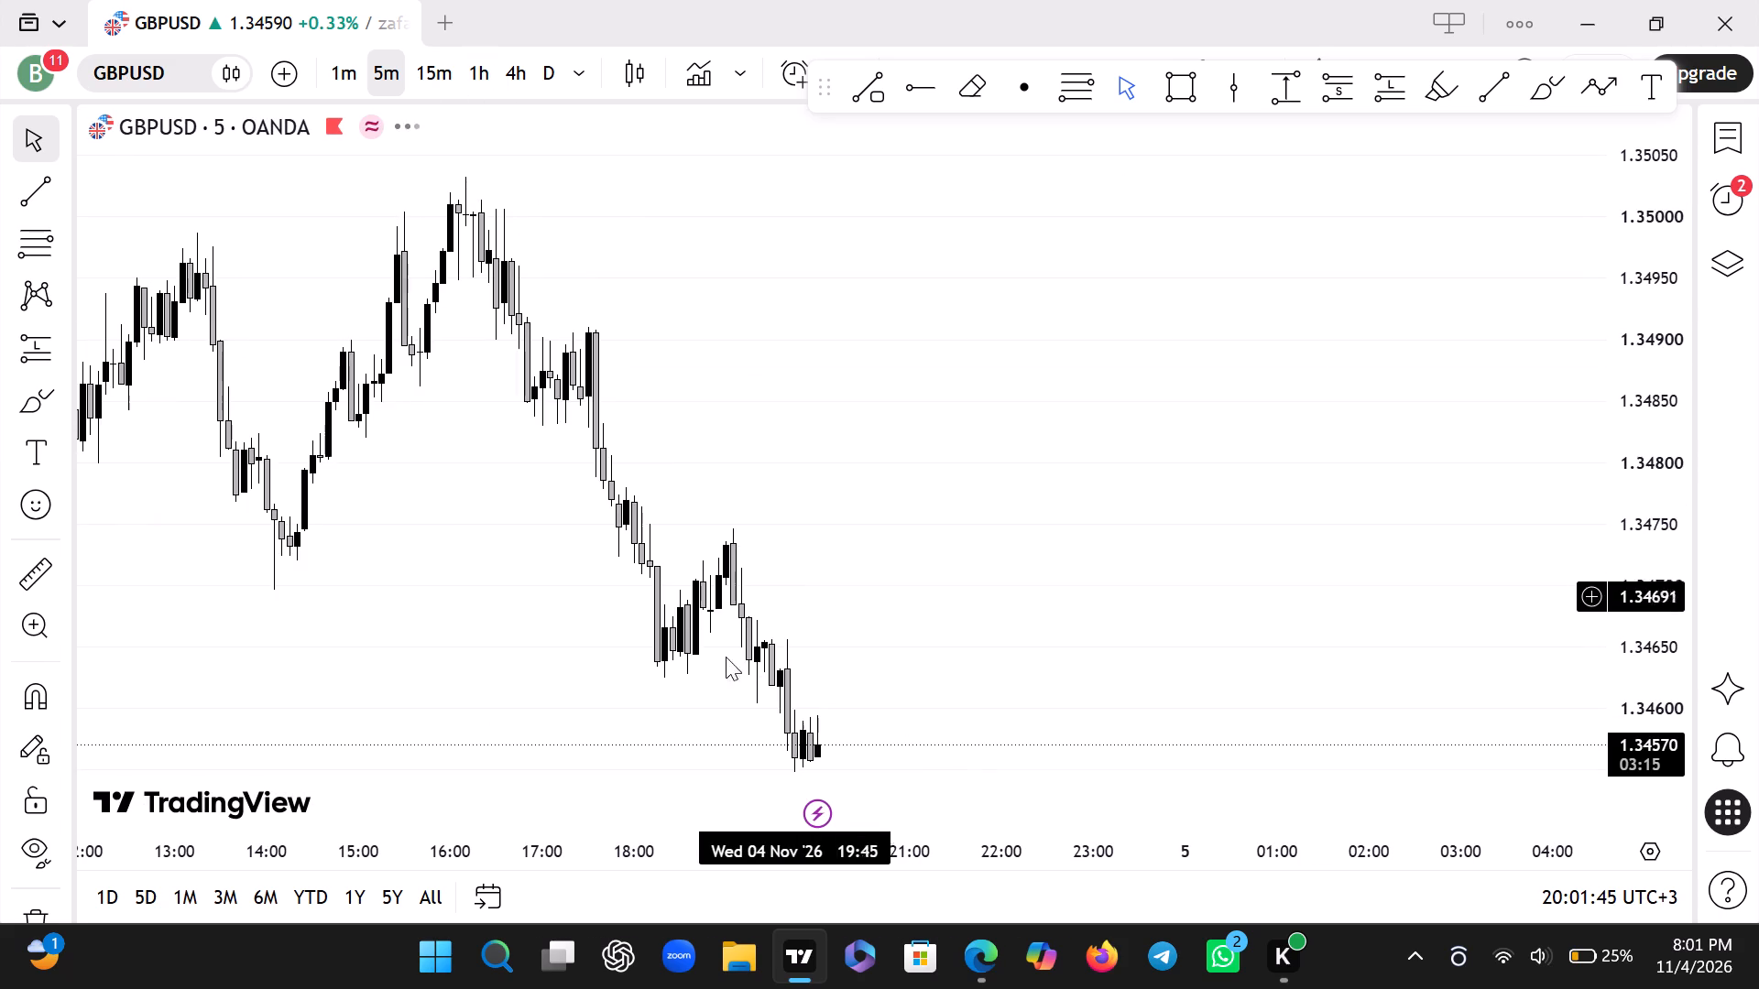
left_click_drag(470, 844, 923, 805)
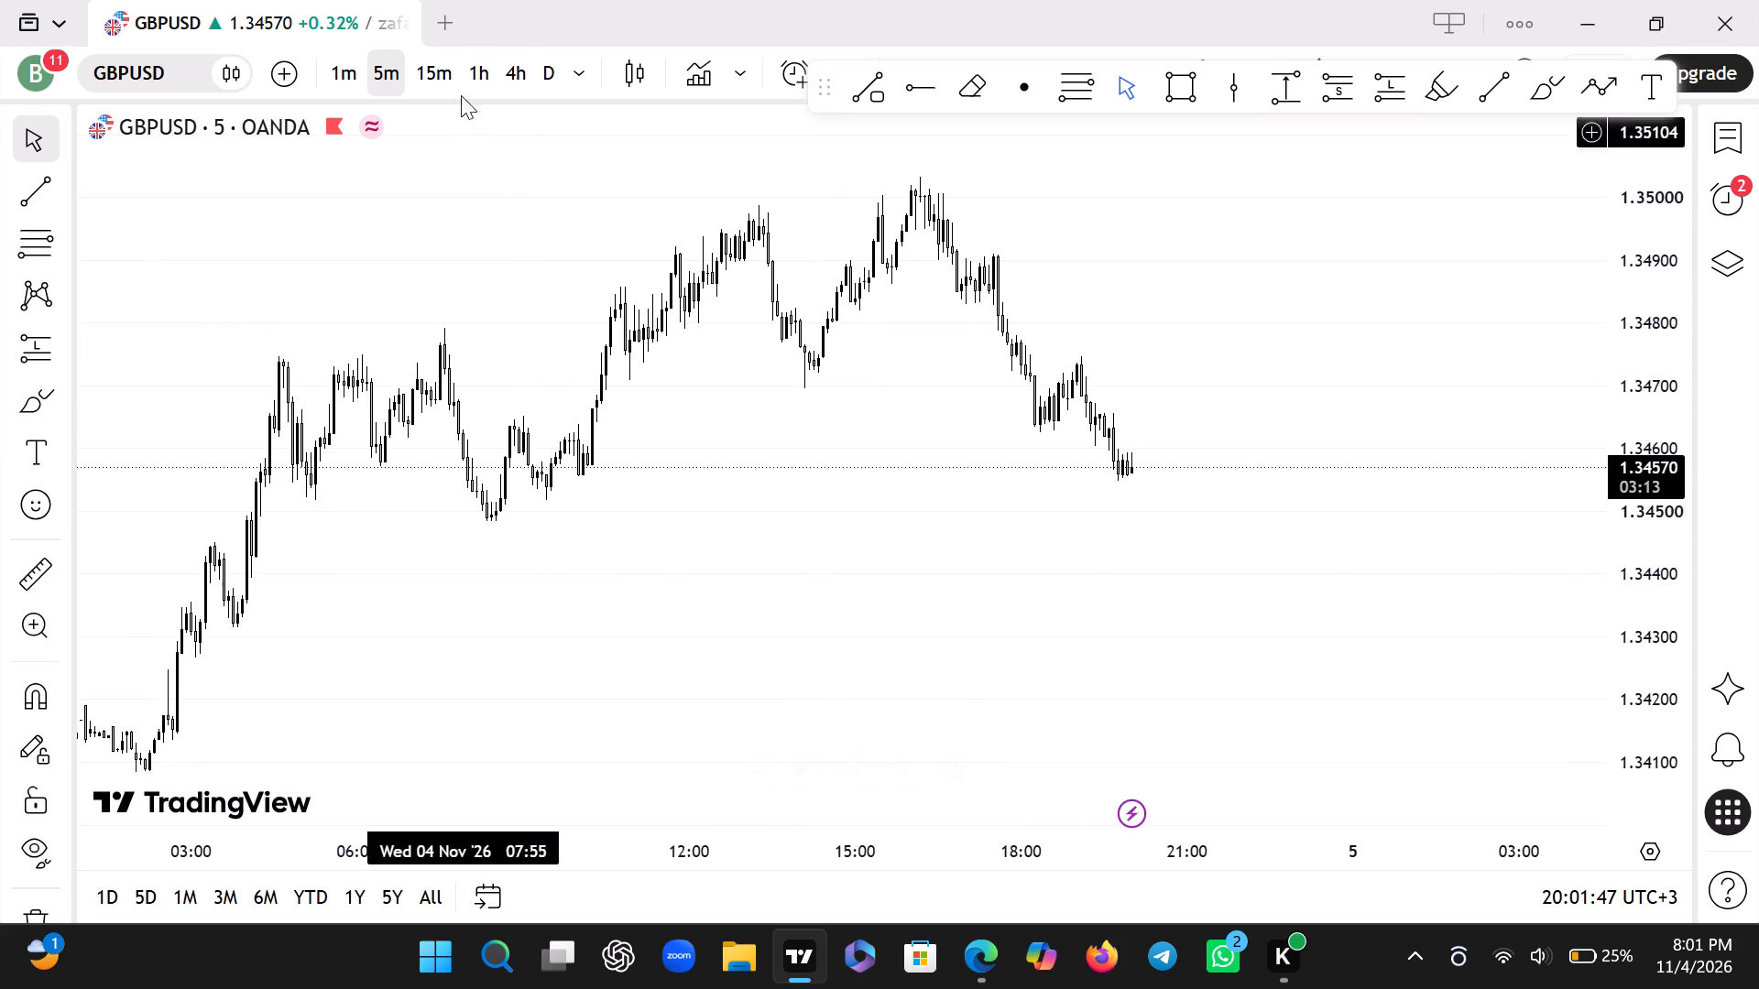
left_click(503, 89)
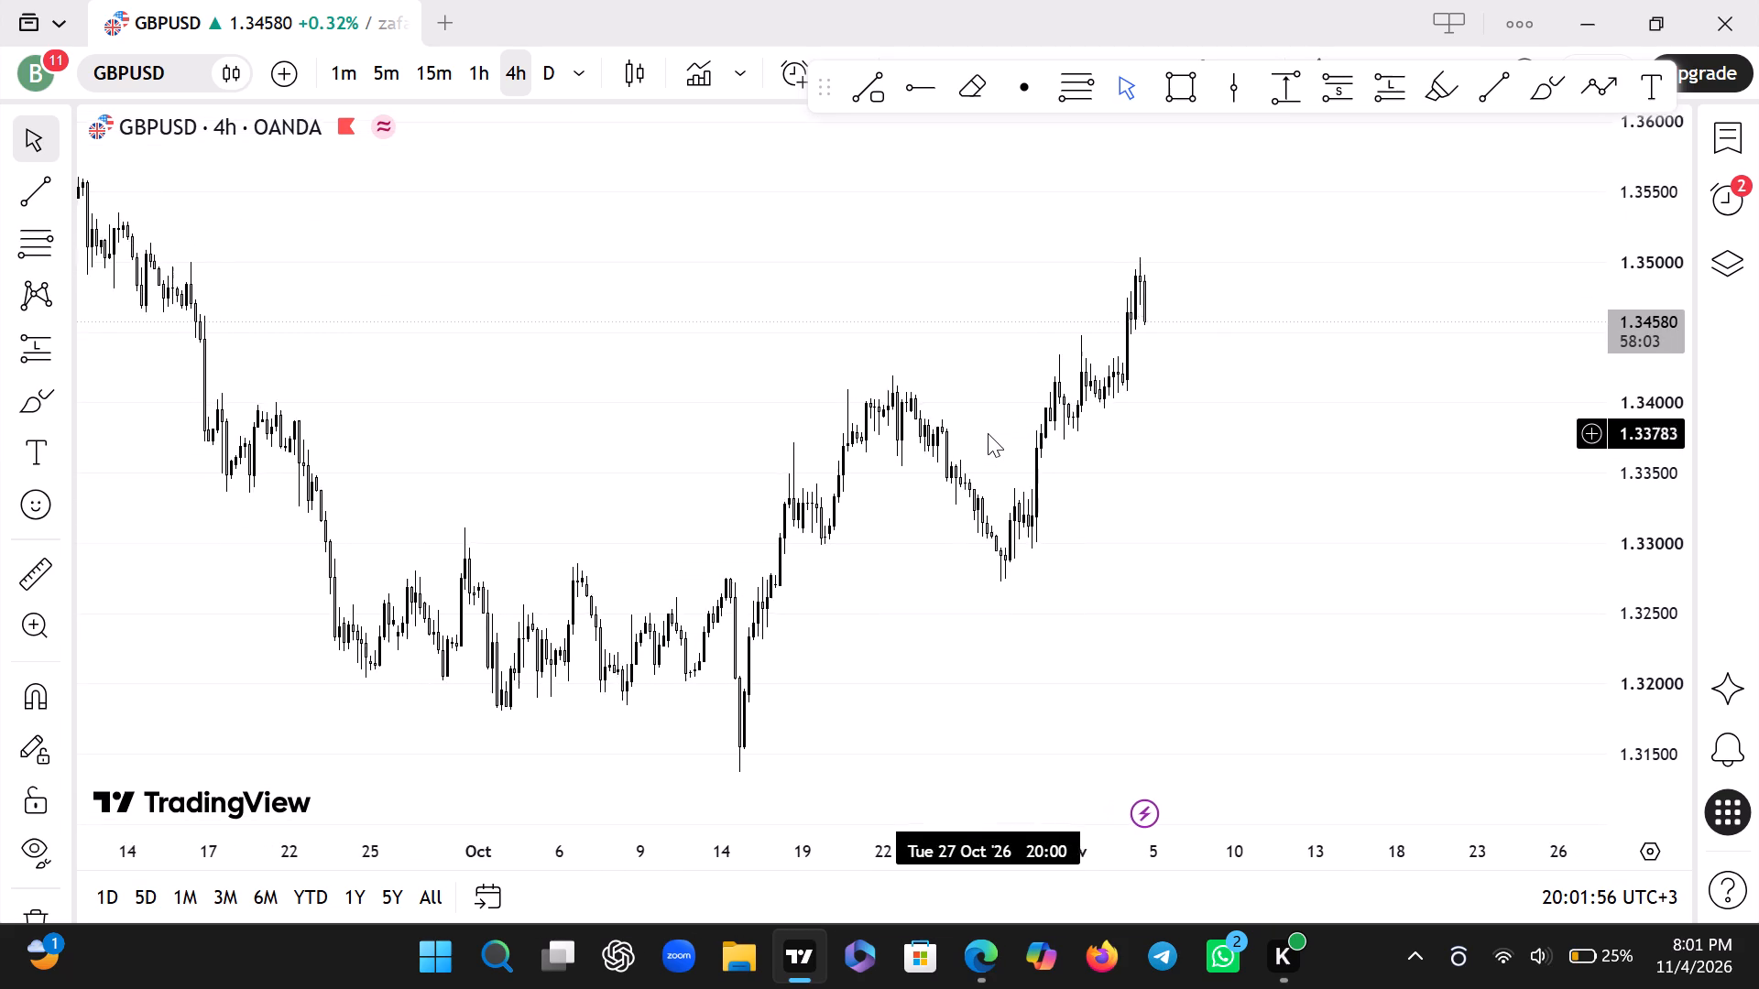
left_click(541, 71)
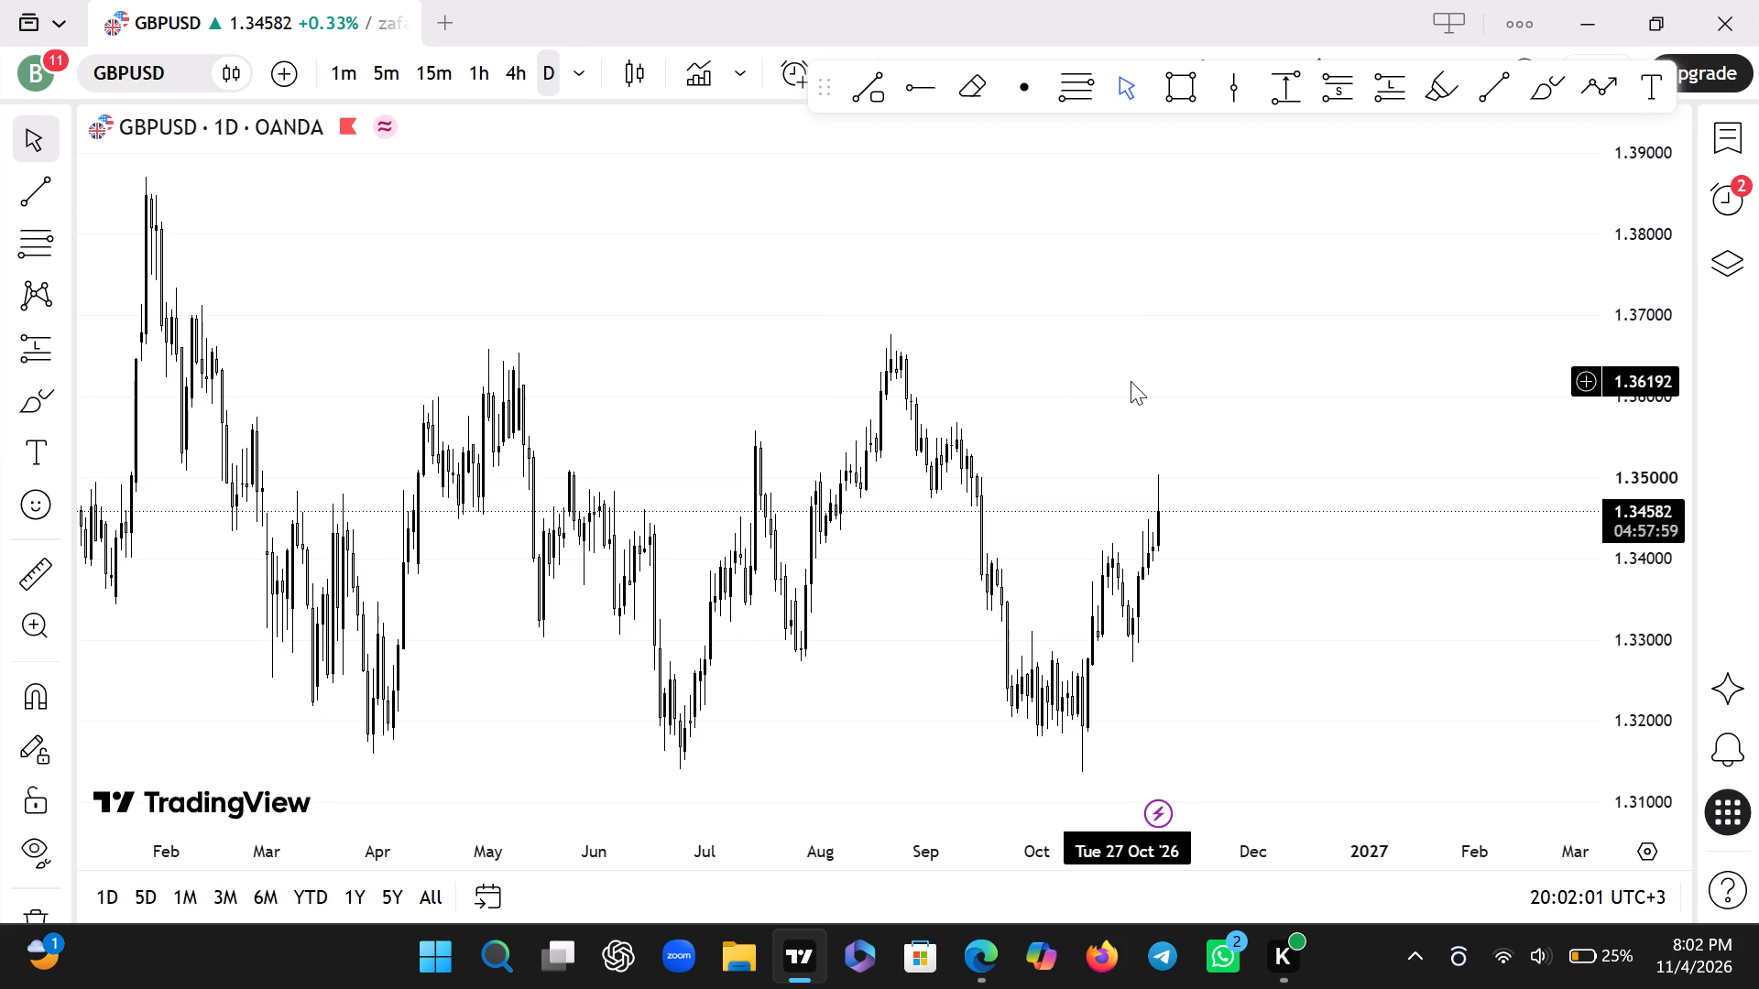
left_click_drag(1131, 381, 1099, 386)
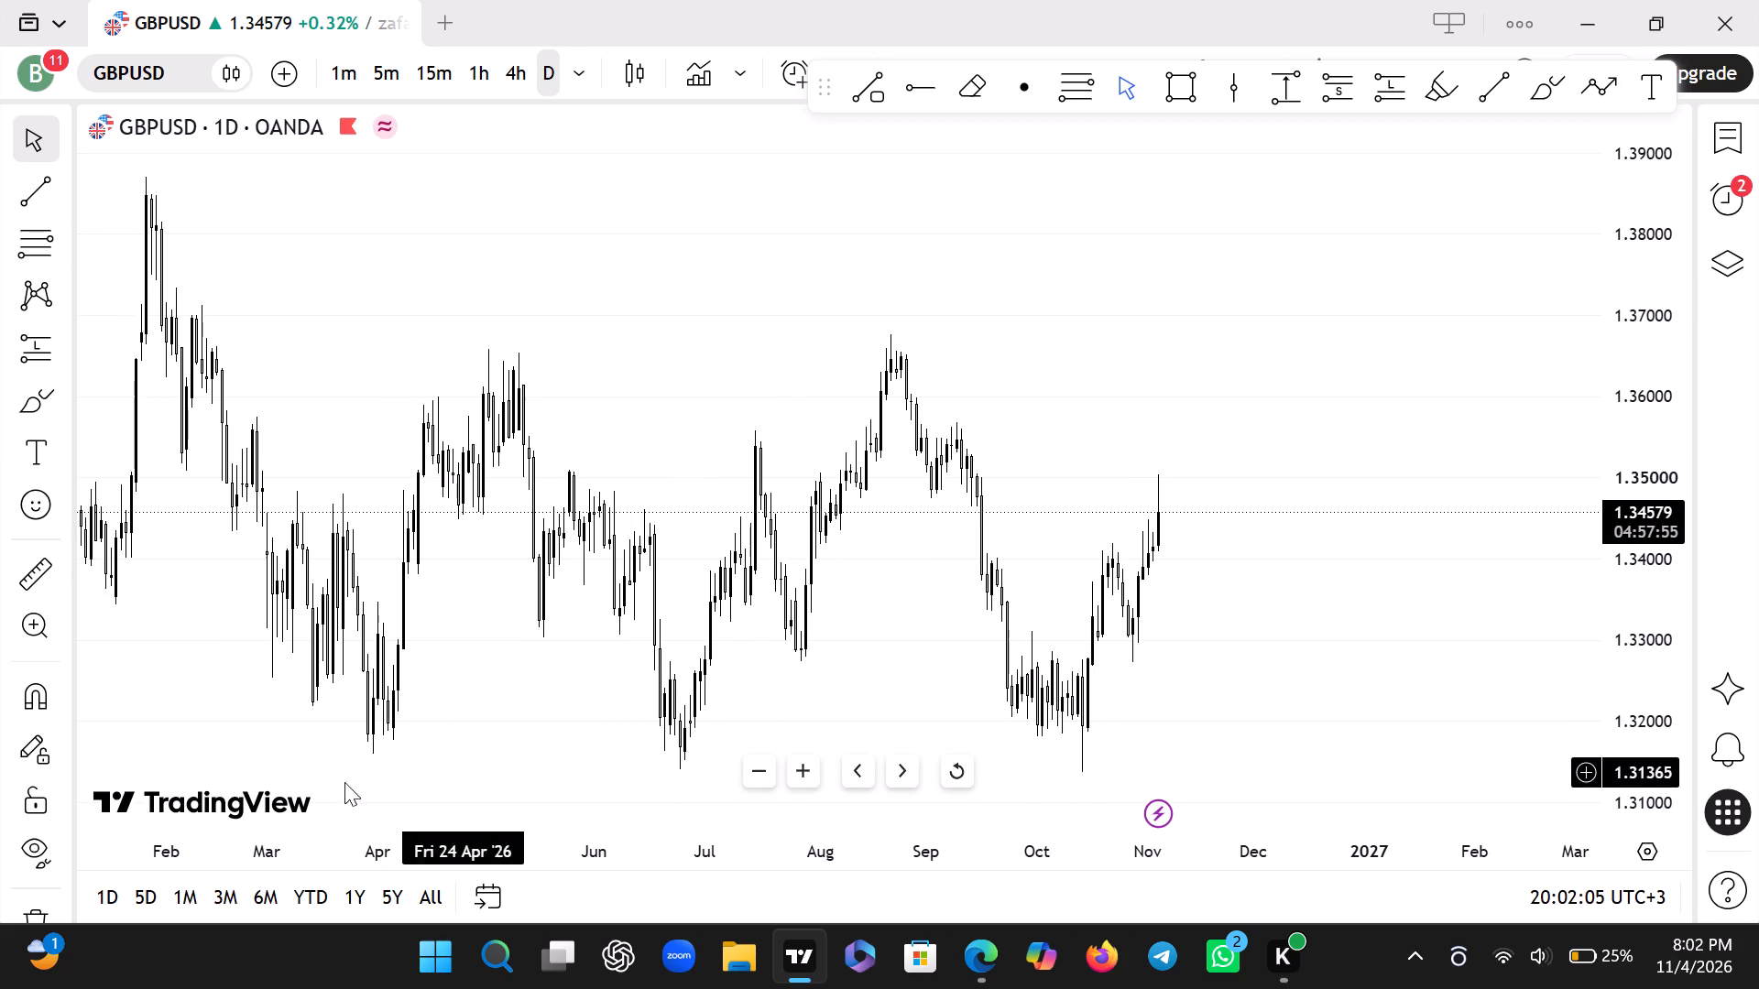
With the dot cursor, place a horizontal ray at about 1.33957 from the 3 November swing low on the GBPUSD 4-hour chart.
left_click(1014, 86)
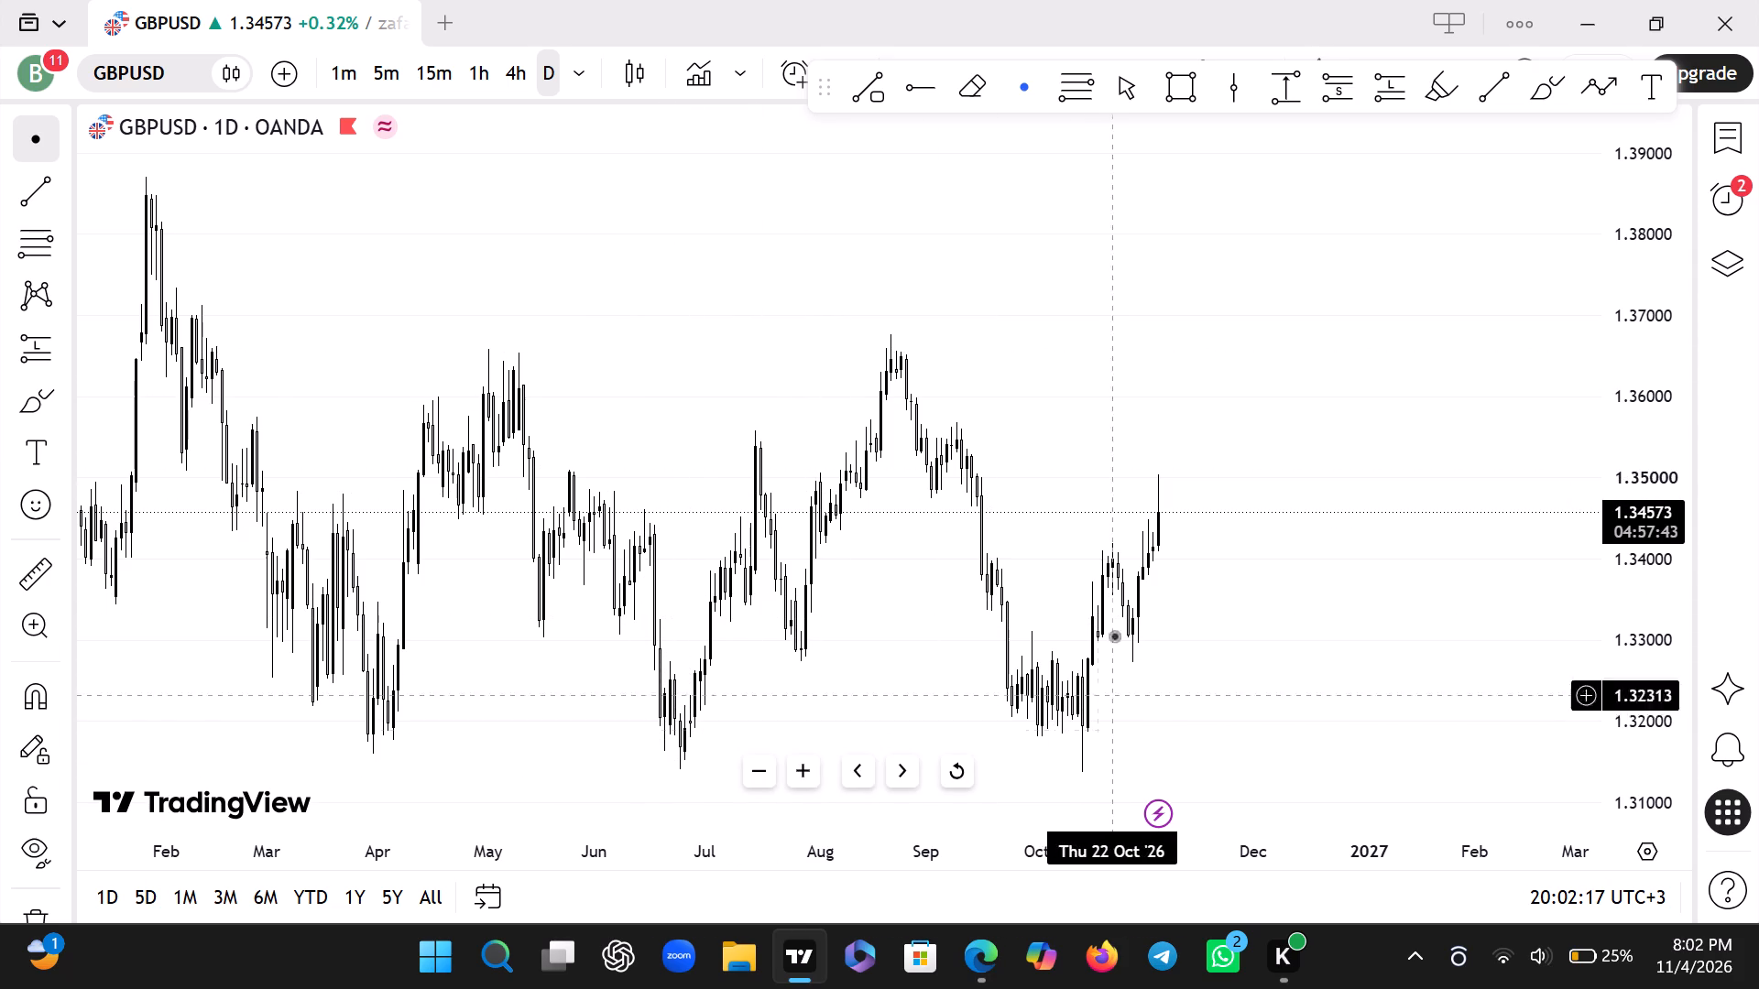
left_click(520, 49)
left_click_drag(1216, 485, 1048, 489)
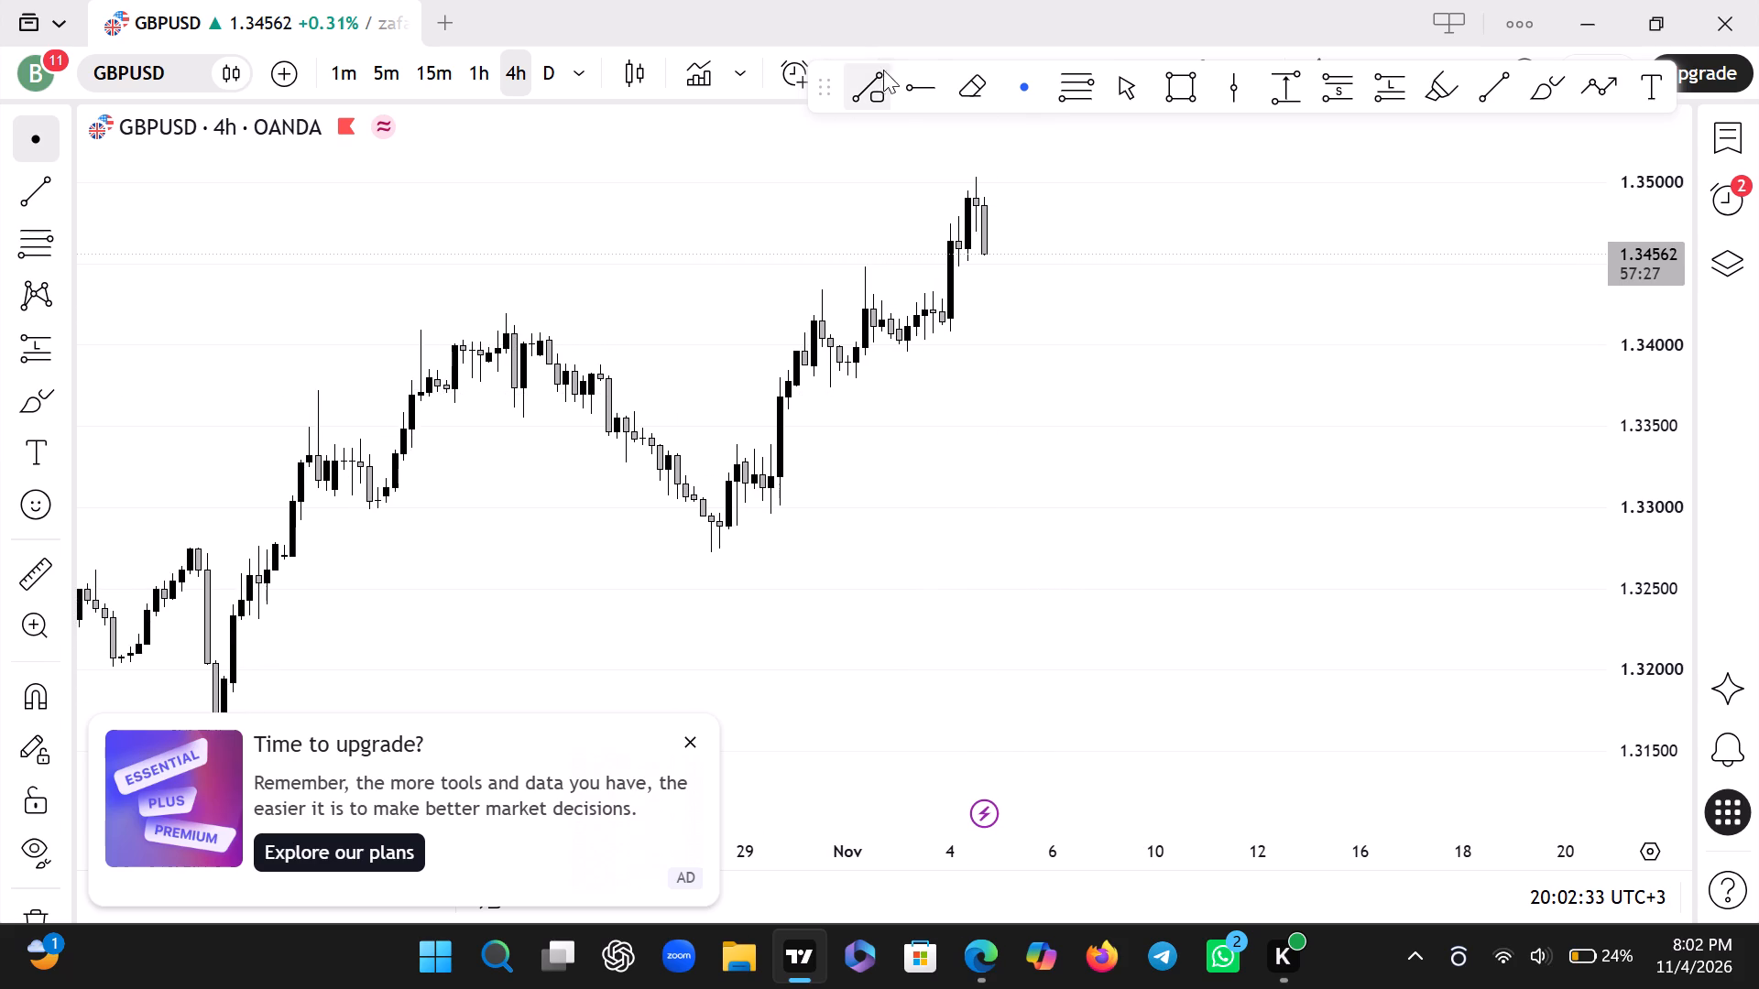
left_click(910, 80)
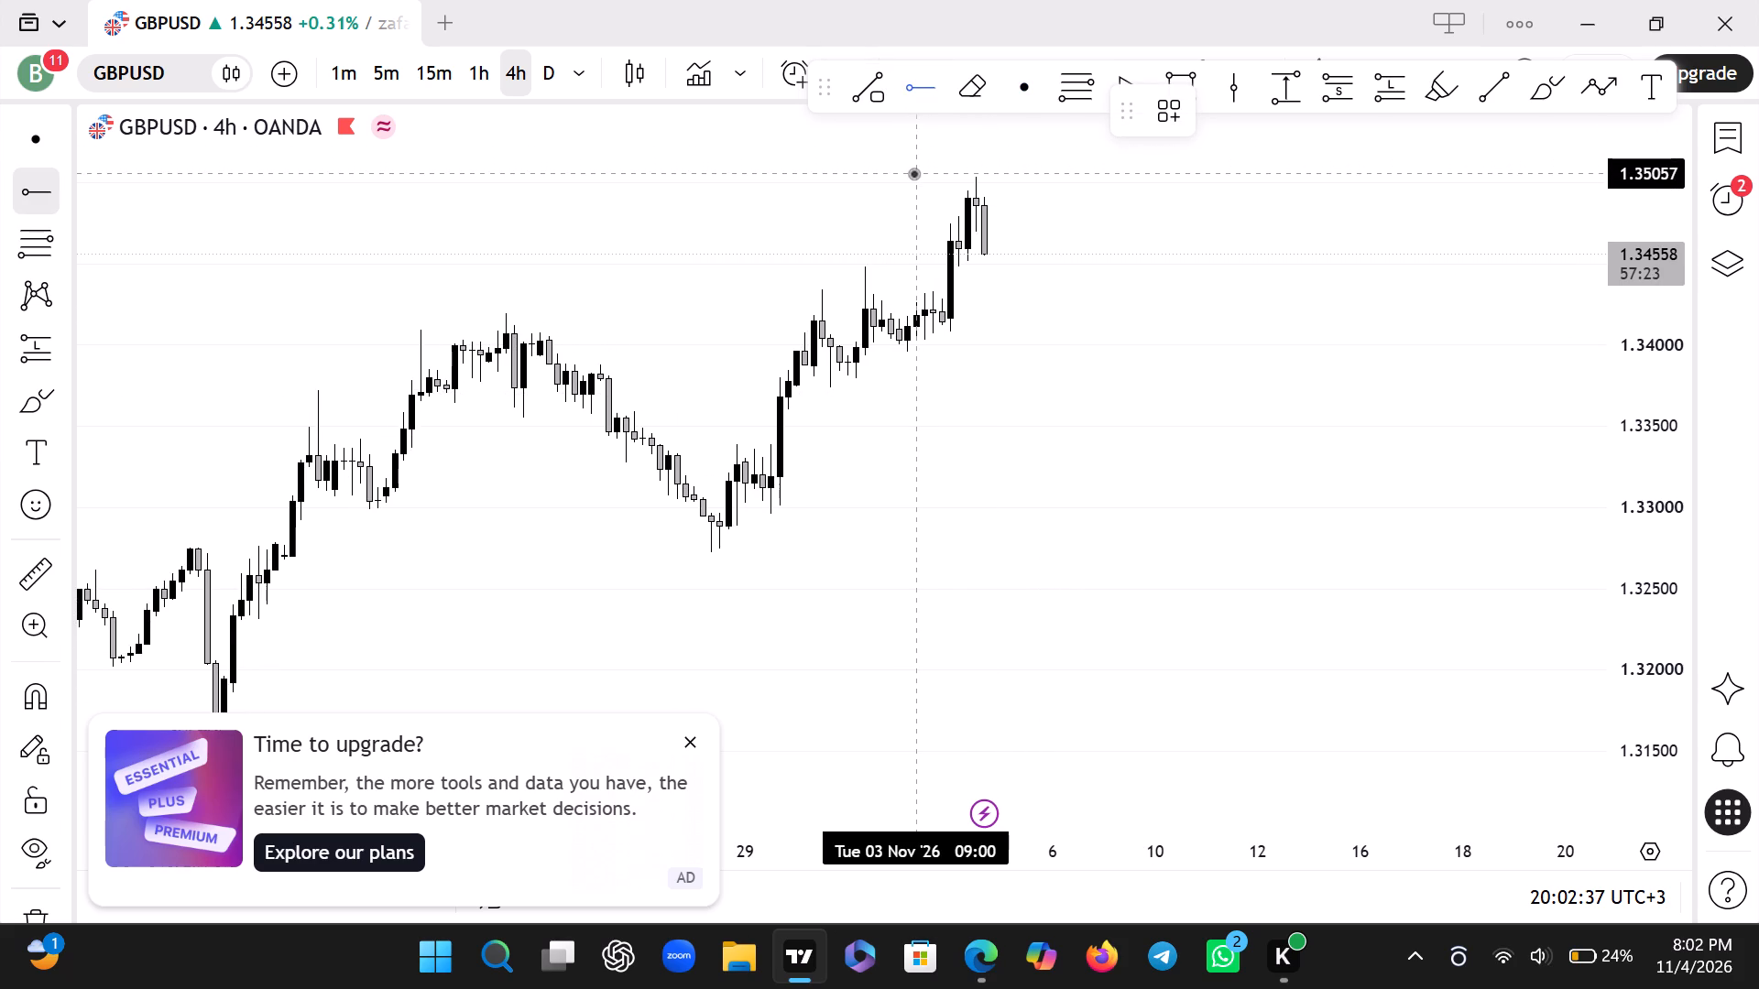
left_click(906, 352)
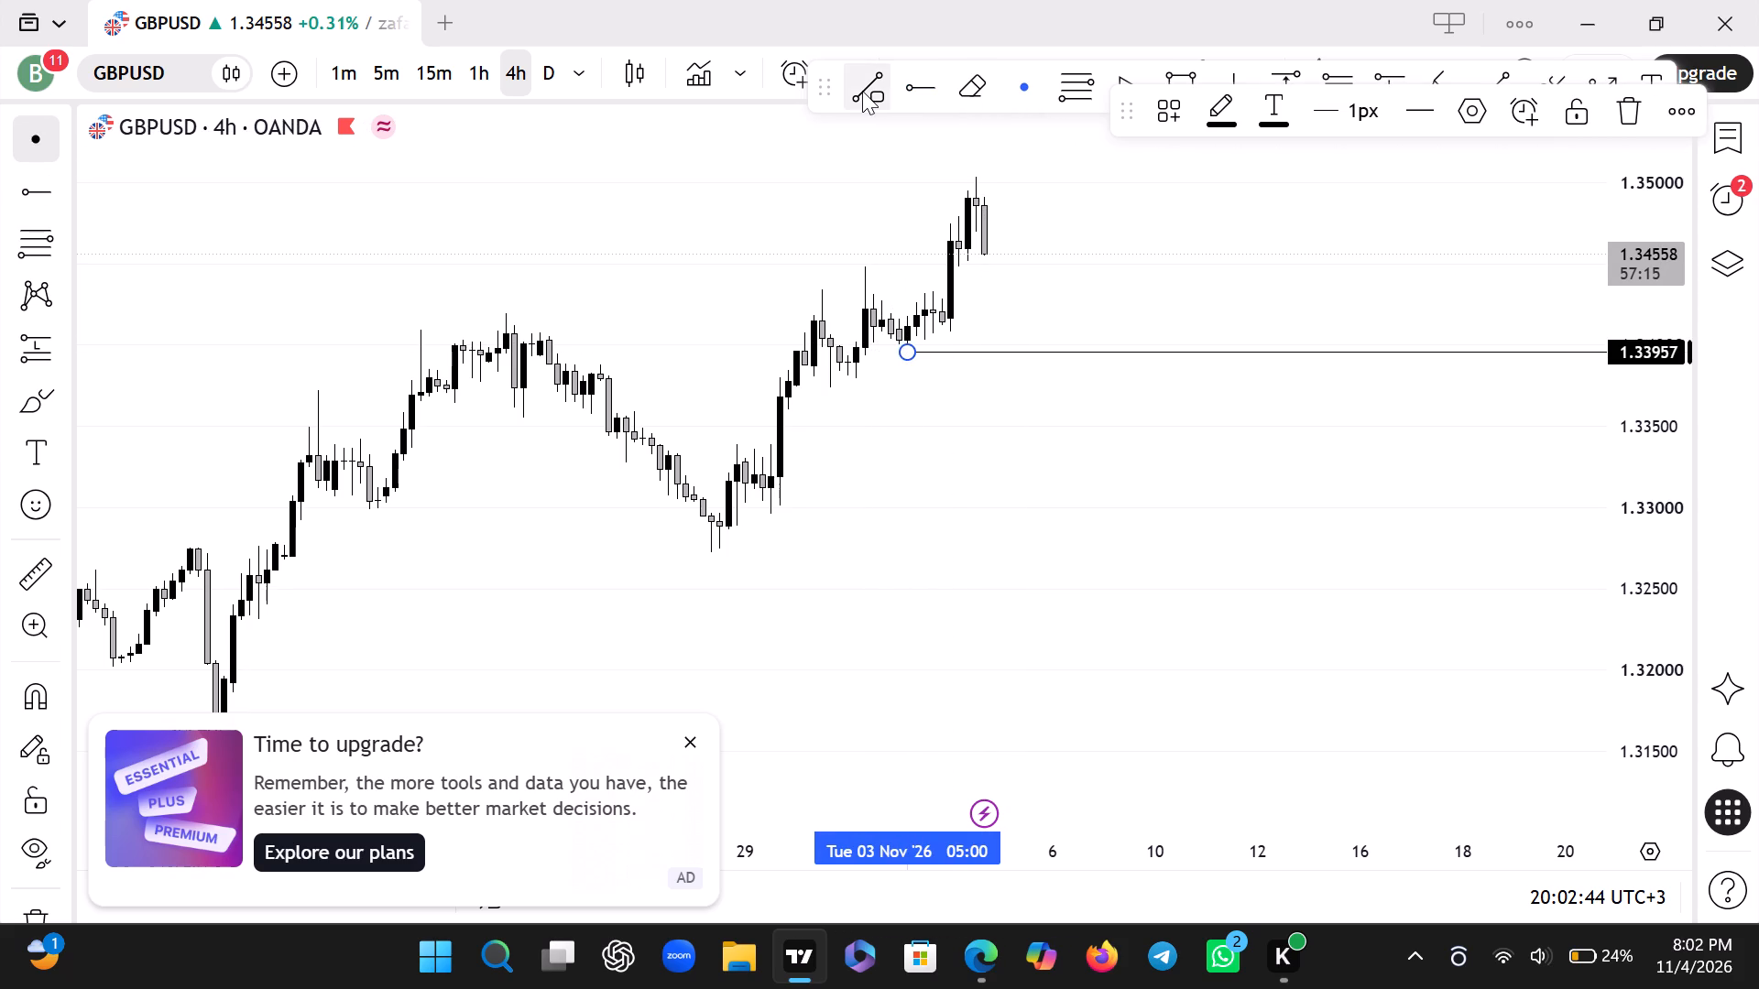
Draw a short trend line from the 2 November swing high, about 1.34464, to the 4 November 01:00 breakout candle at about 1.34456.
left_click(862, 91)
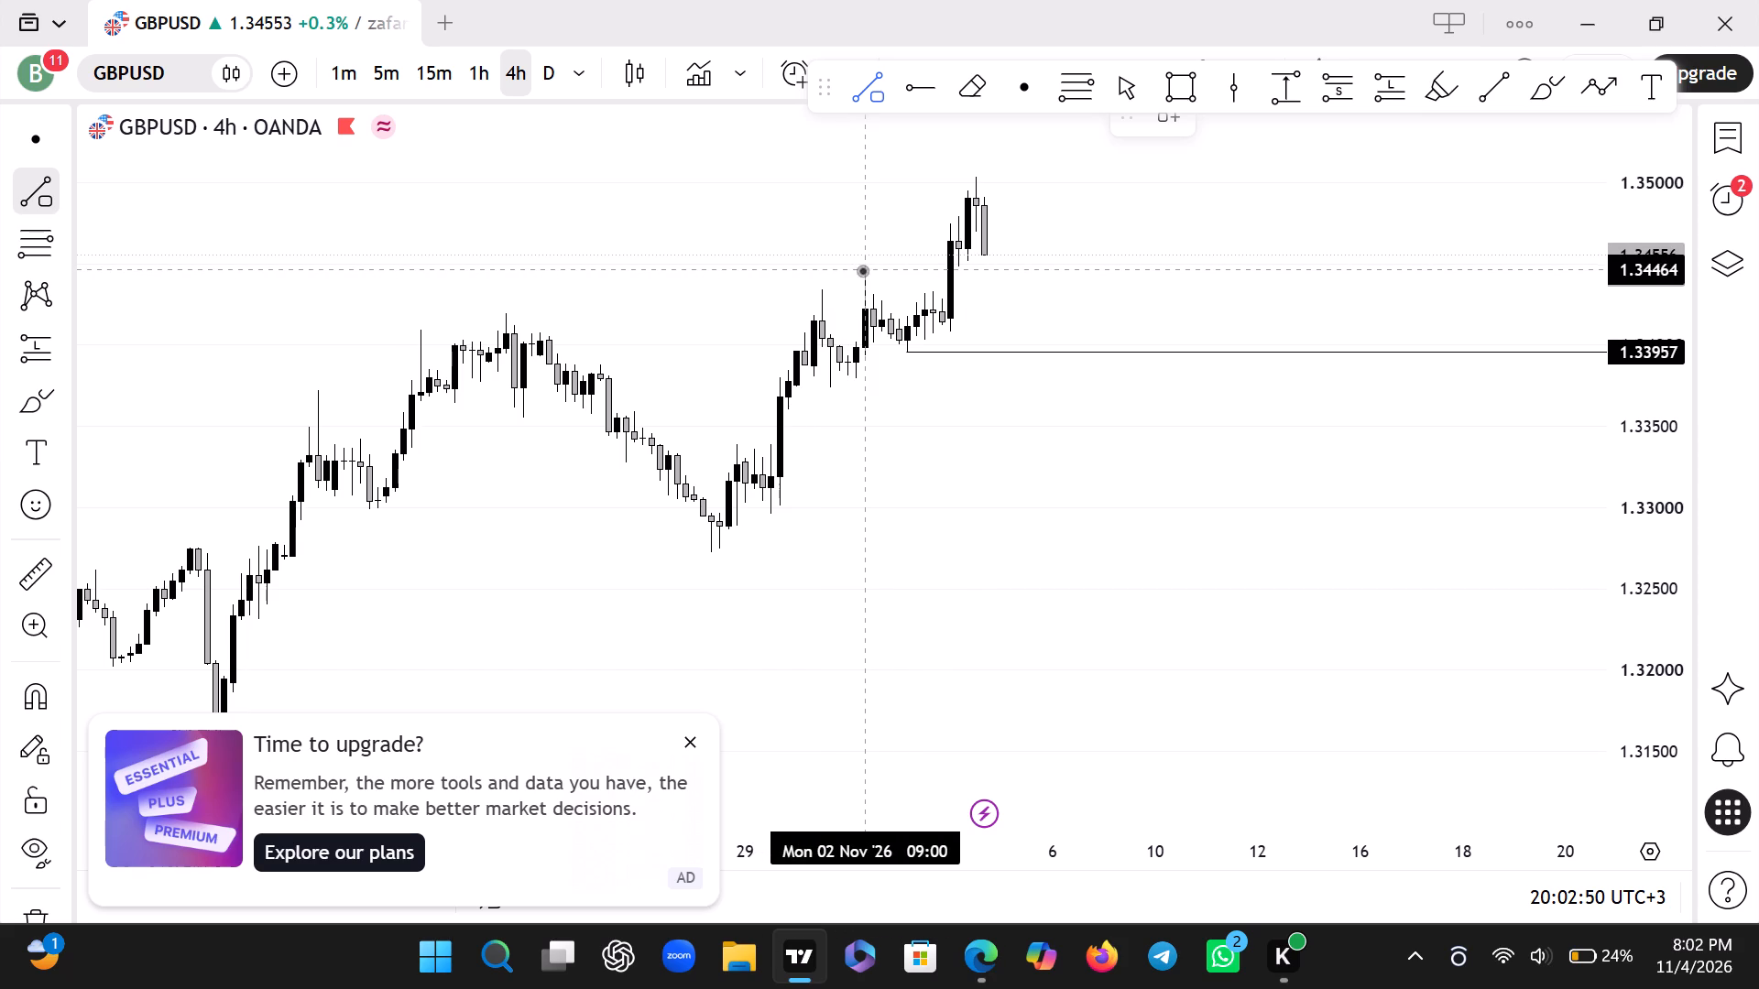
left_click(864, 269)
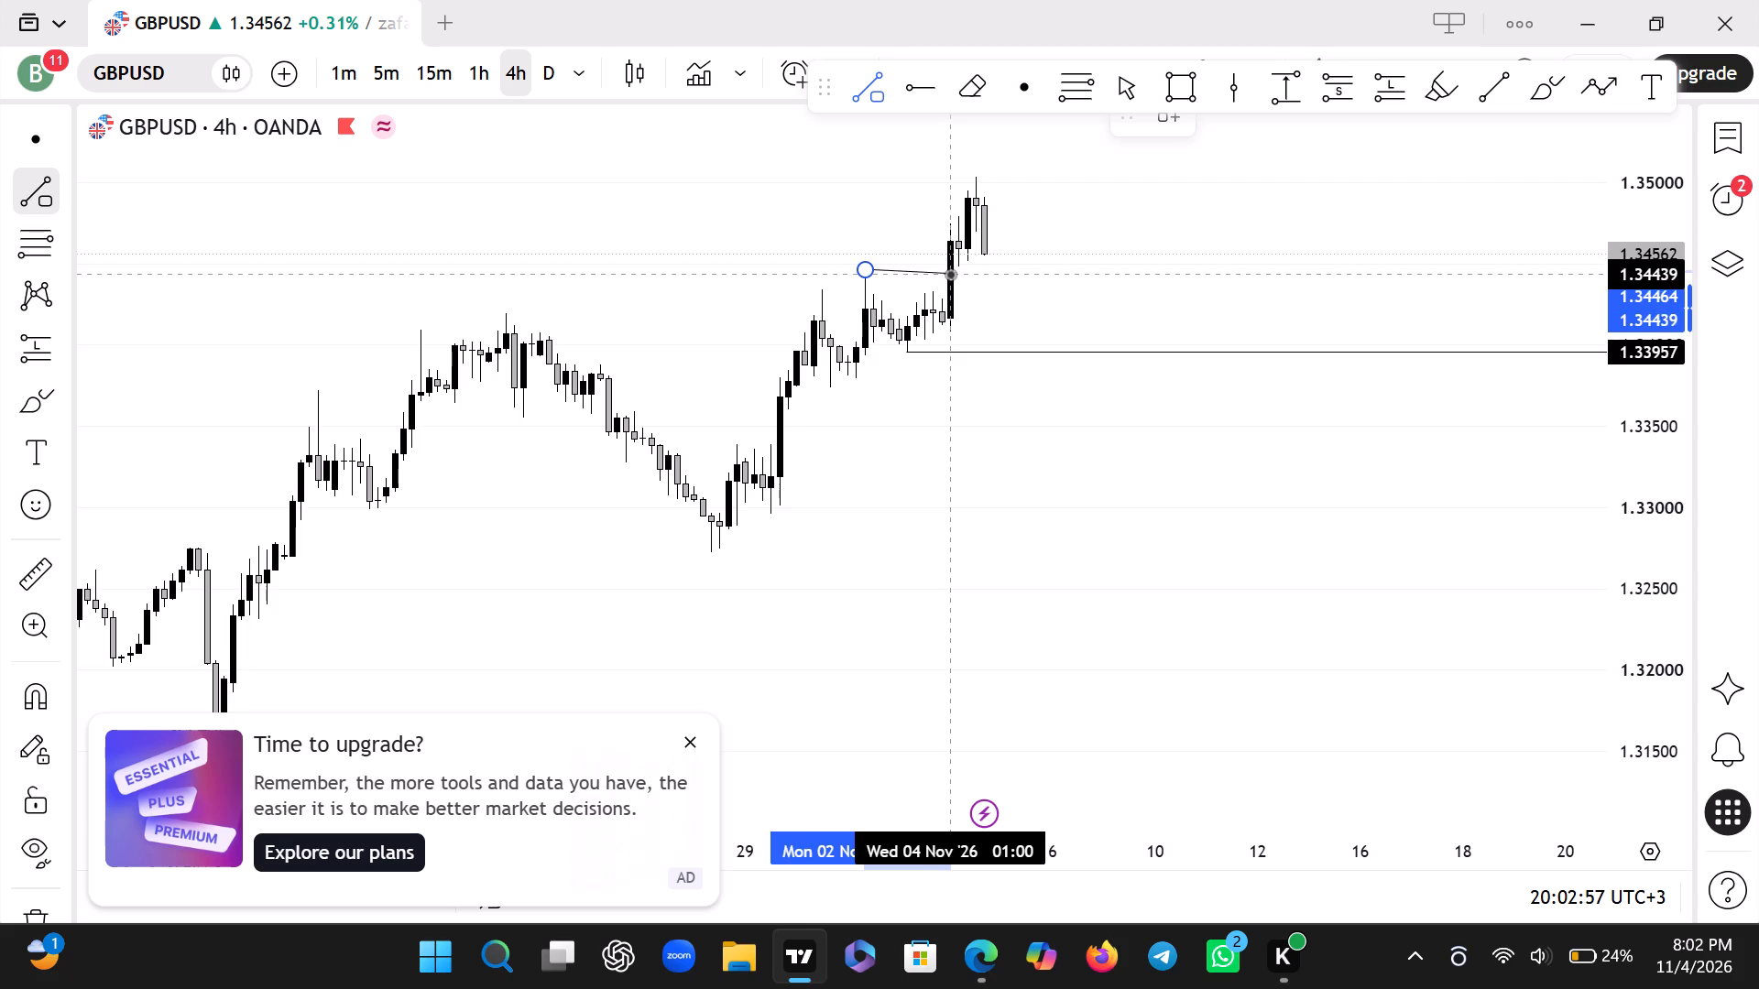
left_click(952, 271)
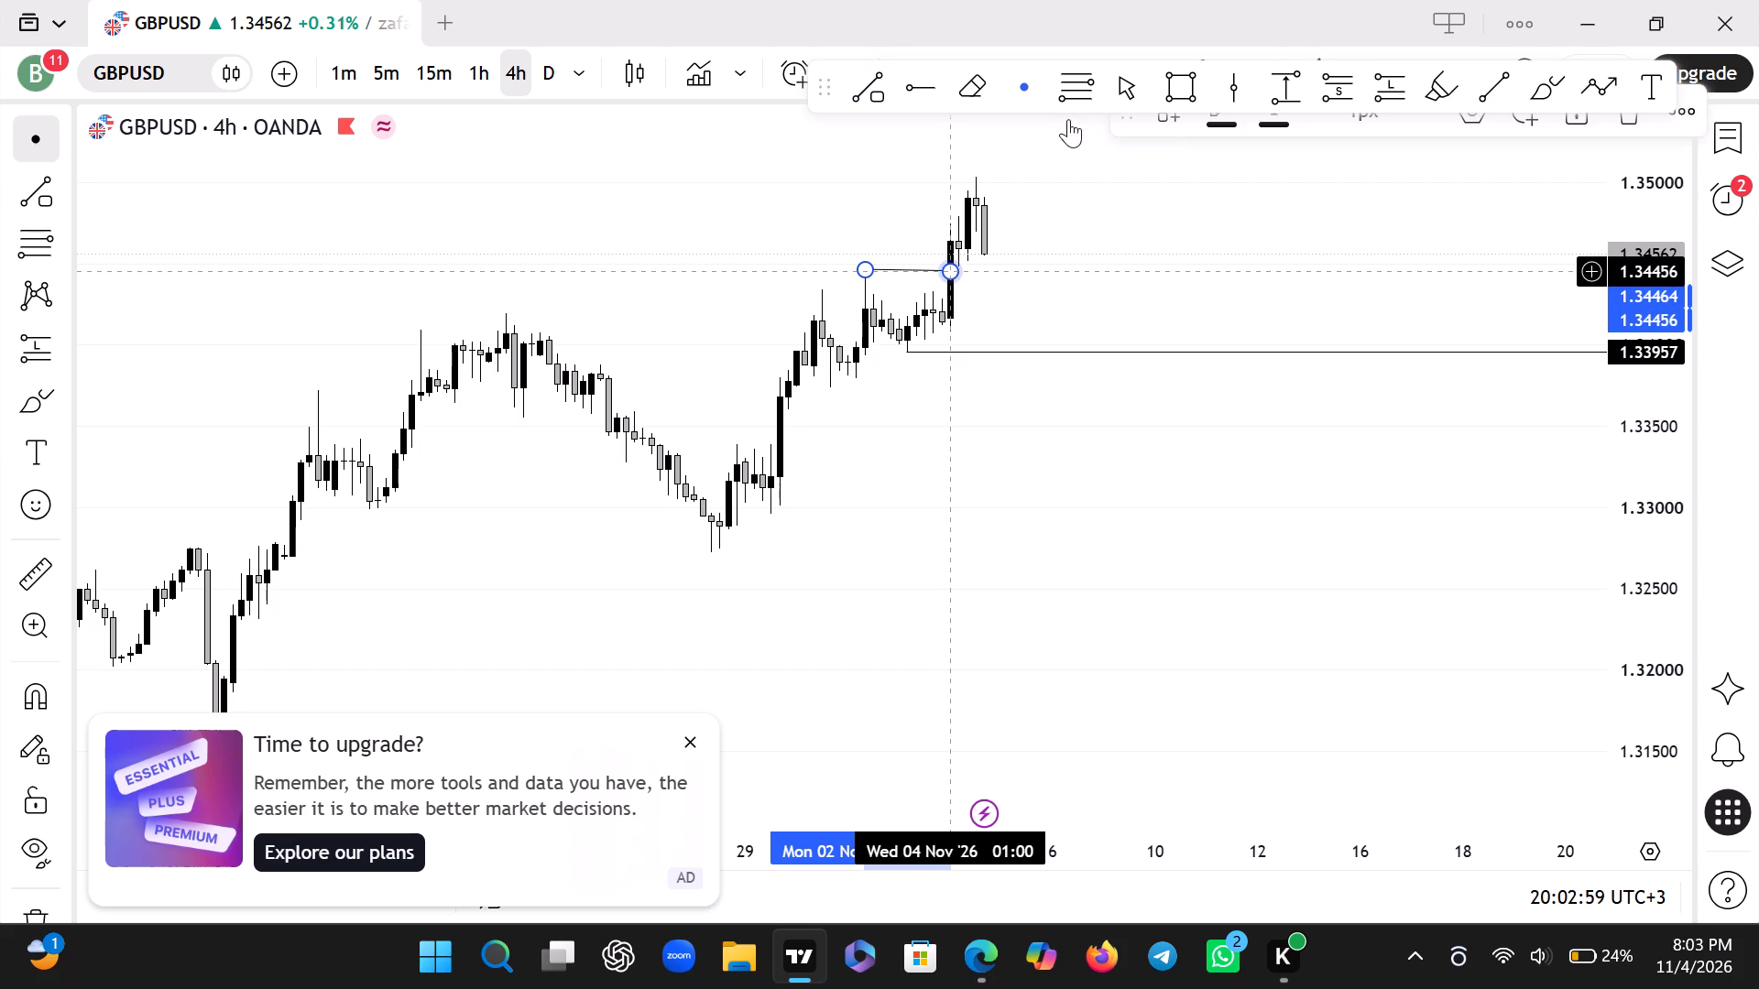
Place a horizontal ray at about 1.35048 from the 4 November swing high.
left_click(898, 86)
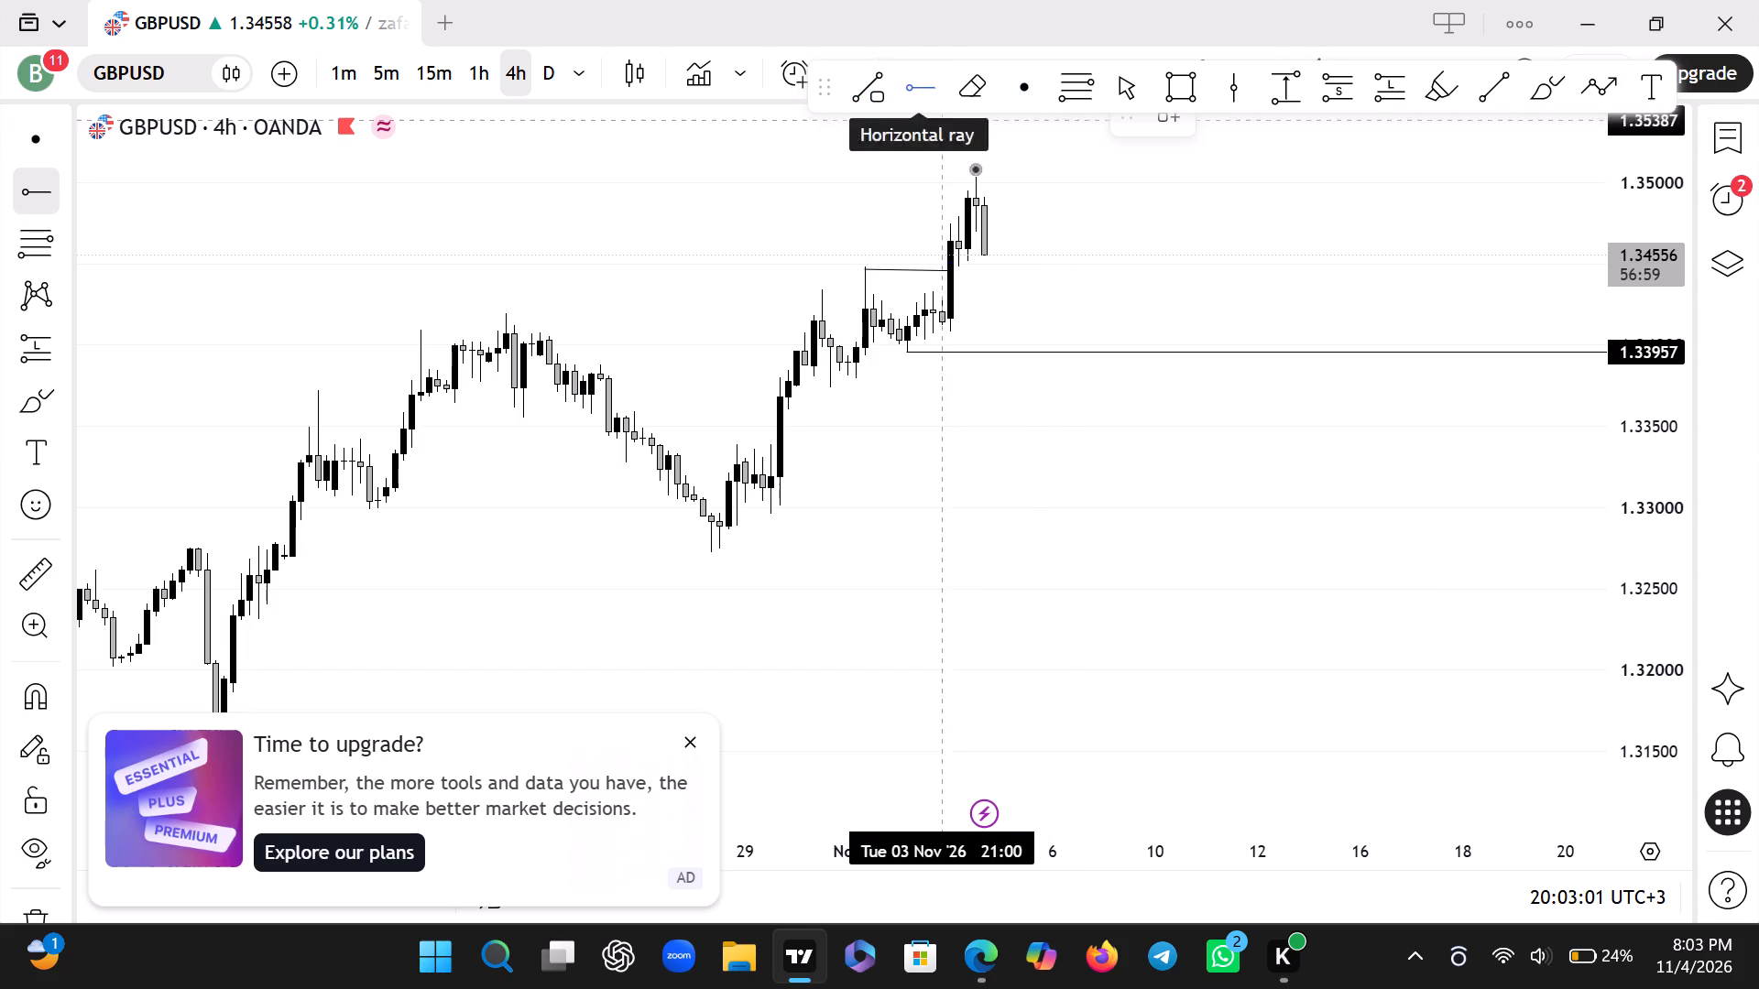
left_click(976, 175)
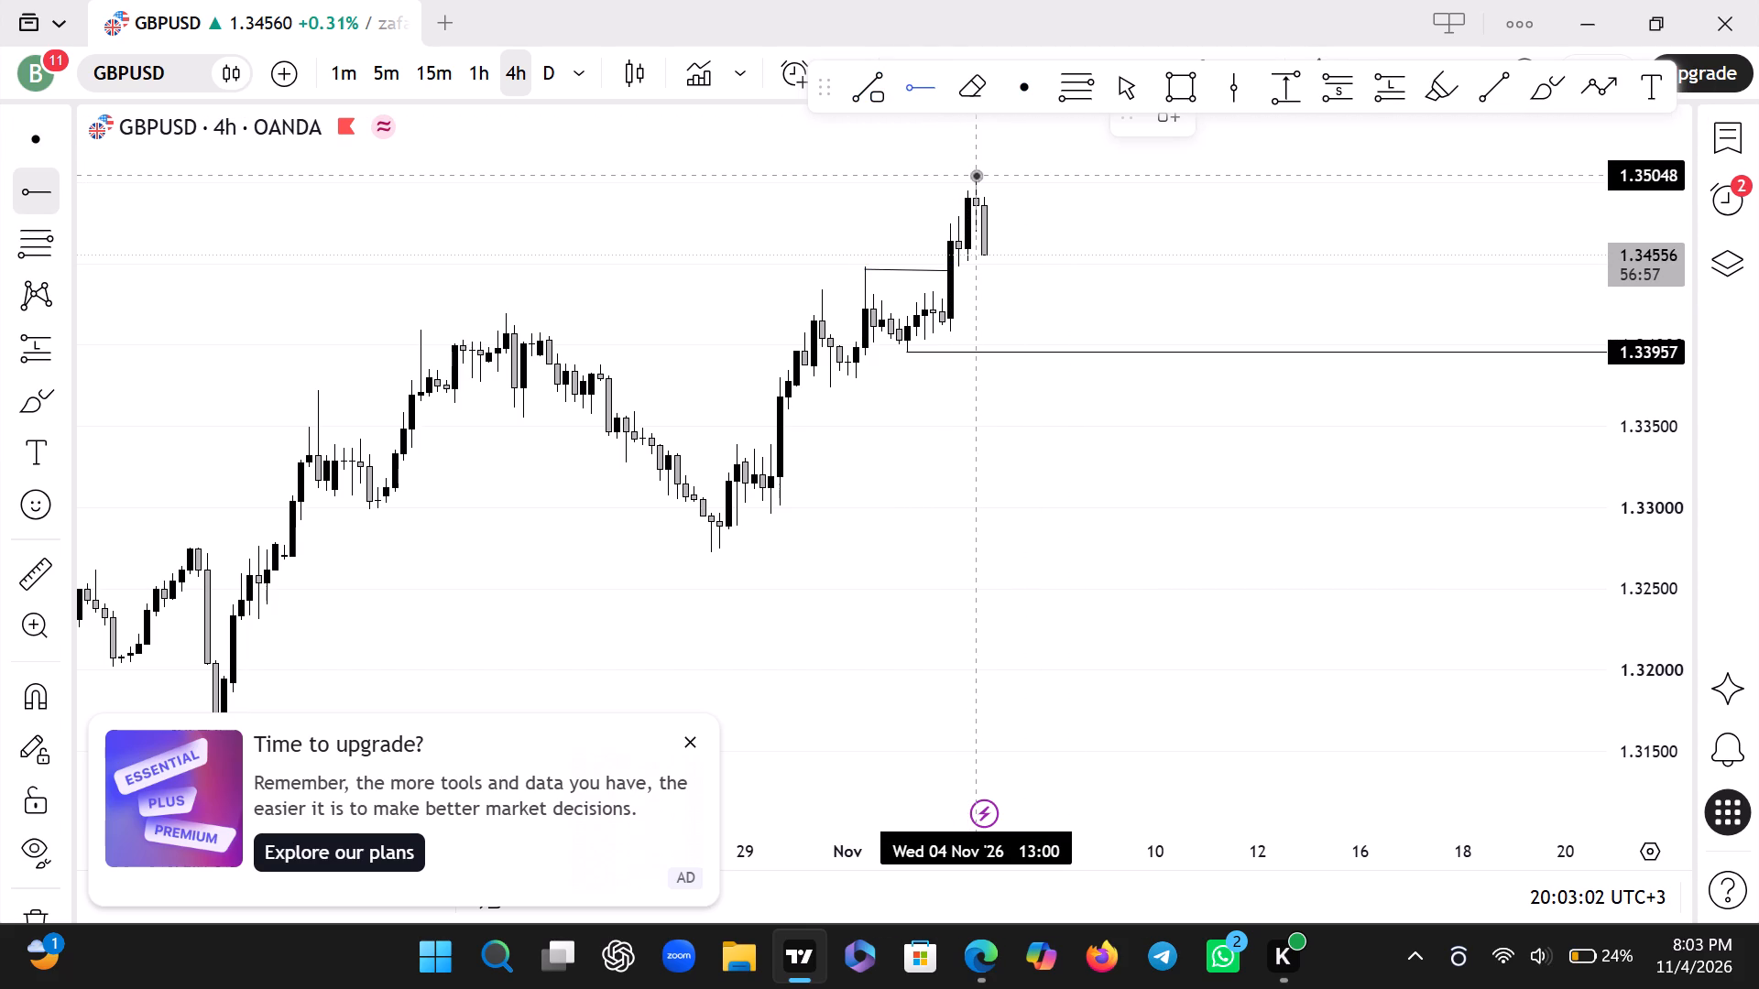
Adjust both endpoints of the short break-of-high line so it lies level at about 1.3448, and deselect it.
left_click_drag(1051, 226, 812, 240)
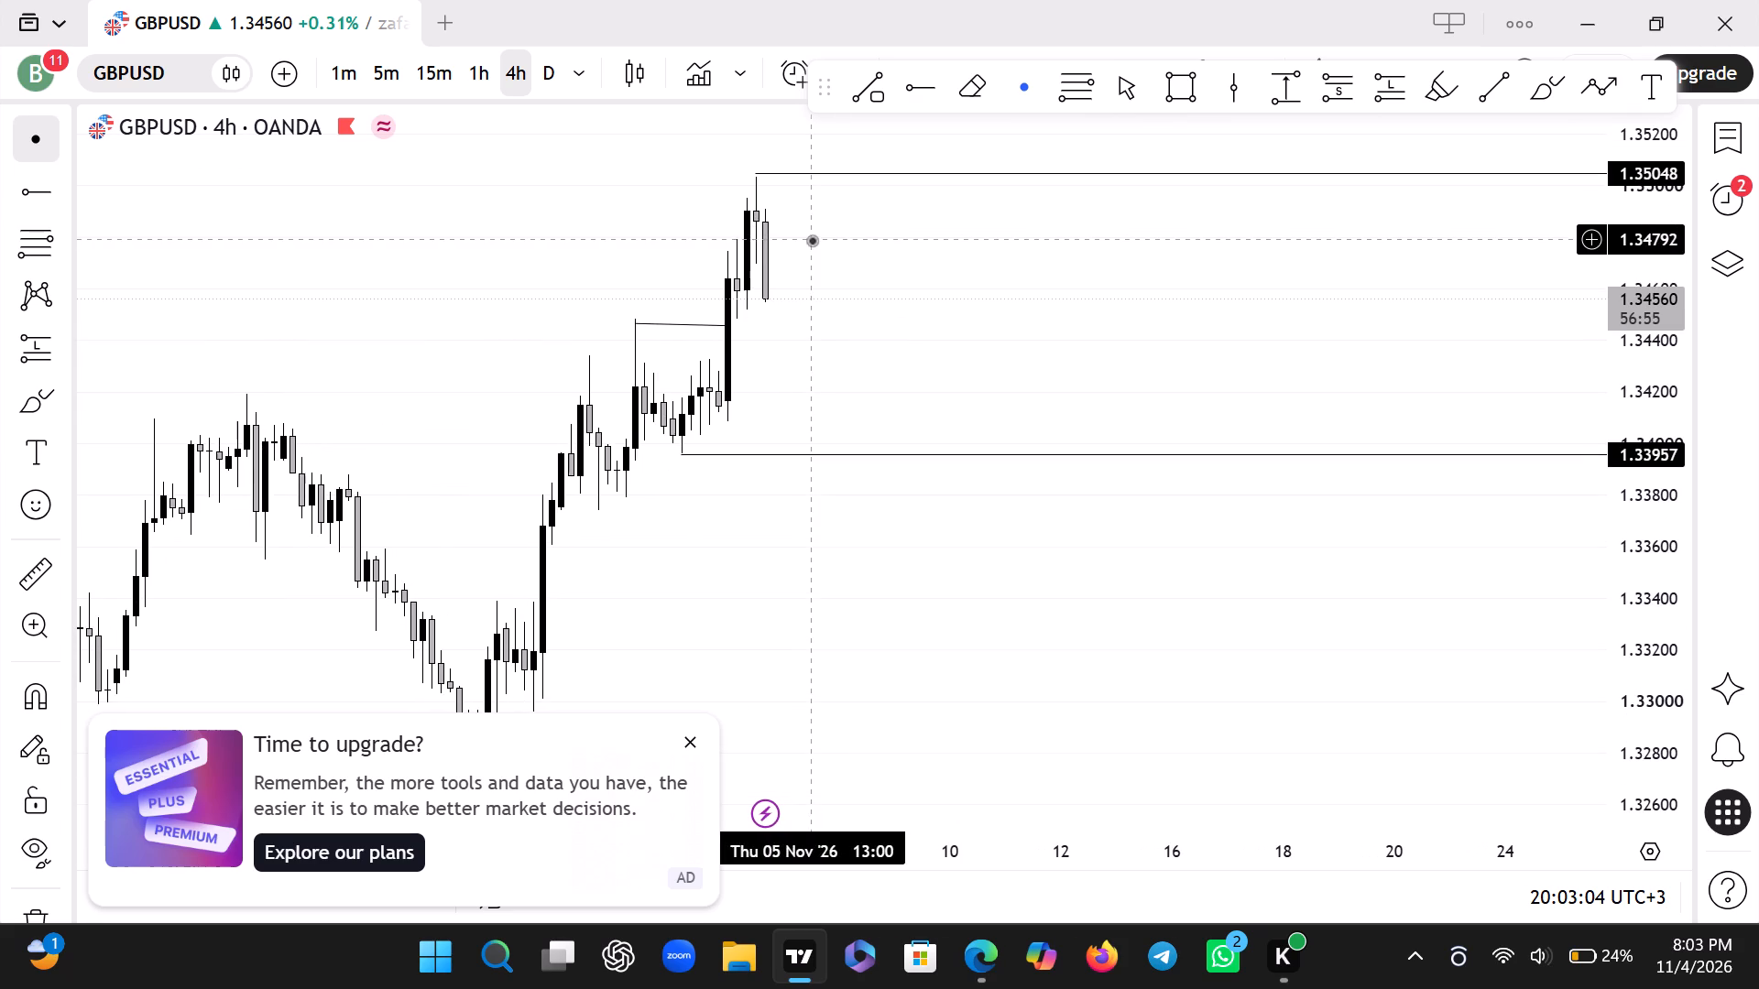
left_click(723, 324)
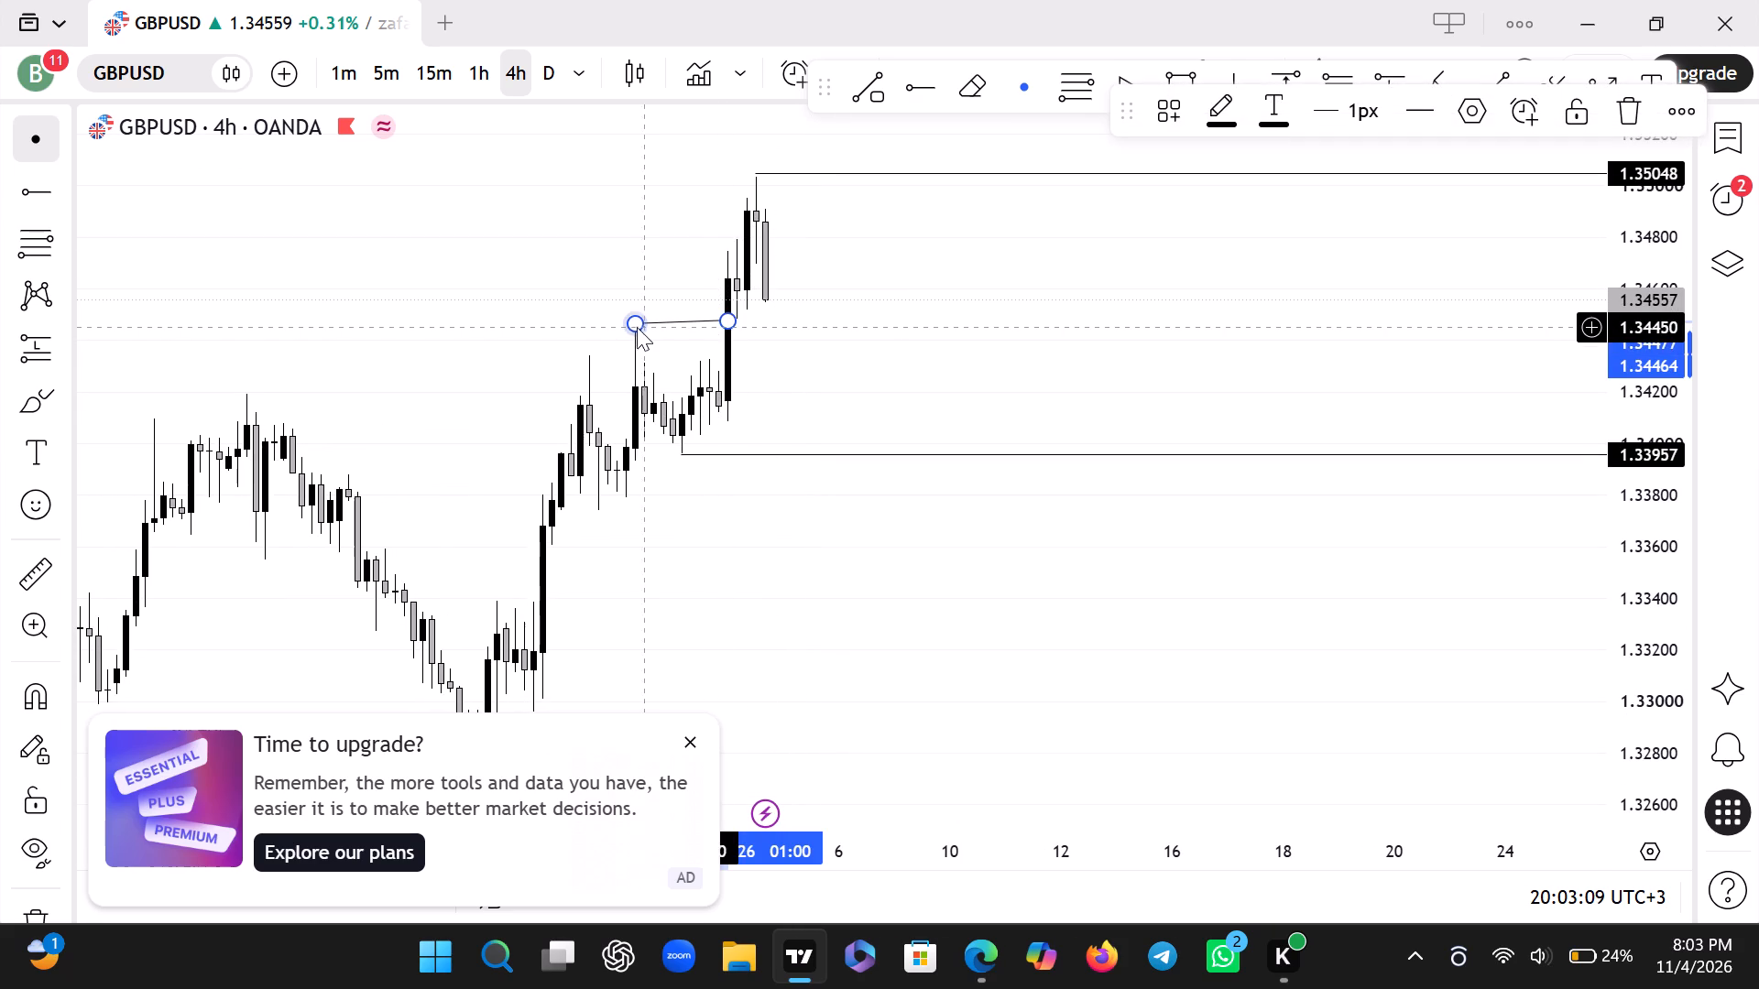
left_click_drag(636, 327, 636, 319)
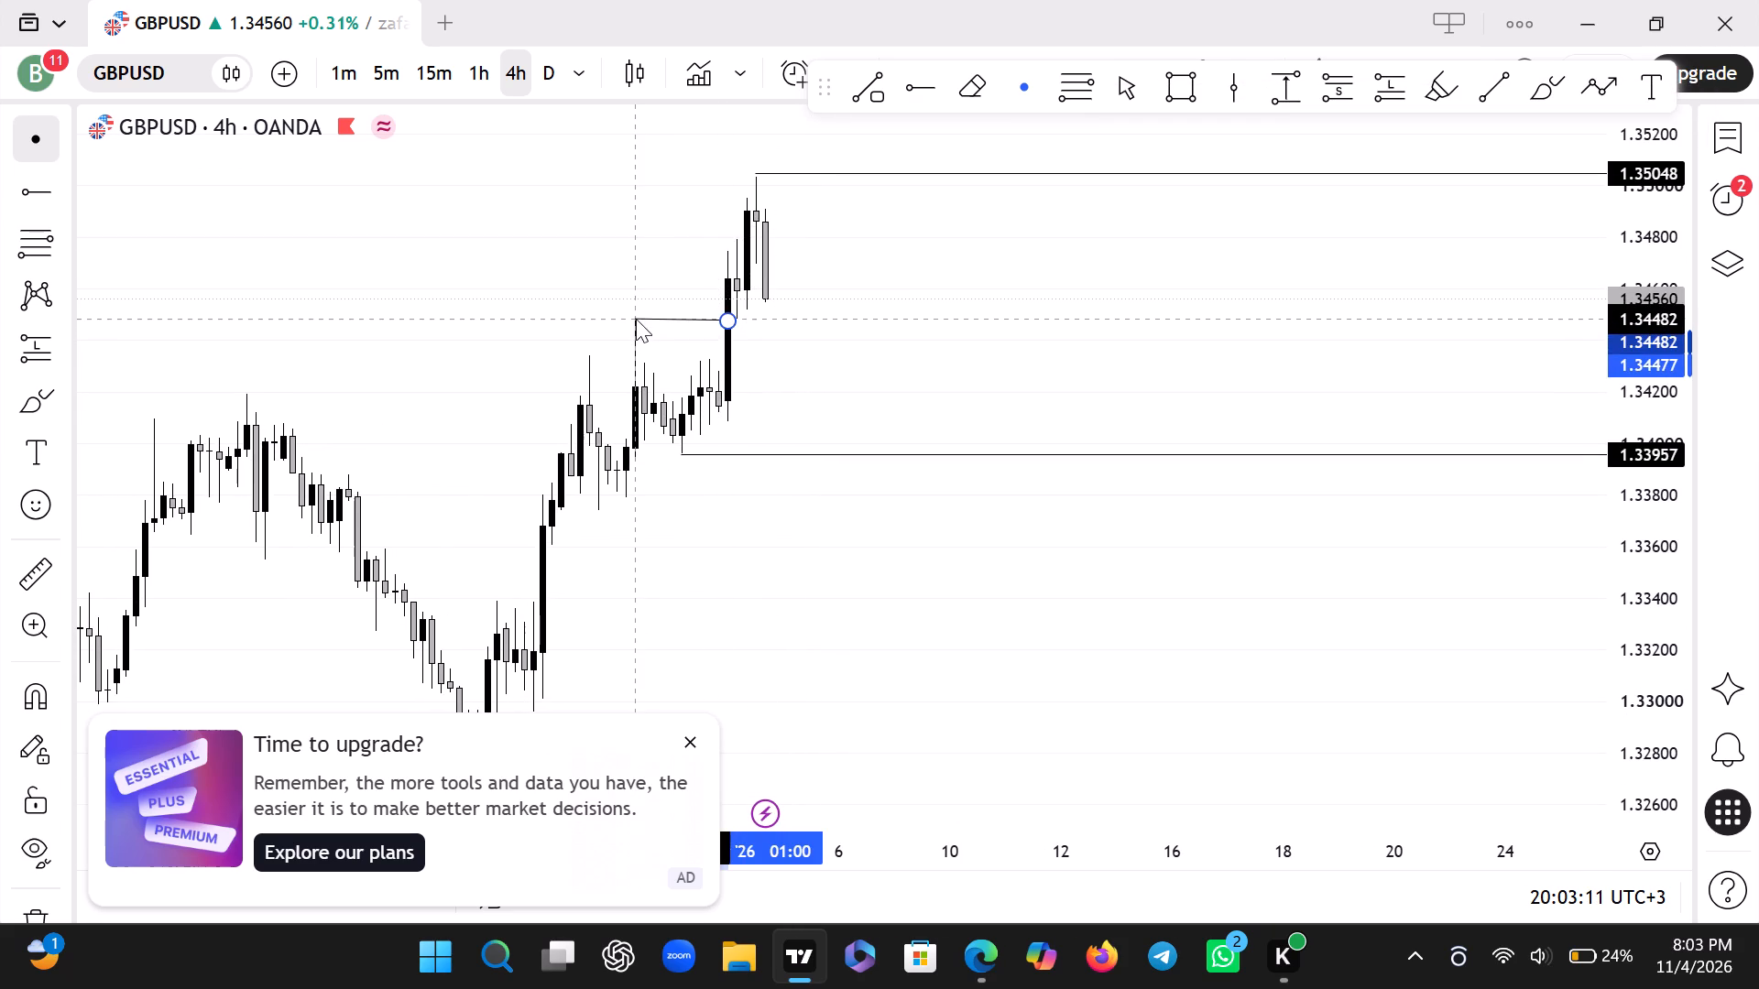
left_click_drag(636, 319, 637, 319)
left_click(716, 375)
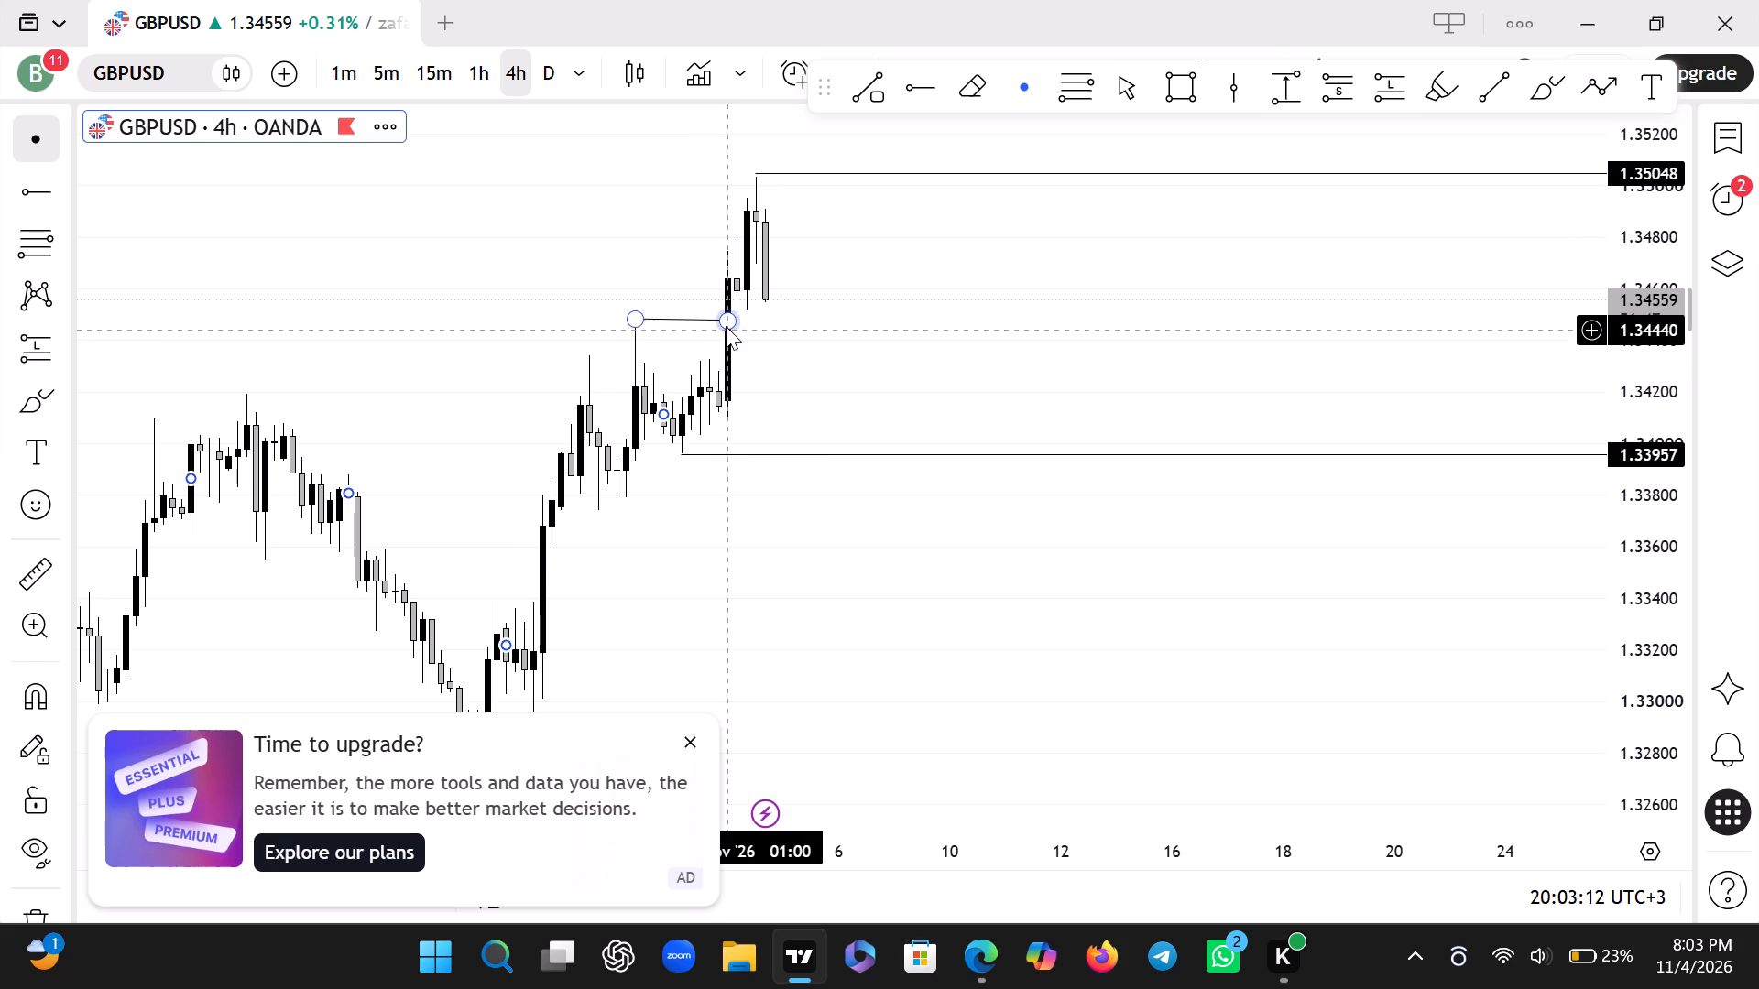
left_click(727, 323)
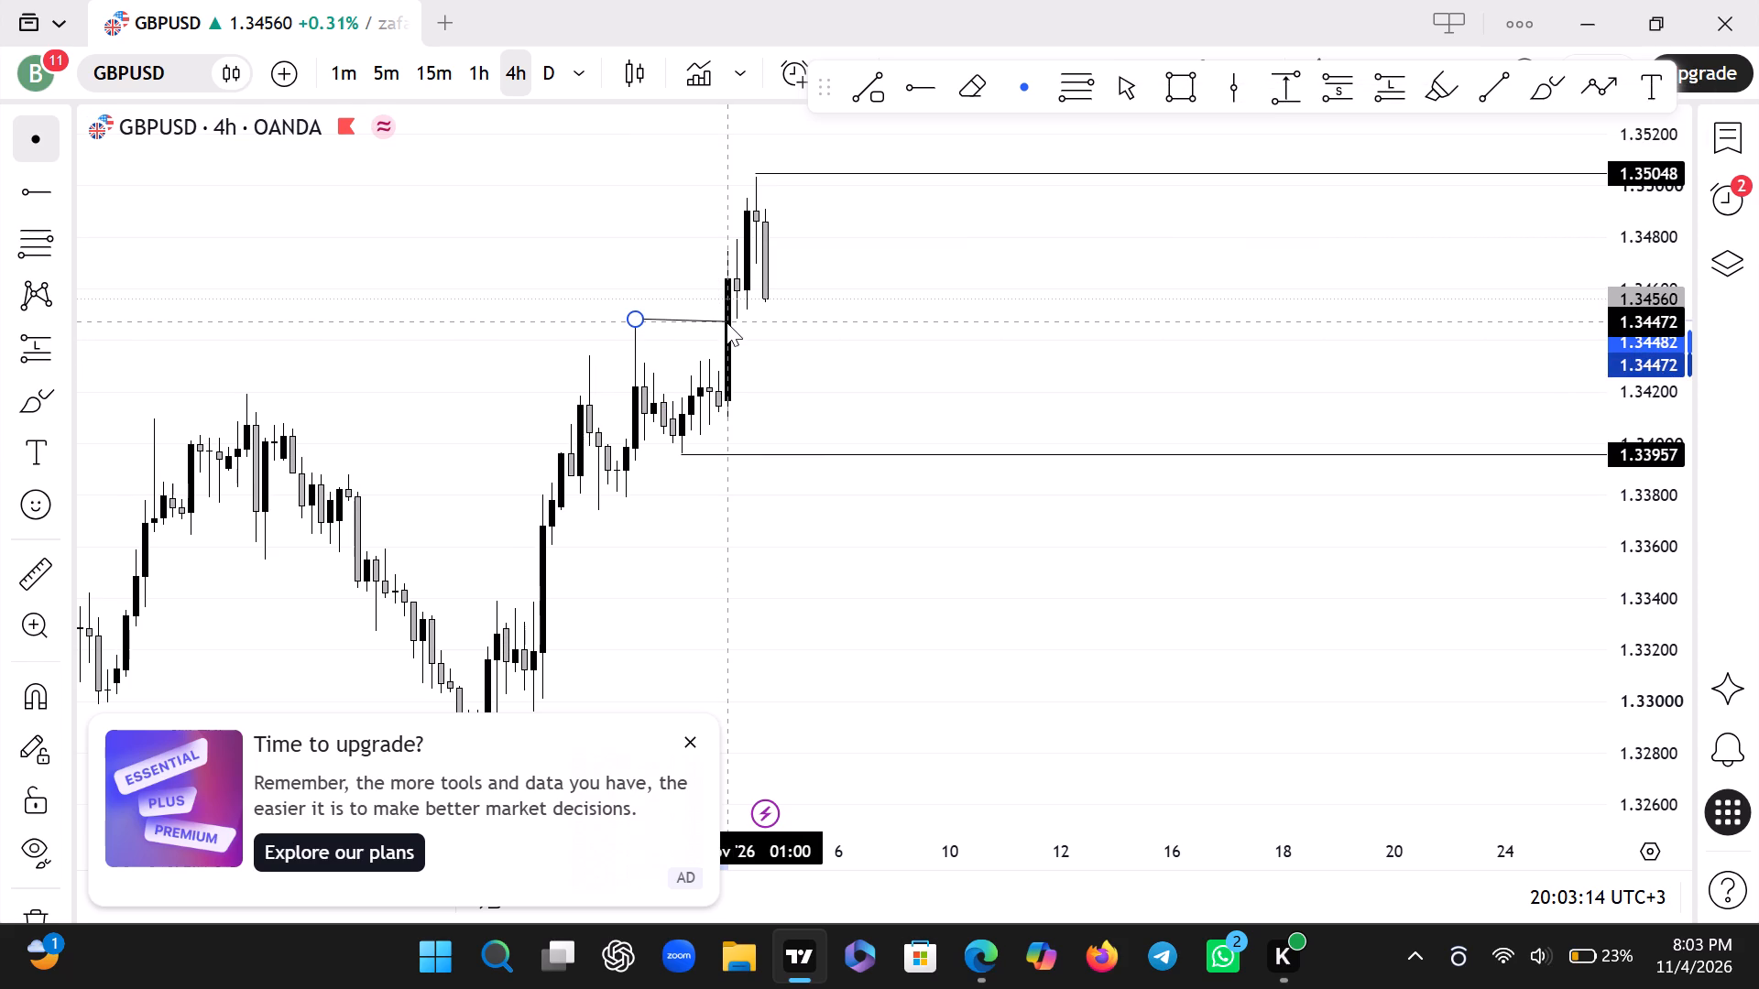
left_click(868, 355)
left_click_drag(868, 355, 780, 371)
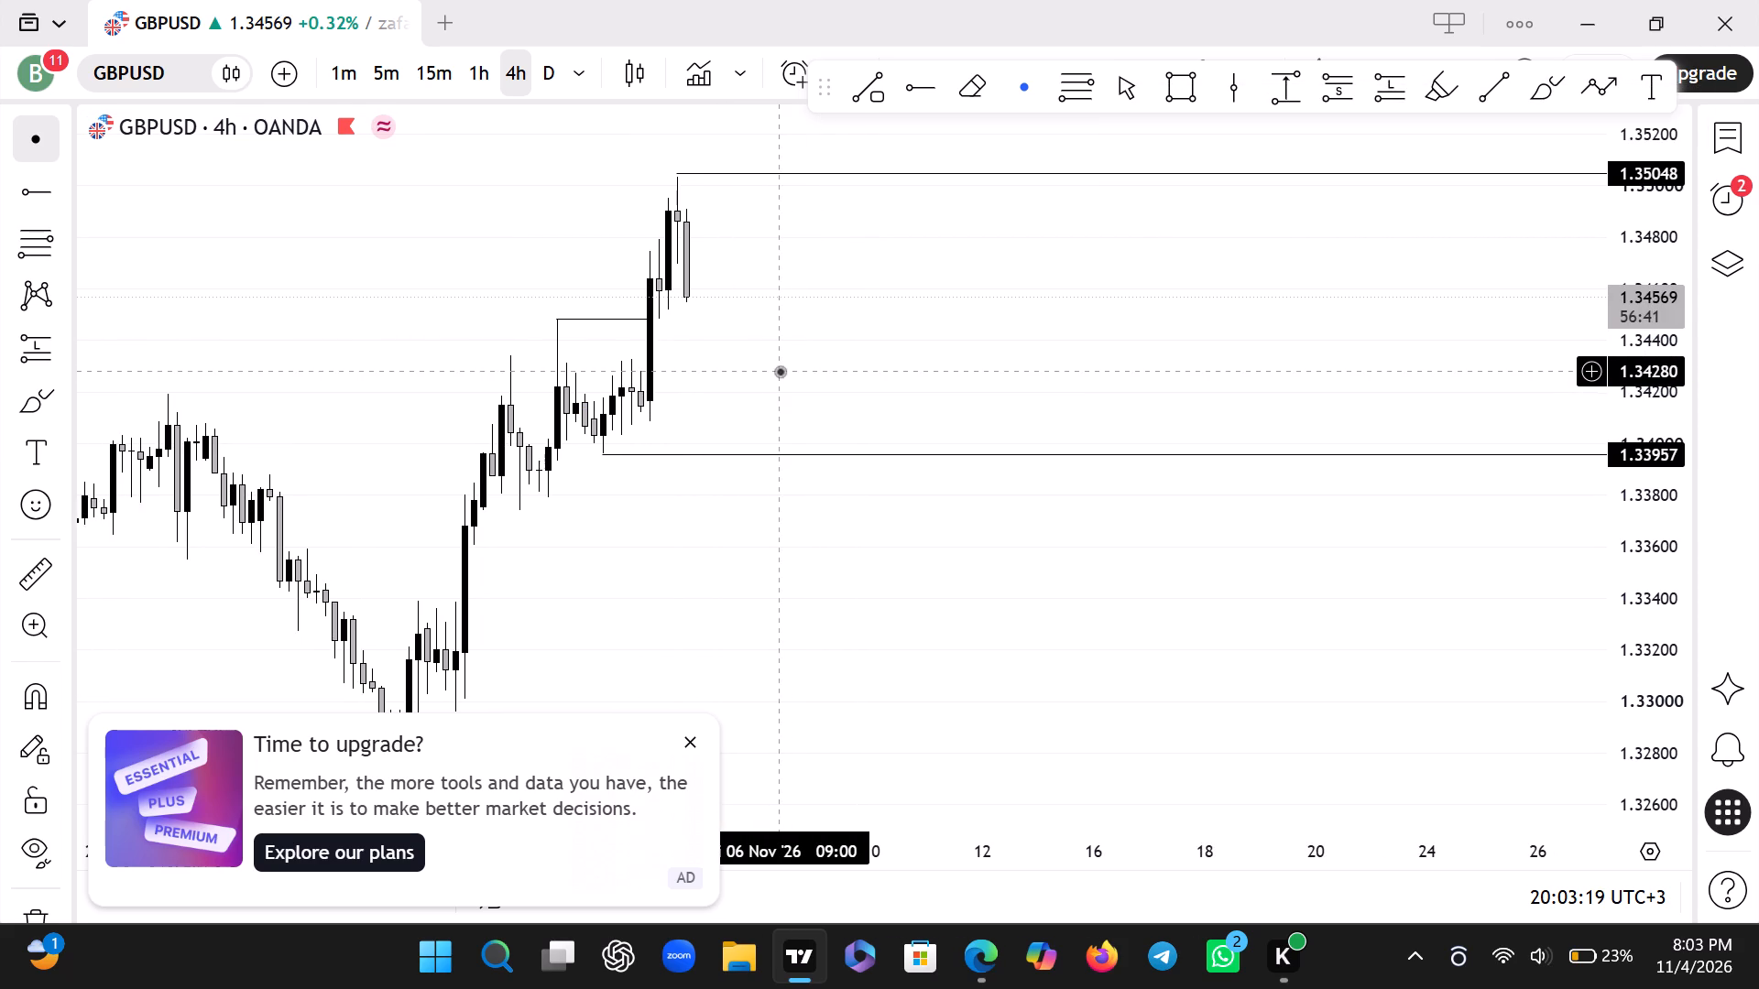
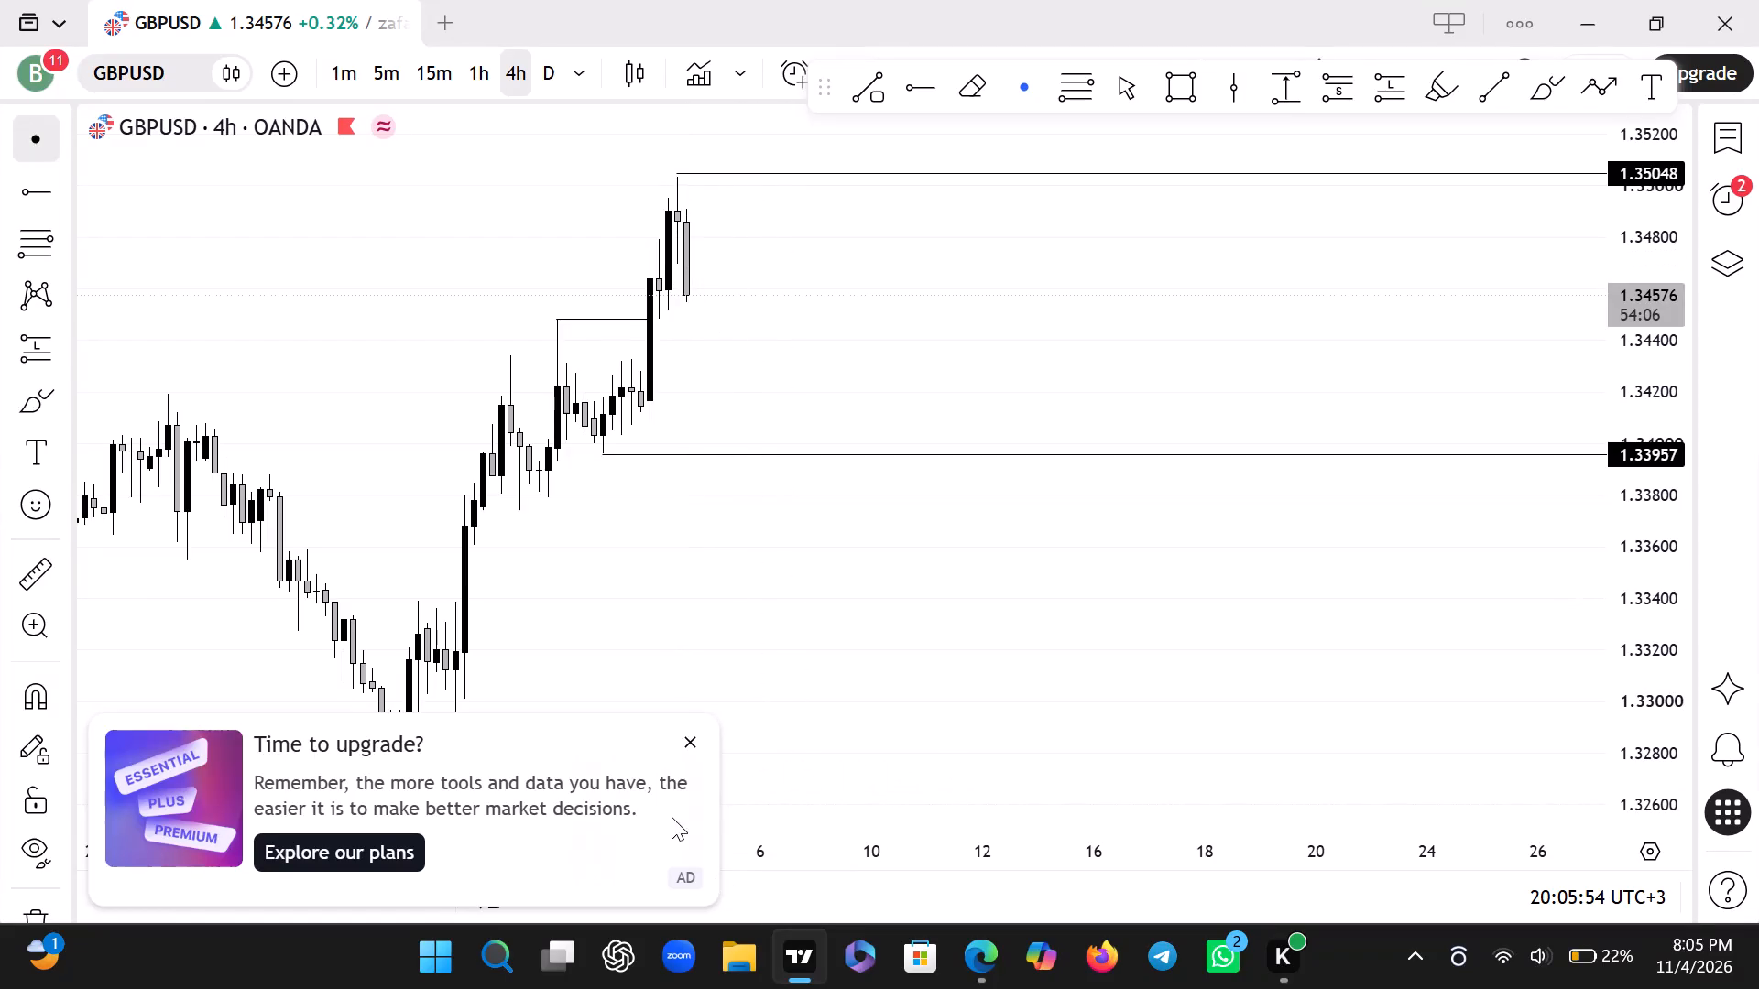
On the GBPUSD 1-hour chart, shift the short break-of-high line to run from the 2 November 12:00 swing high to the 4 November breakout candle.
left_click(700, 747)
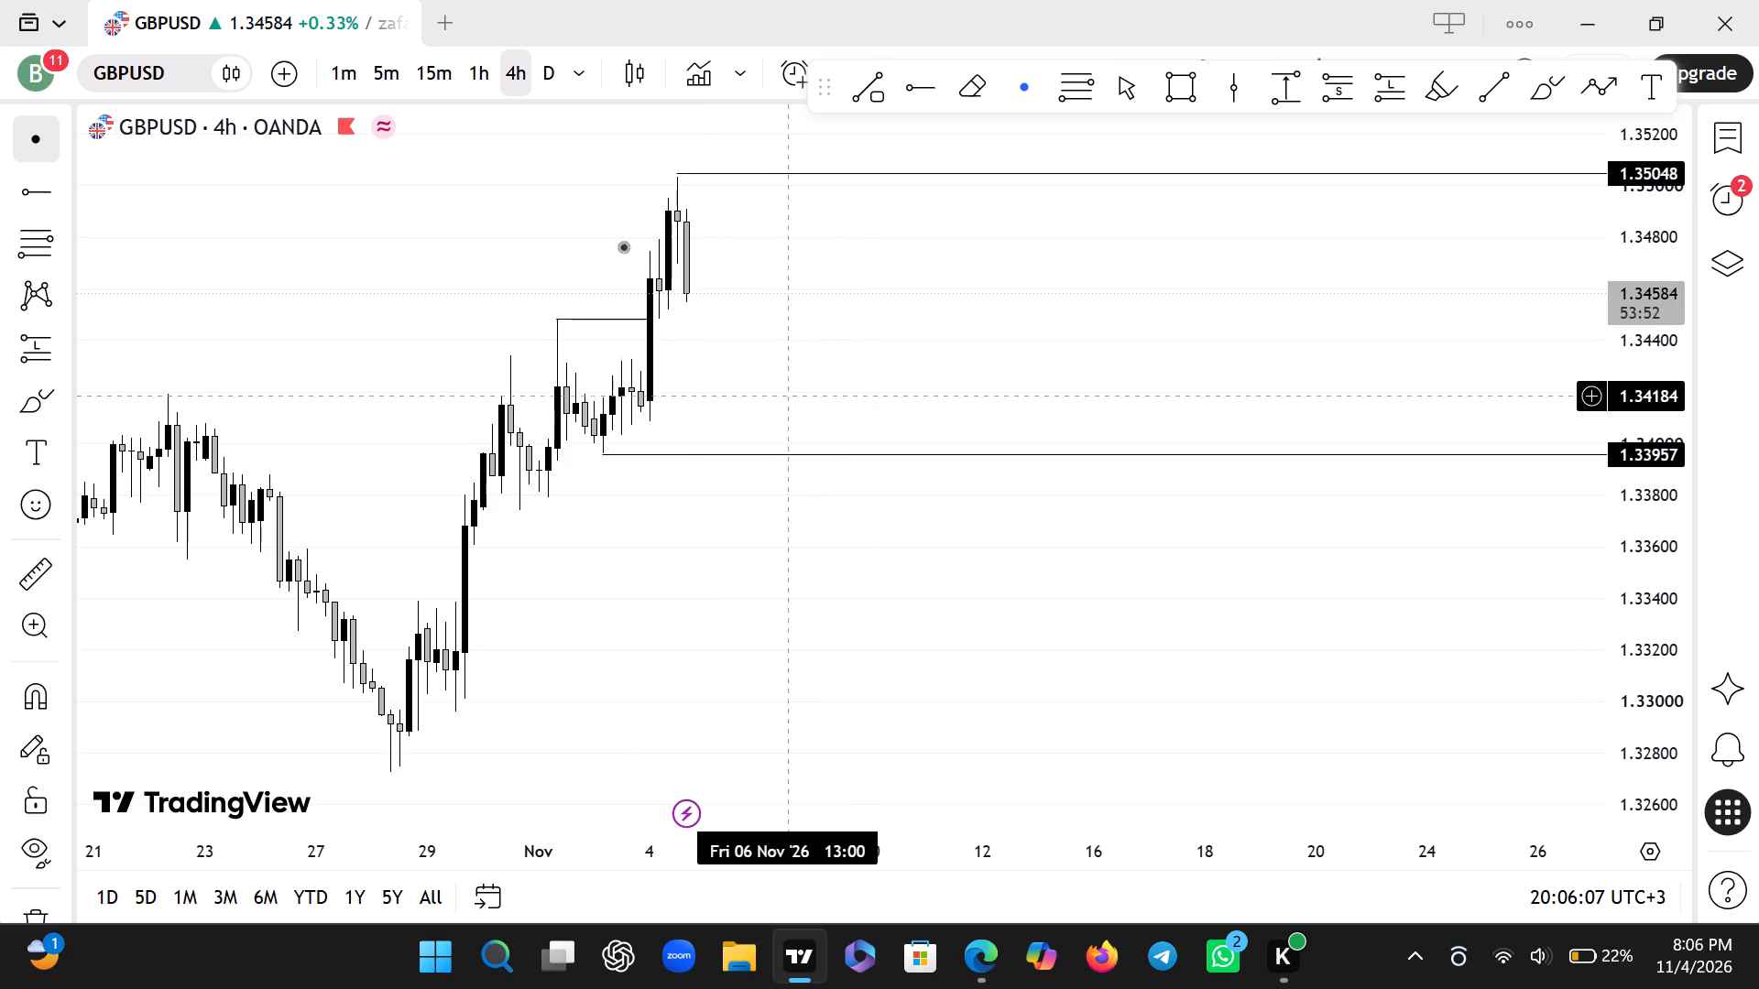
left_click(467, 66)
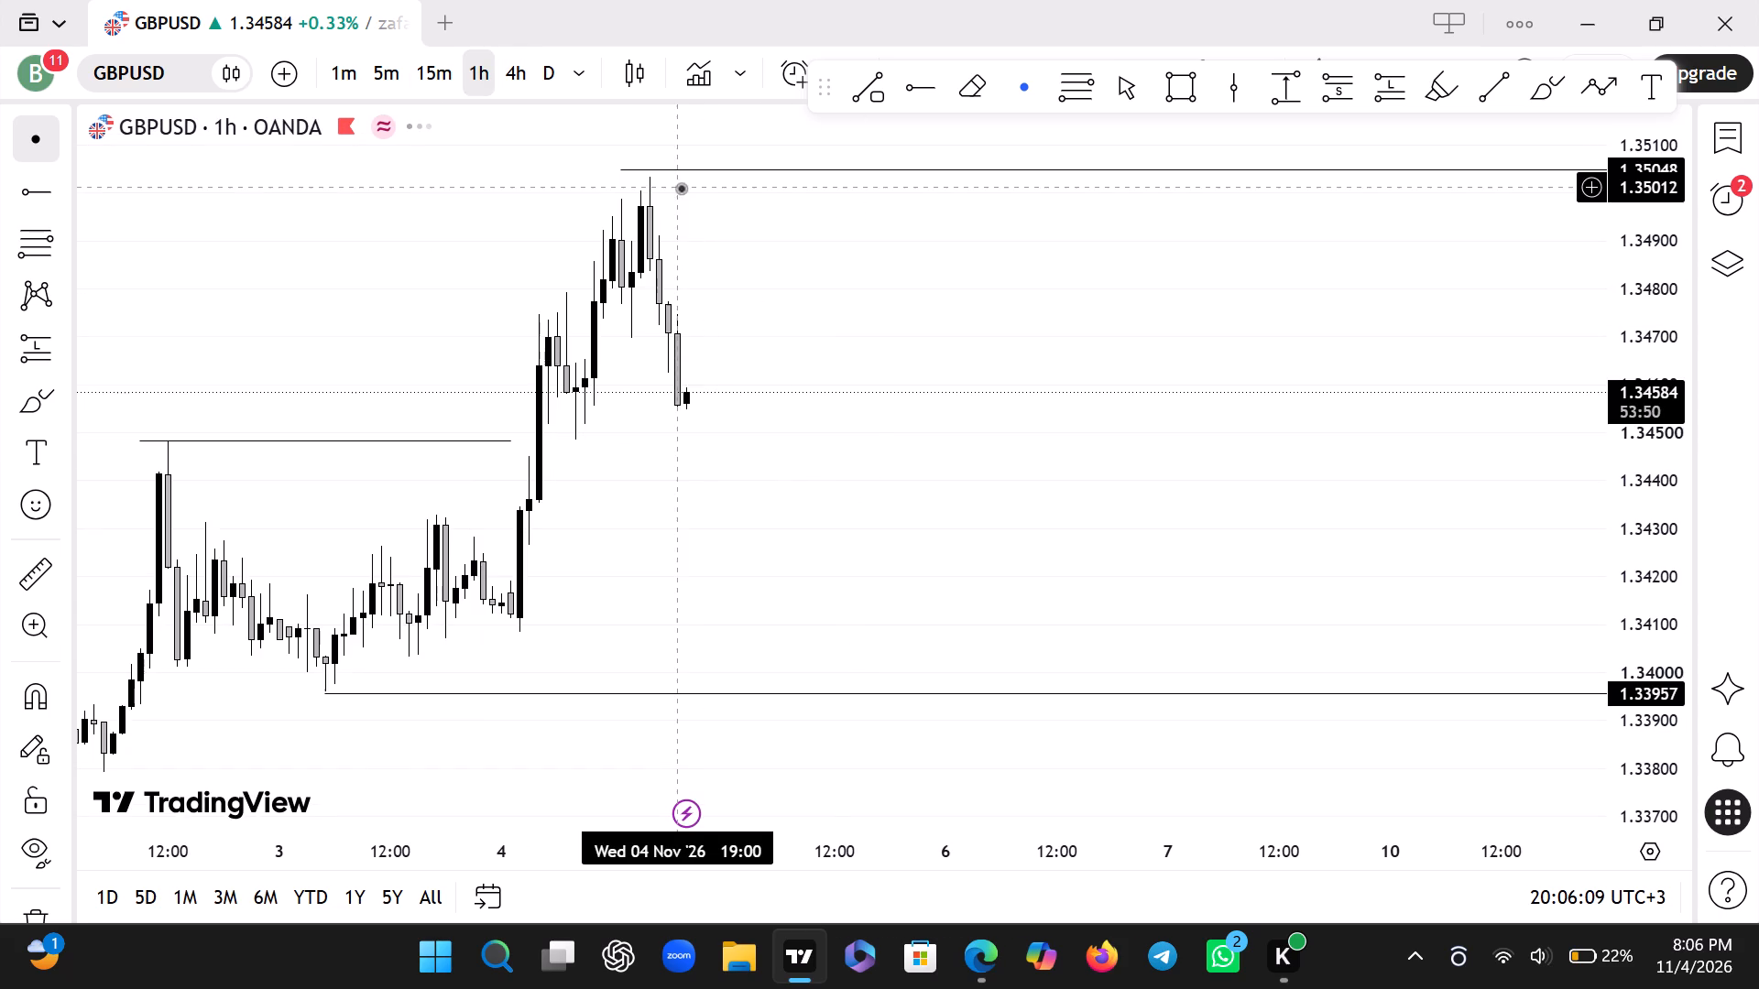
left_click_drag(487, 443, 493, 443)
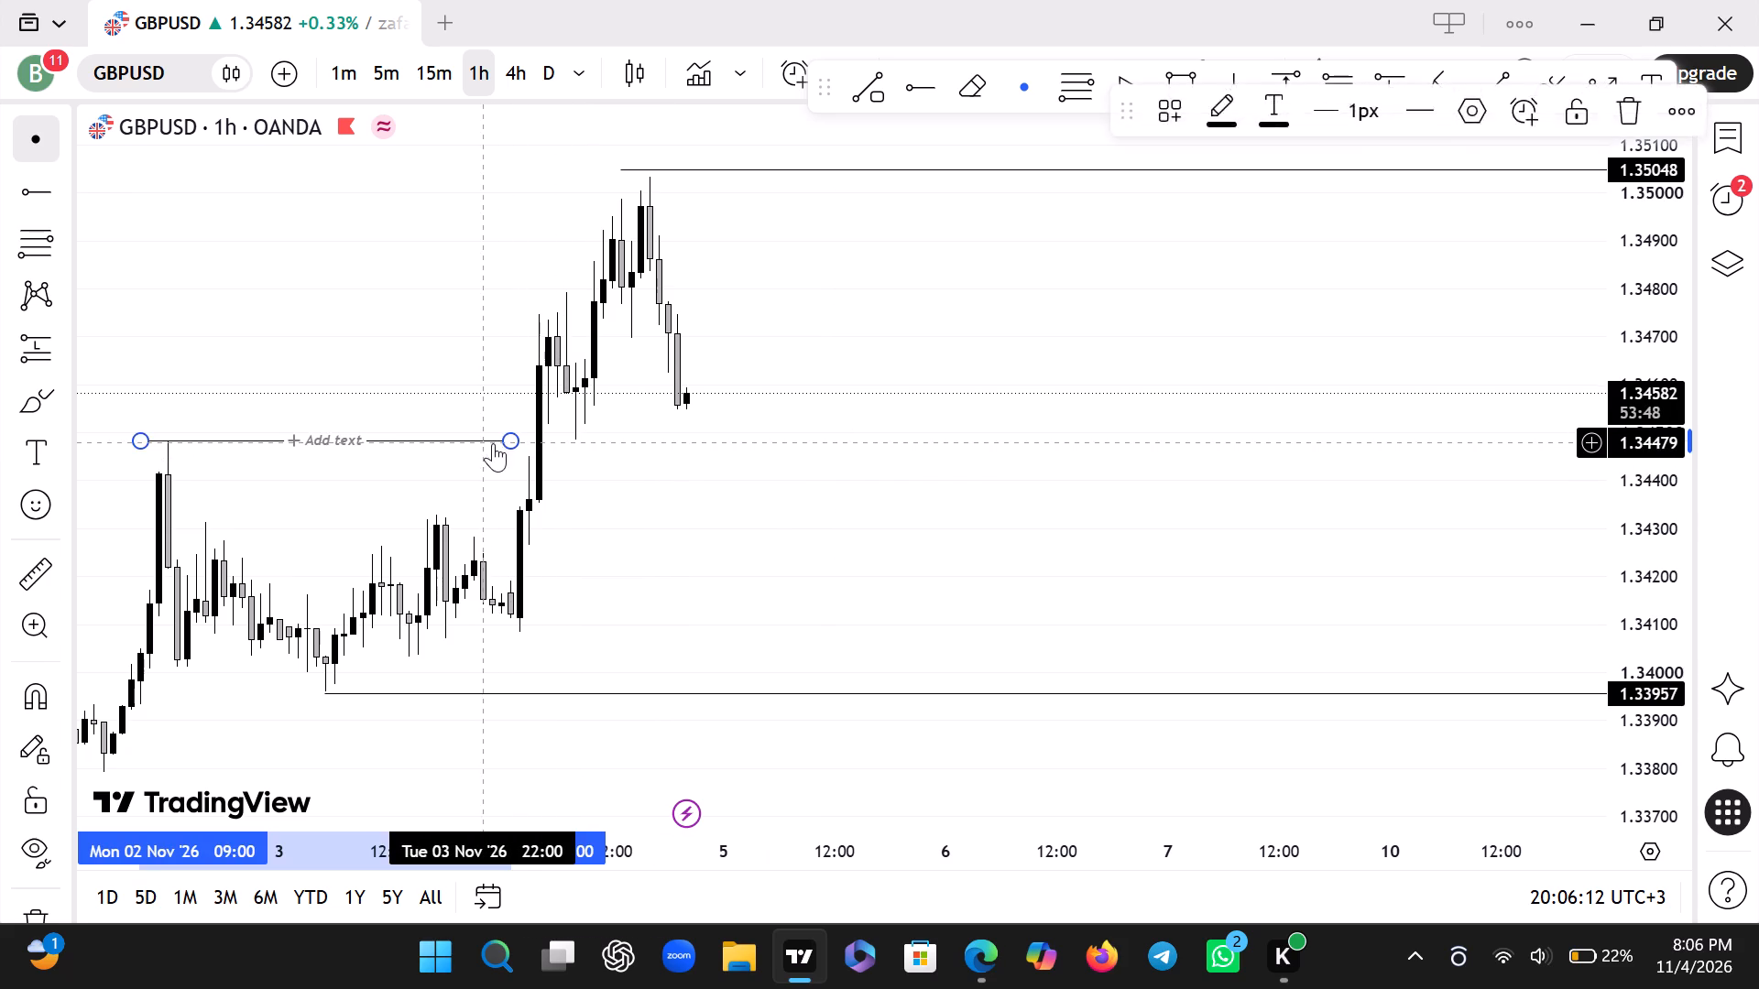
left_click_drag(493, 443, 508, 444)
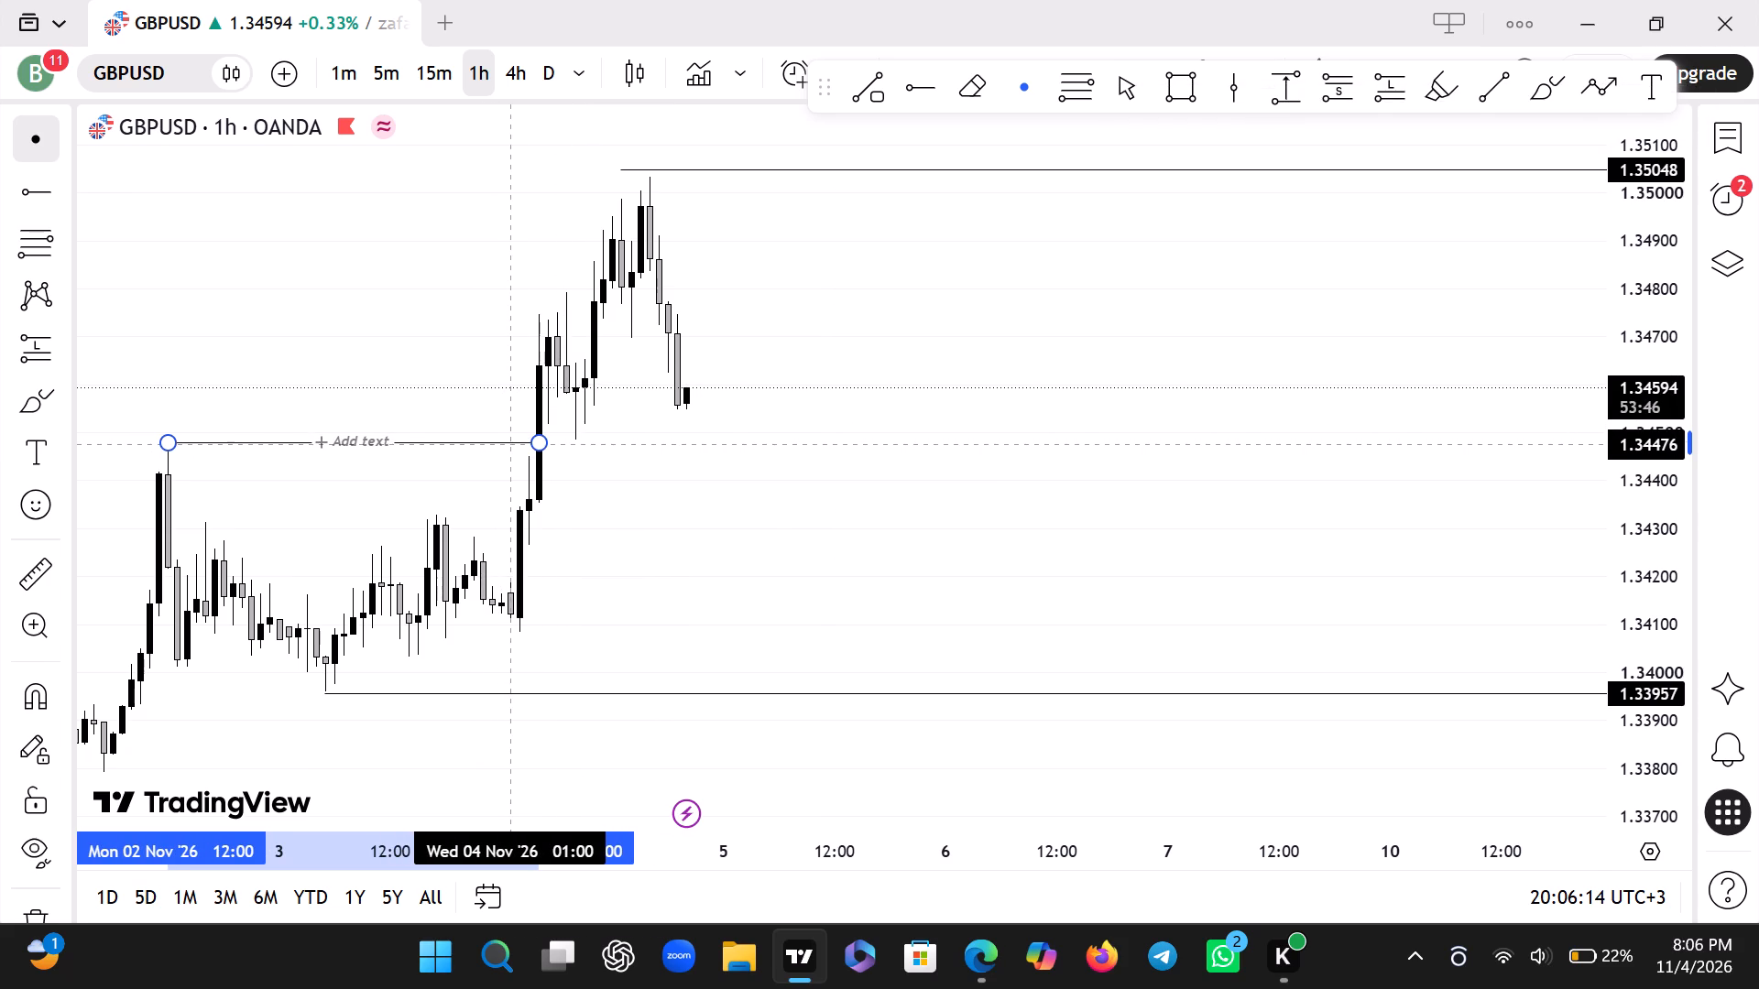
left_click_drag(508, 444, 508, 445)
left_click(475, 509)
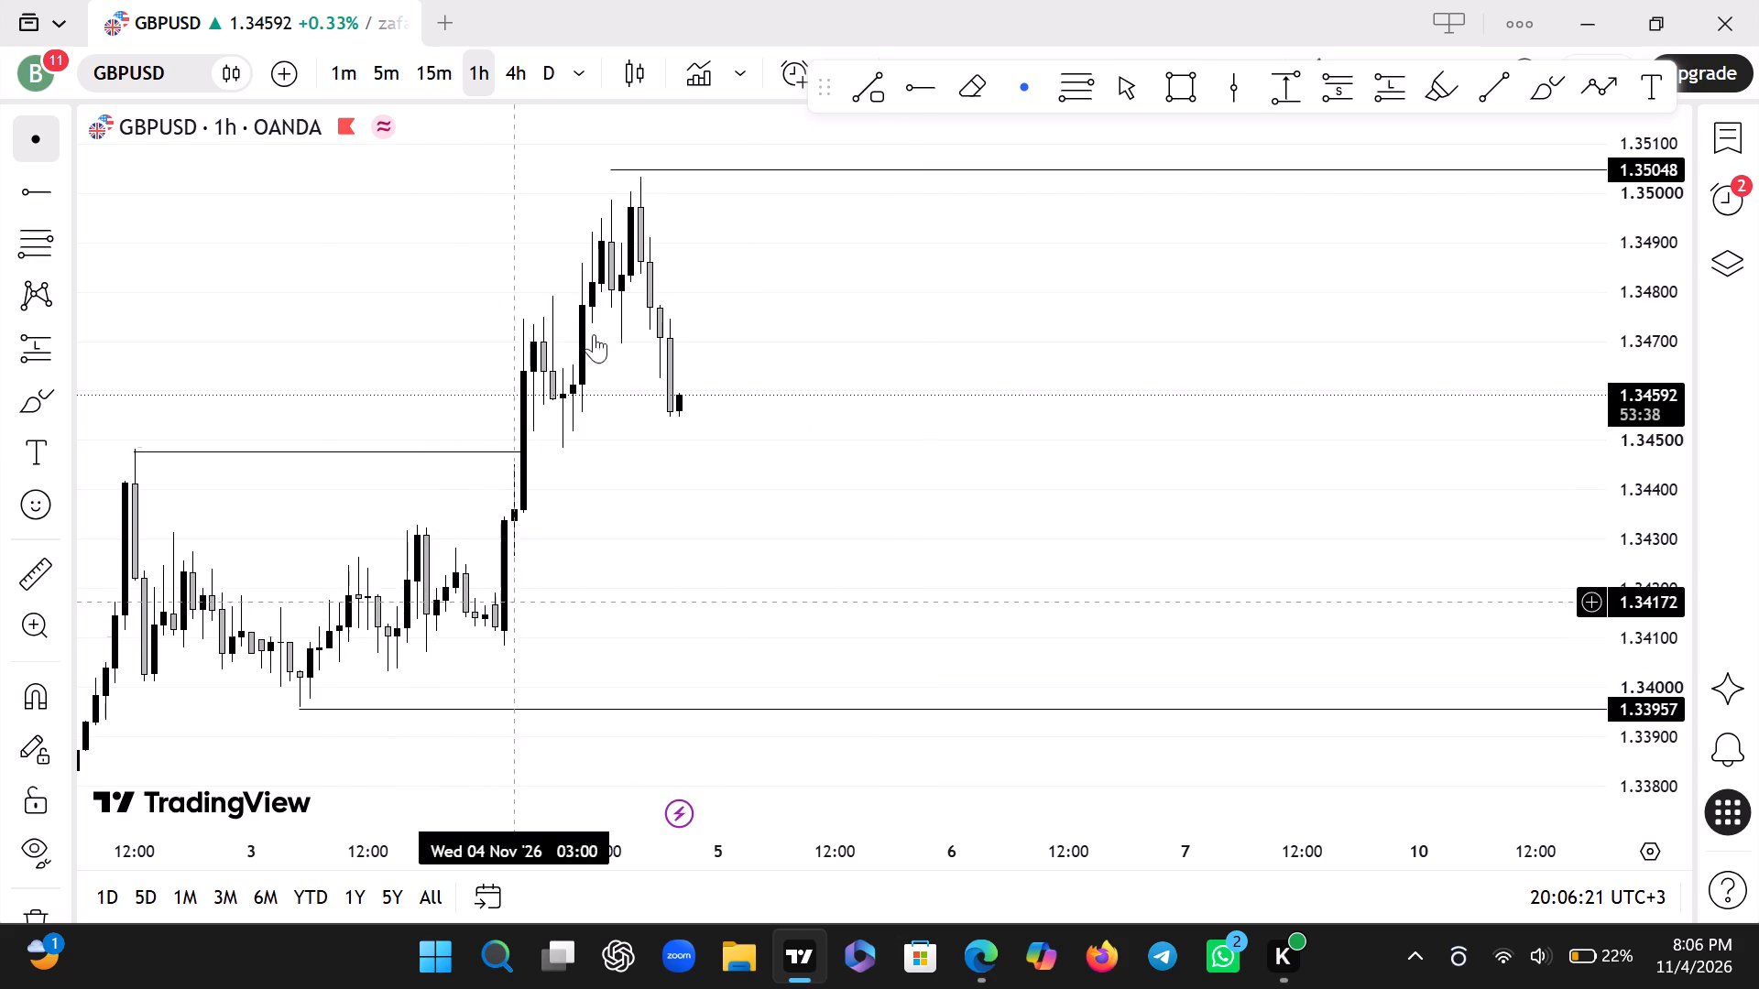
Switch to XAUUSD and examine recent price action around the fbos and fractal low markings on the 15-minute and 5-minute charts.
key("Down")
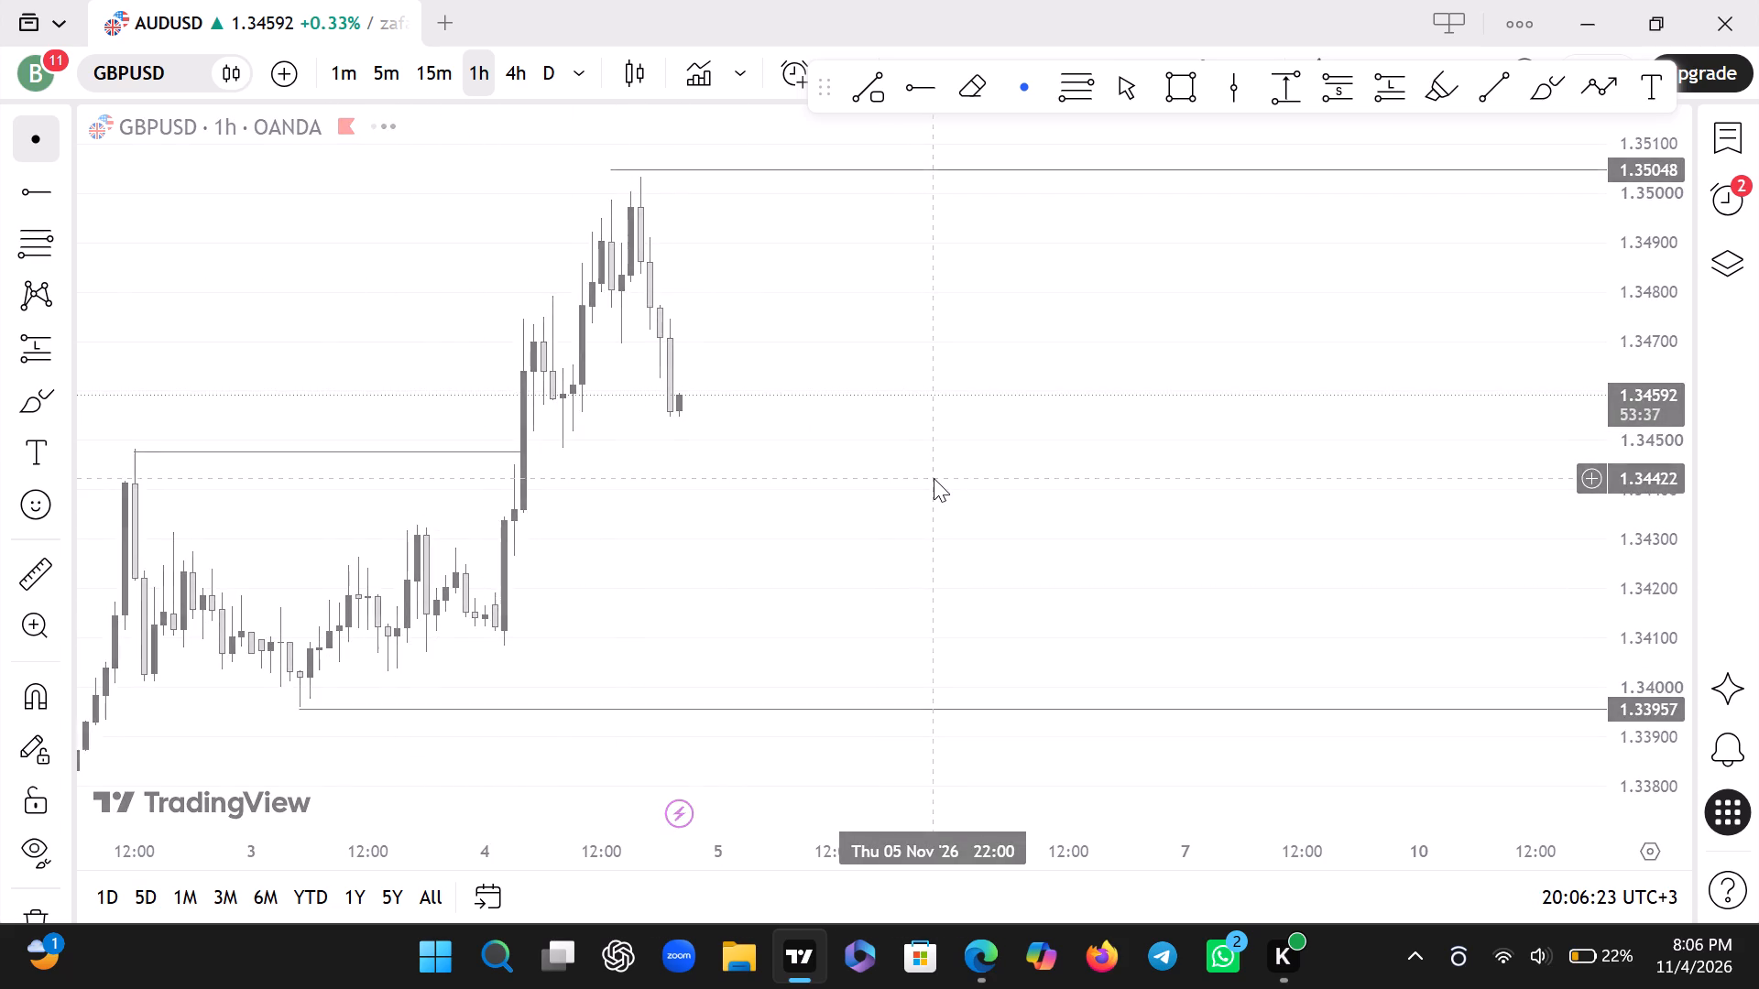
key("Down")
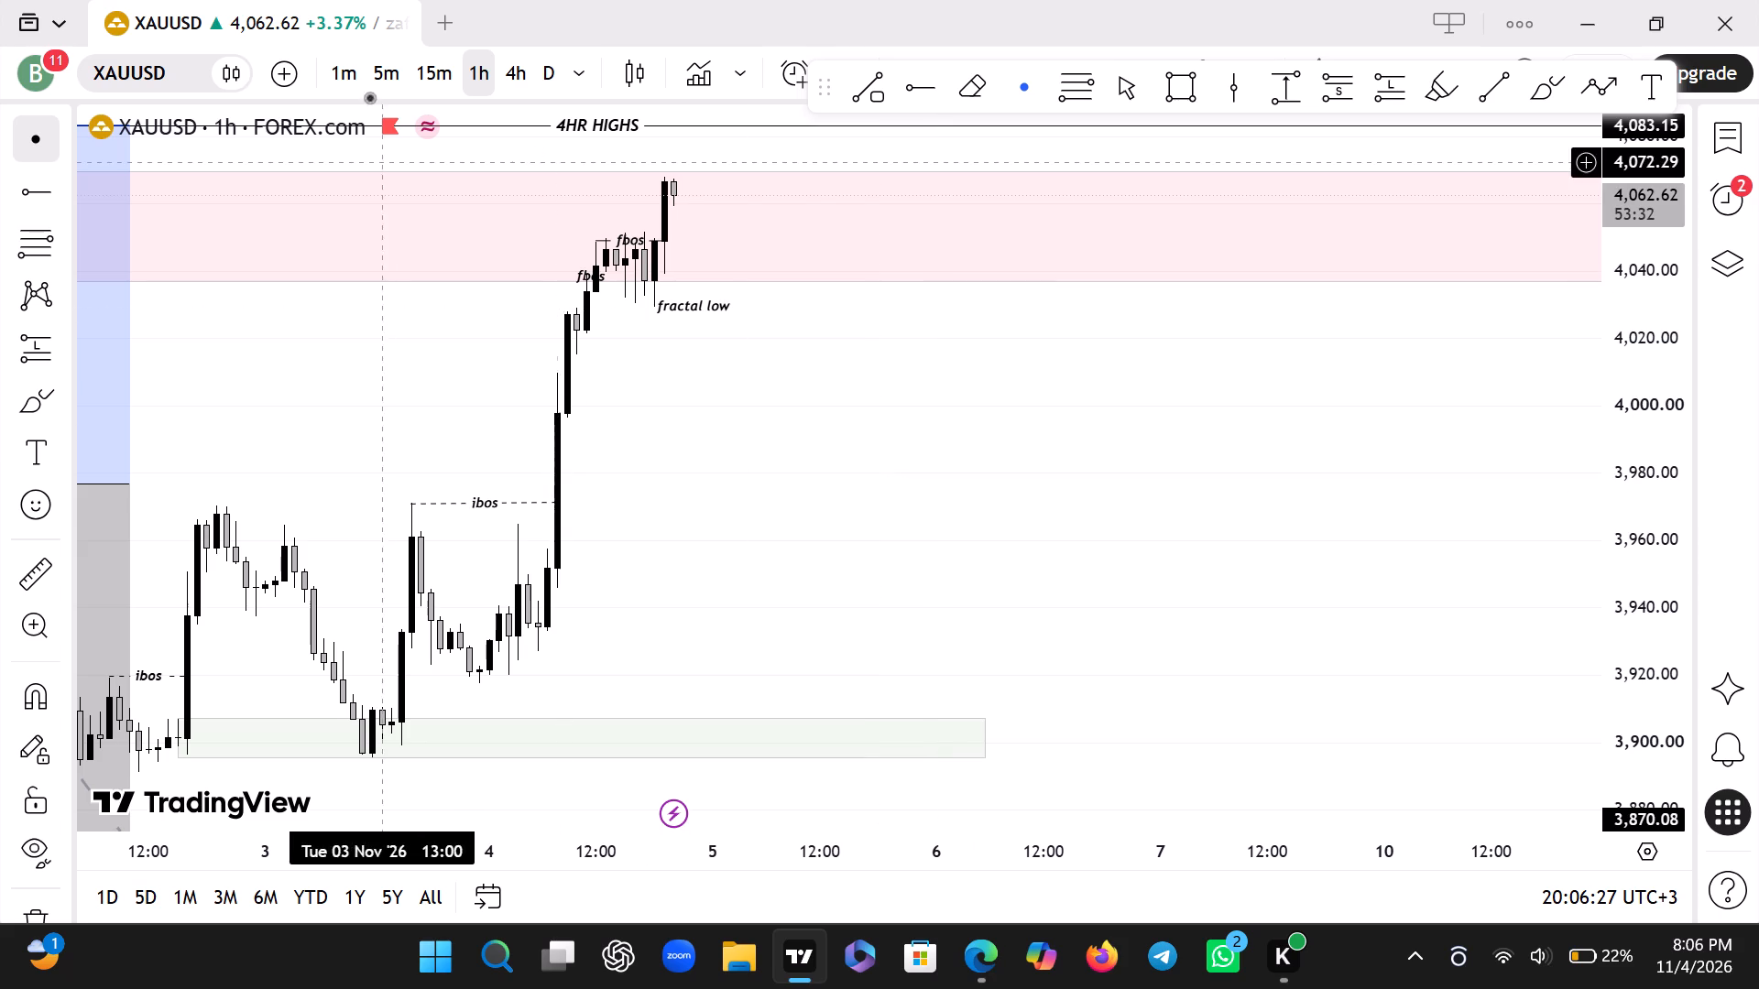
left_click(410, 73)
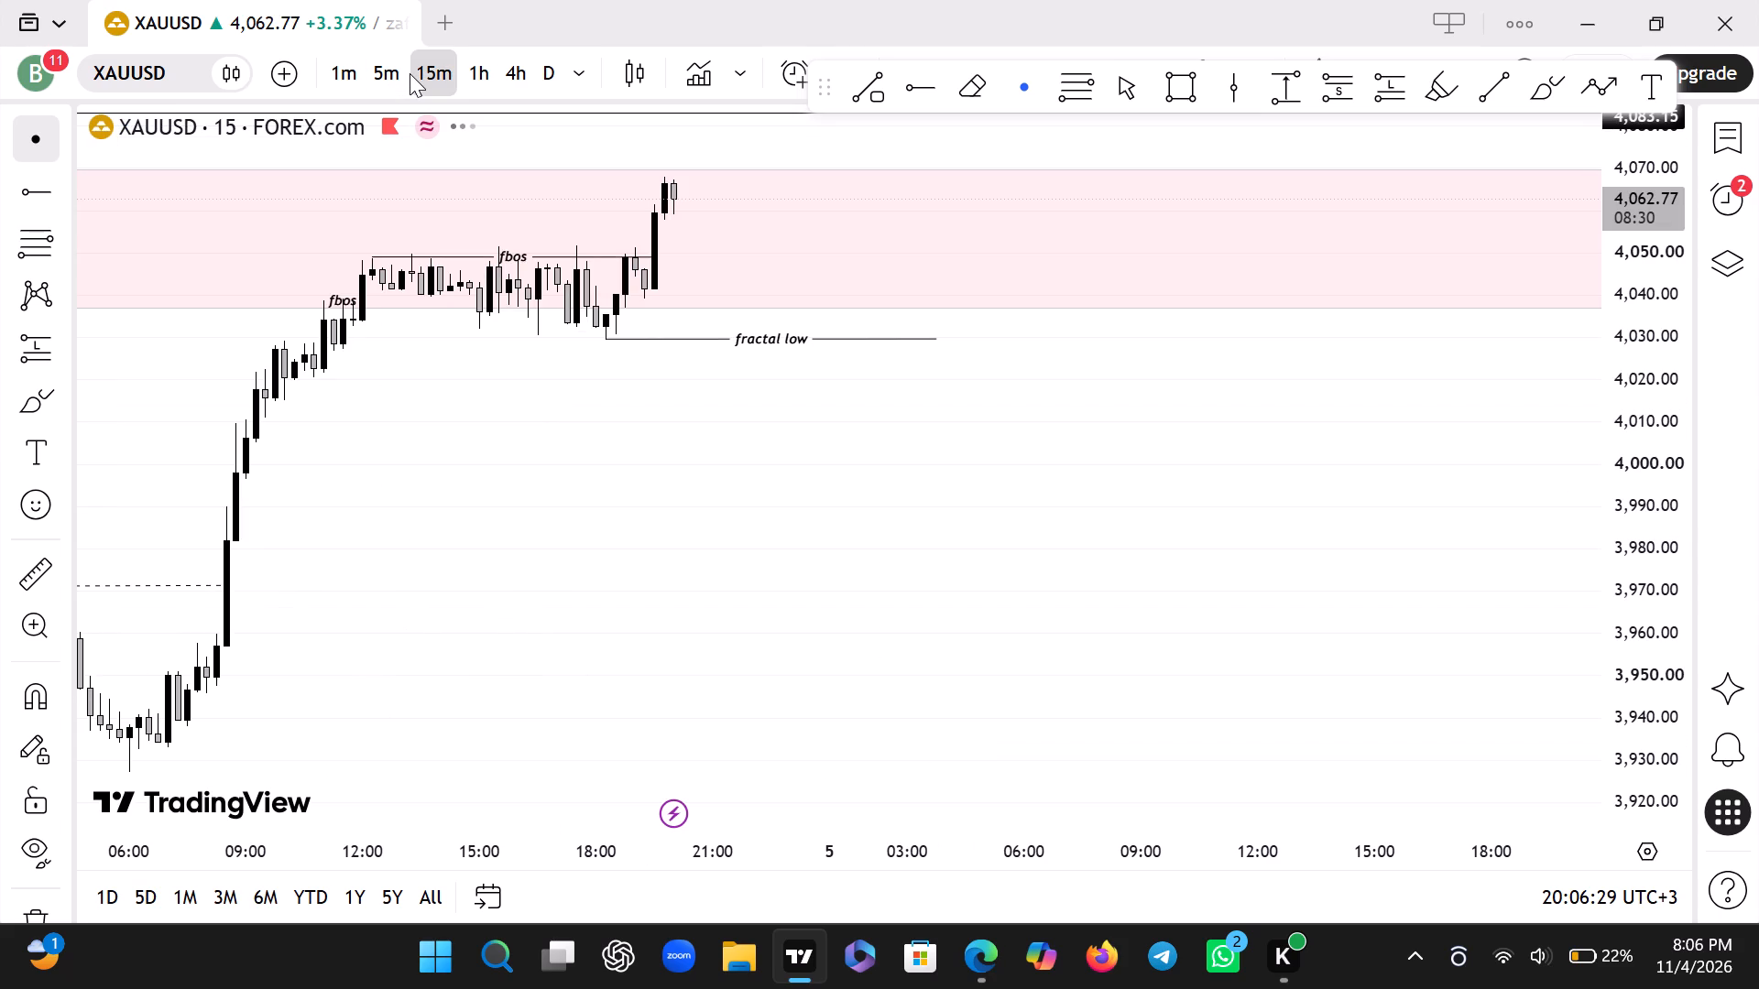
left_click(377, 73)
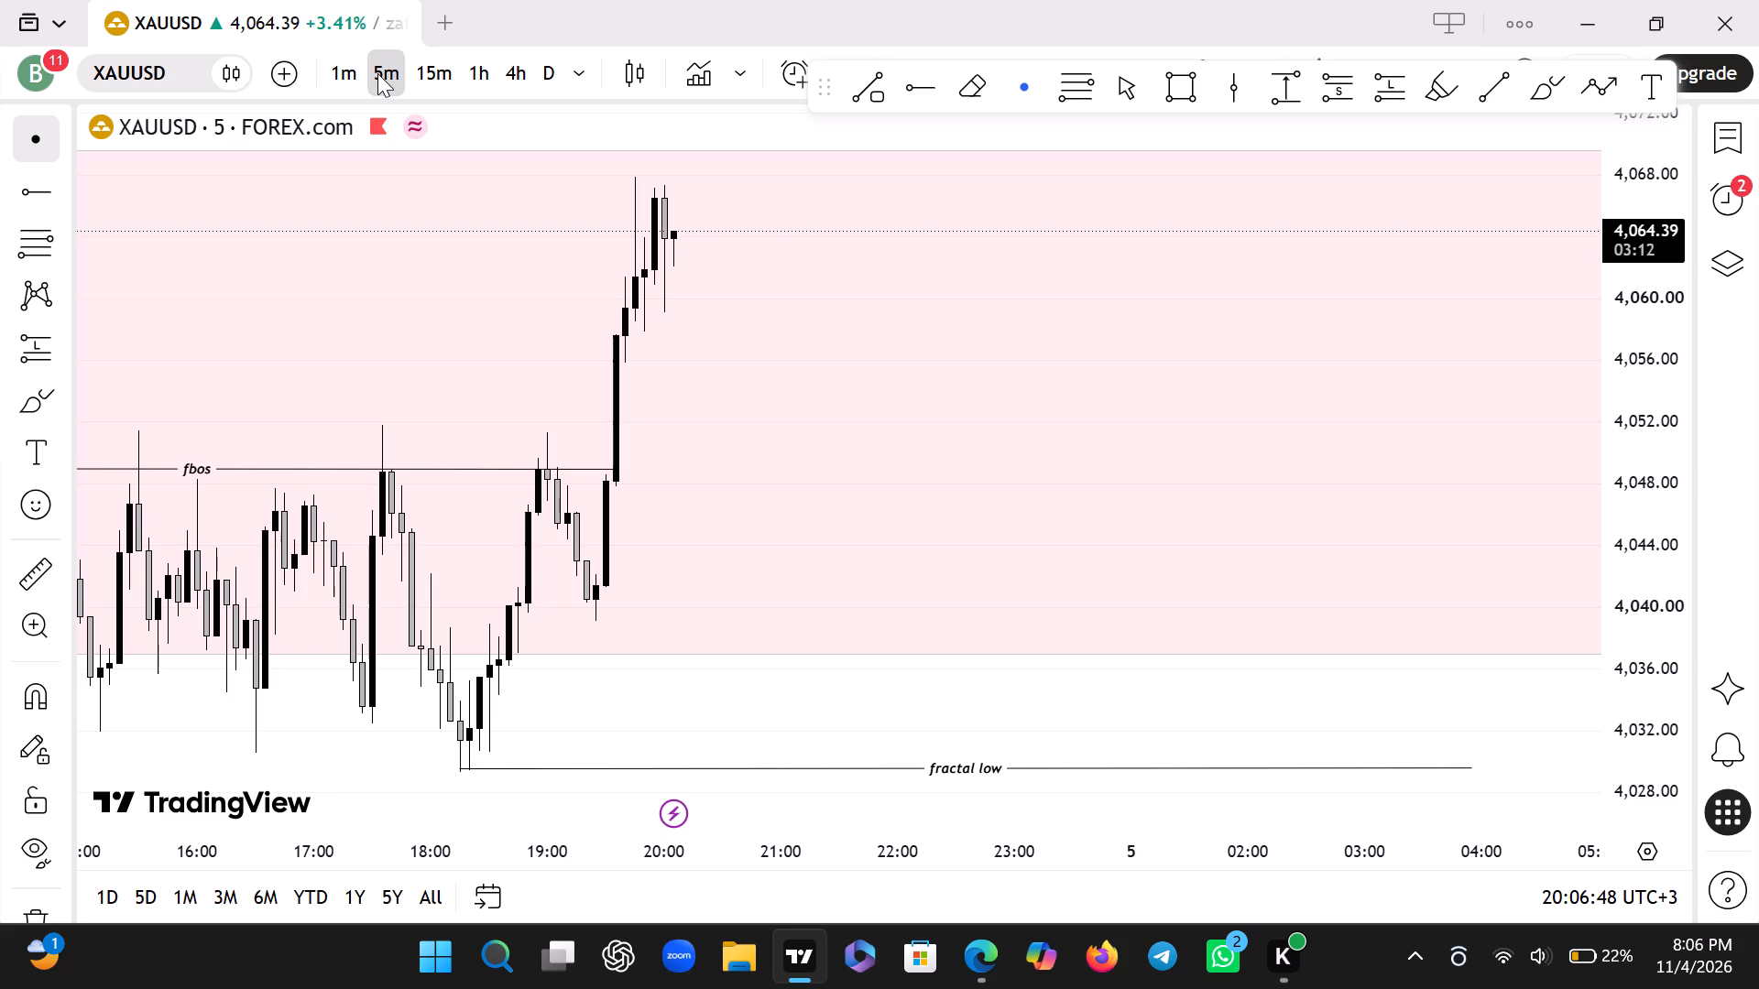
scroll(377, 73, "down", 1)
left_click_drag(558, 838, 864, 774)
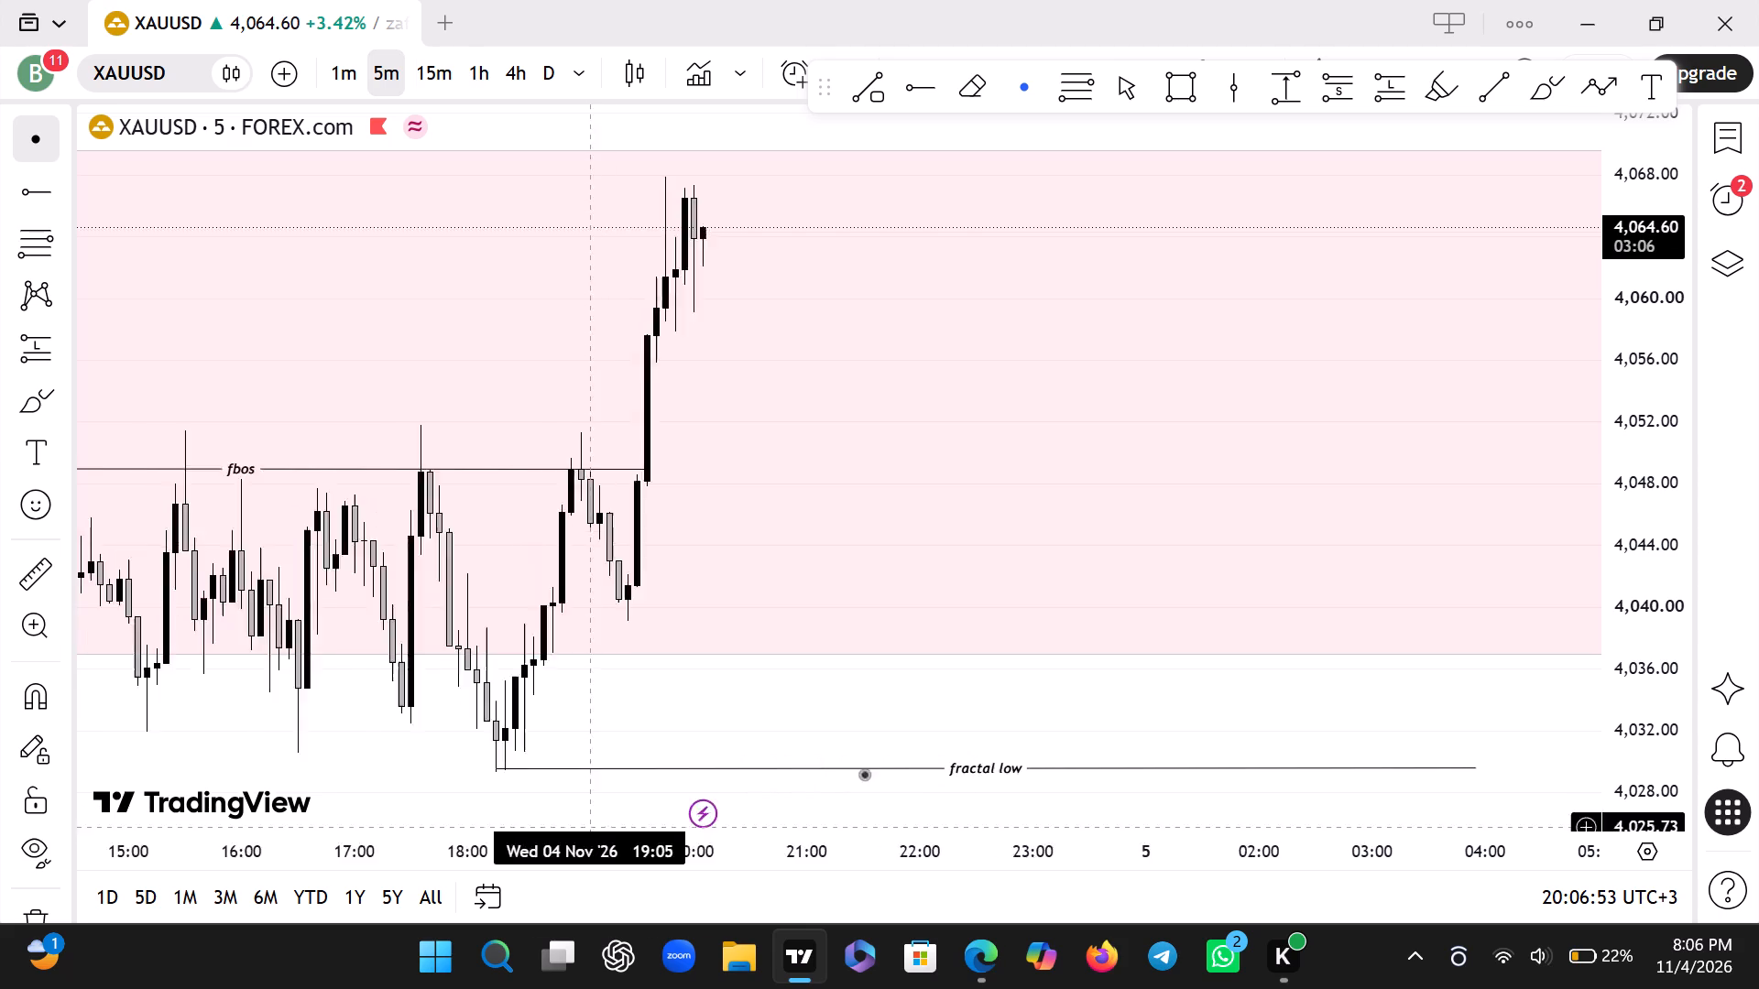
left_click_drag(864, 774, 760, 783)
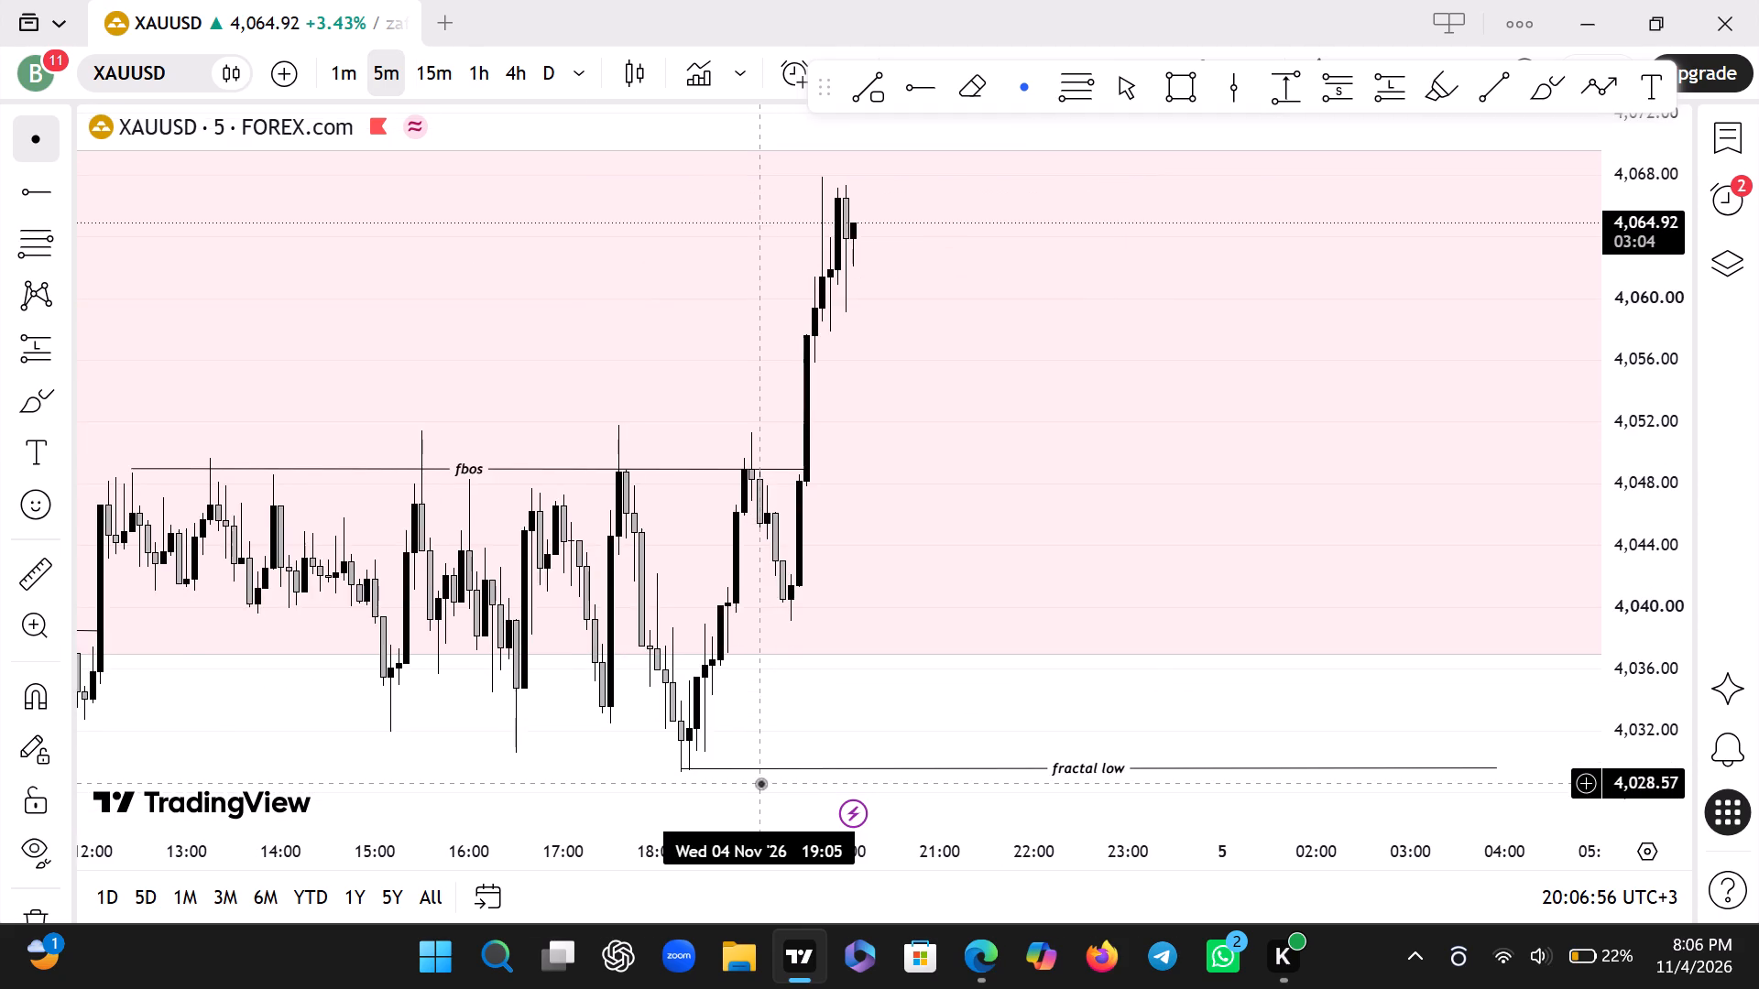
left_click_drag(760, 783, 822, 775)
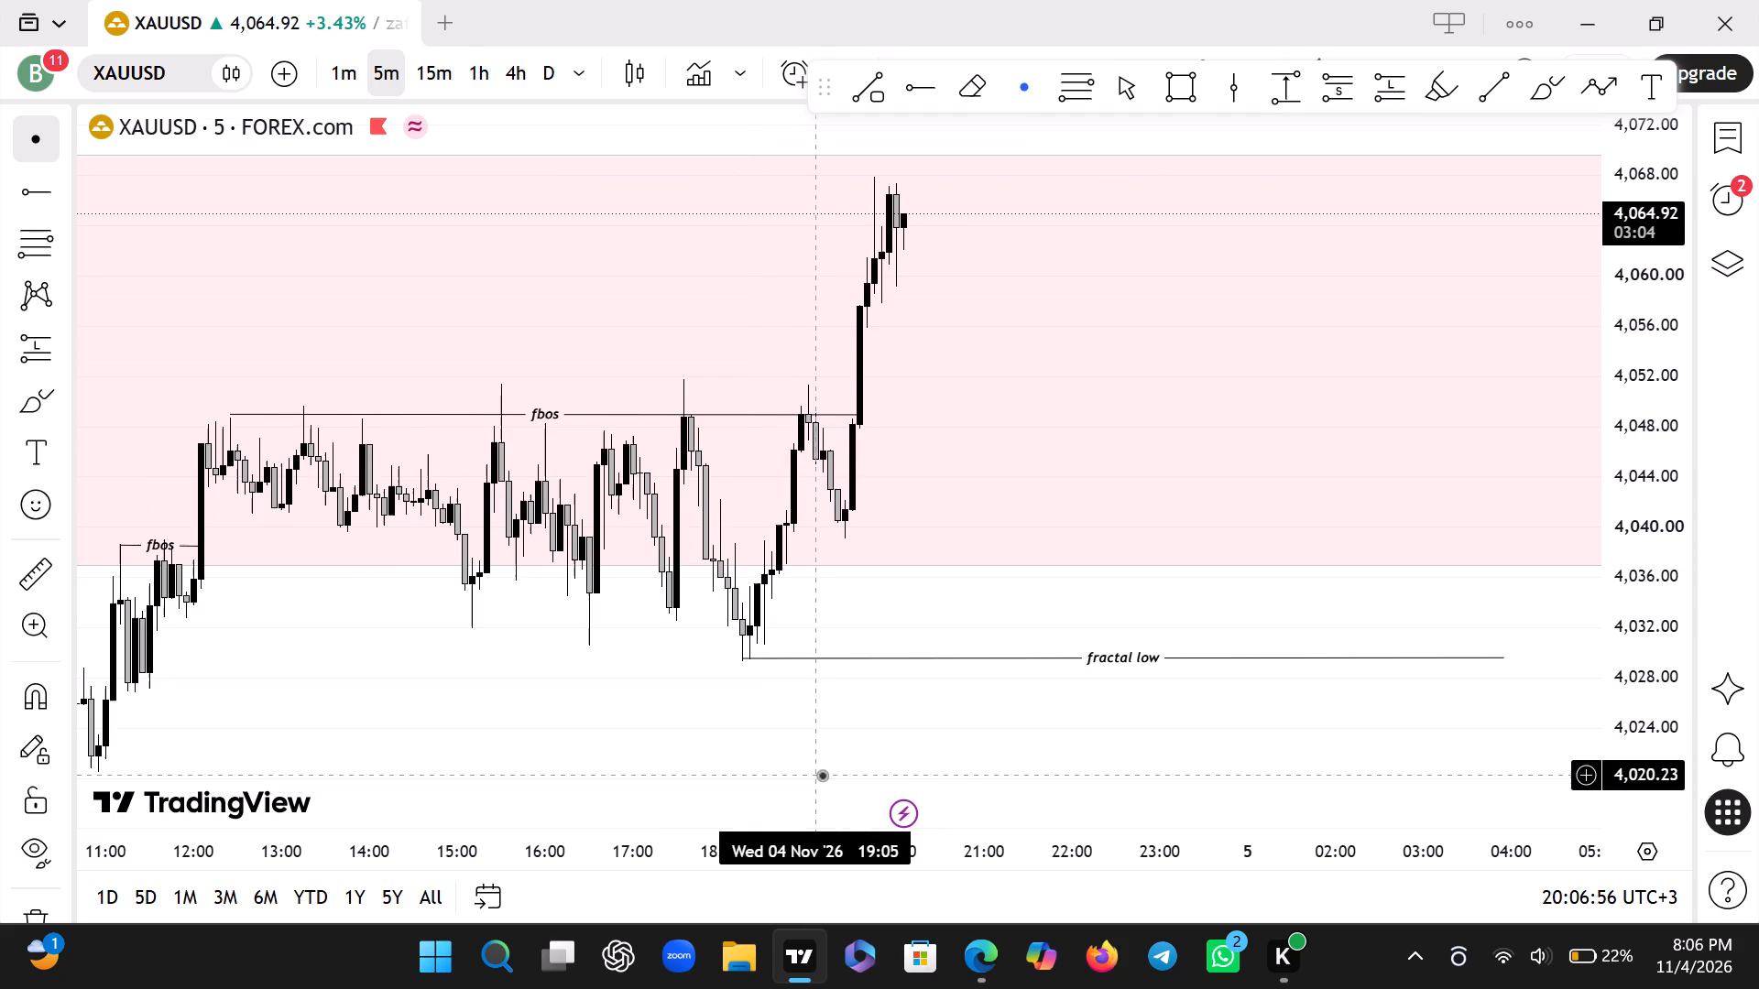
Switch to the TradingView Subscriptions window in Microsoft Edge.
left_click(993, 968)
left_click(993, 968)
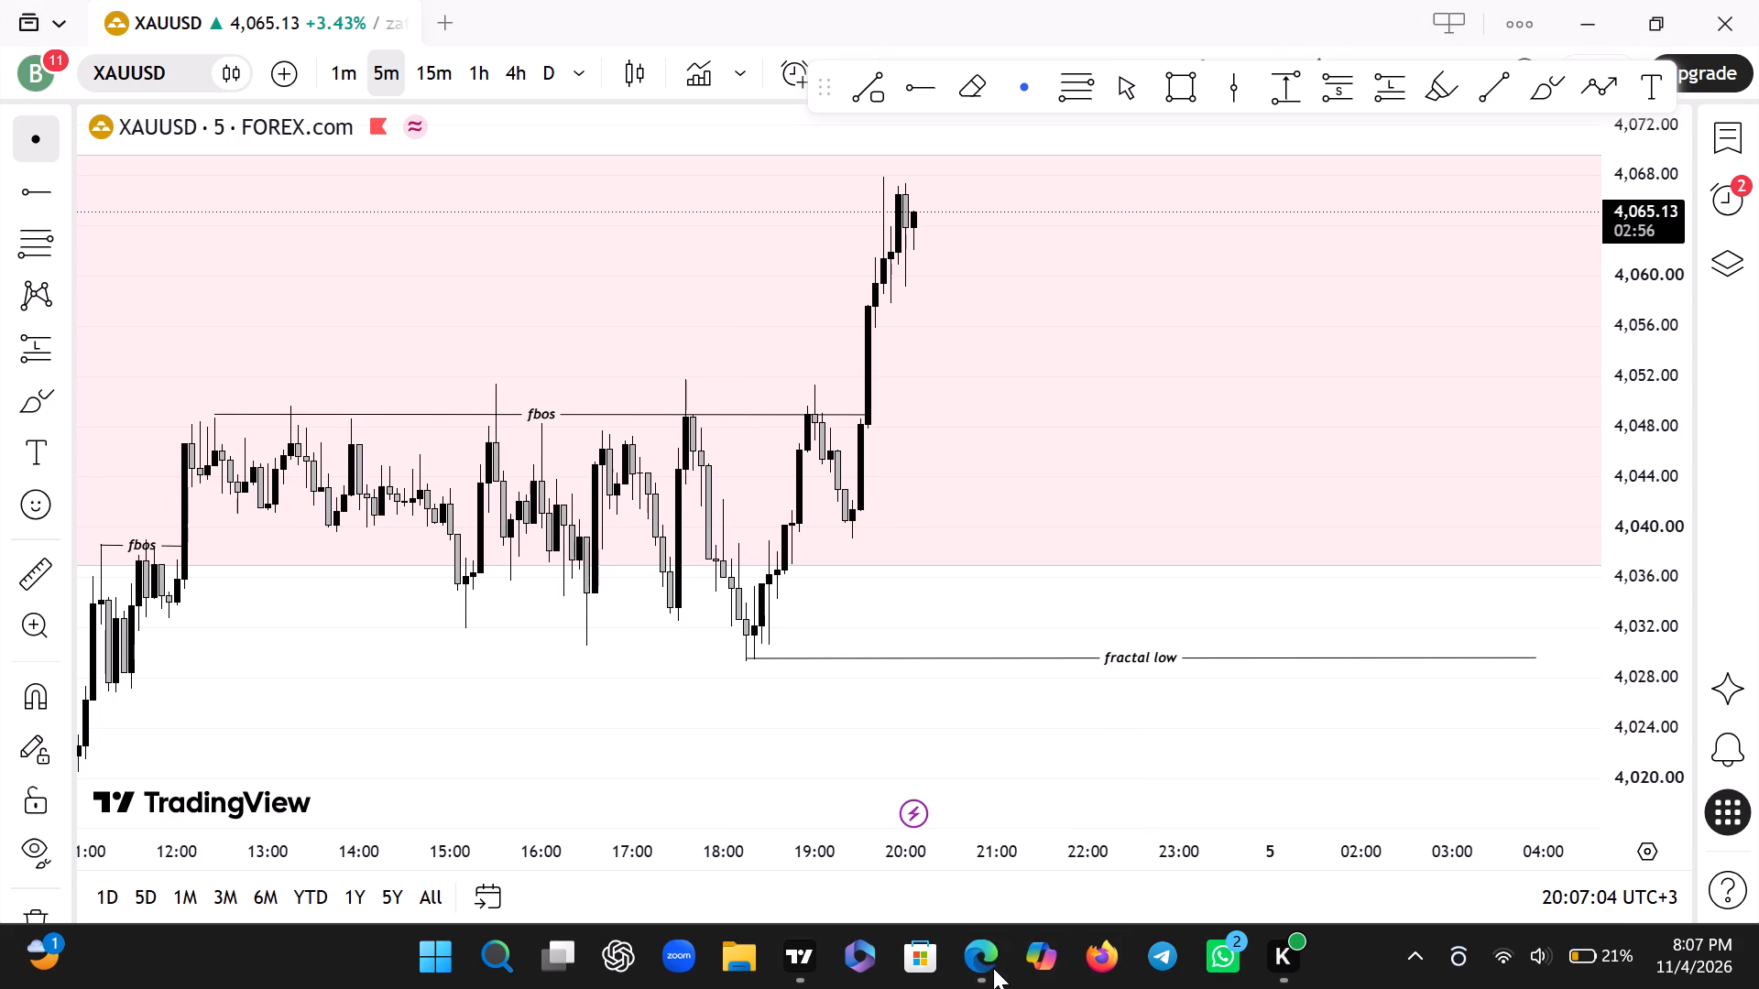
left_click(990, 962)
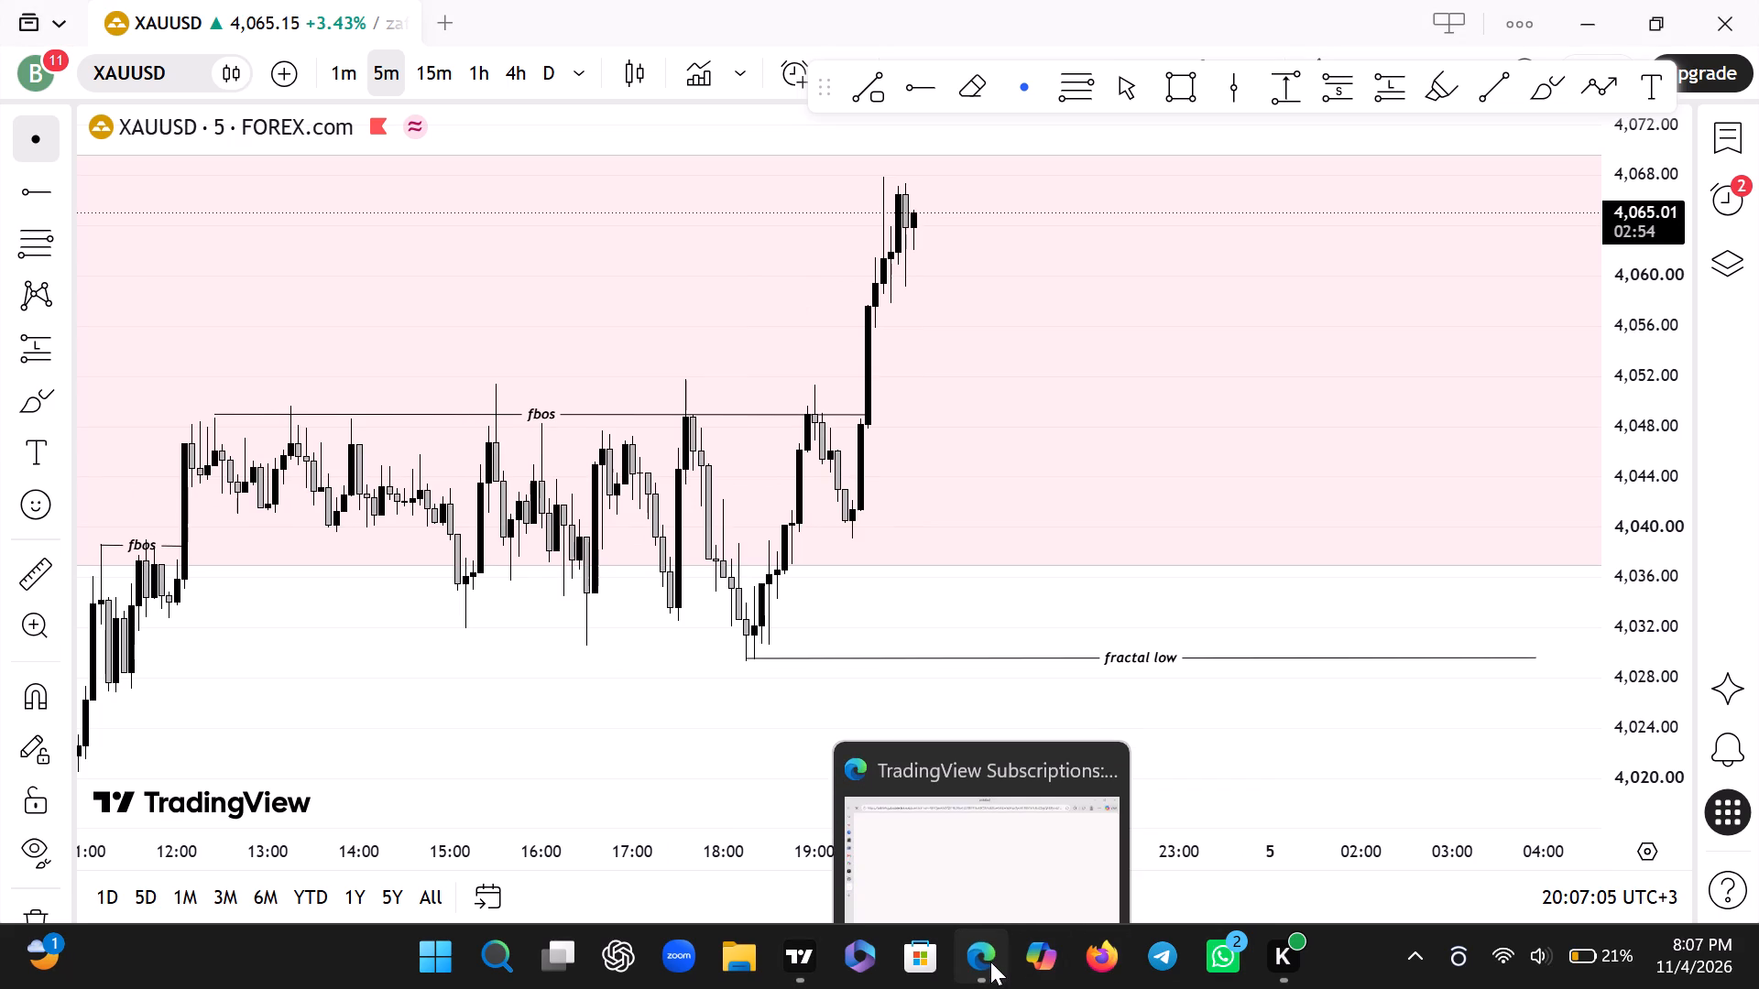
left_click(990, 867)
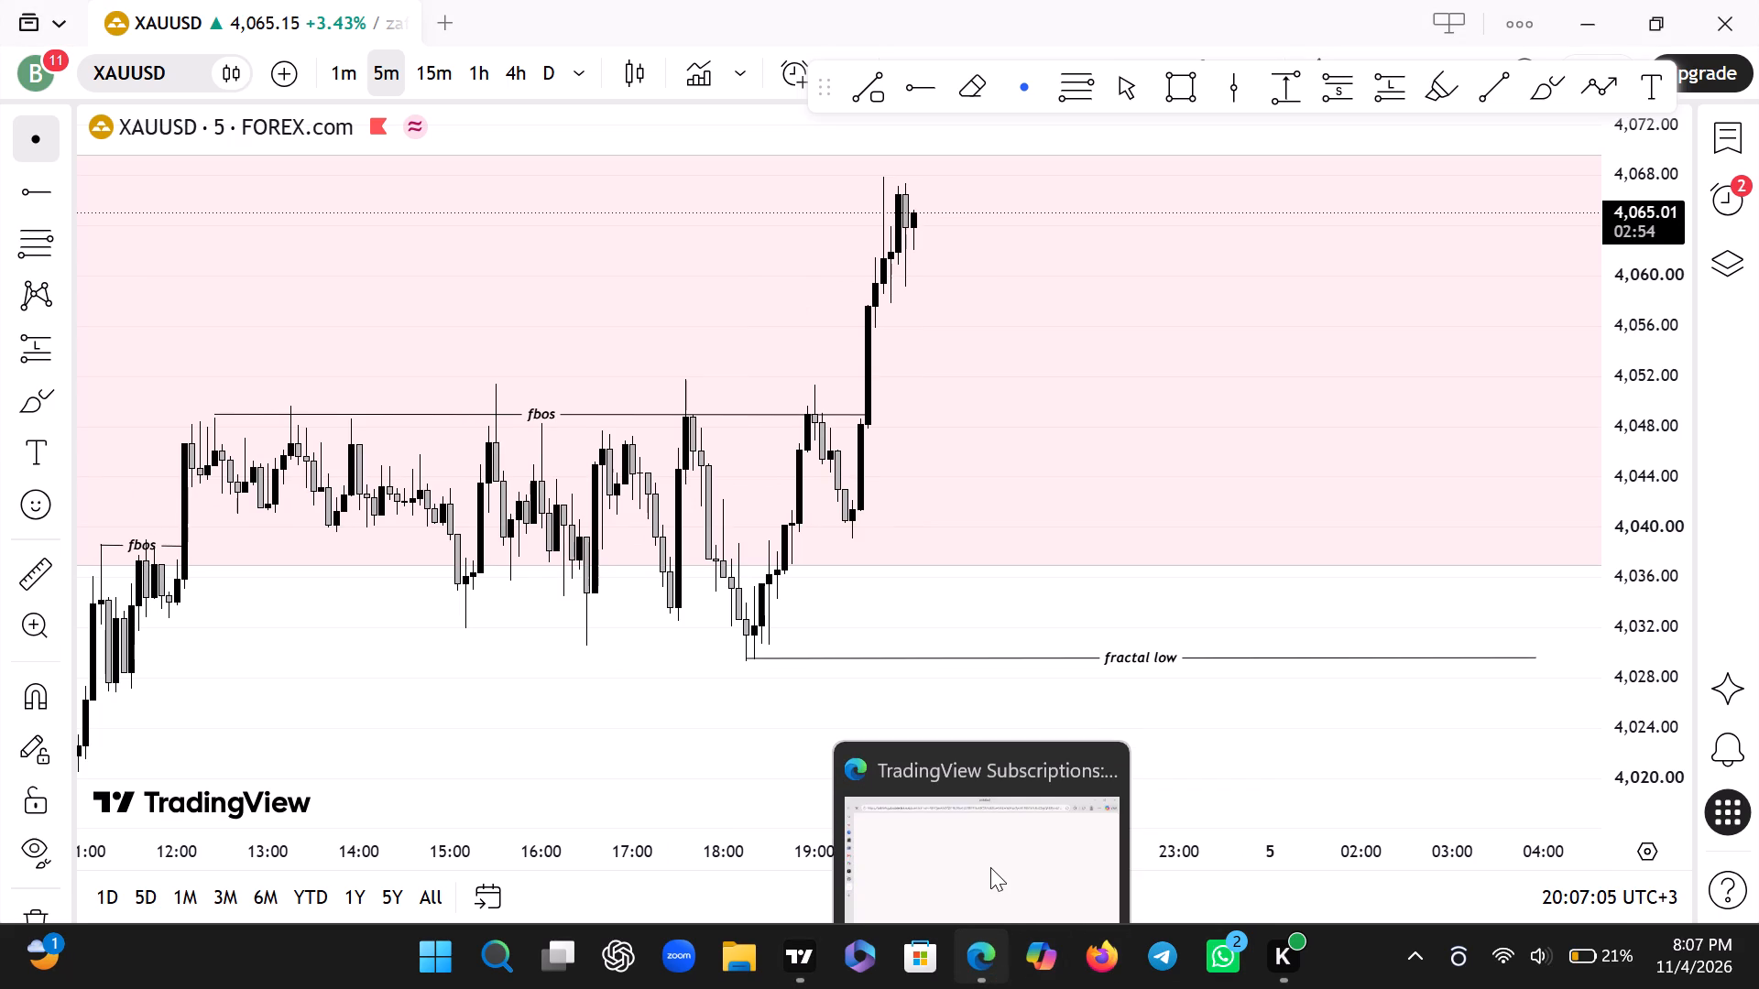